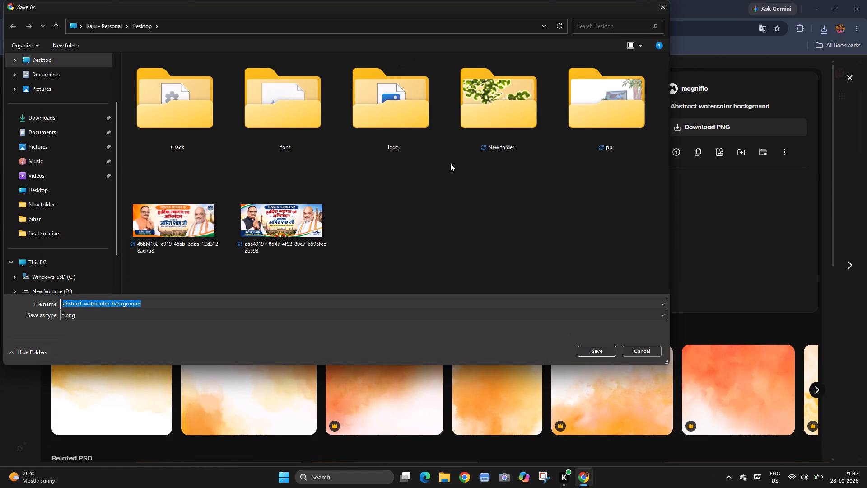
key(Return)
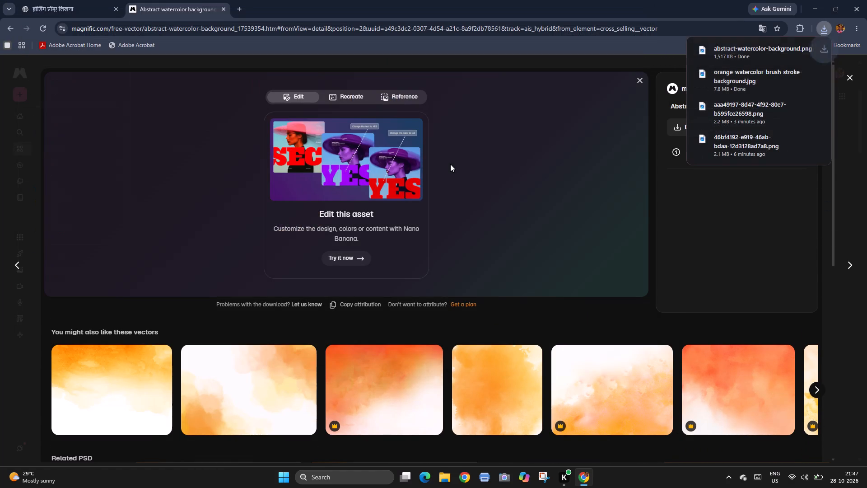
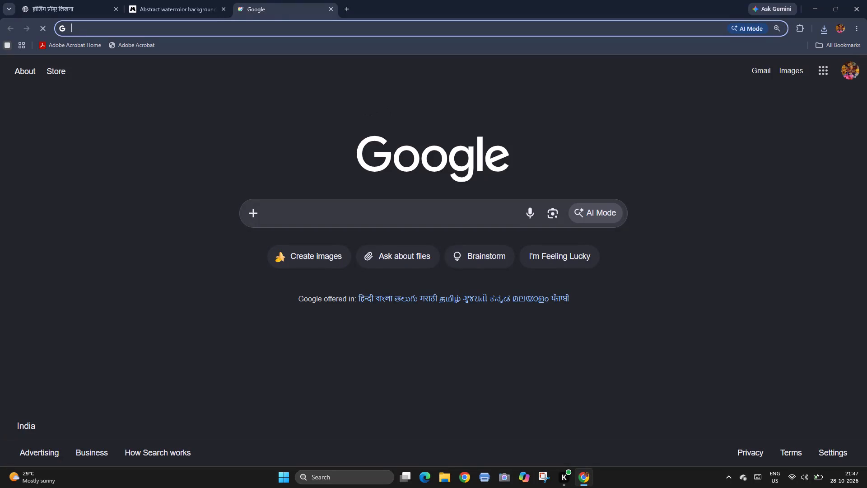
Search Google for "amit shah photo hd".
click(401, 224)
text(amit)
key(space)
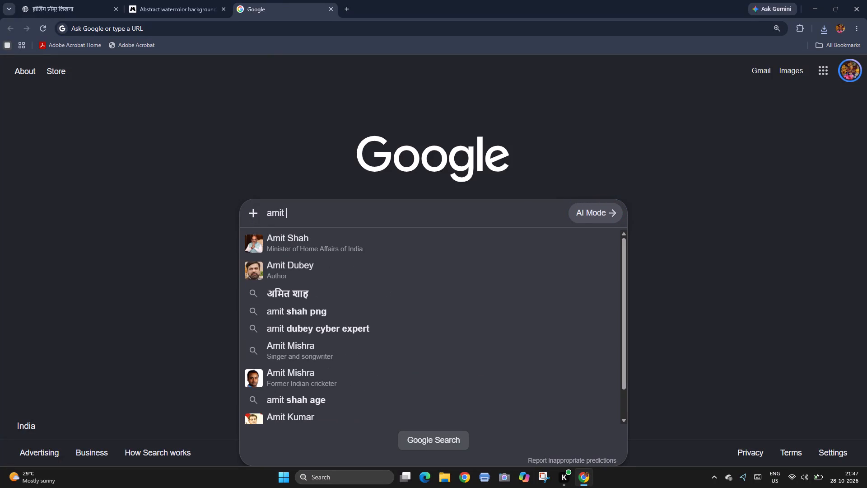
key(Down)
key(space)
key(p)
text(hoto)
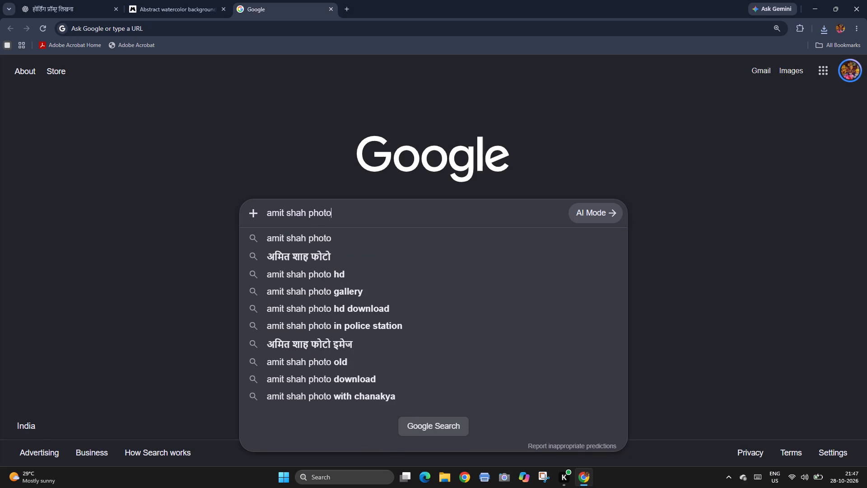
click(350, 269)
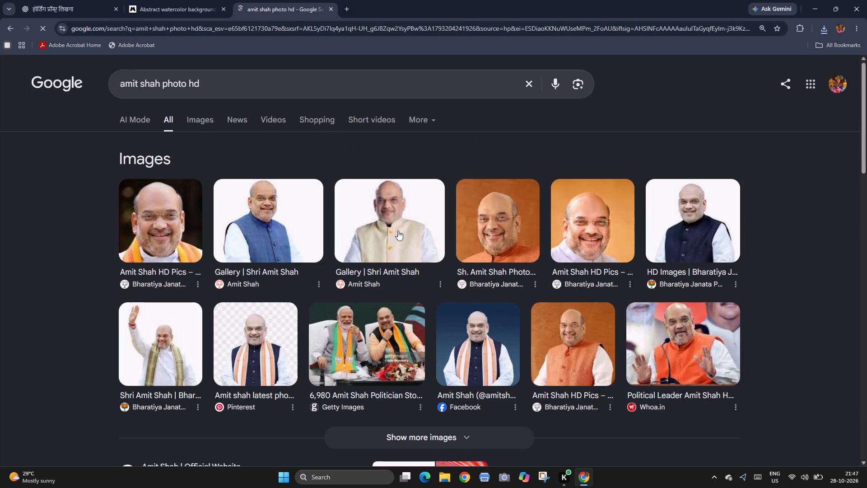
Open the first saved hoarding image from the Desktop at full window size and study its layout and Amit Shah portrait.
key(super+d)
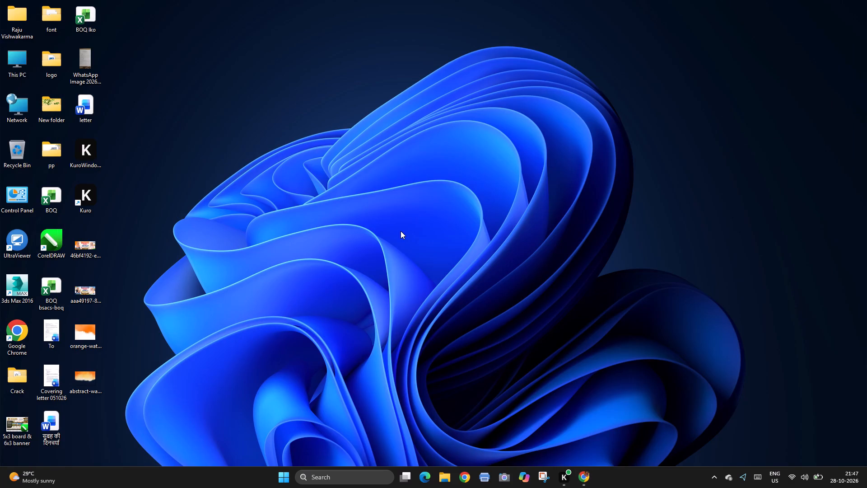
click(244, 313)
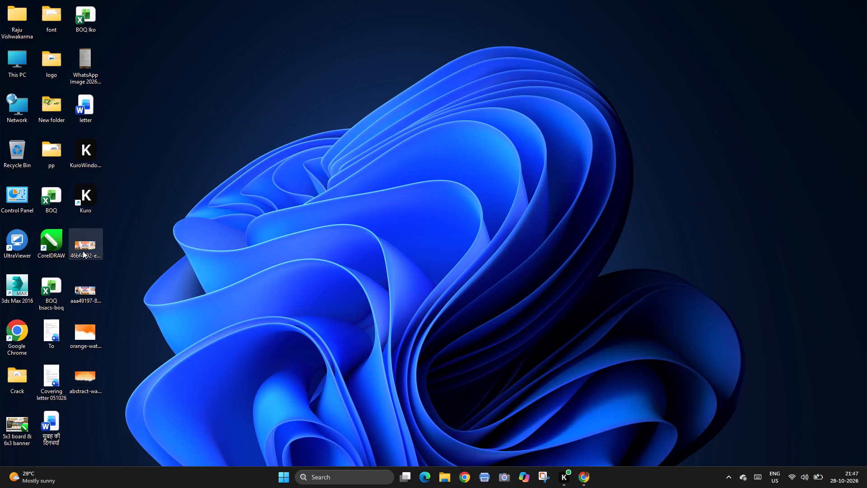
double_click(83, 251)
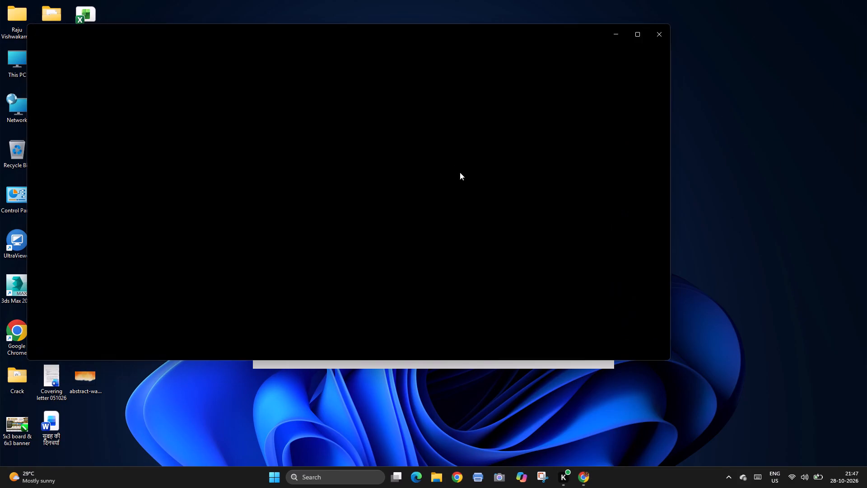
click(635, 35)
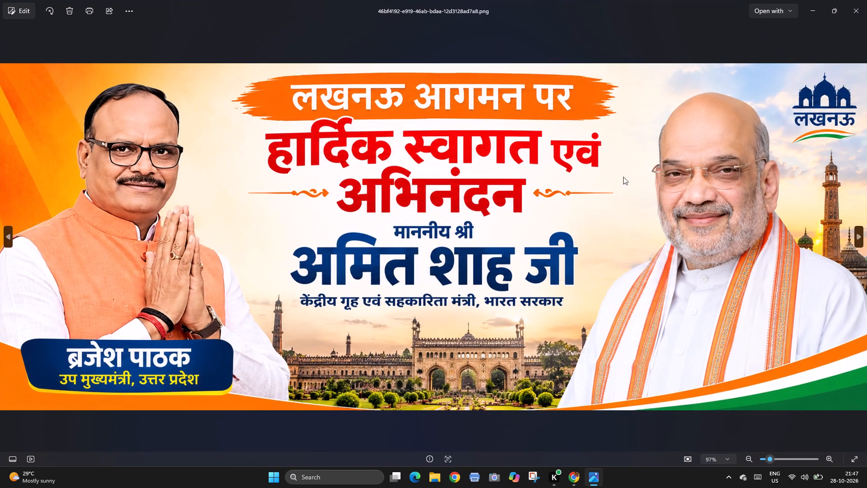
key(Right)
key(Left)
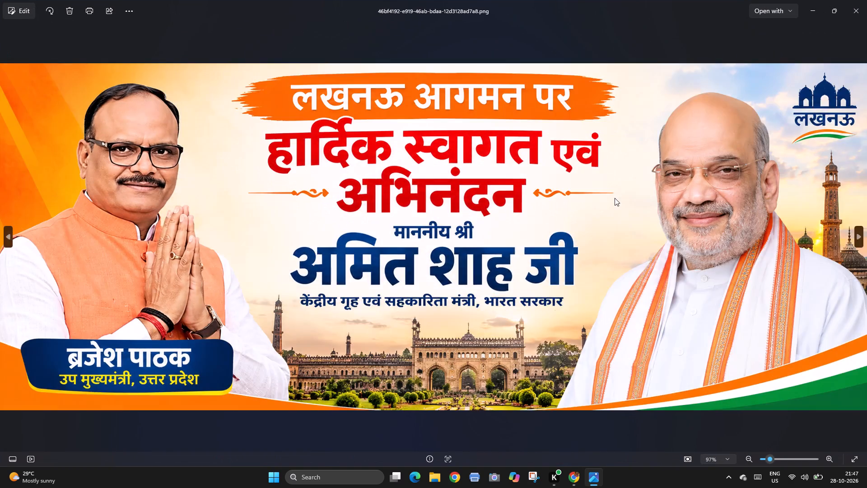
key(Right)
key(Left)
key(alt+Tab)
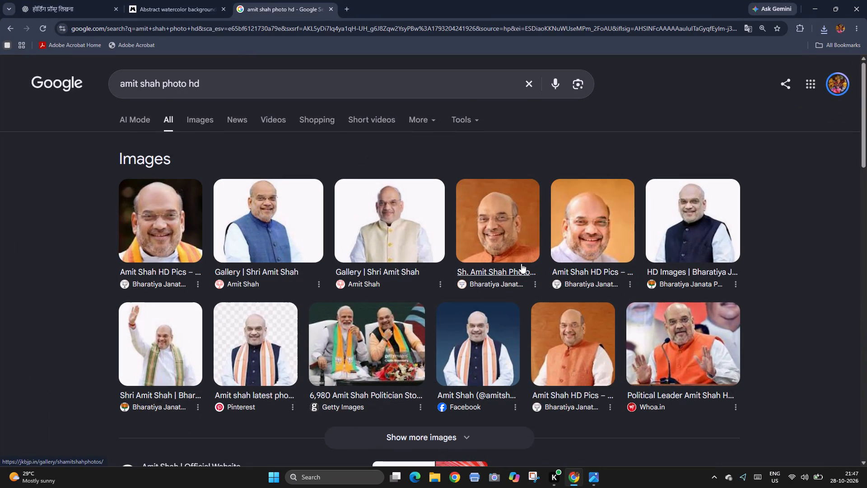
key(alt+Tab)
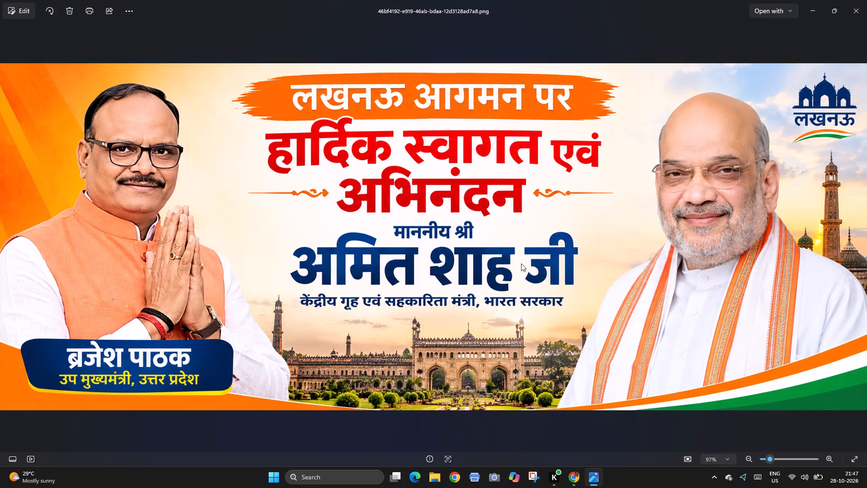
key(alt+Tab)
Preview portraits in the image results and open the cream-vest portrait's source page, Gallery | Shri Amit Shah, in a new tab.
scroll(521, 263, down, 1)
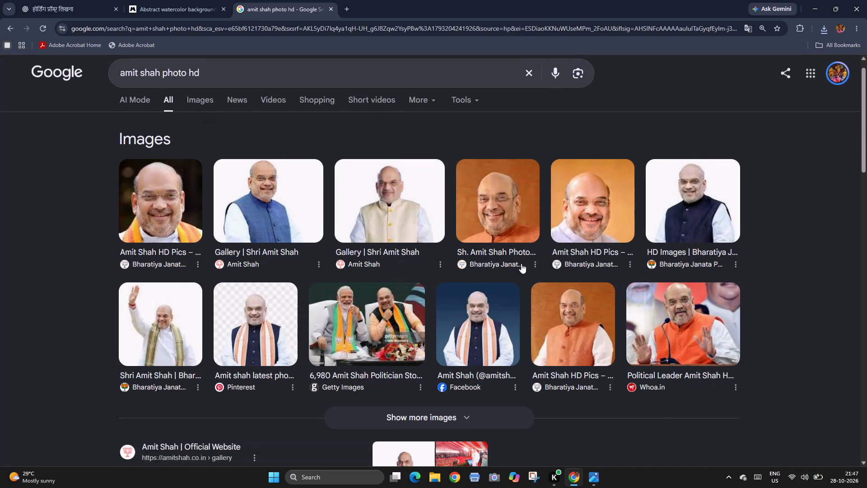
scroll(521, 263, down, 3)
scroll(521, 263, up, 8)
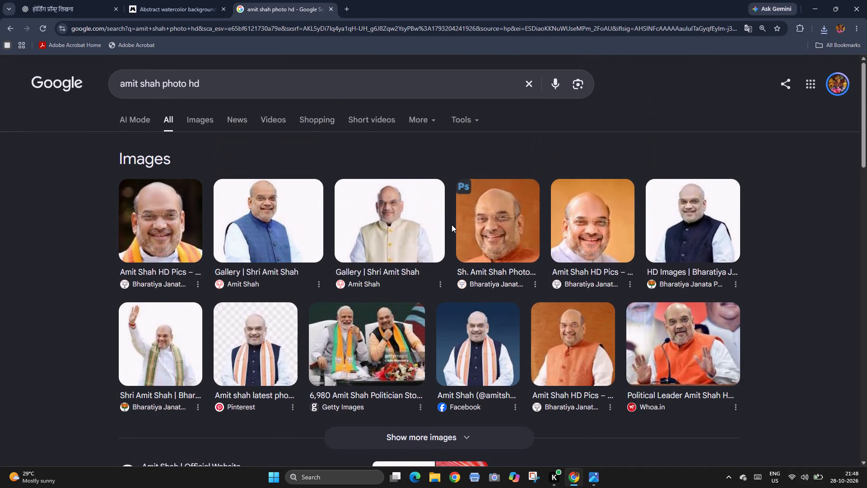
click(264, 352)
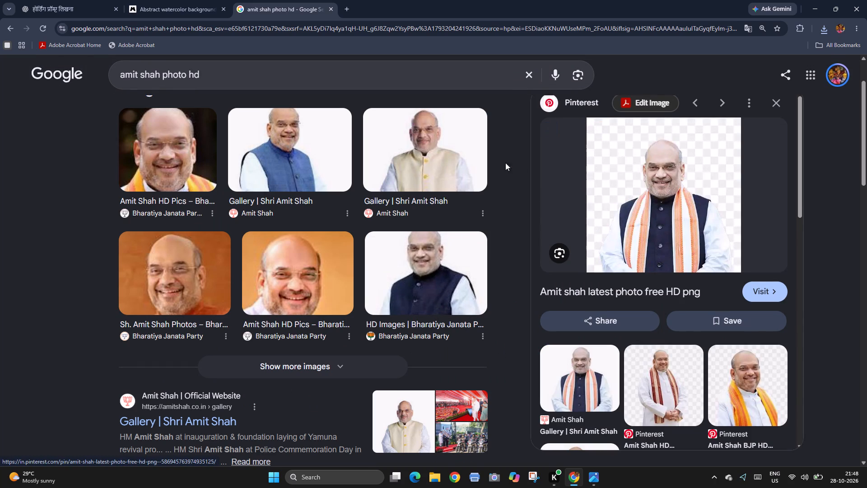
click(774, 104)
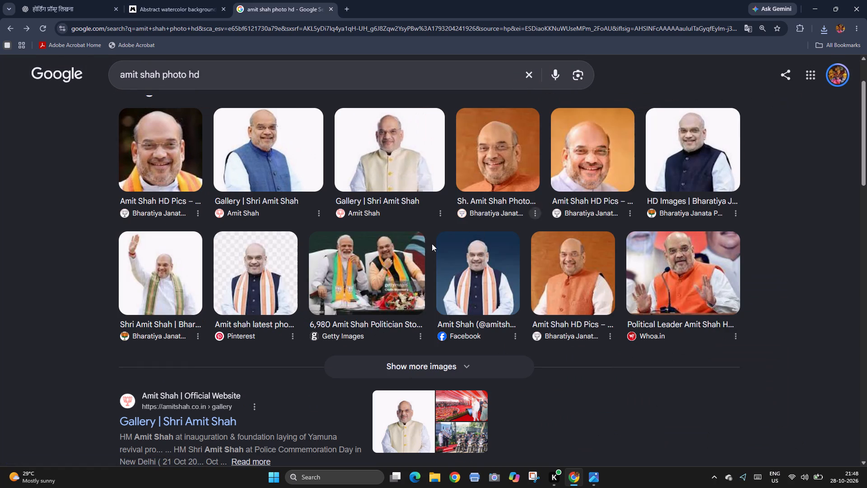
click(400, 152)
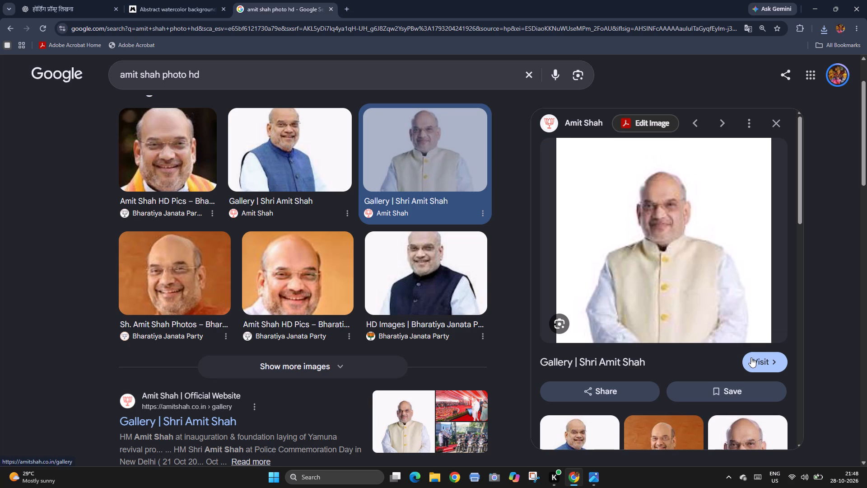
right_click(680, 224)
click(695, 228)
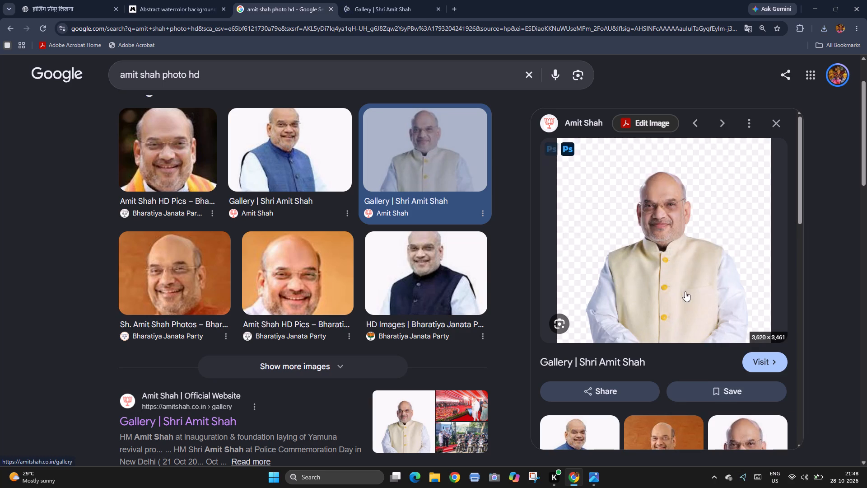
Look through the related Amit Shah portraits and check the blue-vest result's image in its own tab, closing that tab when done.
scroll(684, 295, down, 11)
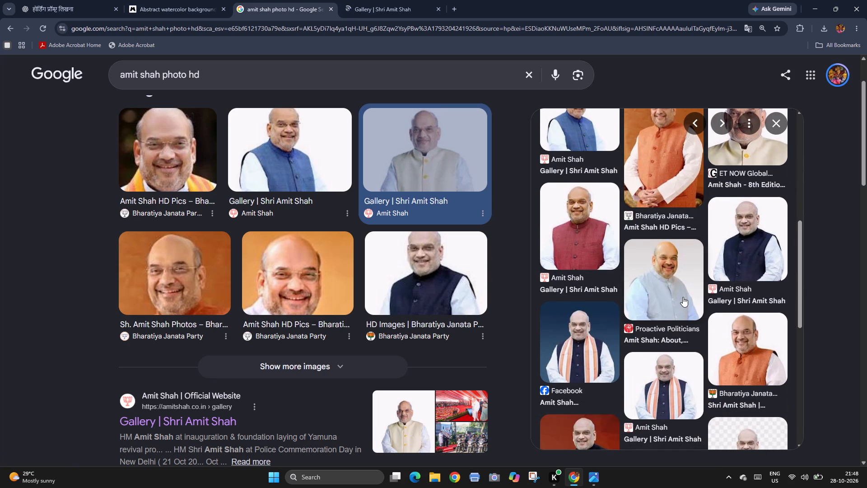
scroll(683, 297, down, 2)
scroll(749, 307, down, 5)
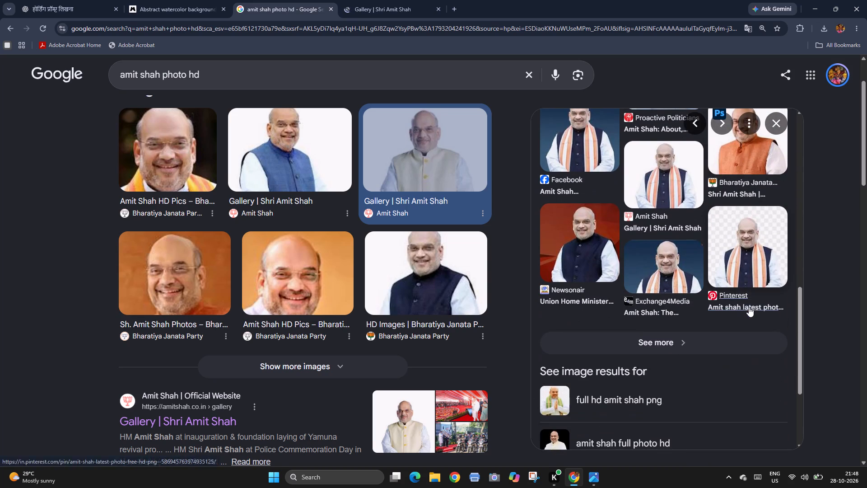
scroll(377, 288, up, 11)
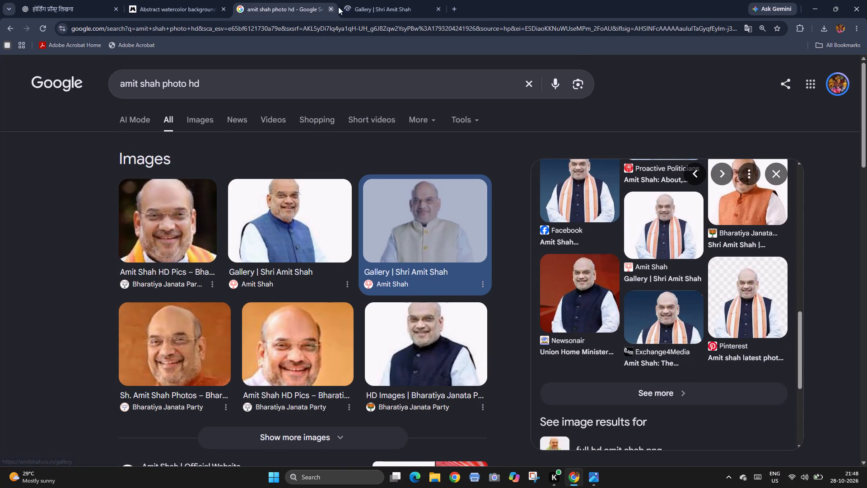
right_click(278, 210)
click(298, 219)
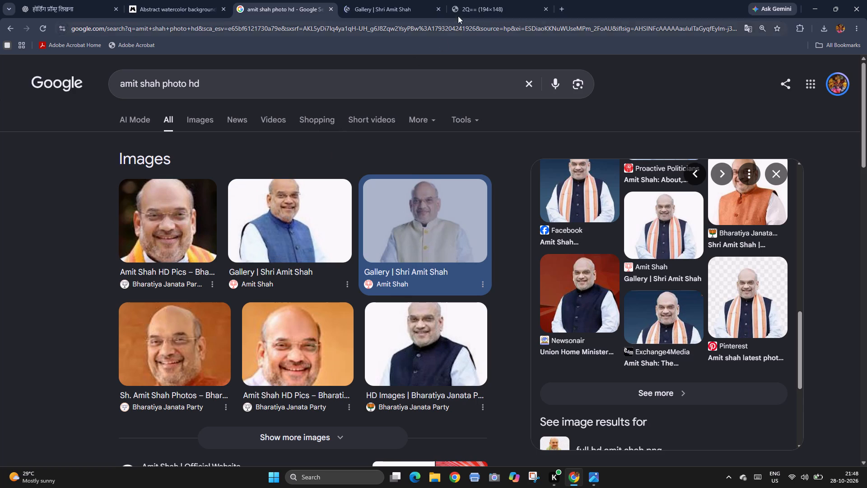
click(465, 5)
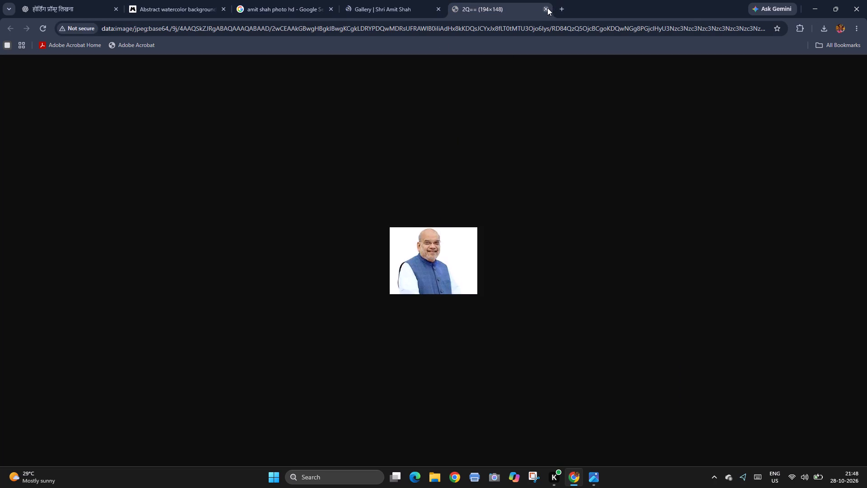
click(547, 8)
Examine the Shri Amit Shah gallery page and its Downloads section for a portrait suited to the hoarding.
click(400, 5)
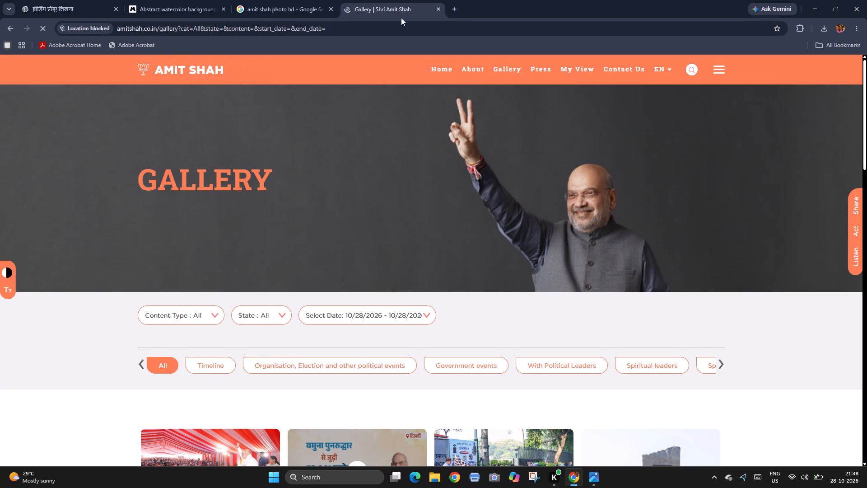
scroll(378, 272, down, 6)
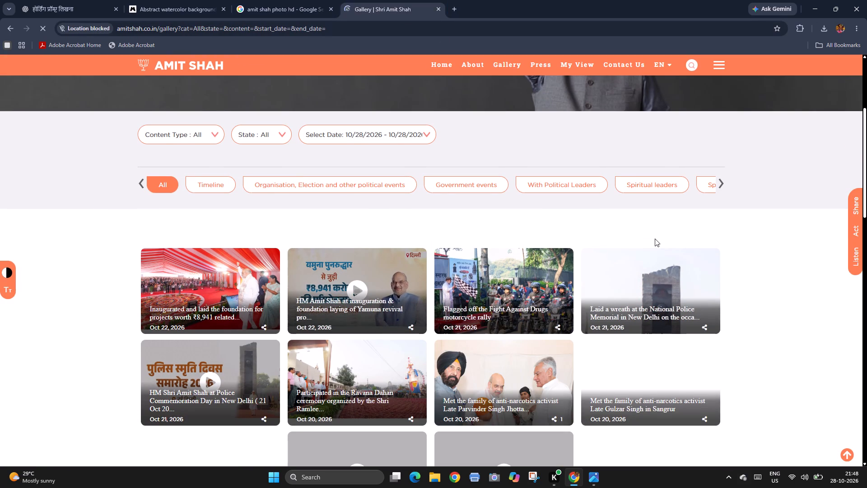
scroll(657, 239, down, 6)
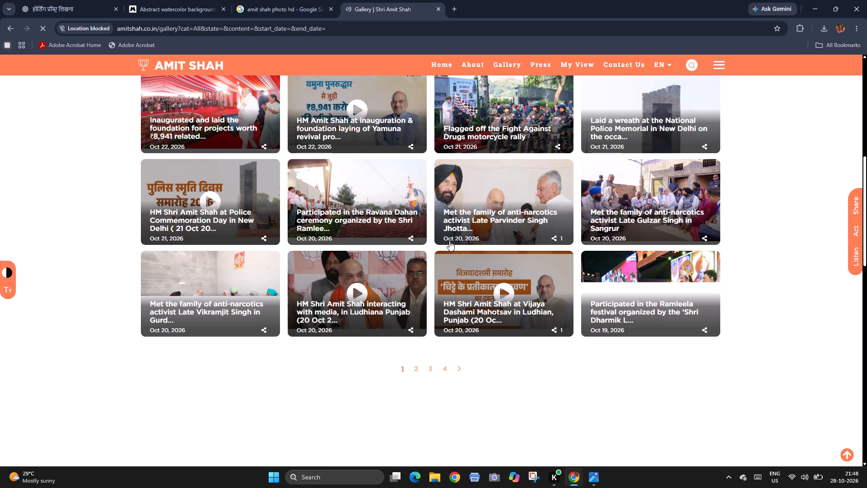
scroll(376, 241, up, 19)
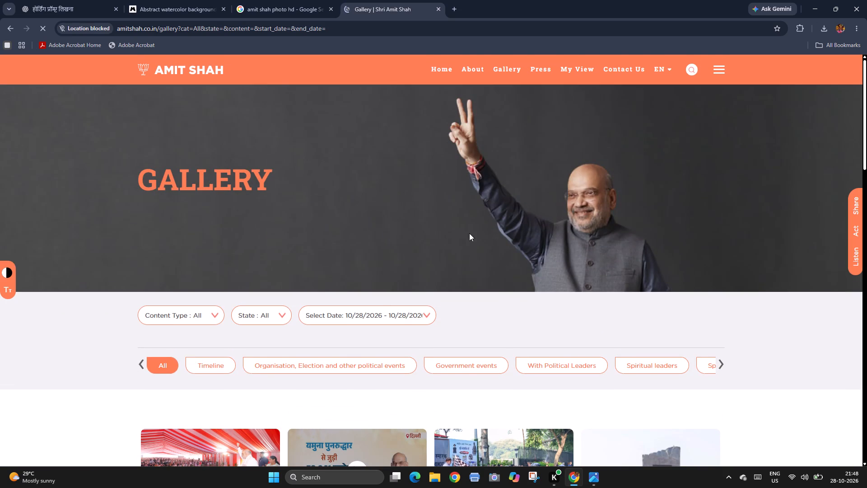
scroll(537, 233, down, 5)
scroll(498, 235, down, 6)
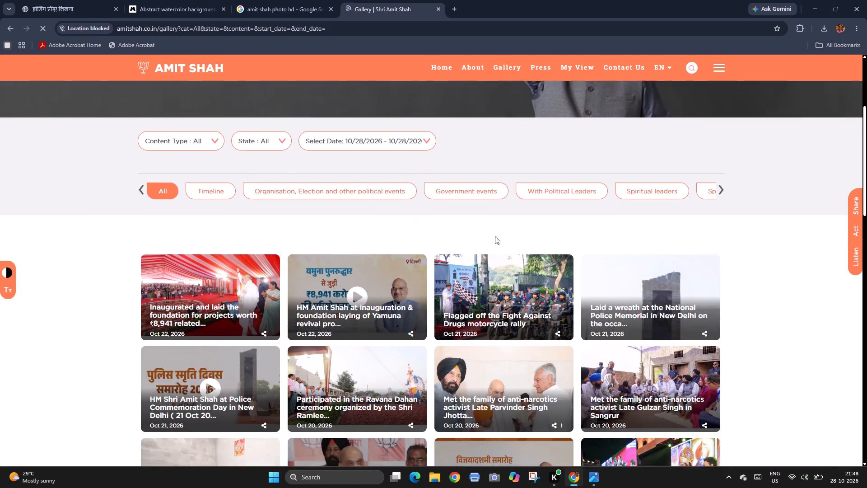
scroll(494, 236, down, 11)
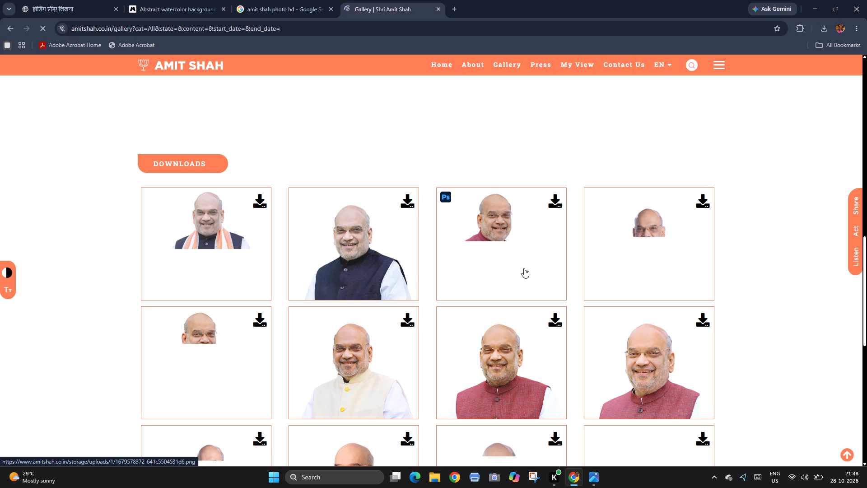
scroll(524, 268, down, 1)
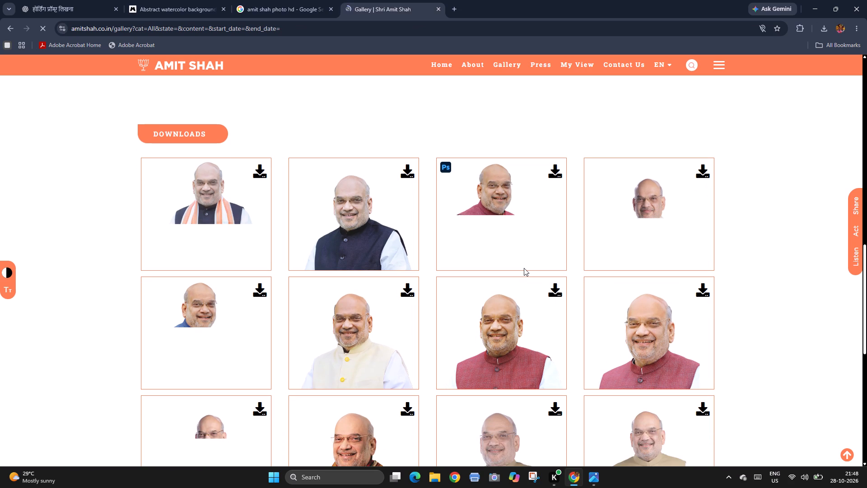
scroll(524, 268, down, 5)
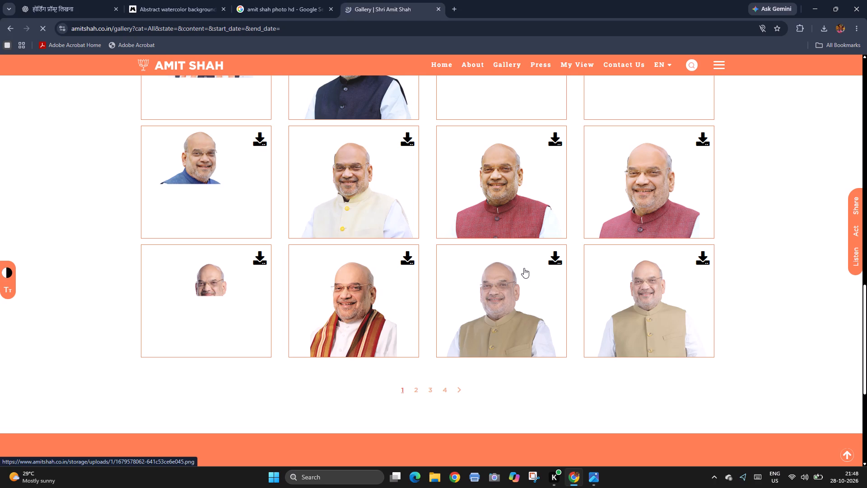
scroll(391, 267, up, 2)
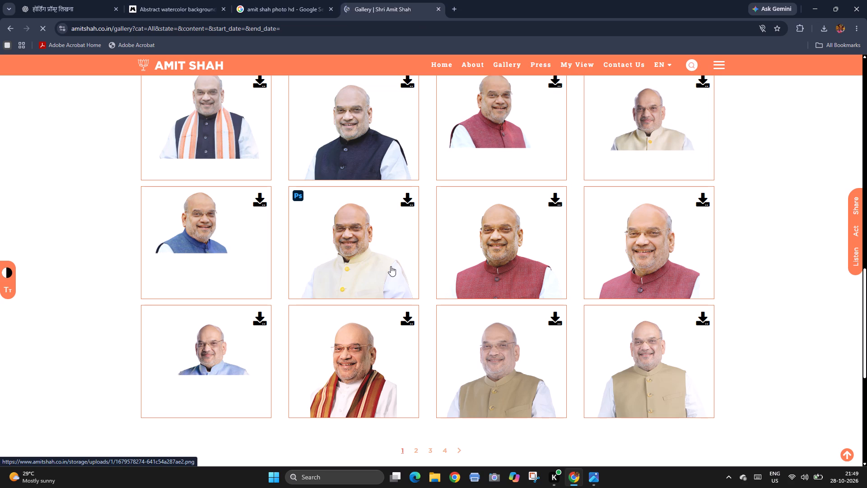
scroll(392, 292, down, 4)
scroll(392, 293, up, 4)
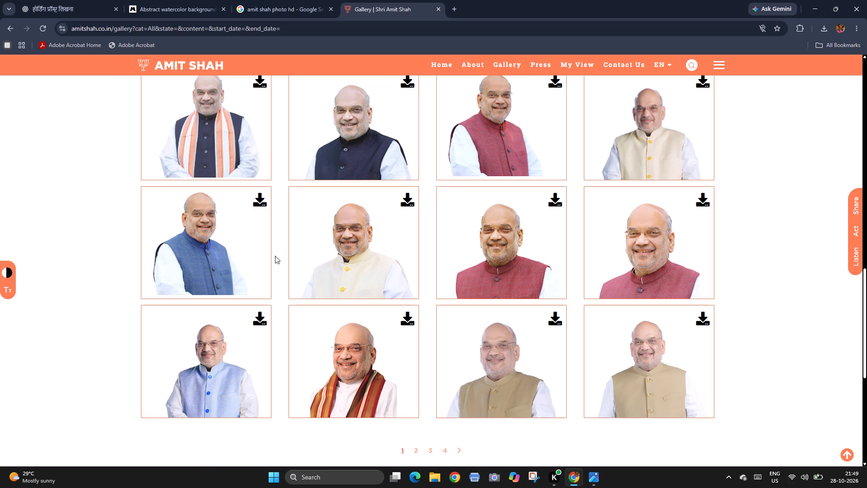
scroll(275, 256, down, 5)
scroll(275, 256, up, 7)
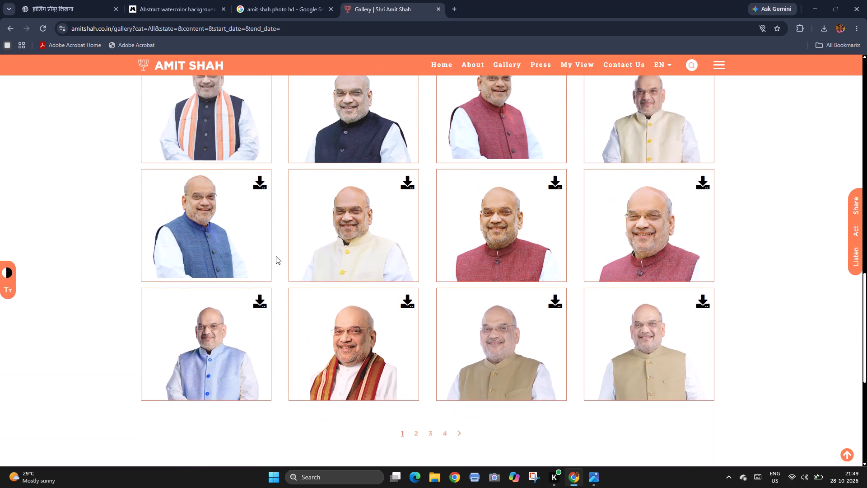
Open the dark-blue-vest portrait from the gallery's download list, save it to the Desktop as PNG, and close its tab.
scroll(276, 256, down, 2)
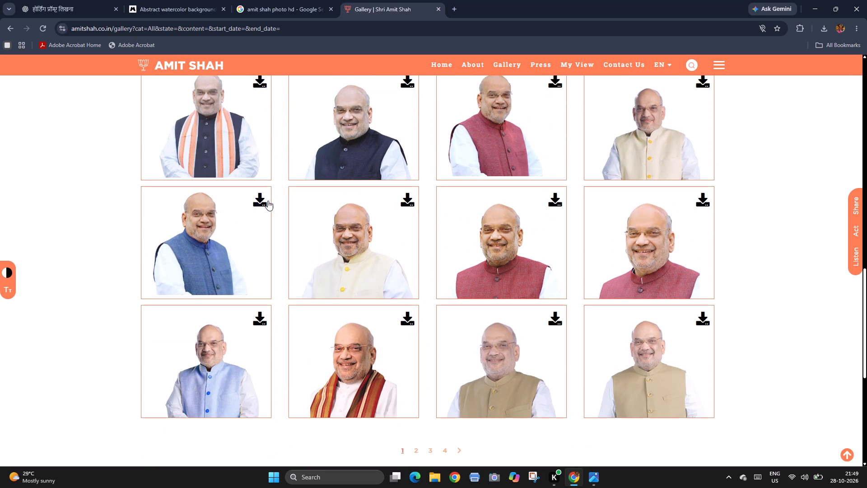
click(261, 199)
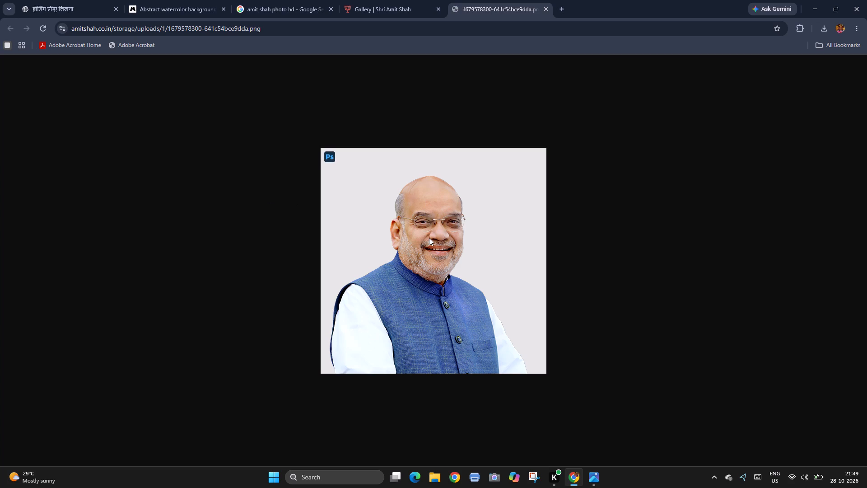
right_click(435, 223)
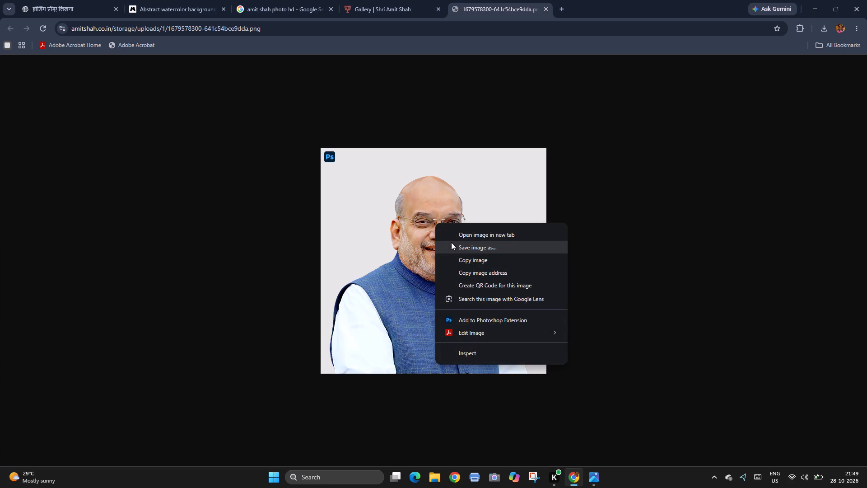
click(452, 243)
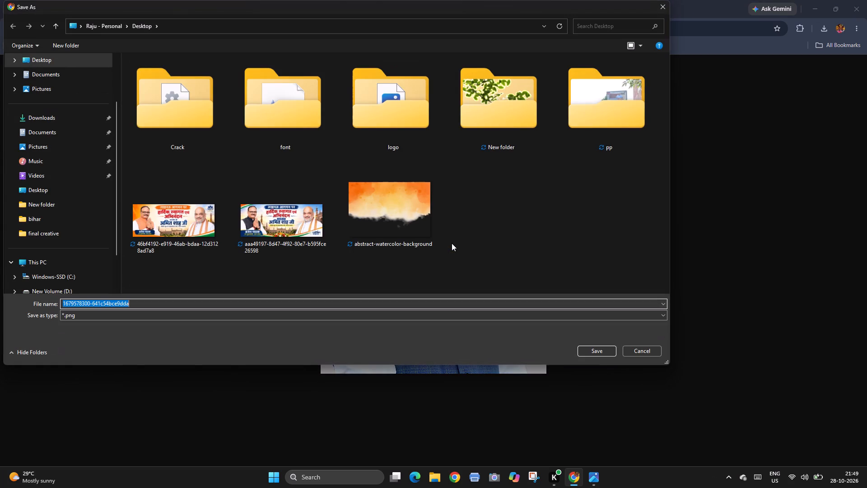
key(Return)
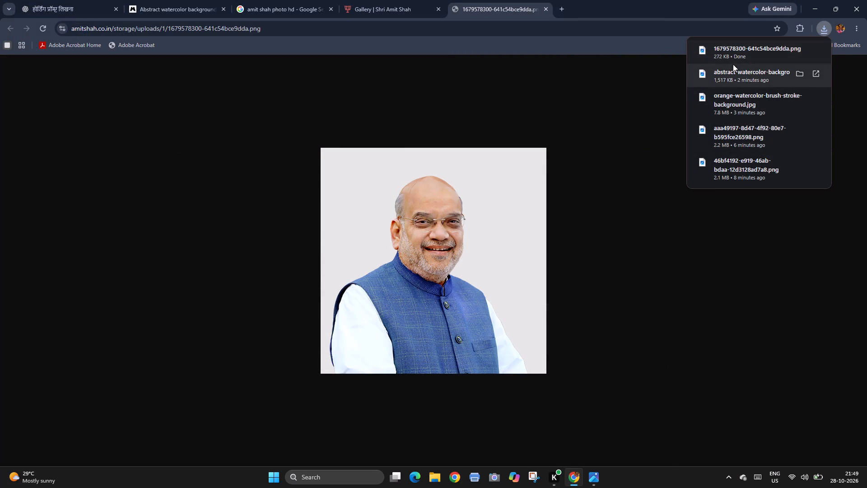
click(548, 7)
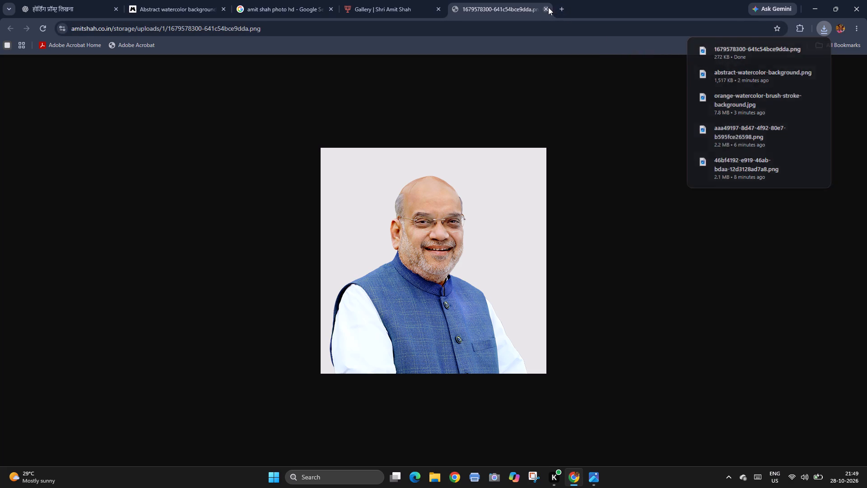
Enlarge the light-blue-vest portrait in the gallery, save it to the Desktop as PNG, and close the gallery page.
click(206, 215)
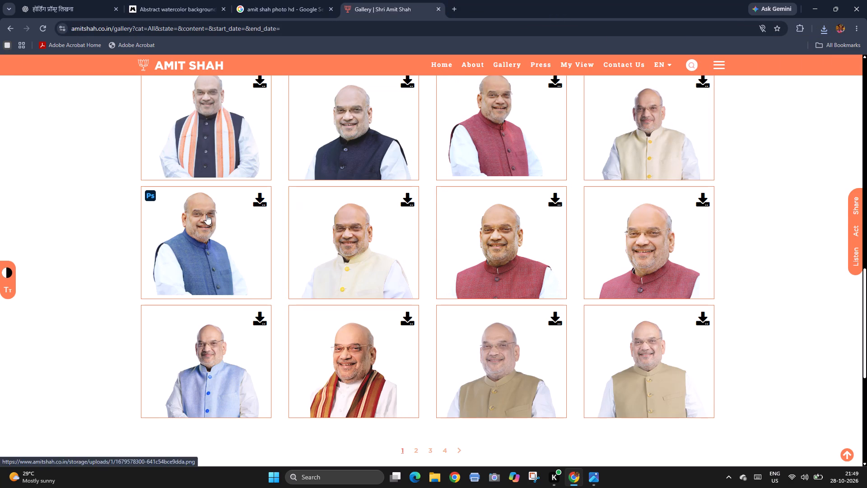
key(Escape)
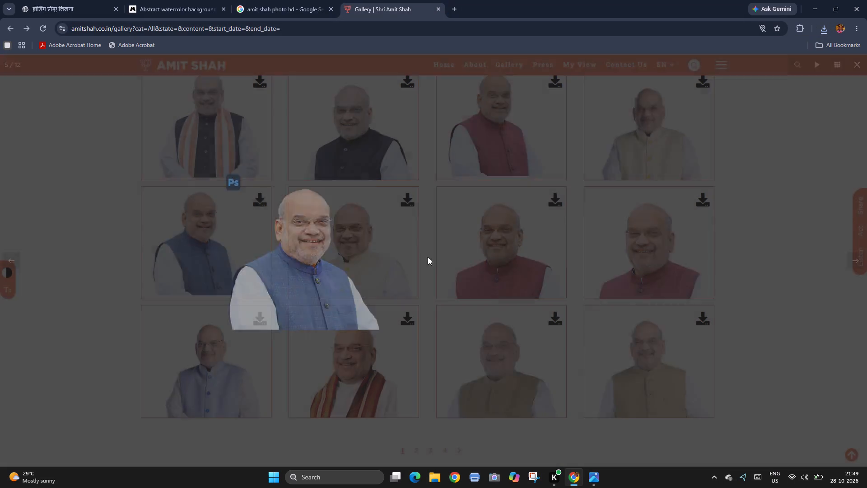
scroll(469, 296, down, 6)
click(374, 192)
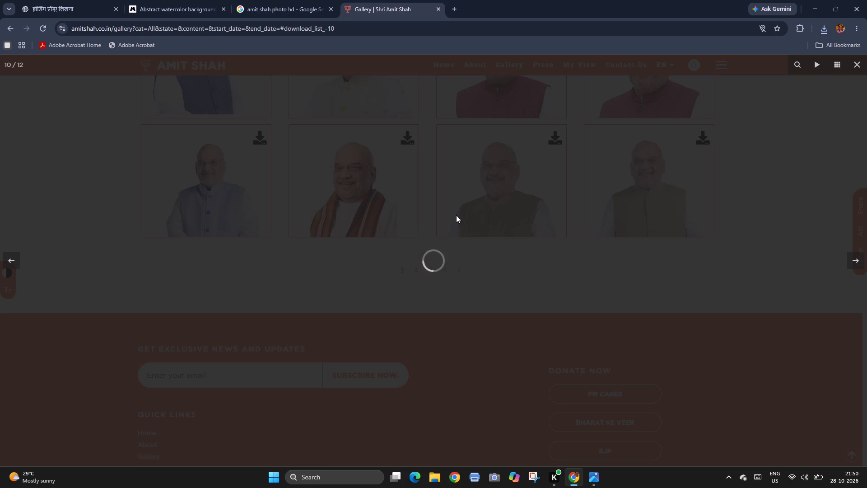
scroll(418, 205, up, 3)
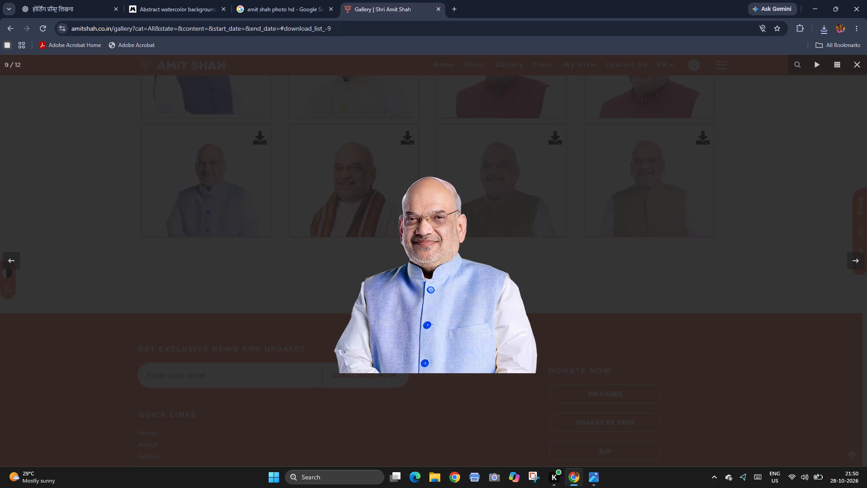
right_click(449, 295)
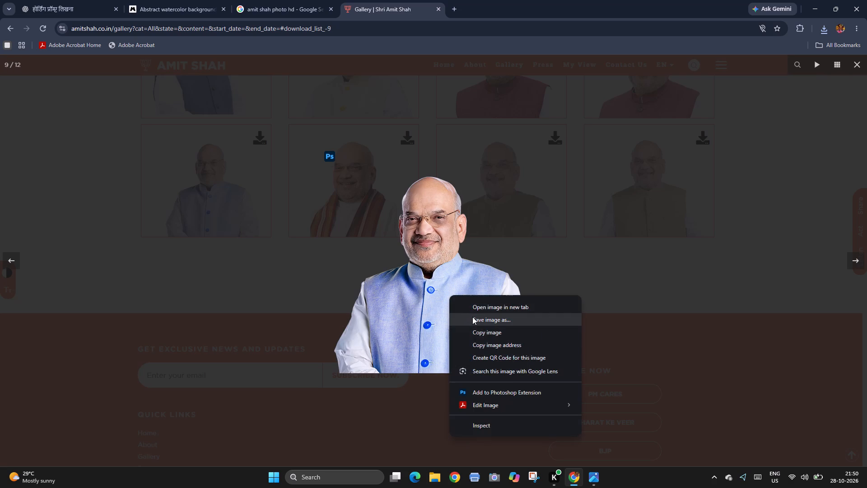
drag(439, 278, 419, 252)
right_click(441, 268)
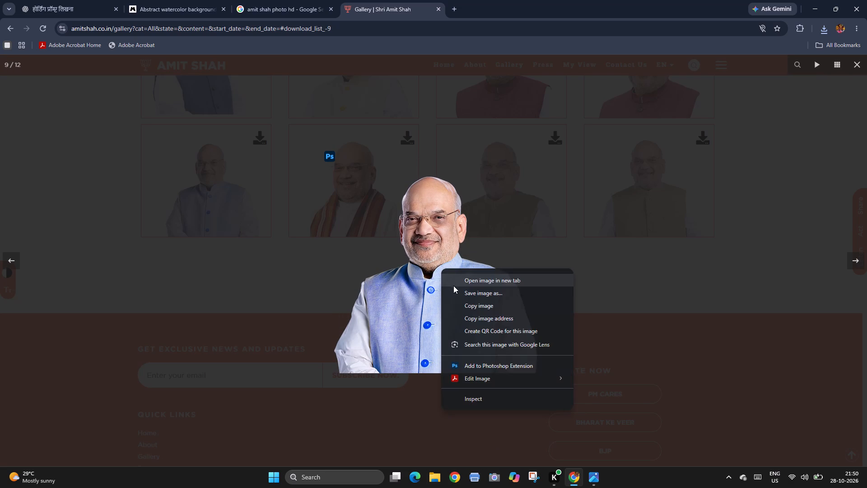
click(465, 294)
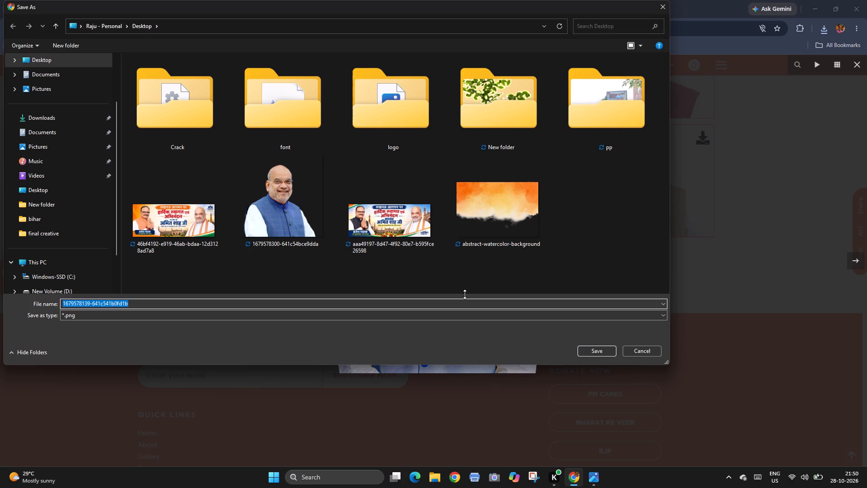
key(Return)
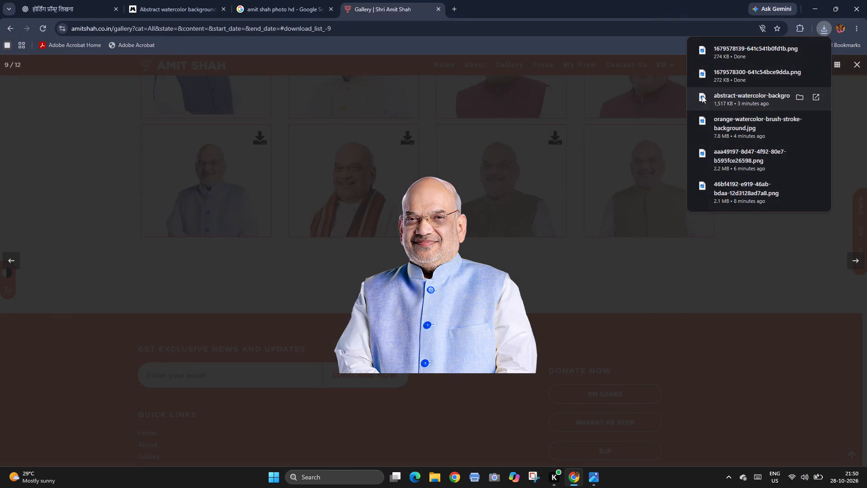
key(Escape)
key(grave)
scroll(453, 129, up, 7)
scroll(445, 221, up, 20)
scroll(445, 221, up, 15)
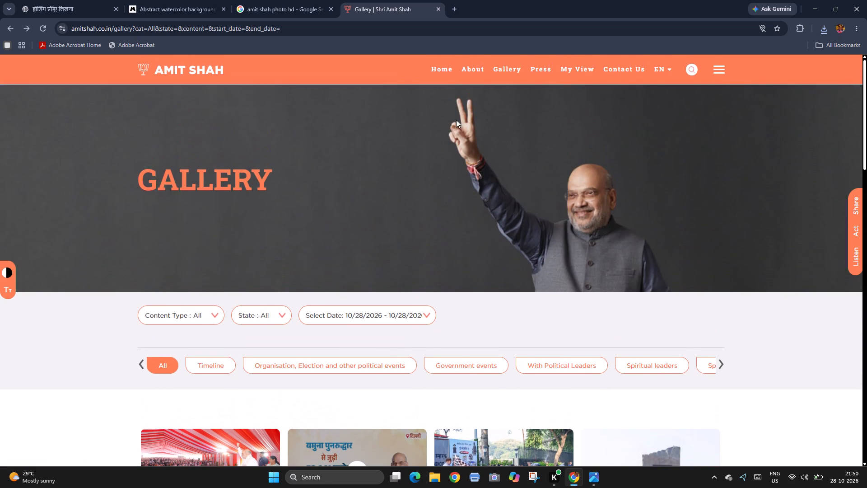
click(436, 10)
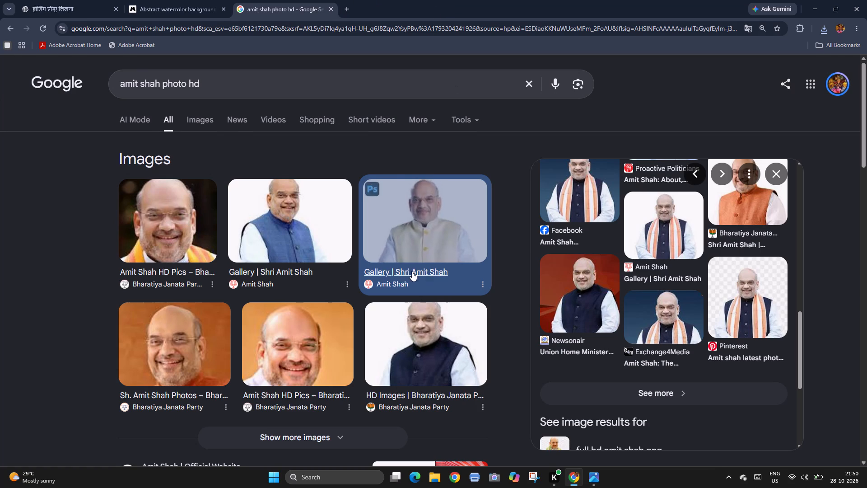
Show the image results for amit shah photo hd and restrict them to Large size.
click(206, 119)
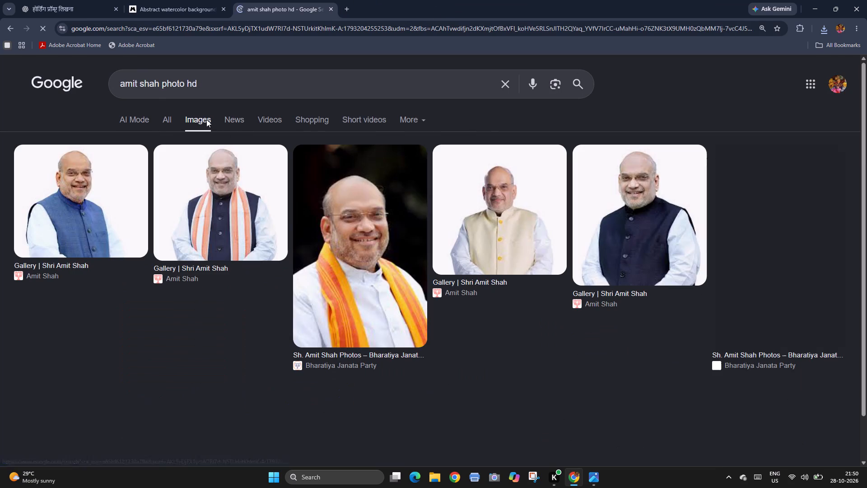
click(420, 119)
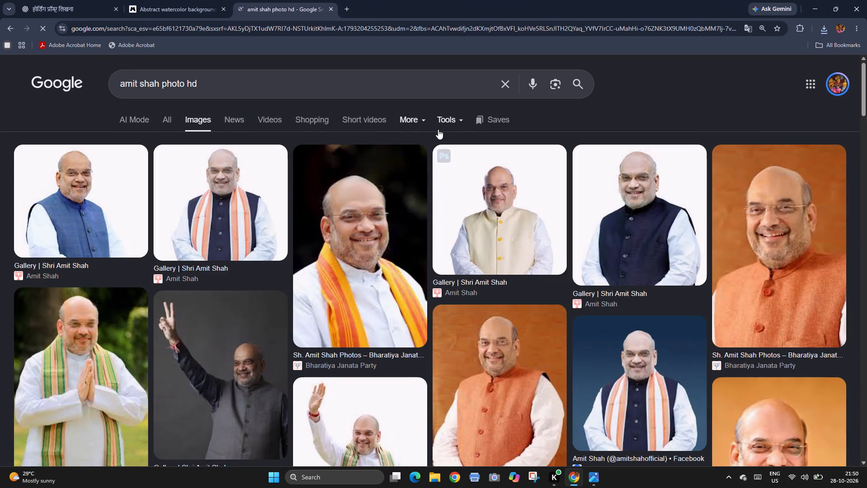
click(443, 118)
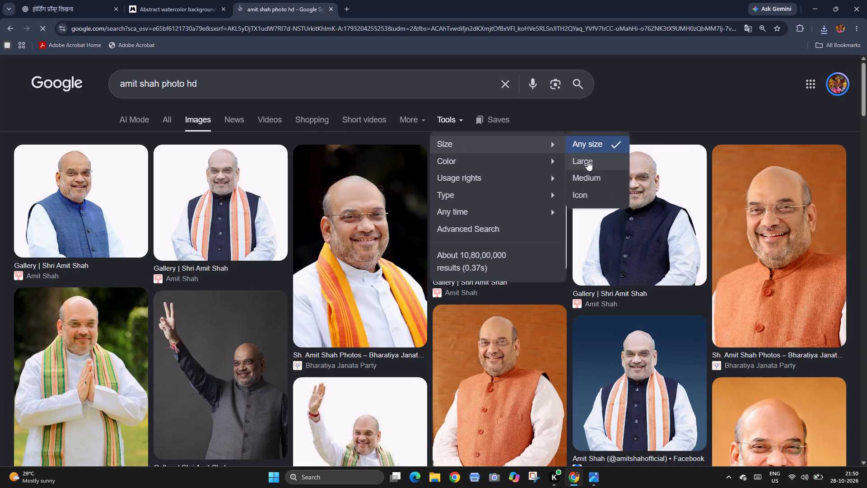
click(583, 160)
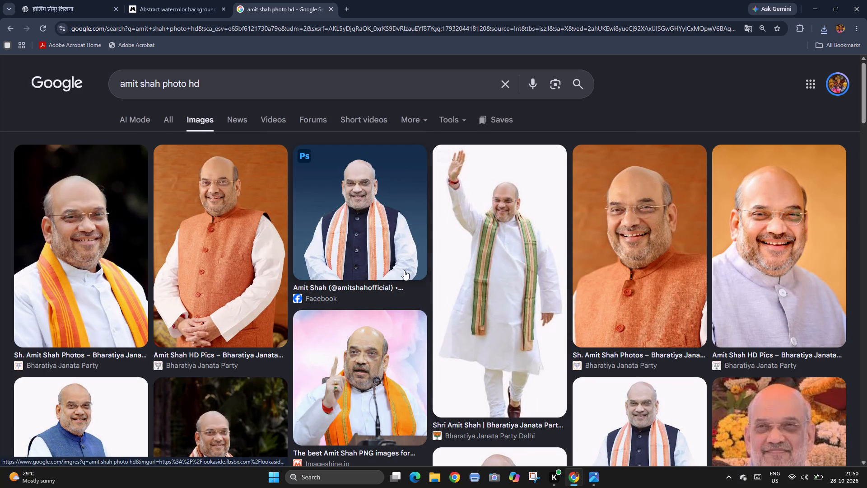
Look through the large image results for a high-resolution Amit Shah portrait suited to the hoarding.
scroll(408, 269, down, 4)
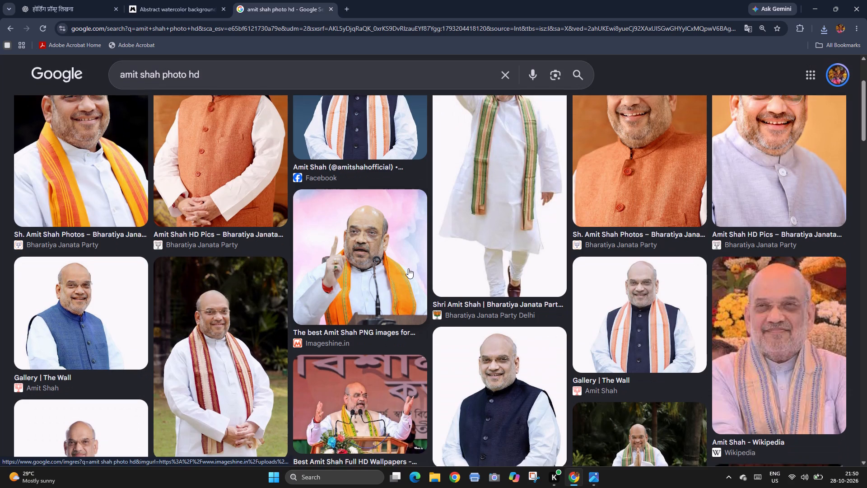
scroll(409, 268, down, 3)
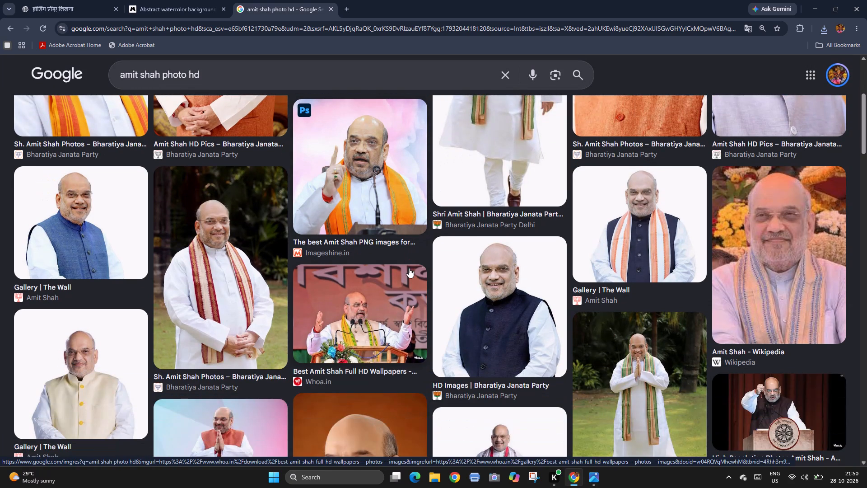
scroll(409, 268, down, 4)
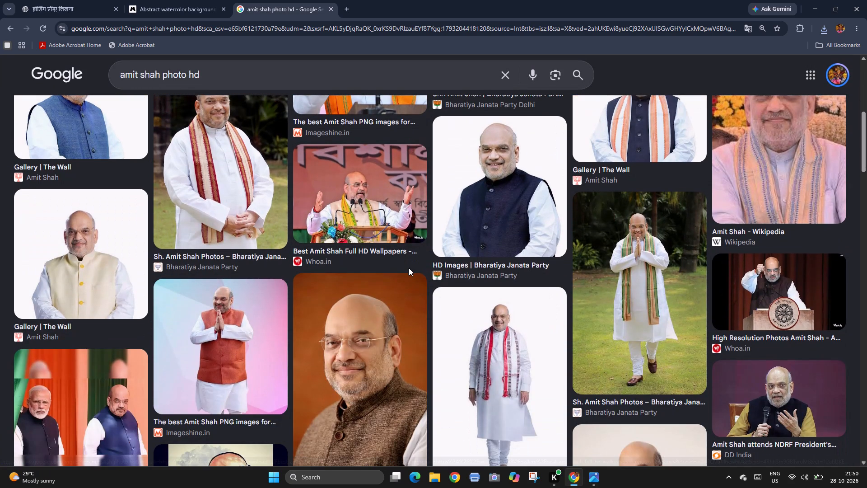
scroll(409, 268, down, 7)
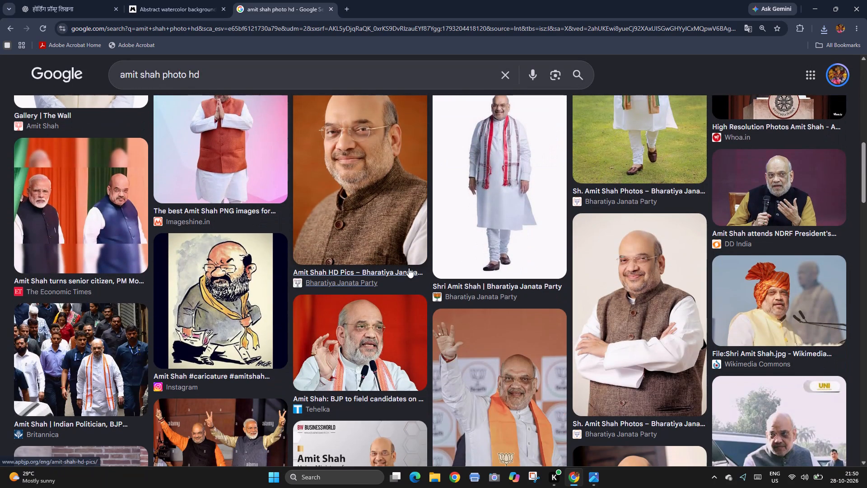
scroll(409, 268, down, 3)
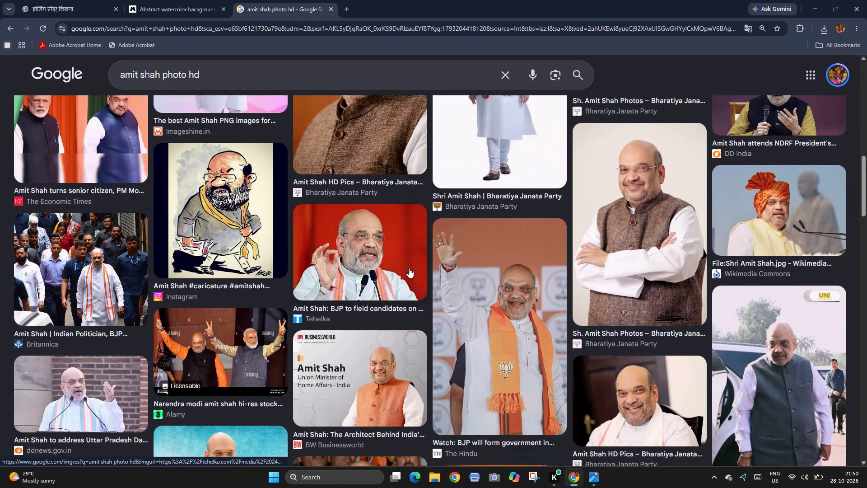
scroll(409, 268, down, 7)
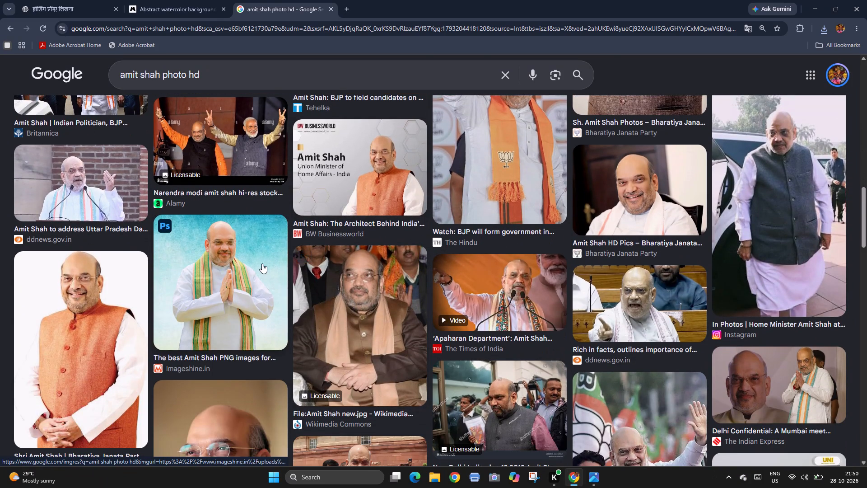
scroll(266, 262, down, 5)
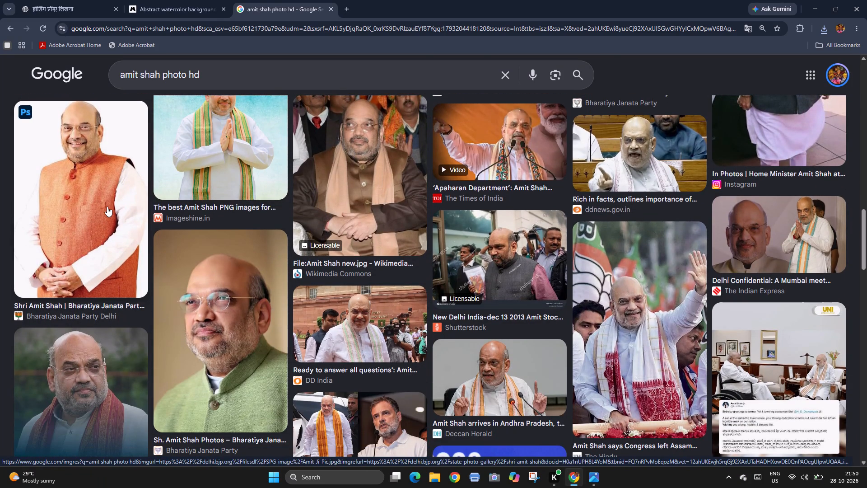
Preview the full orange-vest portrait and open its source page, Shri Amit Shah | Bharatiya Janata Party Delhi, in a new tab.
click(107, 206)
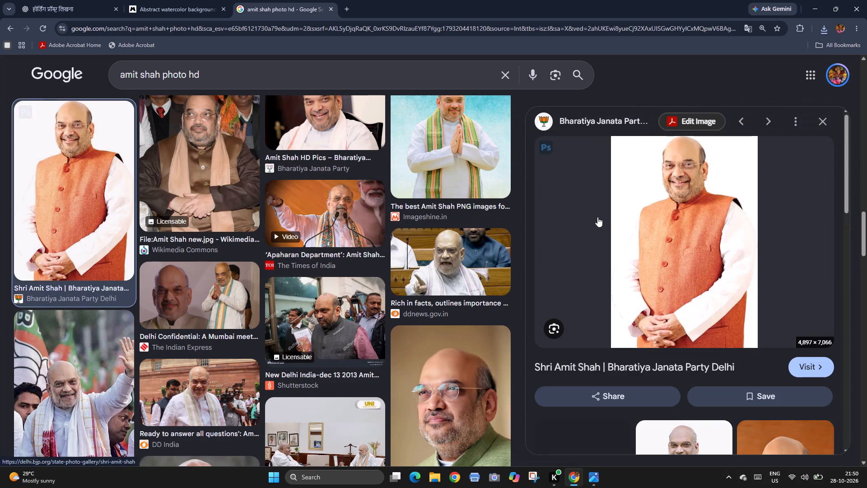
right_click(650, 194)
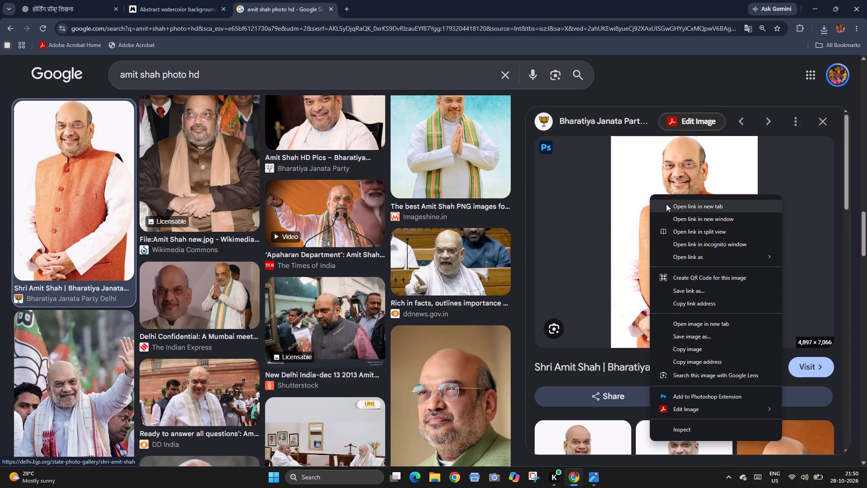
click(666, 204)
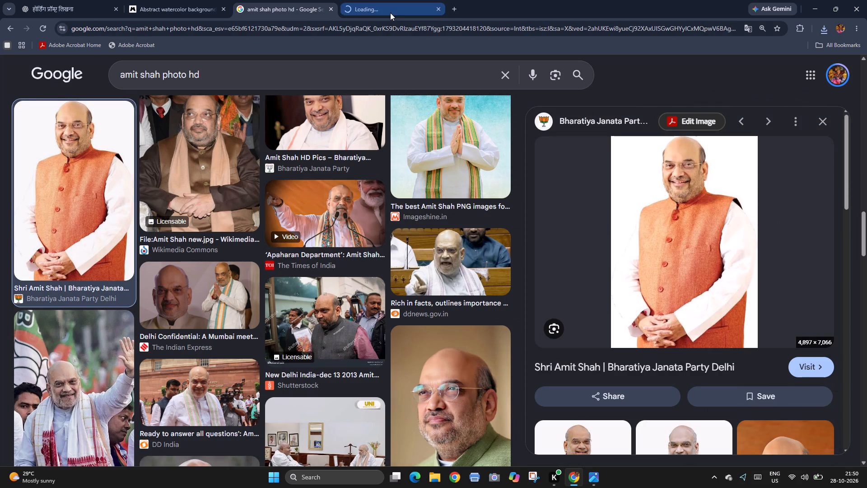
click(390, 13)
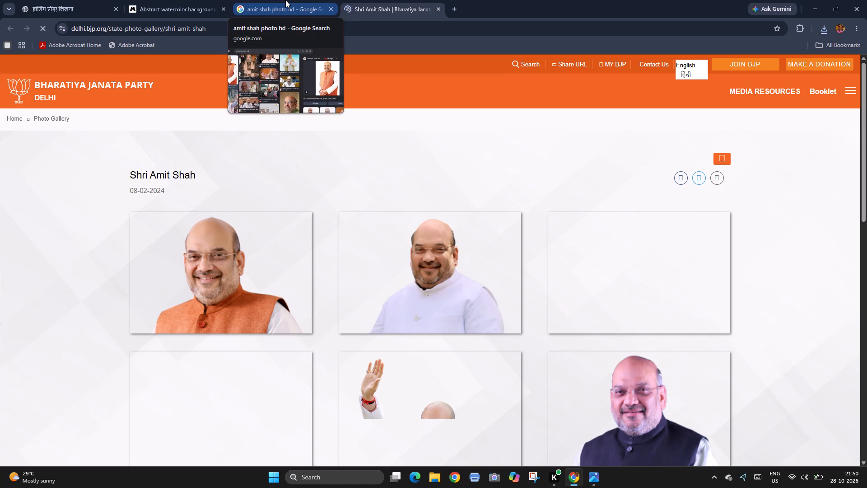
Find the portrait with the red-and-gold scarf in the BJP Delhi gallery, enlarge it, and save it to the Desktop as PNG.
scroll(618, 260, down, 5)
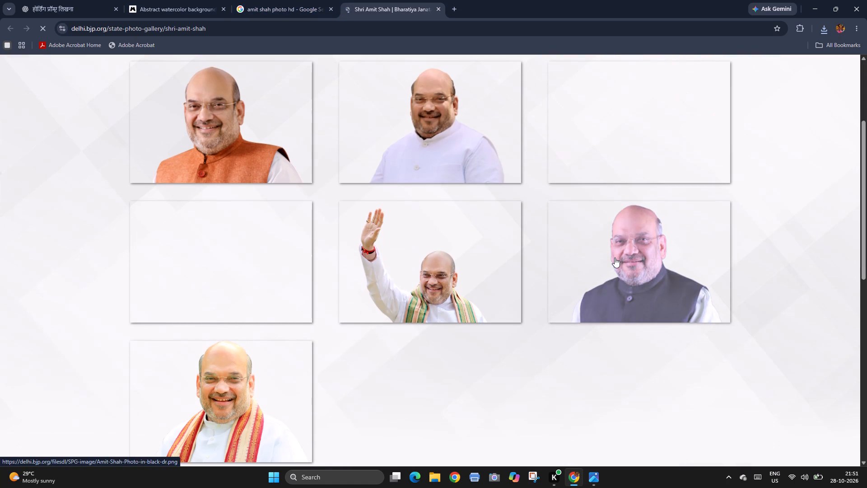
scroll(463, 272, down, 5)
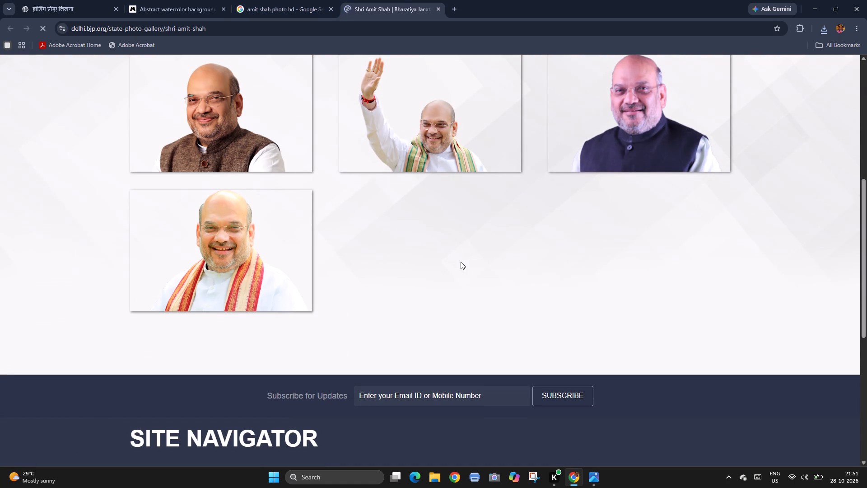
scroll(461, 262, up, 7)
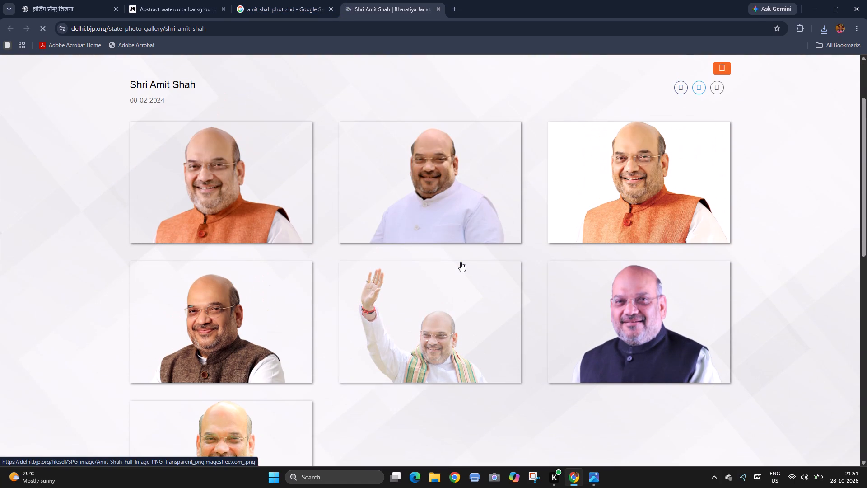
key(alt+Tab)
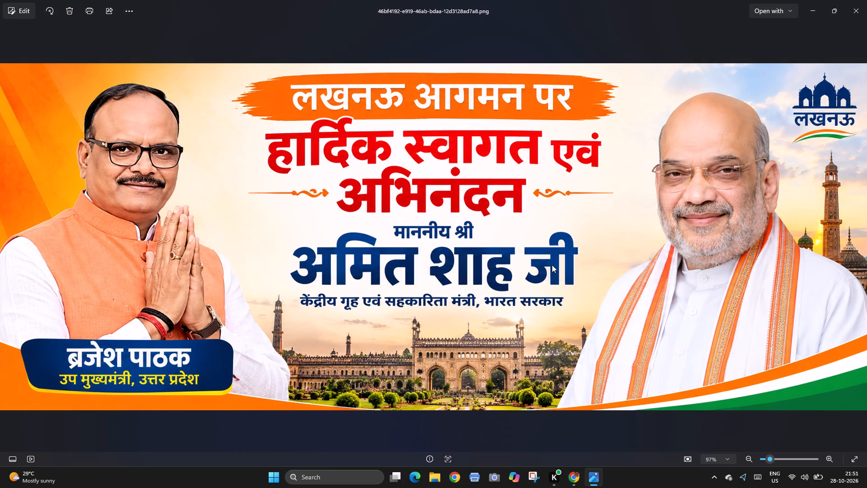
key(alt+Tab)
scroll(392, 268, down, 6)
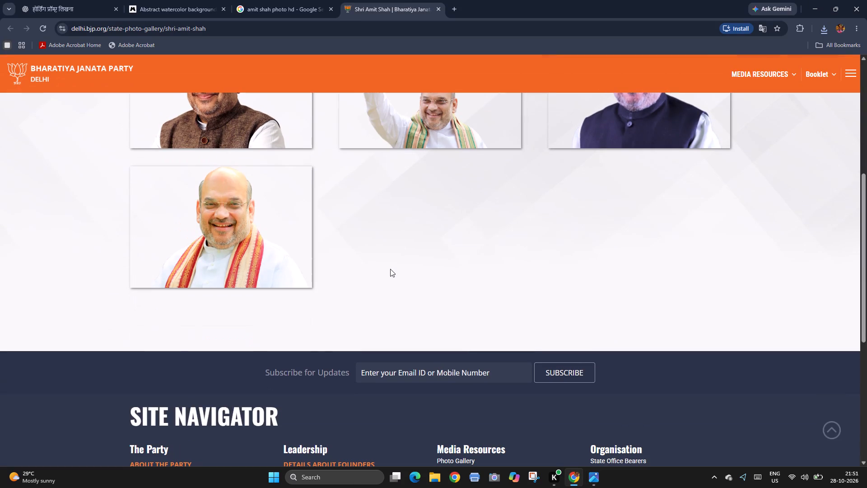
click(237, 213)
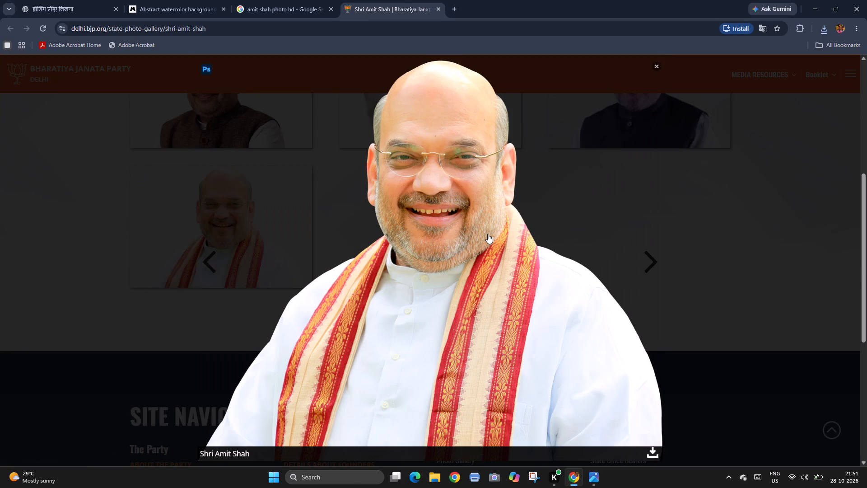
scroll(461, 223, down, 5)
scroll(463, 225, up, 3)
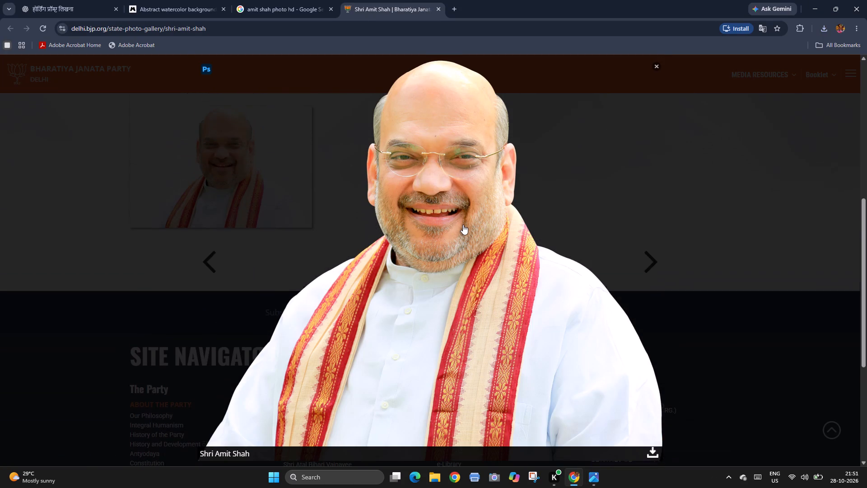
right_click(461, 225)
click(480, 247)
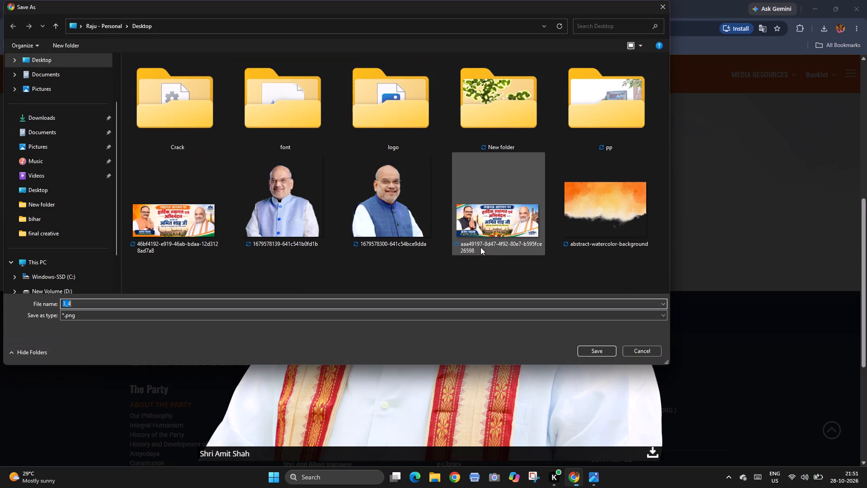
key(Return)
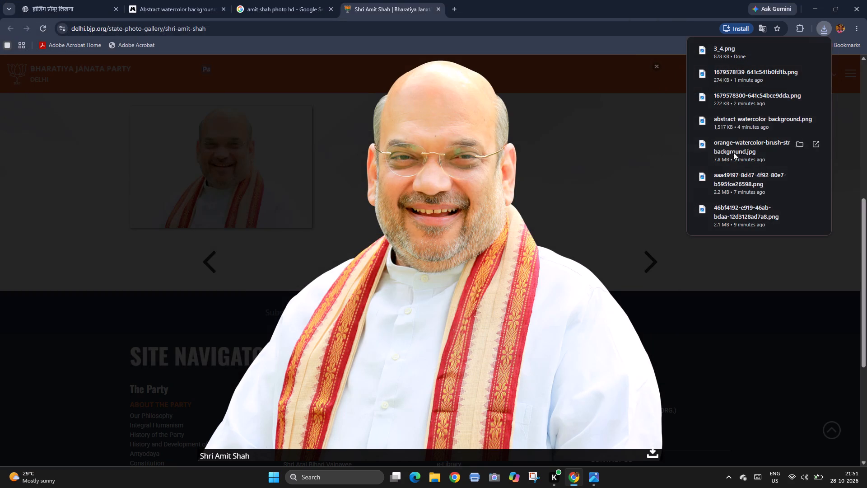
Open the downloaded 3_4.png in Photos, examine the face's sharpness close up, and close both the image and the gallery page.
click(728, 56)
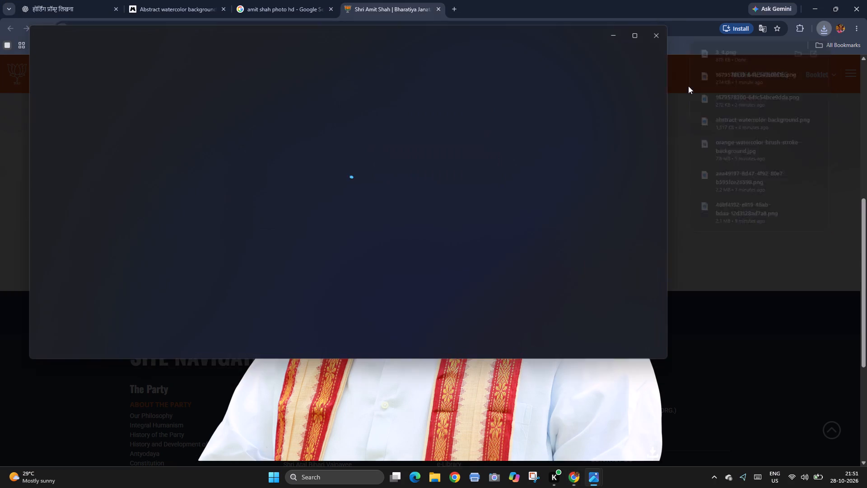
click(635, 32)
scroll(461, 167, up, 2)
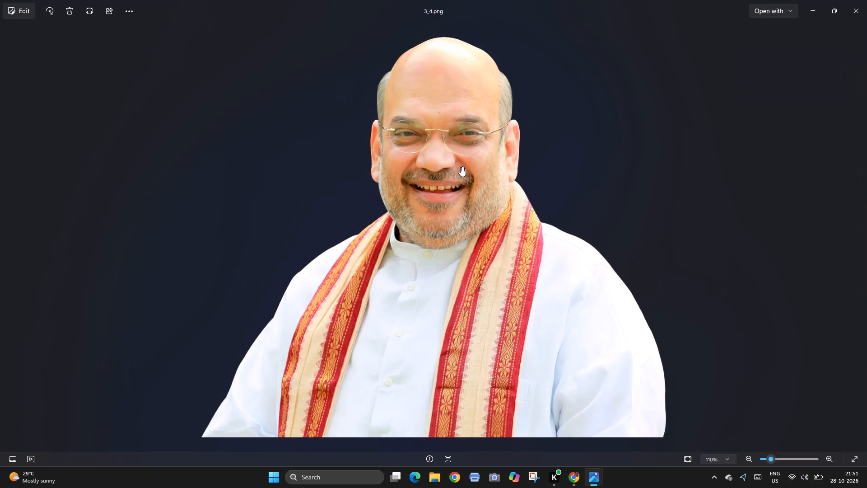
scroll(461, 167, up, 12)
drag(466, 153, 456, 277)
scroll(475, 273, down, 7)
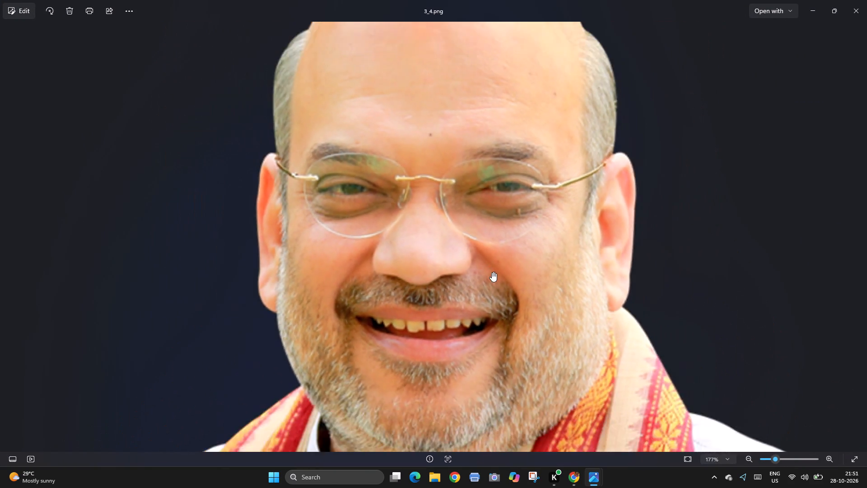
scroll(492, 272, down, 16)
scroll(454, 273, up, 8)
drag(451, 164, 420, 368)
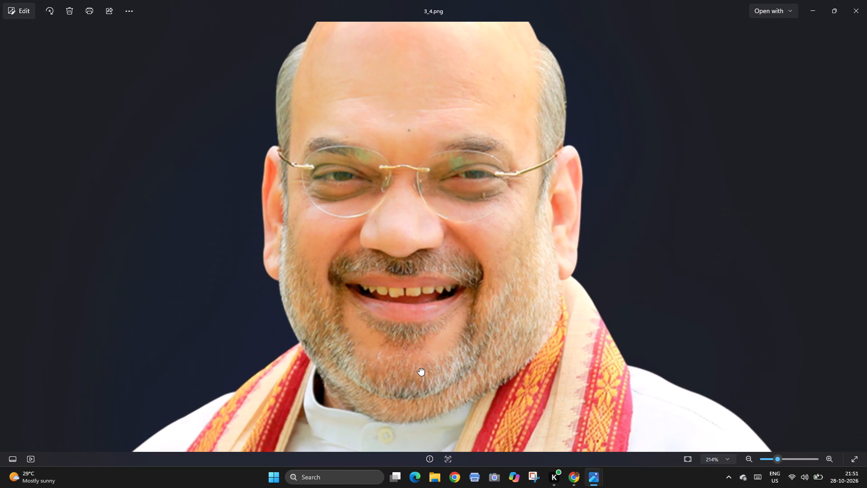
drag(420, 368, 416, 412)
drag(437, 209, 411, 356)
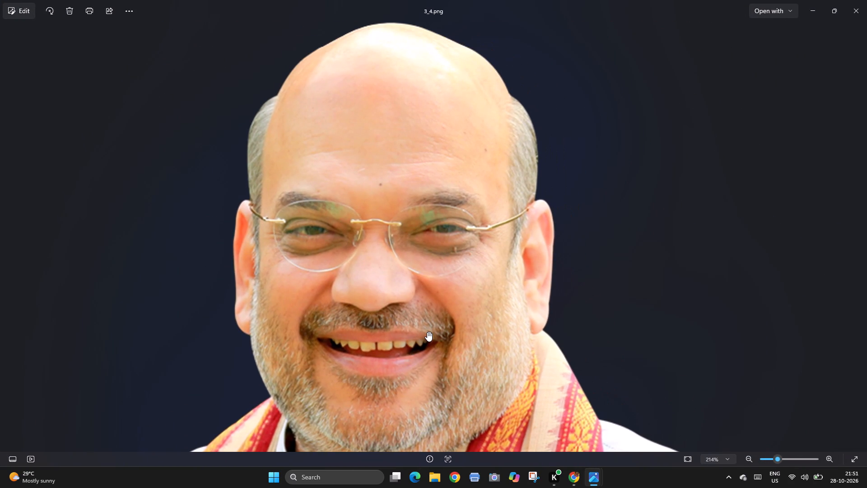
scroll(427, 332, down, 19)
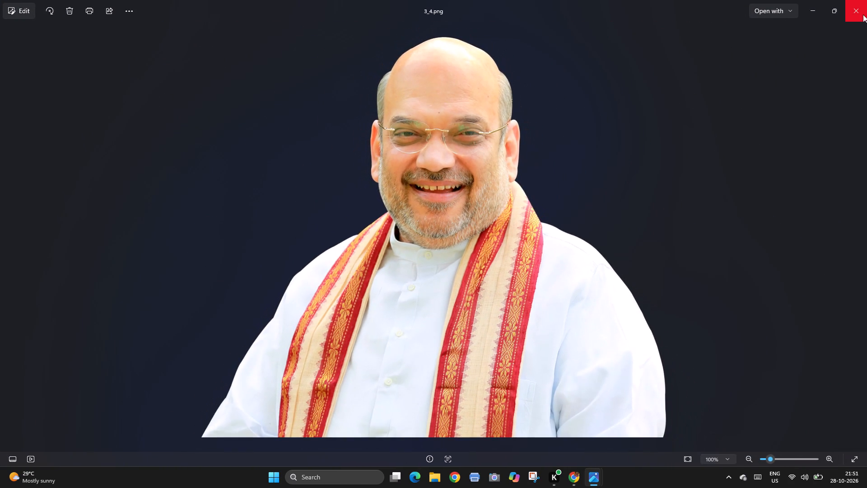
click(857, 13)
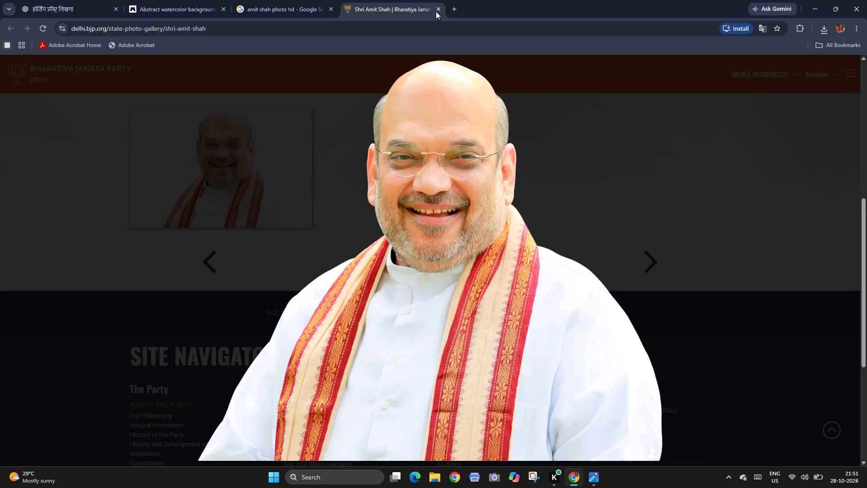
click(438, 7)
Save the previewed orange-vest portrait from the image results to the Desktop as Amit-Ji-Pic in JPG format.
right_click(653, 180)
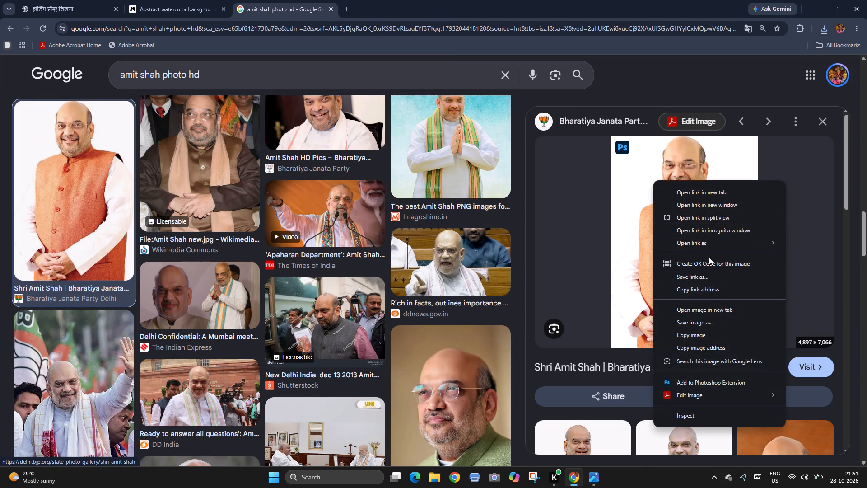
click(698, 323)
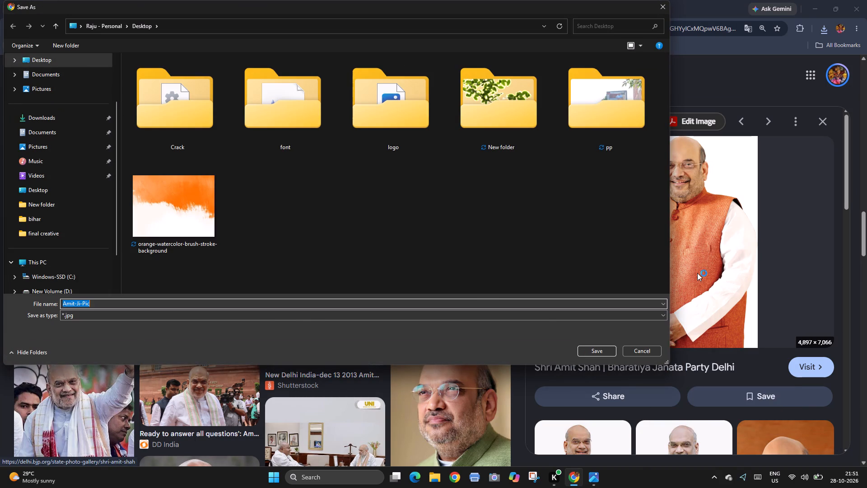
key(Return)
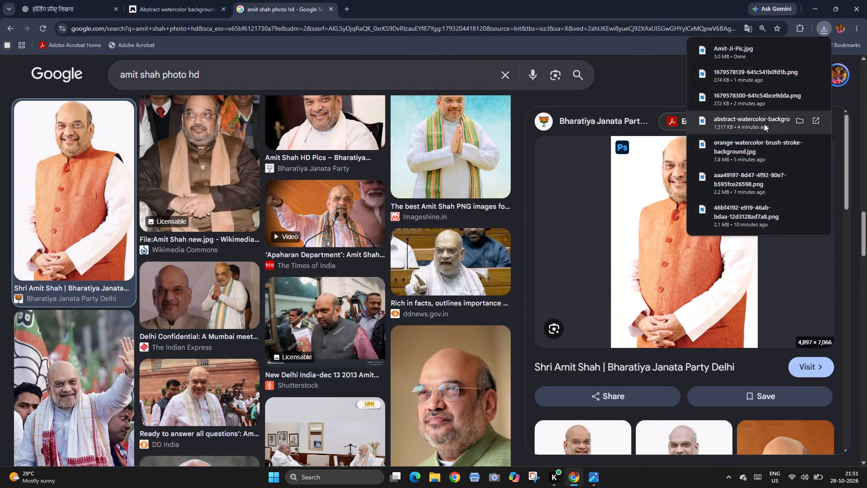
Open the downloaded Amit-Ji-Pic.jpg in Photos, examine its facial detail close up, and close the image.
click(727, 58)
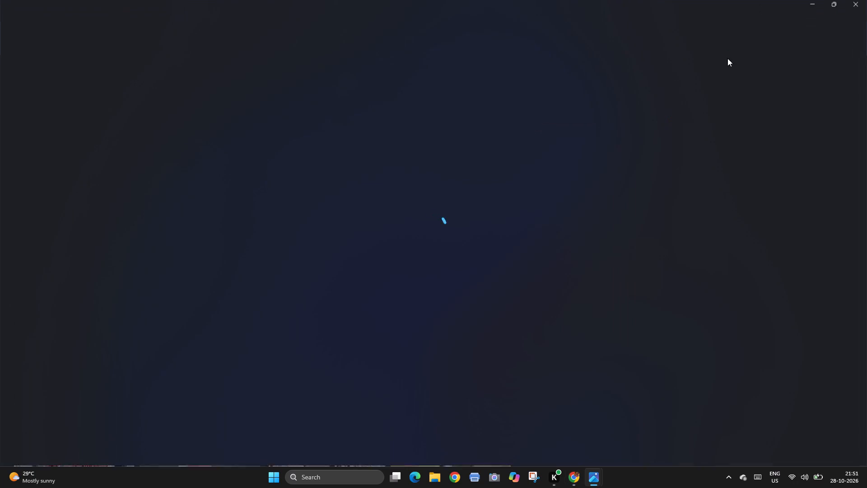
scroll(457, 126, up, 7)
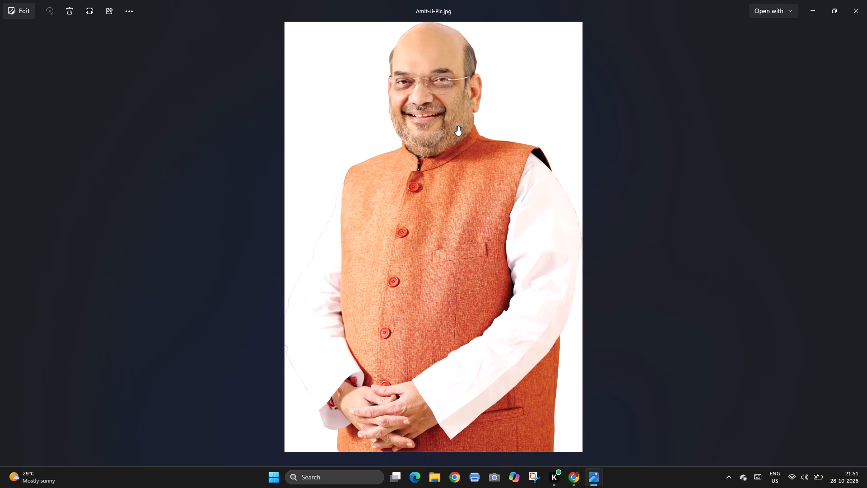
scroll(457, 126, up, 11)
drag(429, 99, 395, 387)
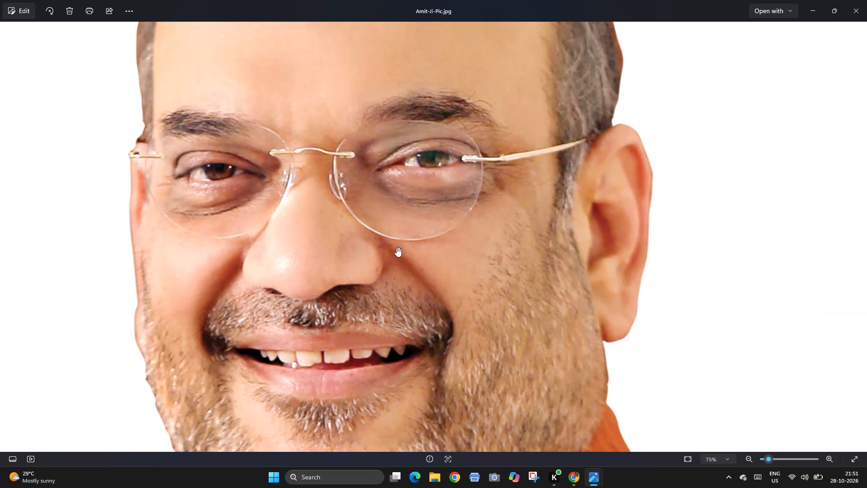
drag(398, 201, 393, 381)
scroll(401, 297, down, 13)
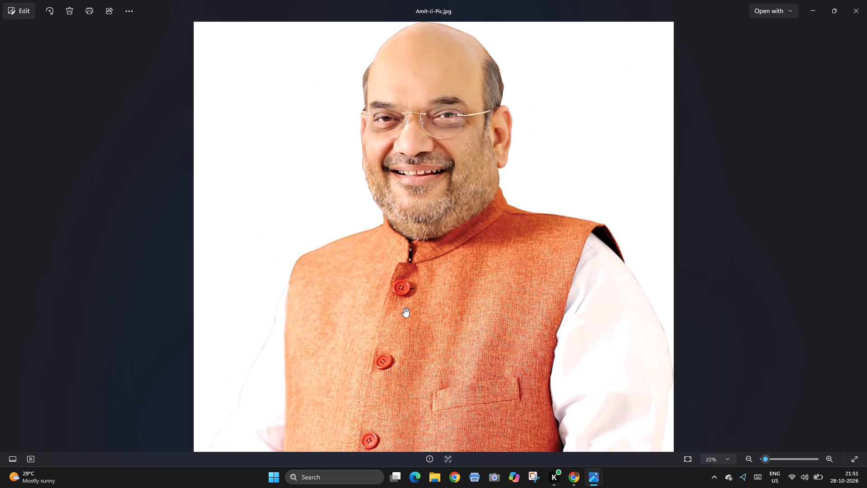
scroll(404, 308, down, 7)
scroll(452, 322, down, 6)
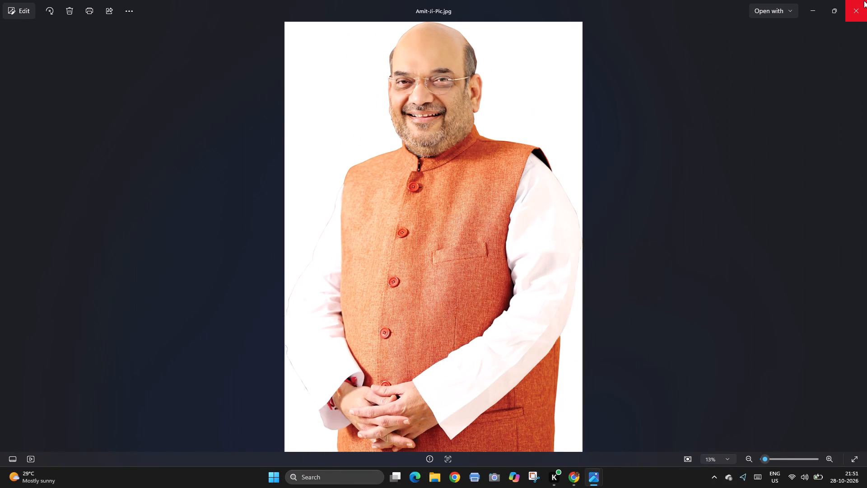
click(863, 1)
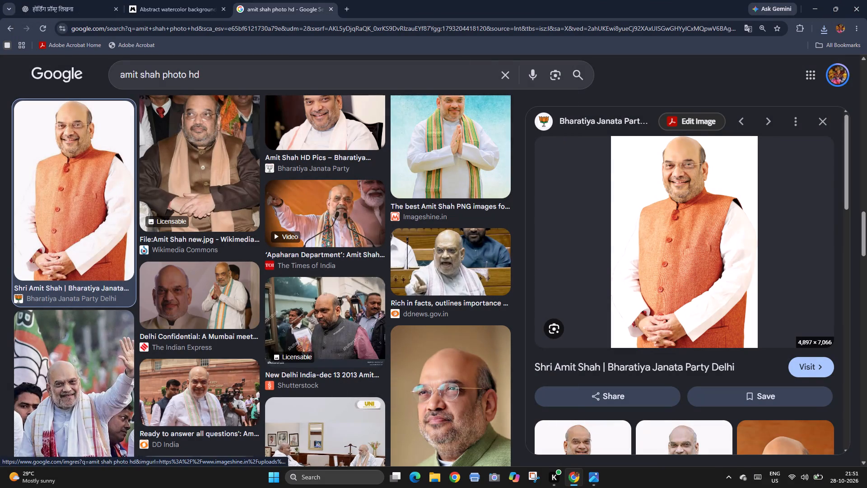
Reopen the orange-vest portrait's source page in a new tab and switch to it.
right_click(692, 238)
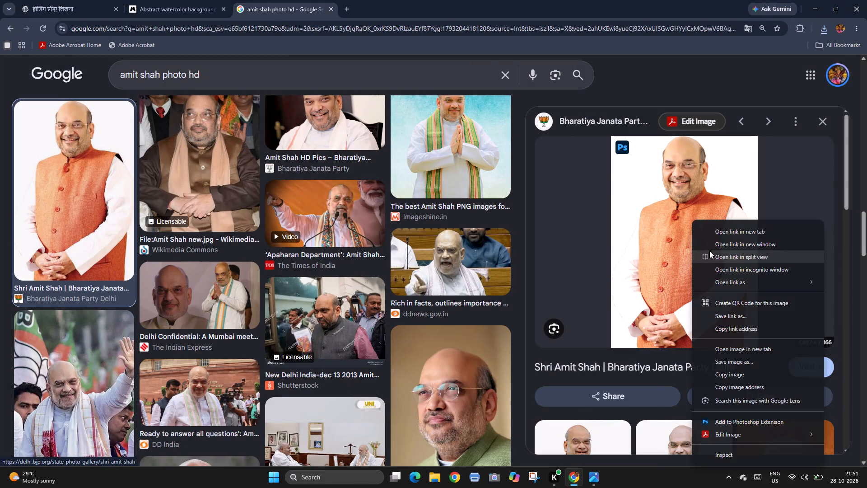
click(719, 232)
click(411, 9)
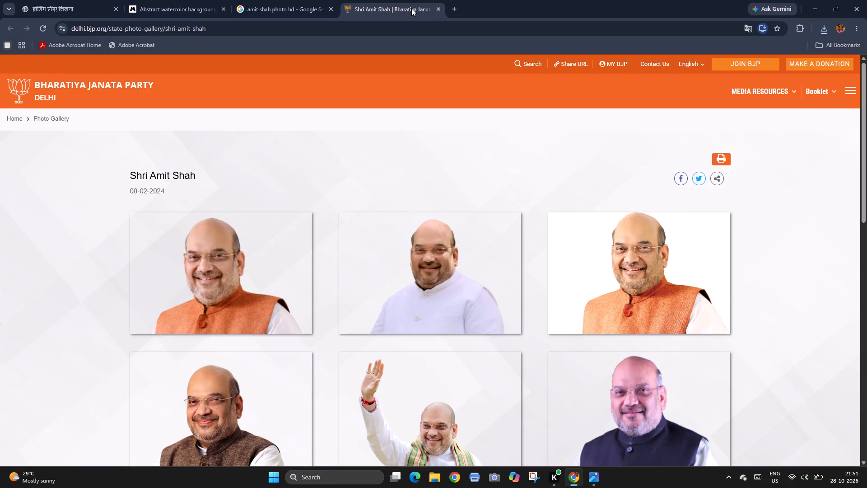
Look through the Shri Amit Shah gallery and preview its first orange-vest portrait at larger size.
scroll(459, 239, down, 6)
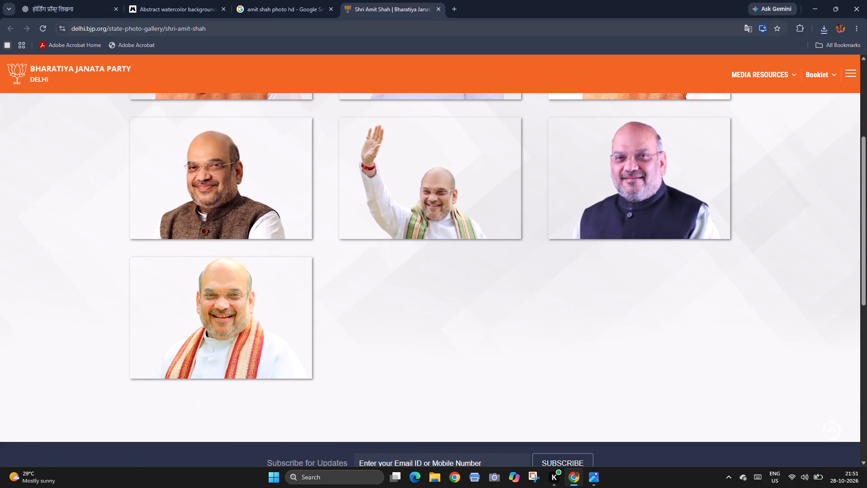
click(281, 12)
click(383, 8)
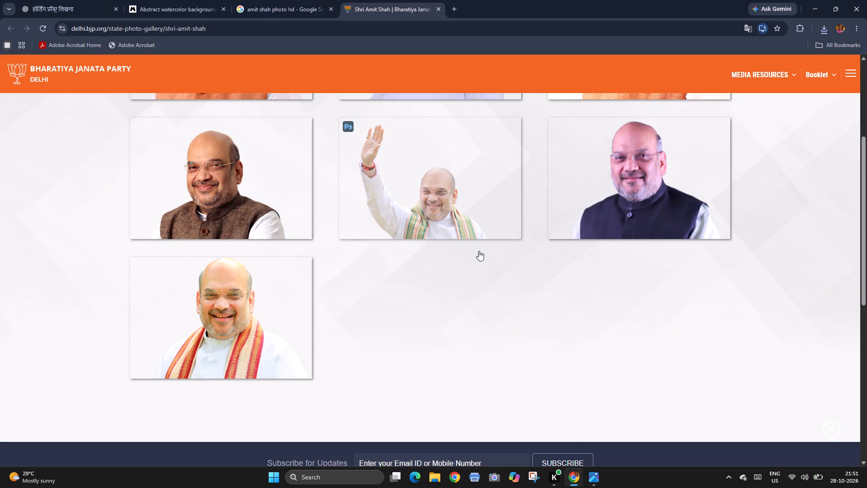
scroll(479, 251, up, 7)
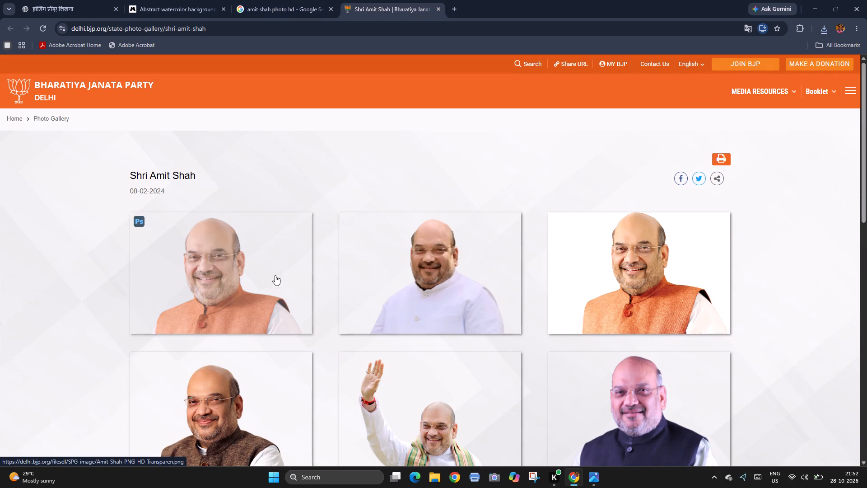
click(229, 279)
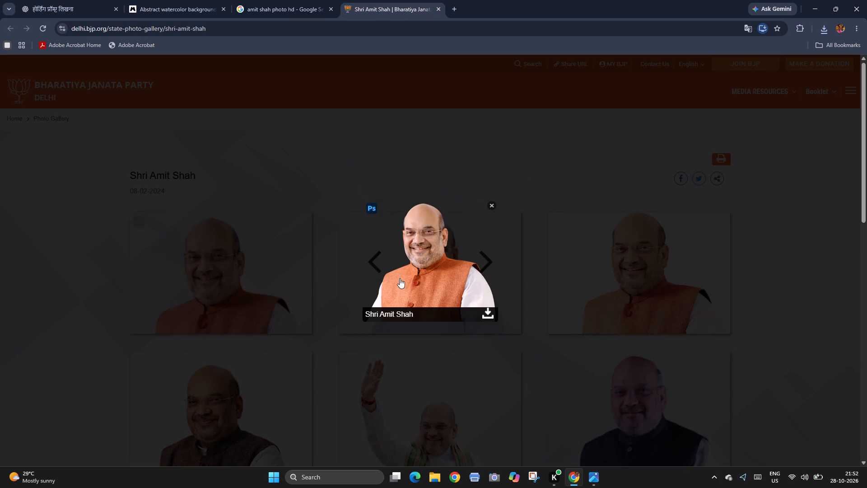
click(494, 204)
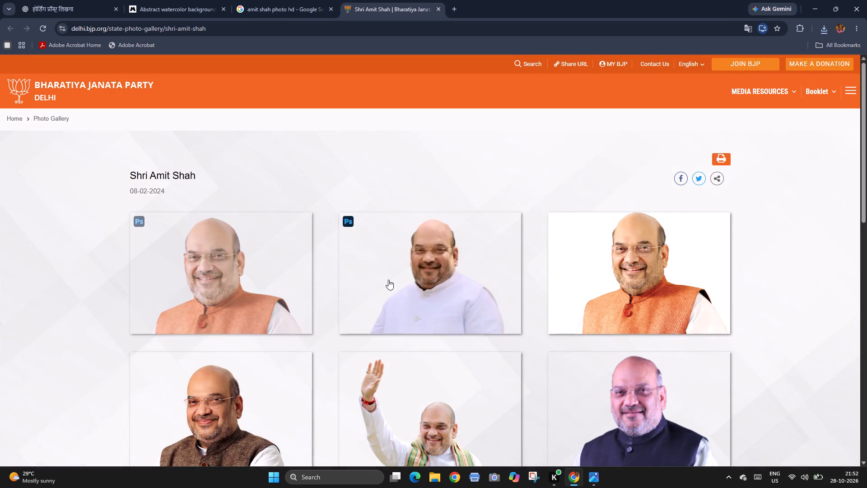
Save the gallery's white-background orange-vest portrait to the Desktop as Amit-Ji-Pic (1) in JPG format.
click(594, 275)
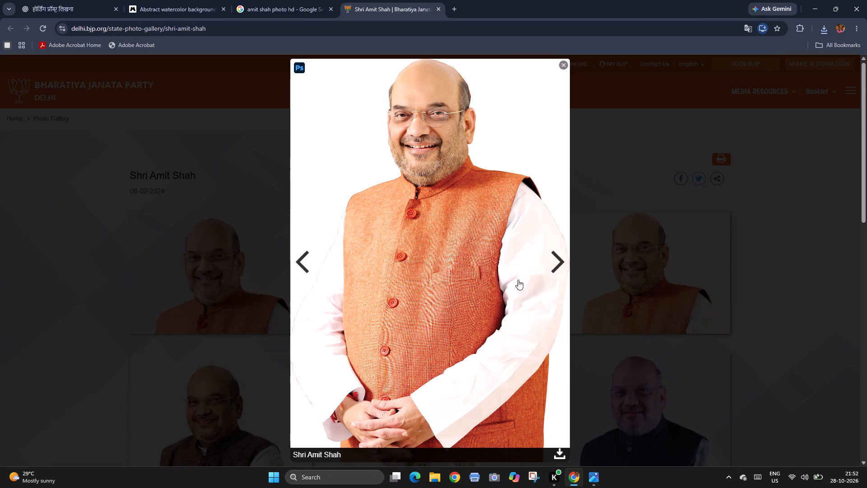
scroll(482, 219, down, 5)
scroll(482, 219, up, 3)
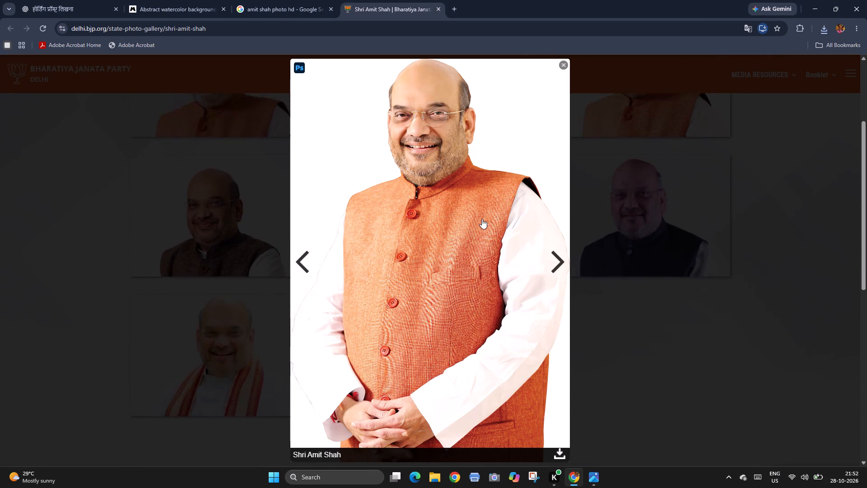
scroll(482, 219, up, 3)
click(557, 255)
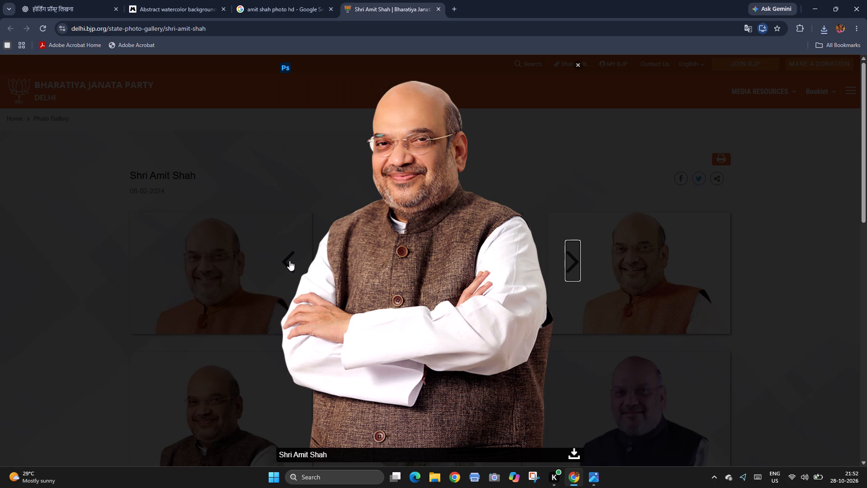
click(289, 261)
right_click(423, 198)
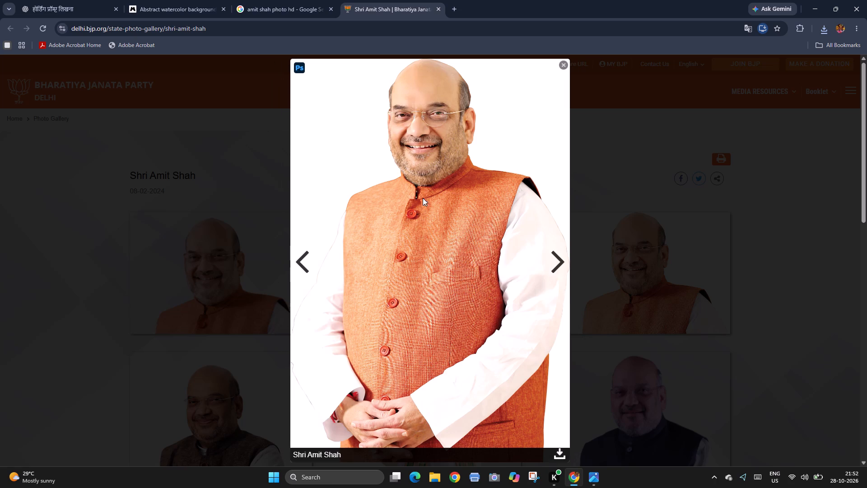
click(444, 219)
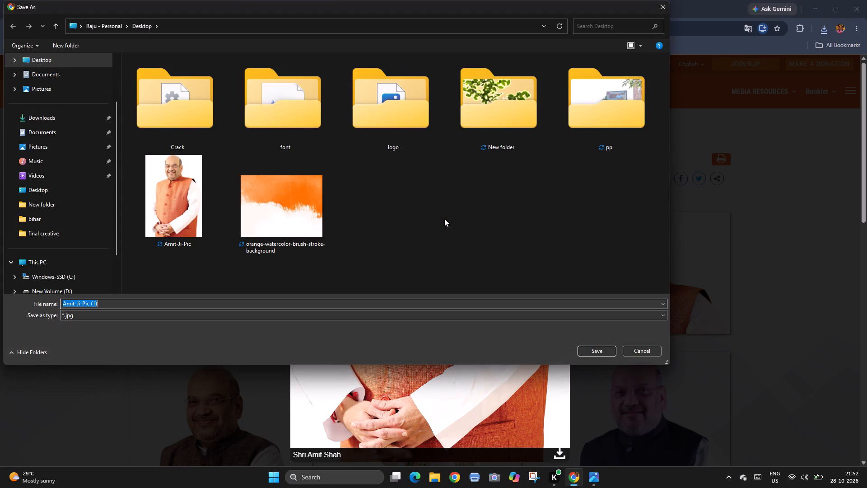
key(Return)
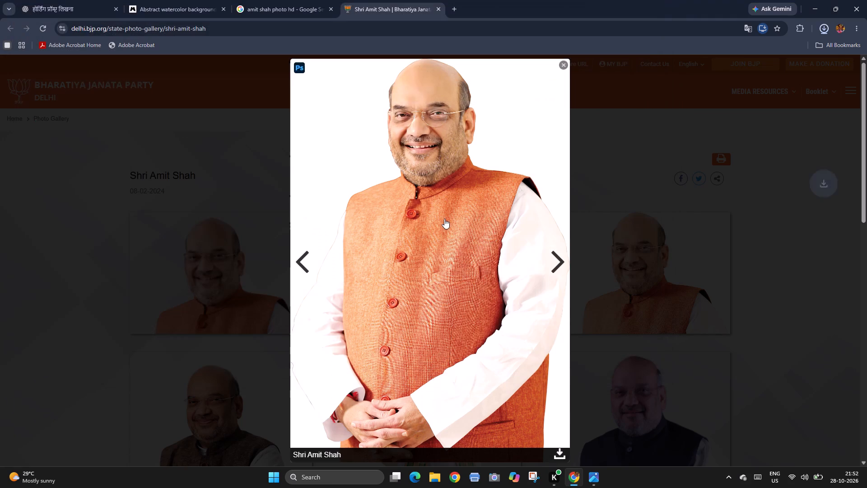
Open the downloaded Amit-Ji-Pic (1).jpg in Photos, examine the face and vest detail close up, and close the image.
click(740, 53)
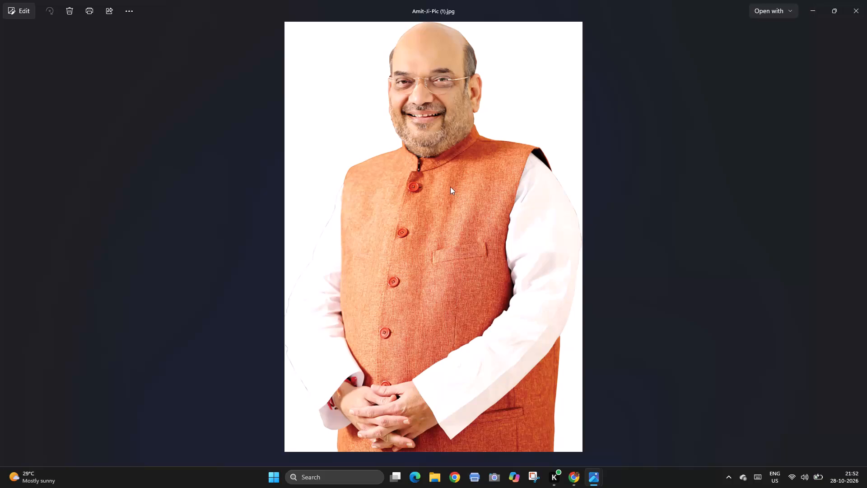
scroll(452, 190, up, 14)
drag(437, 131, 393, 333)
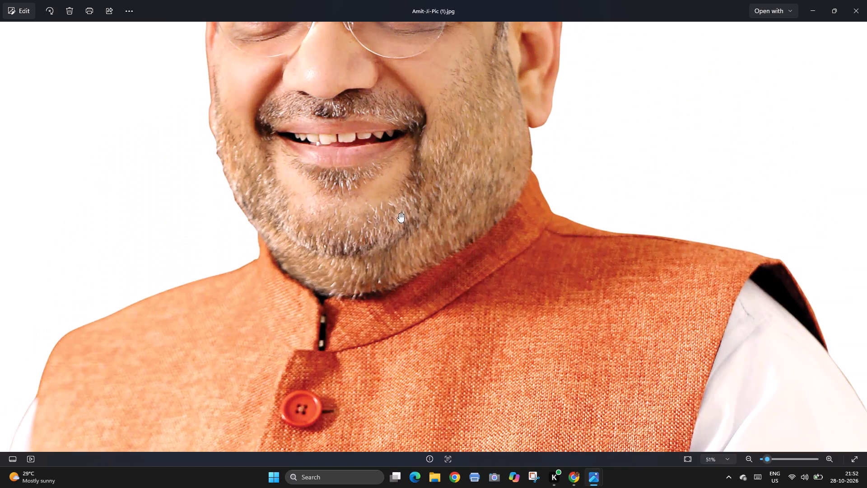
drag(388, 141, 369, 352)
scroll(375, 274, down, 15)
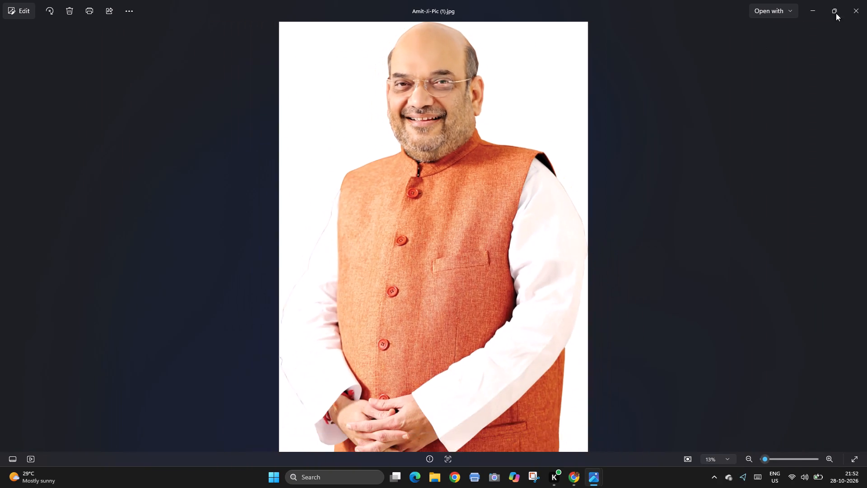
click(854, 9)
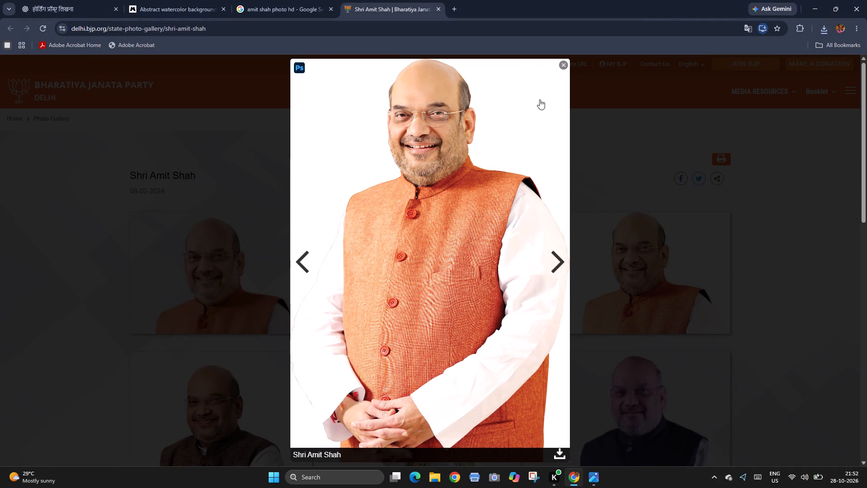
Close the enlarged portrait, check the remaining gallery photos, and close the BJP Delhi gallery page.
click(560, 66)
scroll(565, 324, down, 5)
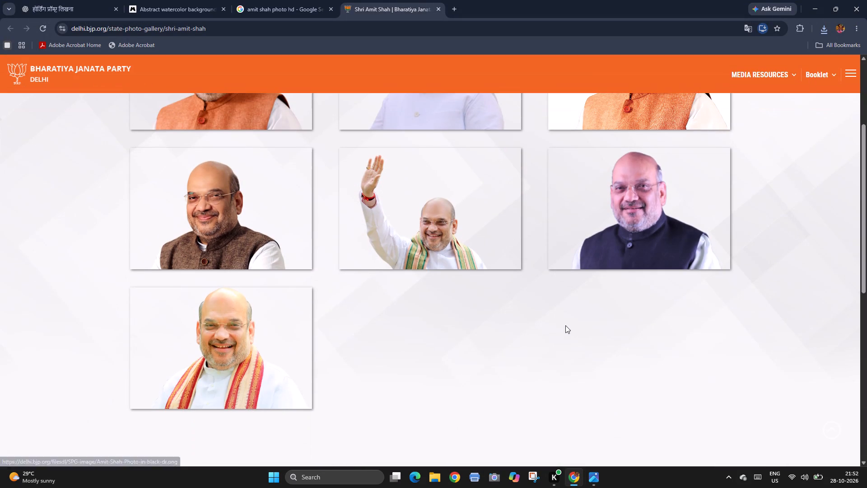
scroll(552, 317, up, 4)
scroll(319, 166, up, 14)
click(277, 0)
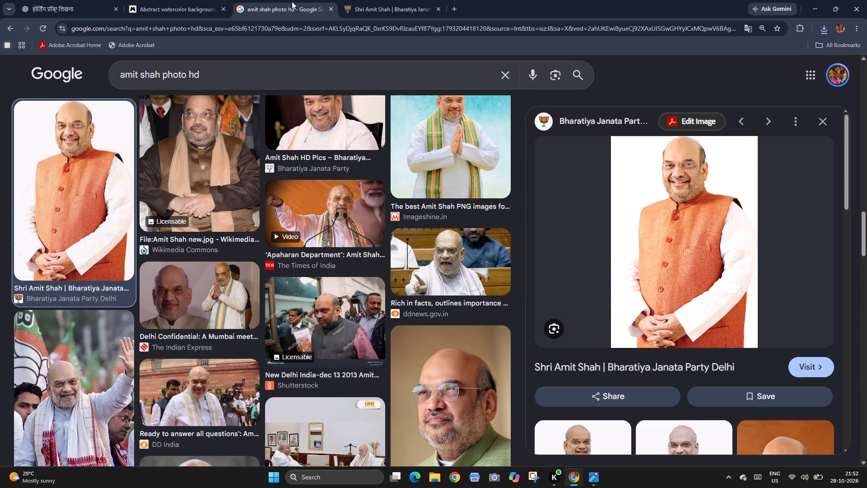
click(357, 0)
click(436, 7)
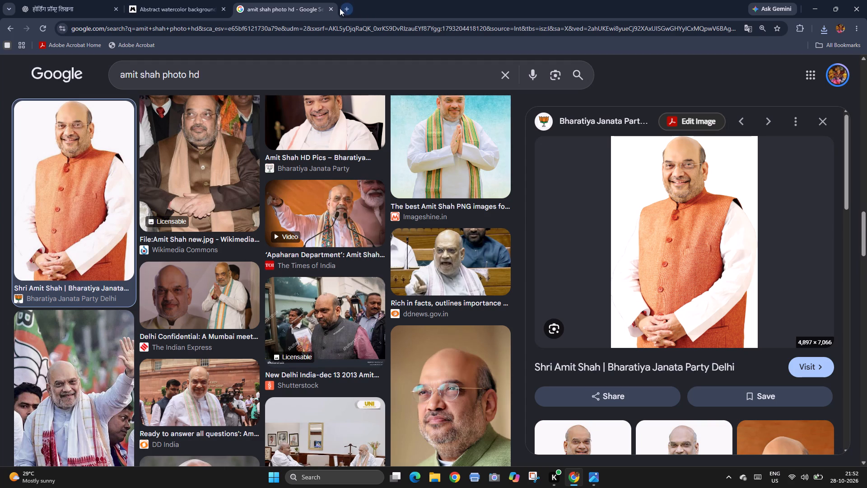
Search Google Images for "rajnath singh photo hd".
scroll(299, 128, up, 20)
scroll(299, 128, up, 3)
scroll(267, 95, up, 12)
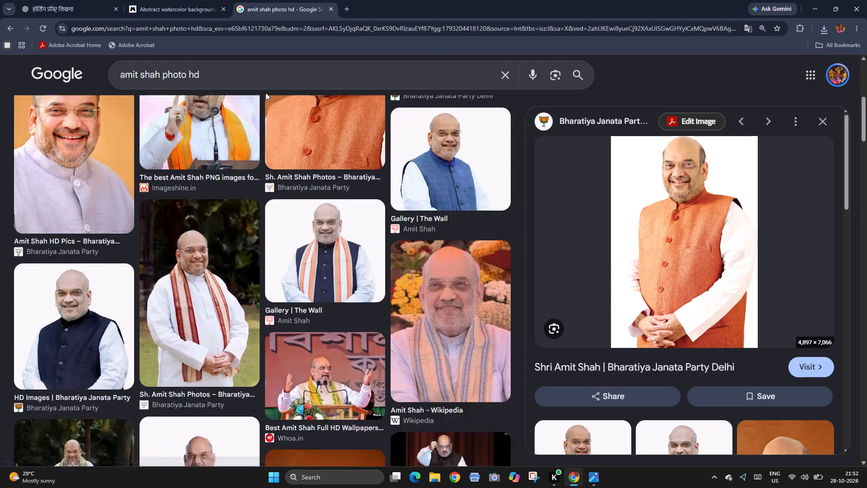
scroll(266, 93, up, 14)
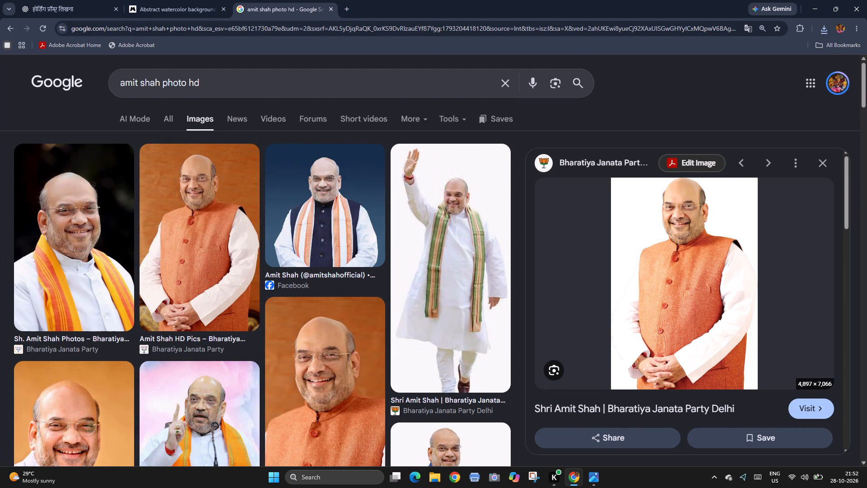
drag(158, 81, 57, 82)
text(rajnath)
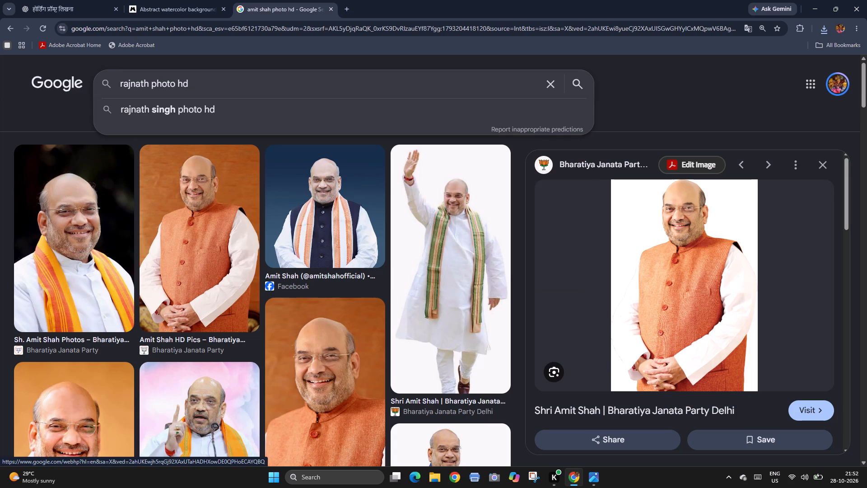
key(Down)
key(Return)
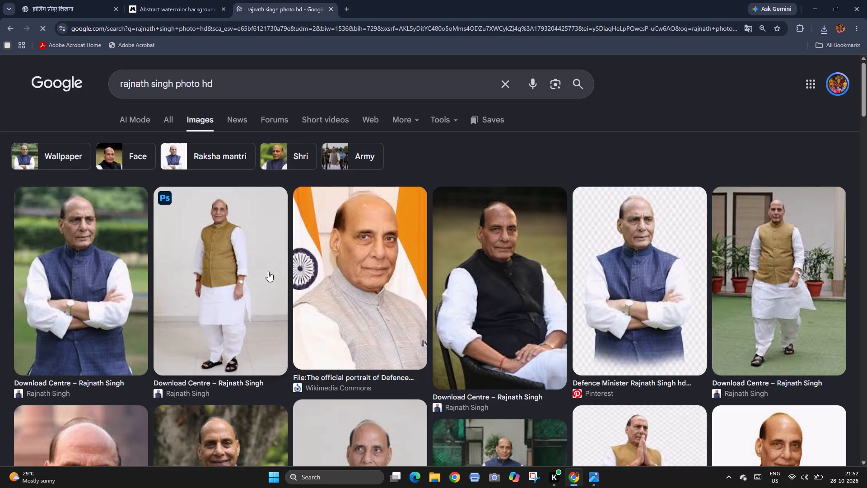
Browse the Rajnath Singh photos, preview the folded-hands portrait in the mustard vest, and look over its related images.
scroll(384, 283, down, 4)
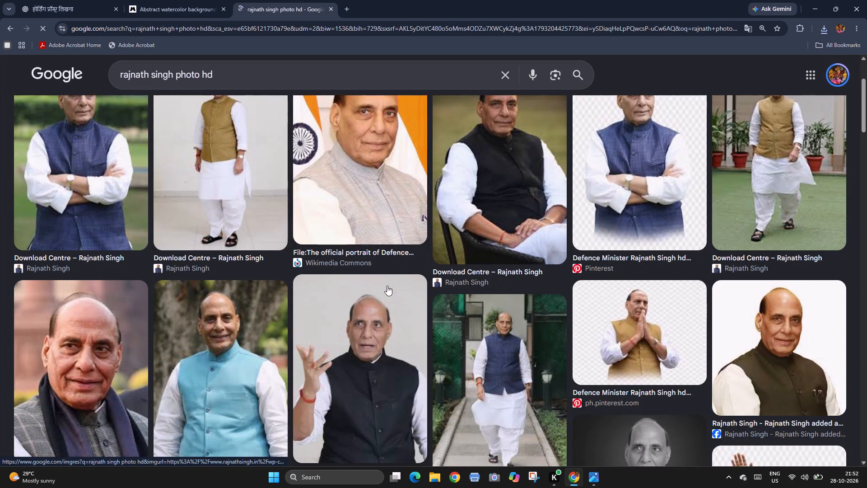
scroll(387, 286, down, 5)
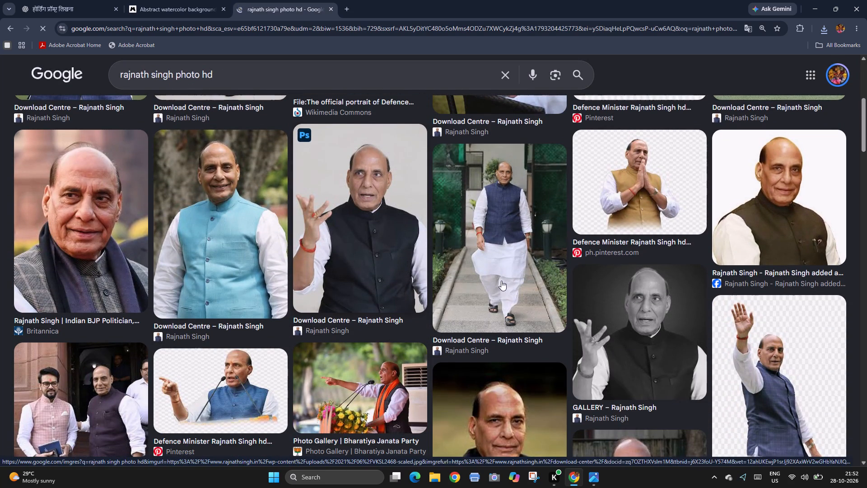
click(639, 178)
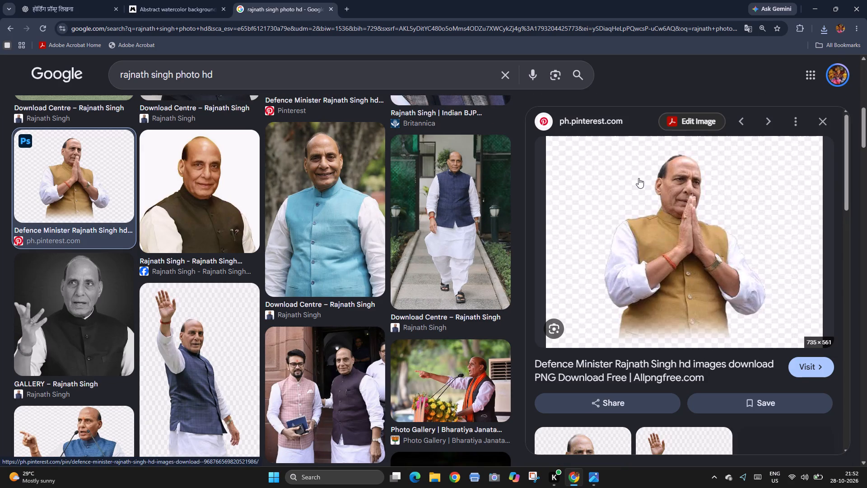
scroll(680, 233, down, 4)
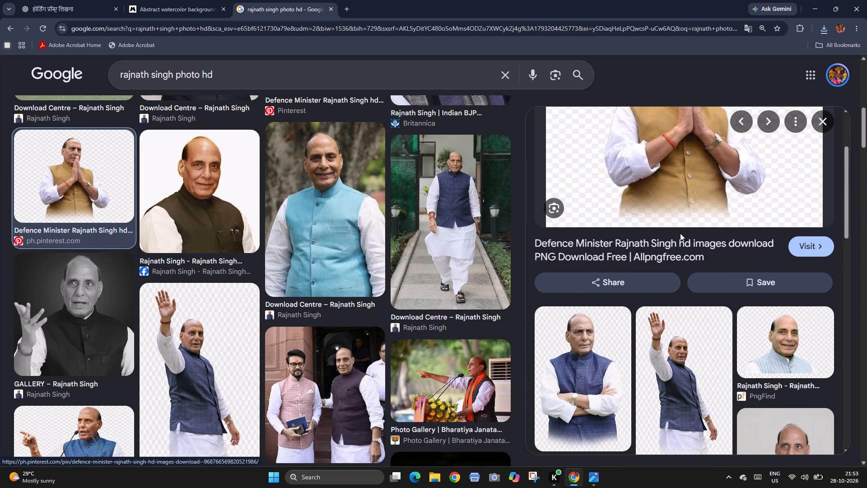
scroll(680, 233, down, 5)
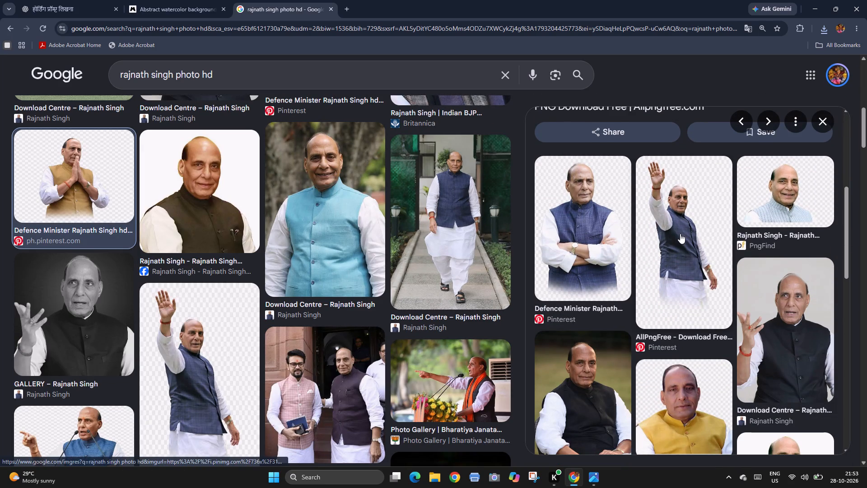
scroll(680, 234, up, 9)
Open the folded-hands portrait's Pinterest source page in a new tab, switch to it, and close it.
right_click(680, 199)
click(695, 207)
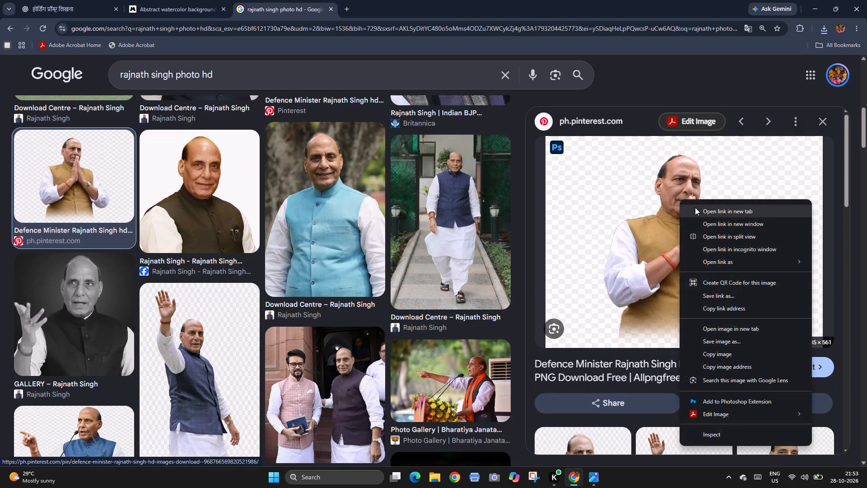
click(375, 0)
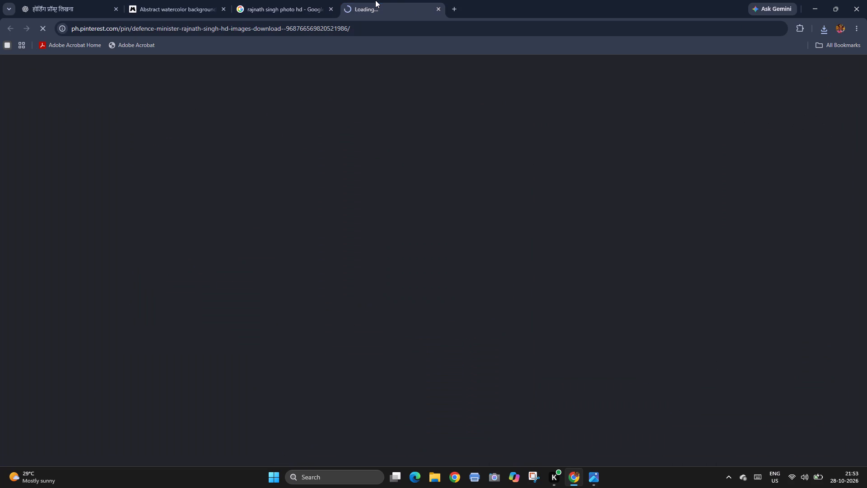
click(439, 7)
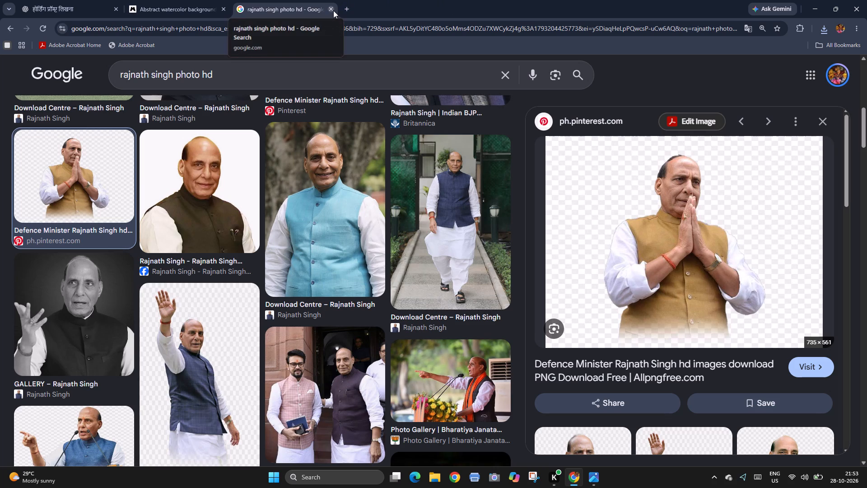
Close the Rajnath Singh image results and open a Google page in a new unnamed tab group.
click(333, 10)
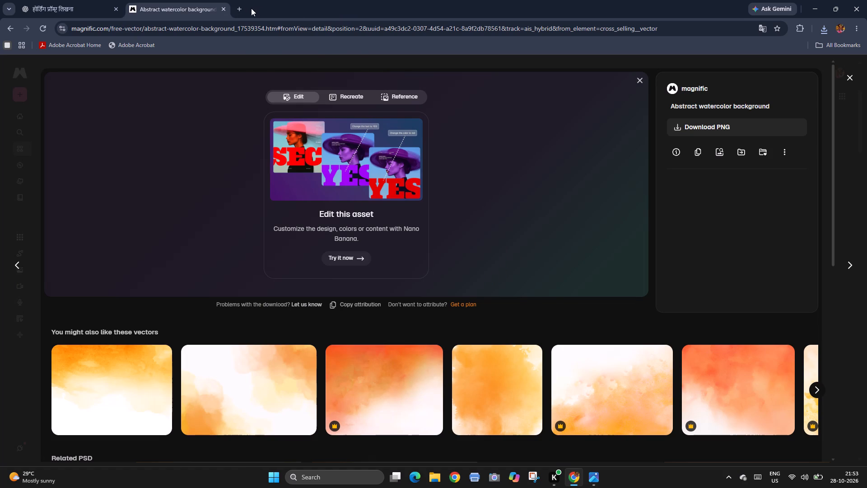
right_click(237, 8)
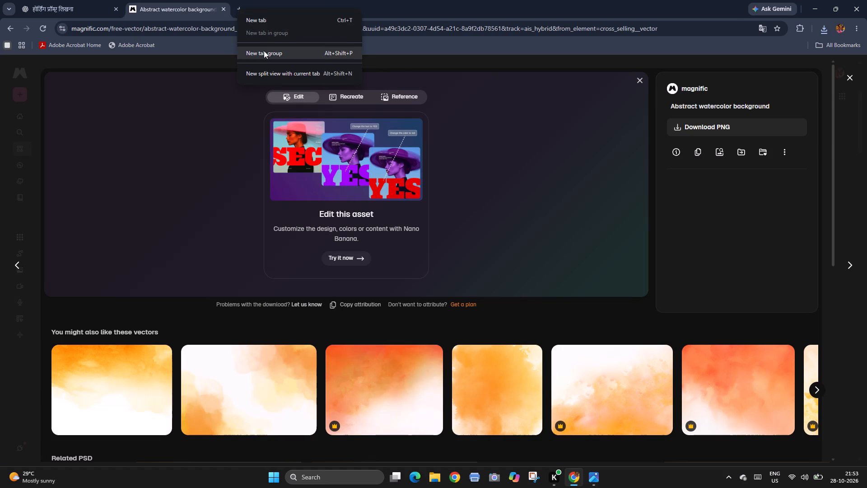
click(264, 51)
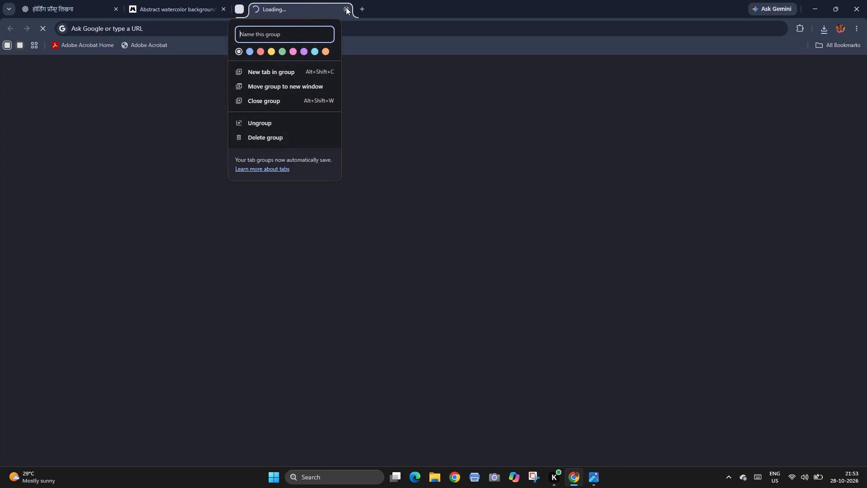
click(397, 151)
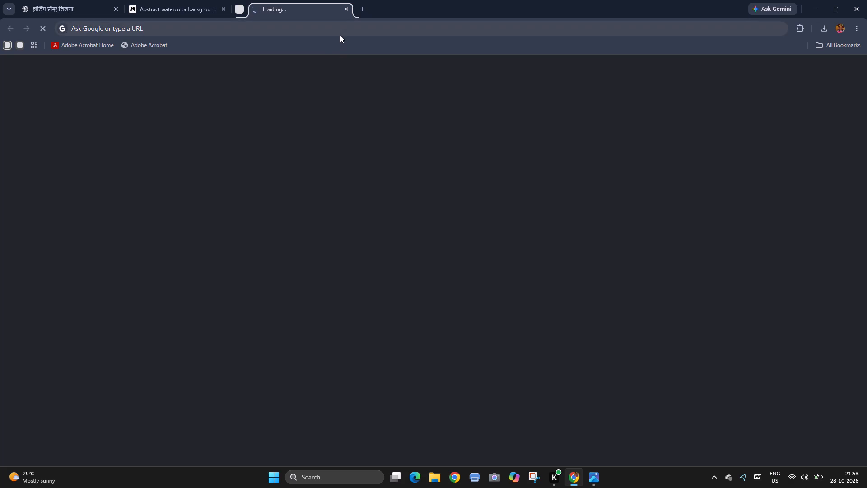
click(196, 2)
click(247, 1)
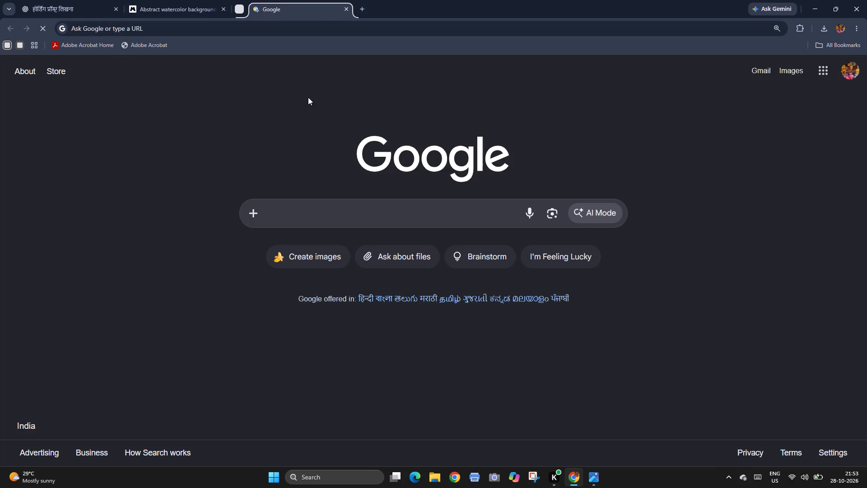
Search Google Images for "brajesh pathak photo hd" and limit the results to large images.
click(293, 211)
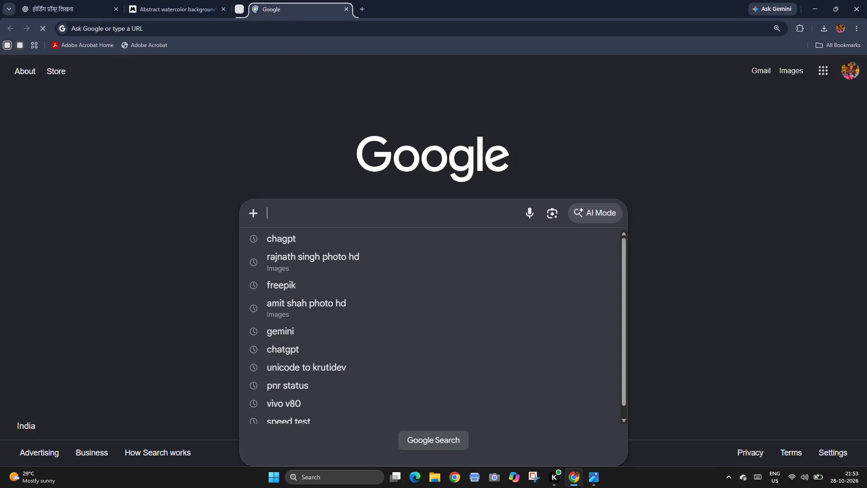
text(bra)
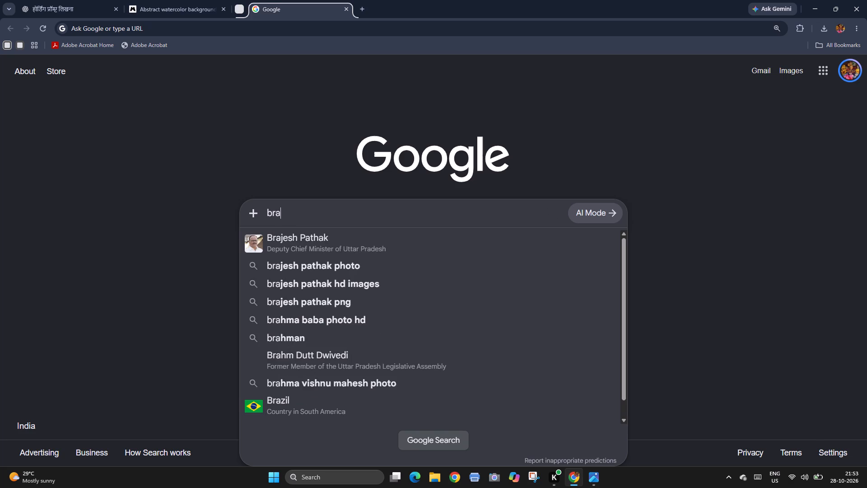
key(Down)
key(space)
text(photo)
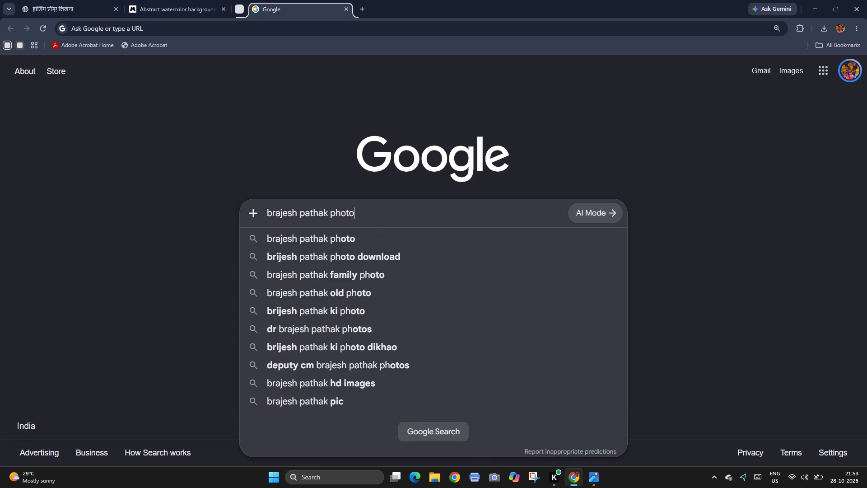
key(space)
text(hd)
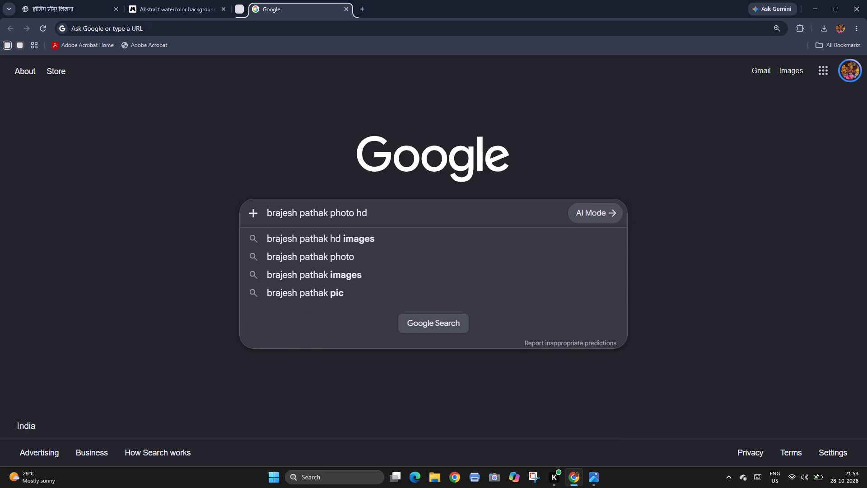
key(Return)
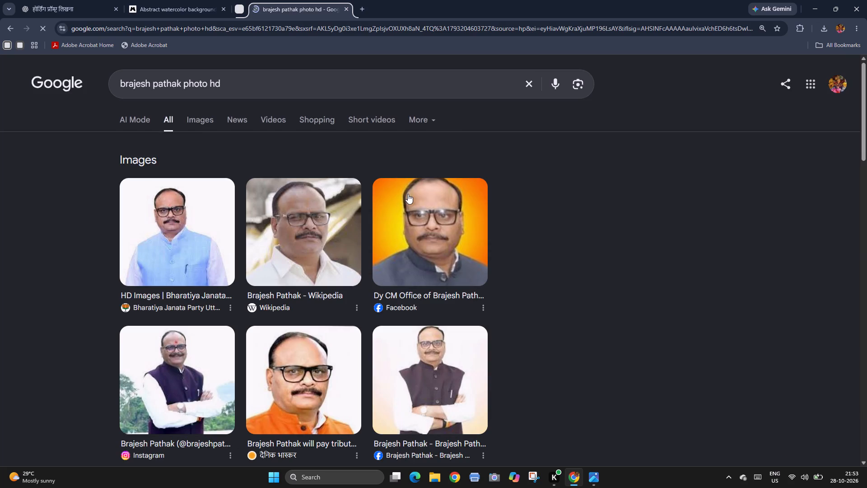
click(198, 119)
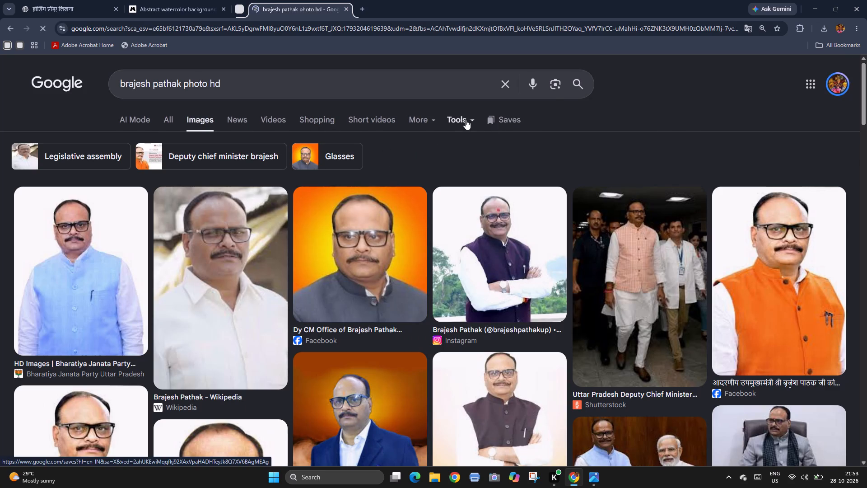
click(465, 119)
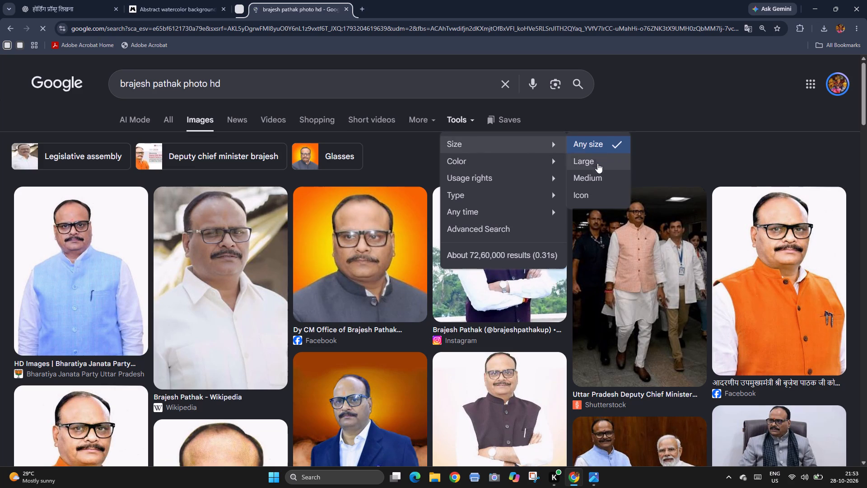
click(594, 162)
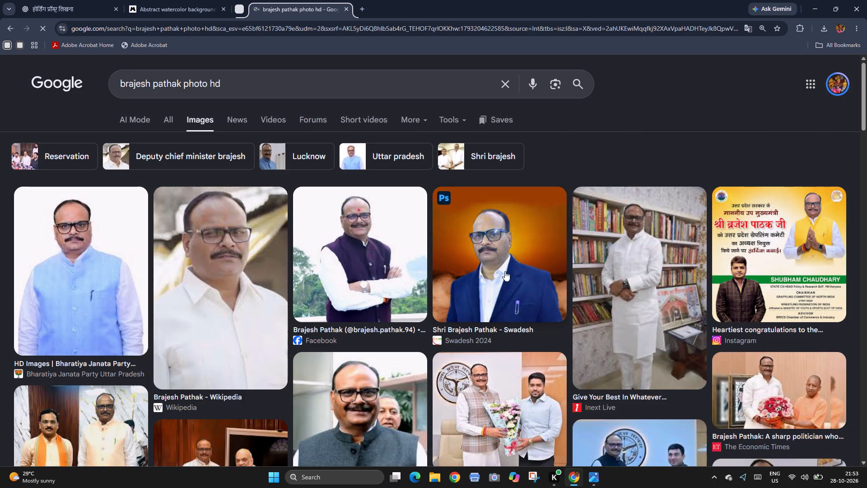
Open the desktop banner image 46bf4192-e919-46ab-bdaa-12d3128ad7a8 in the photo viewer to check its reference layout.
key(super+d)
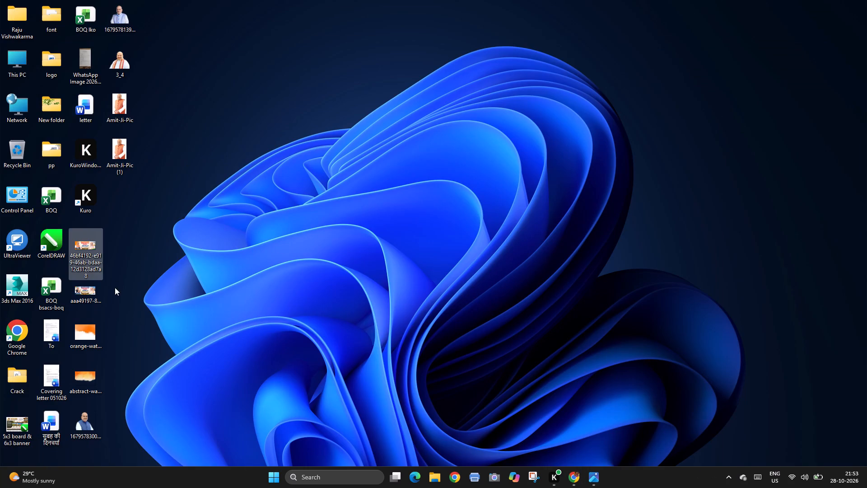
double_click(84, 243)
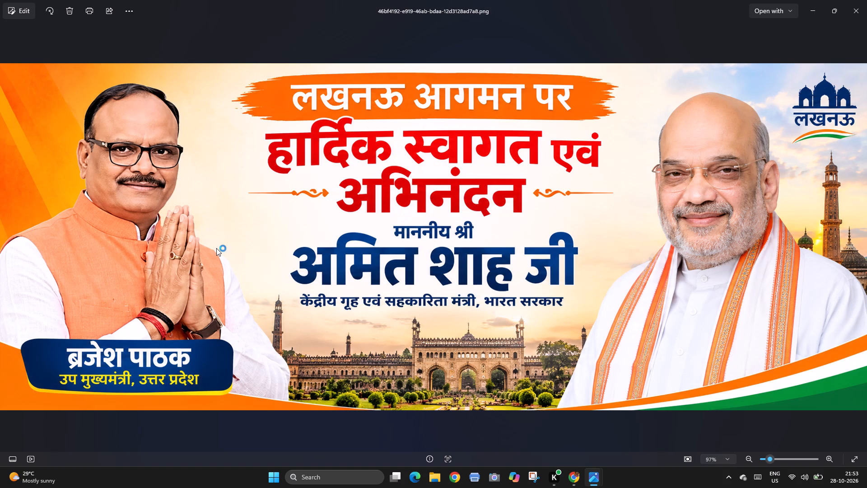
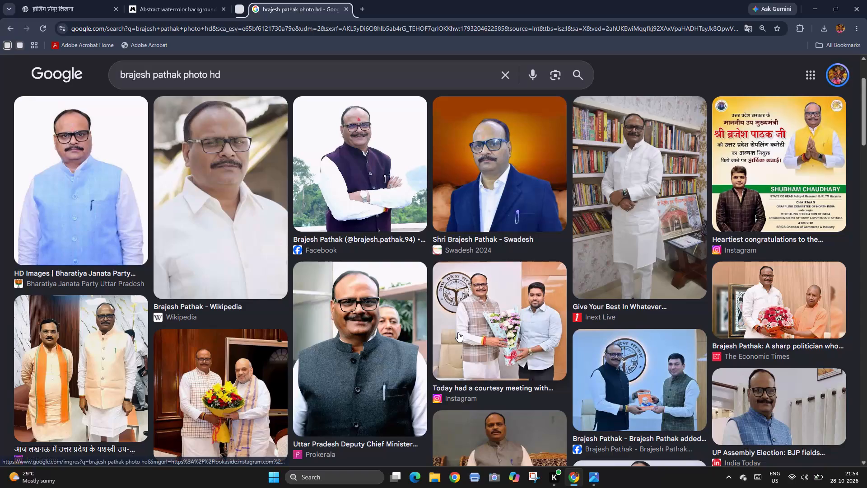
Browse the Brajesh Pathak photo results for a clear portrait suitable for the hoarding.
scroll(458, 332, down, 4)
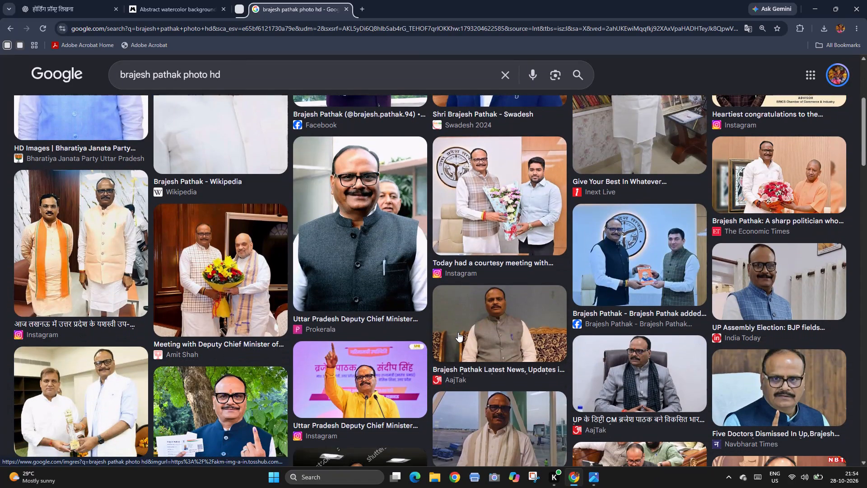
scroll(458, 332, down, 8)
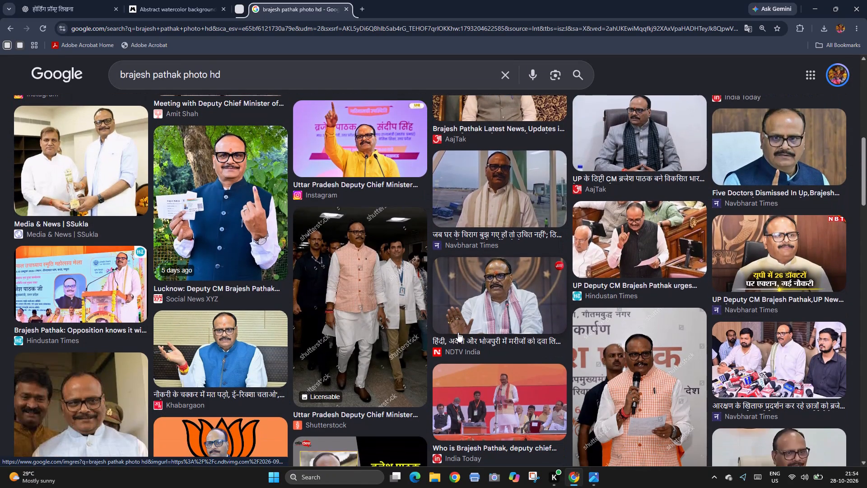
scroll(458, 332, down, 10)
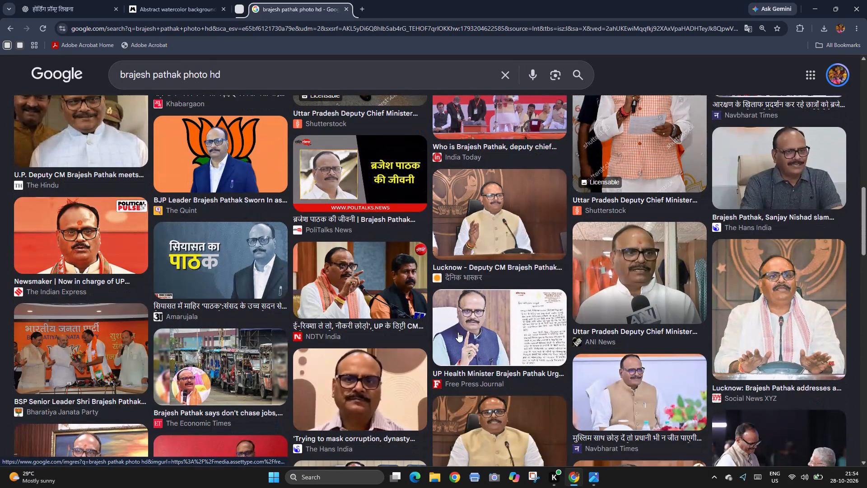
scroll(458, 332, down, 8)
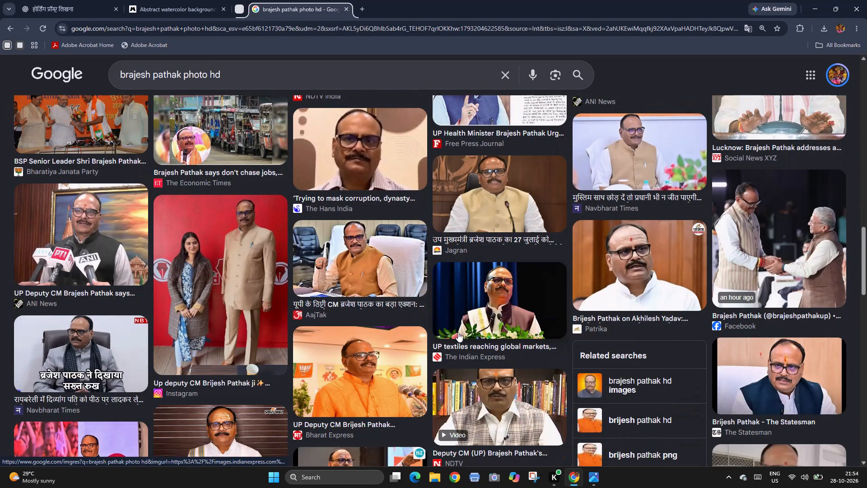
scroll(458, 332, down, 12)
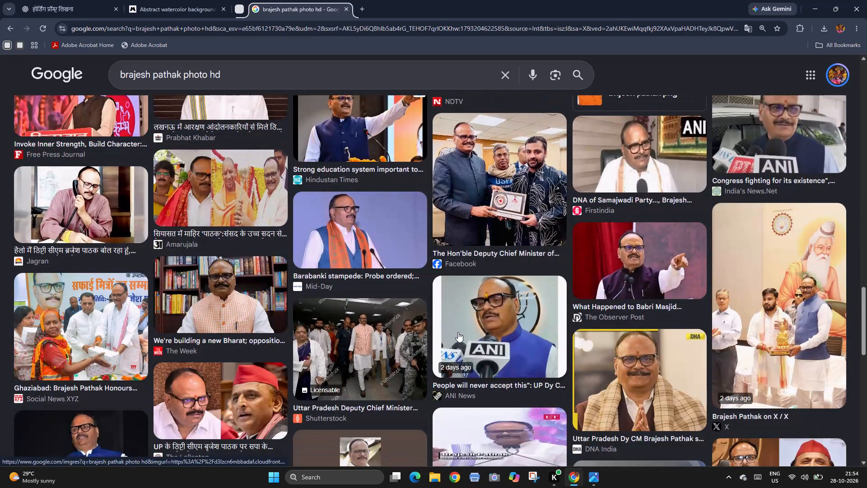
scroll(458, 332, down, 3)
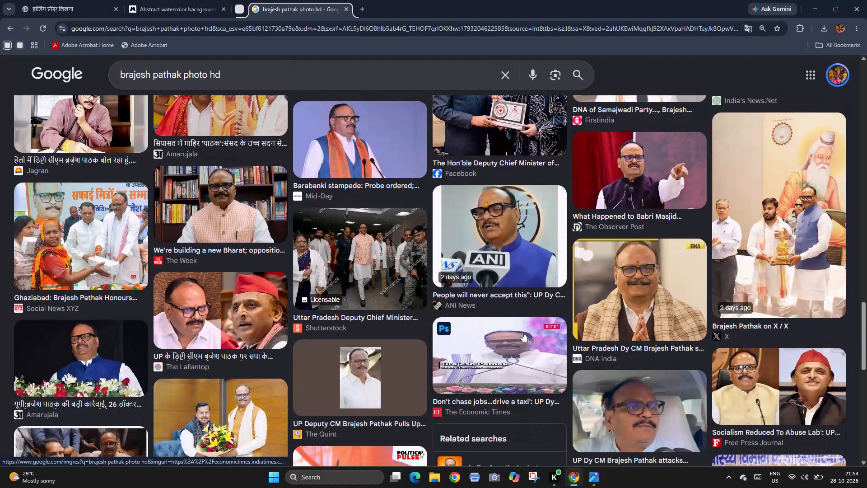
scroll(539, 300, up, 4)
scroll(378, 274, up, 7)
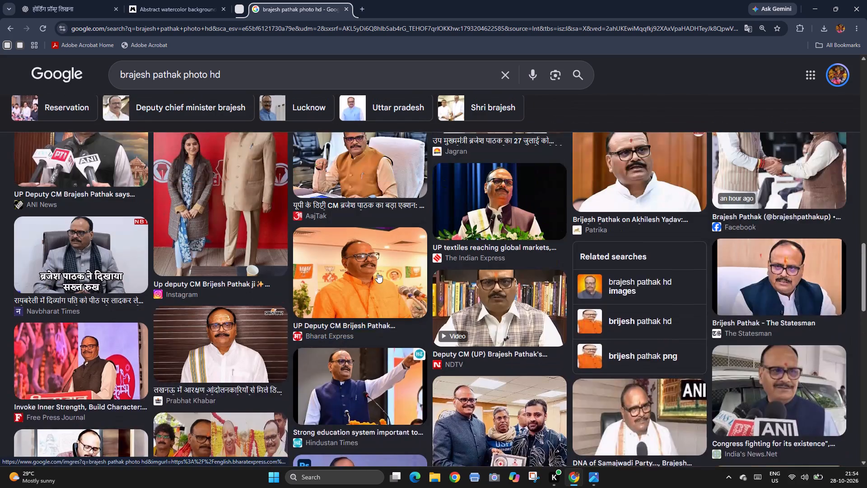
scroll(378, 273, up, 16)
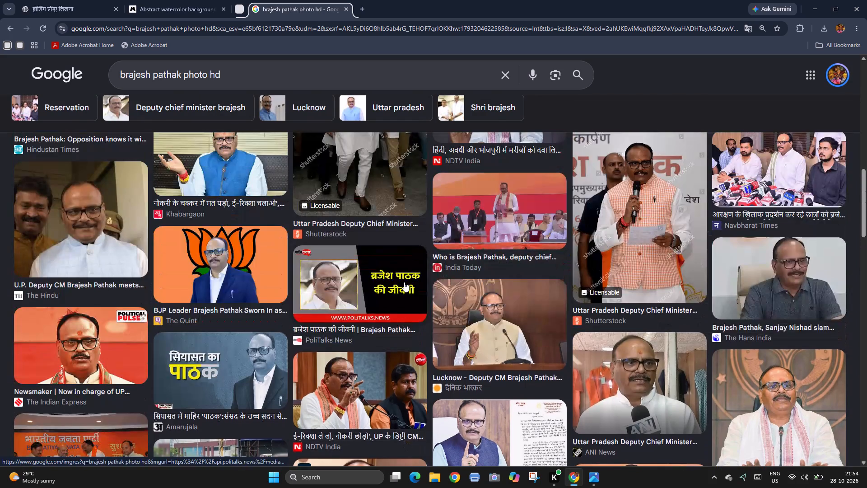
scroll(404, 282, up, 20)
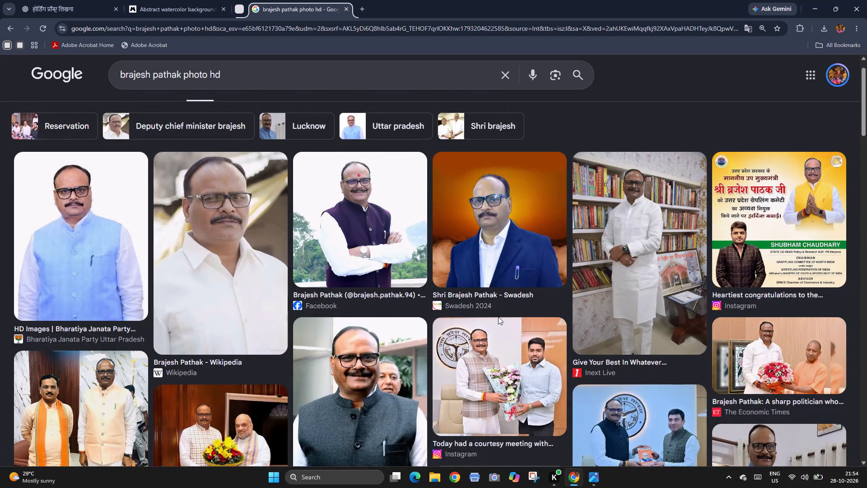
Preview the congratulatory poster with Brajesh Pathak in a yellow vest, check its Instagram source in a new tab, and return to the results.
click(813, 200)
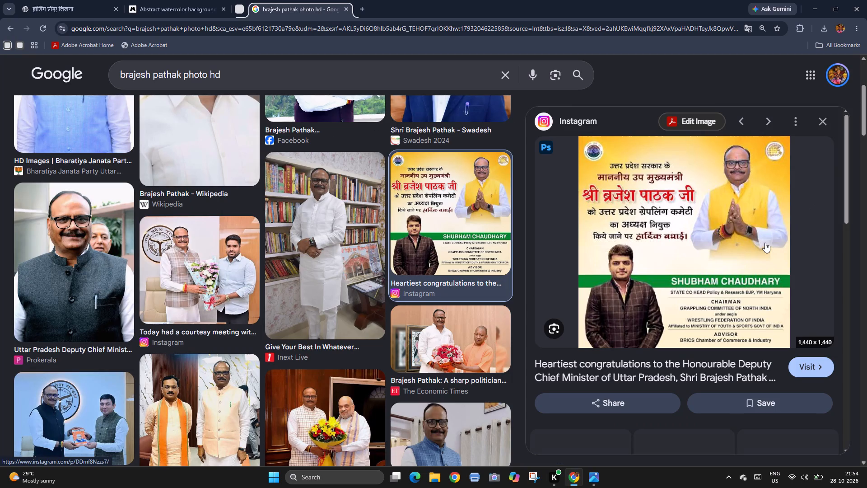
right_click(746, 202)
click(695, 215)
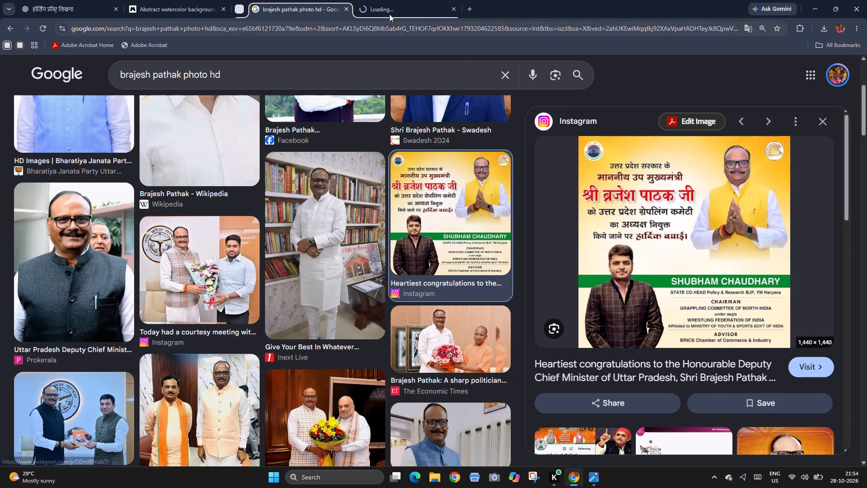
click(380, 3)
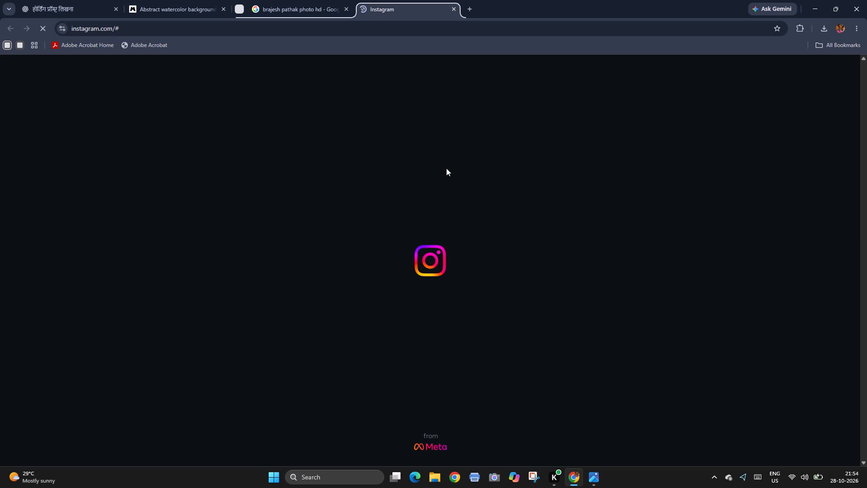
click(320, 0)
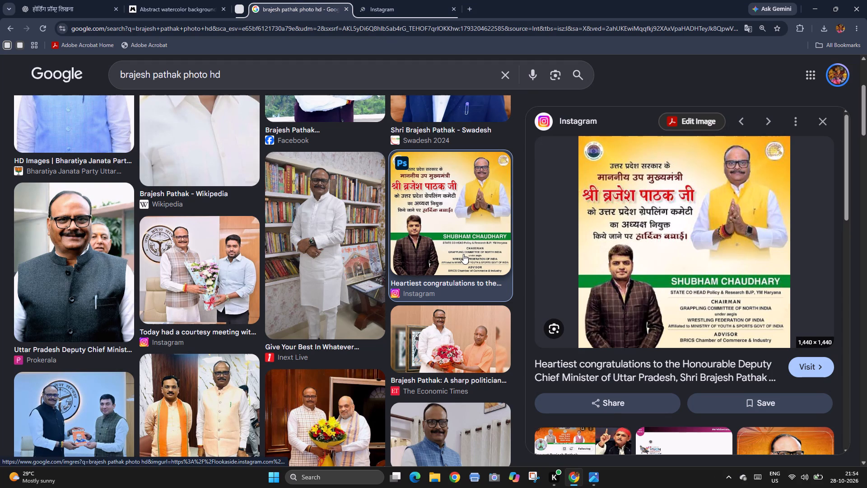
Look through the image results for an alternative Brajesh Pathak portrait beside the poster preview, and close the preview.
scroll(235, 256, up, 7)
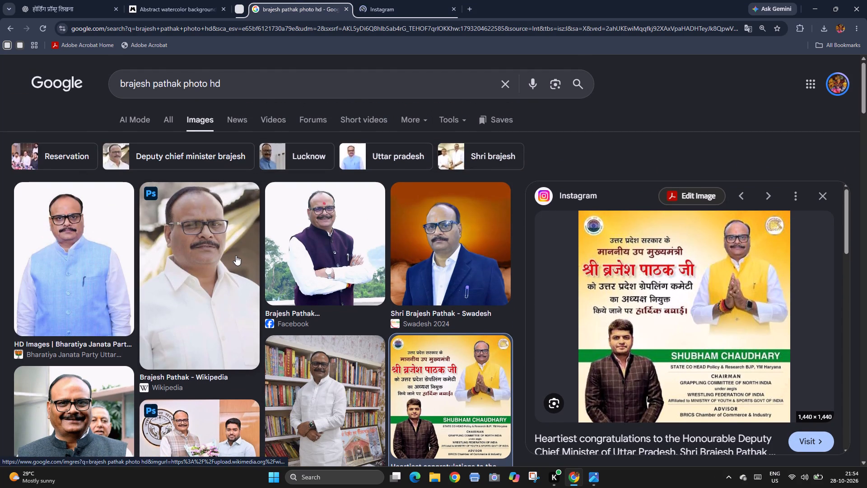
scroll(236, 255, down, 12)
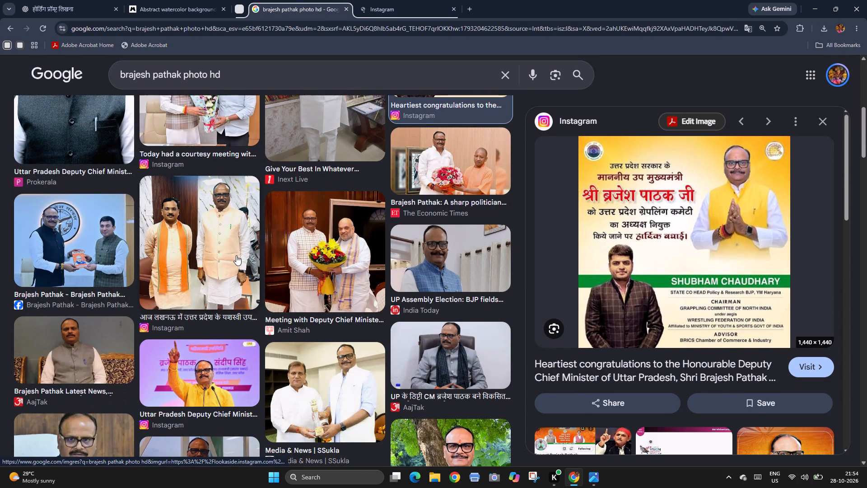
scroll(237, 255, down, 6)
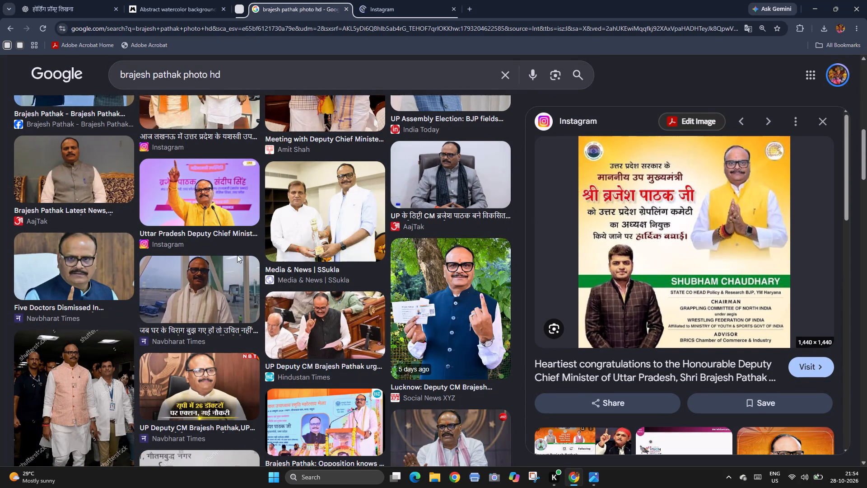
scroll(237, 255, down, 14)
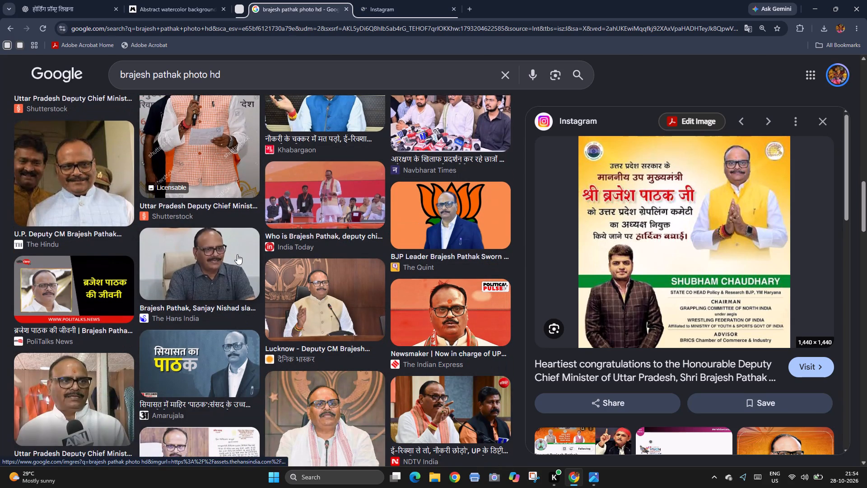
scroll(238, 254, down, 11)
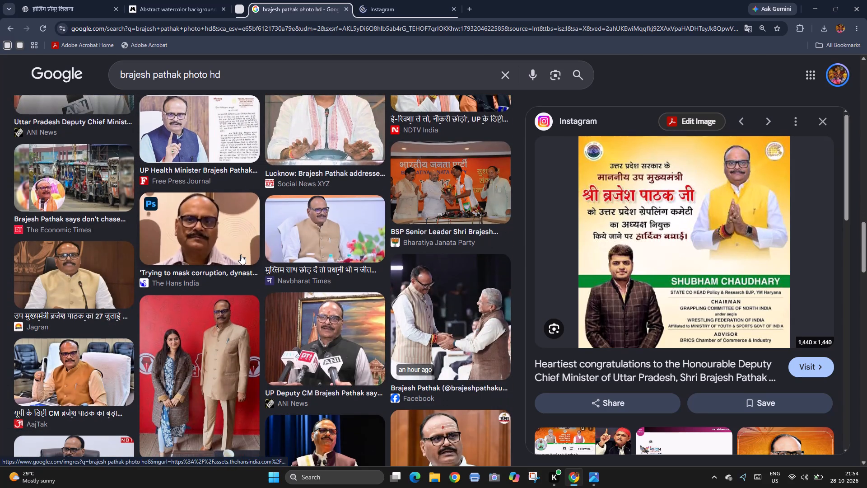
scroll(241, 254, down, 17)
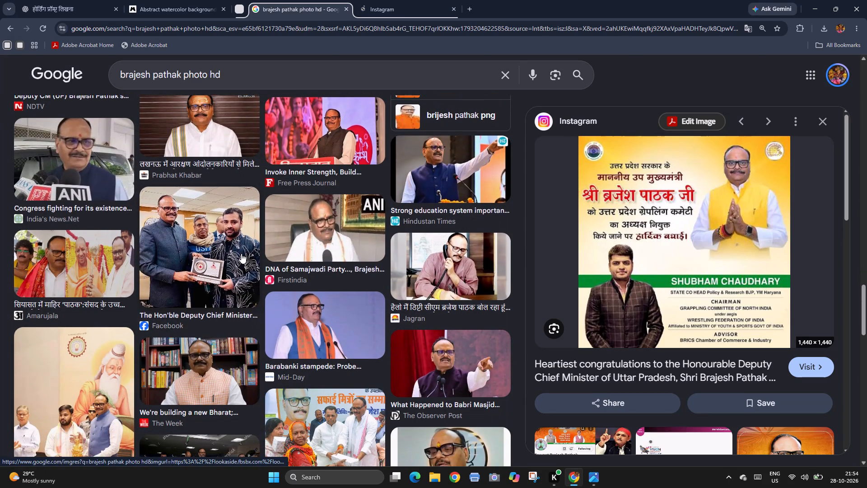
scroll(241, 253, down, 12)
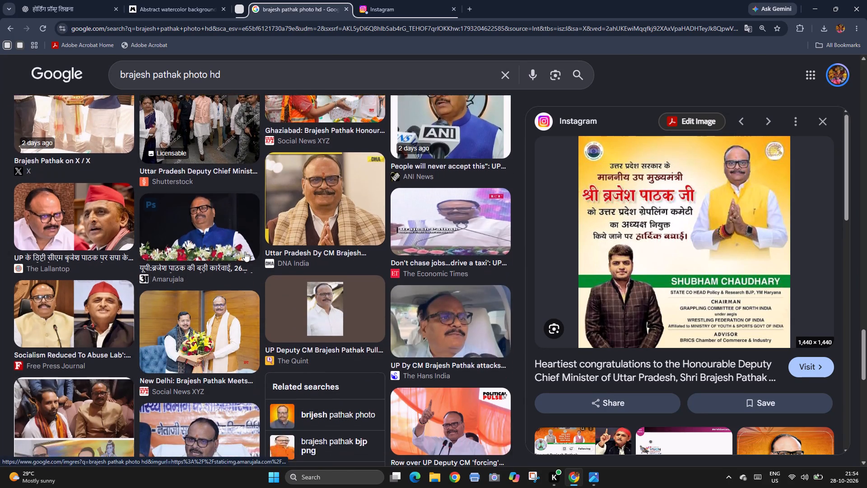
scroll(245, 252, down, 13)
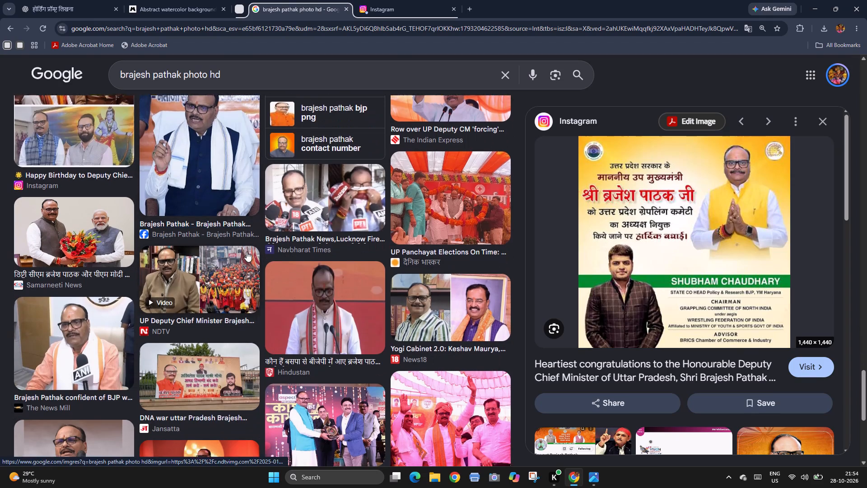
scroll(247, 252, down, 9)
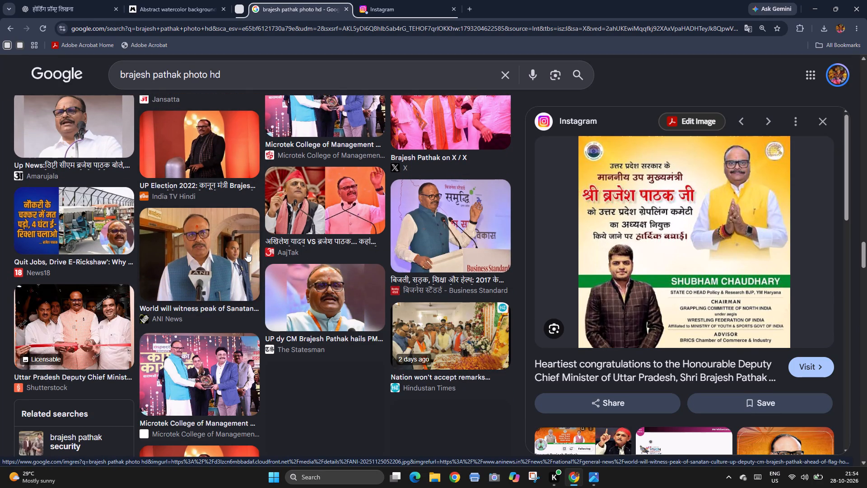
scroll(247, 252, down, 9)
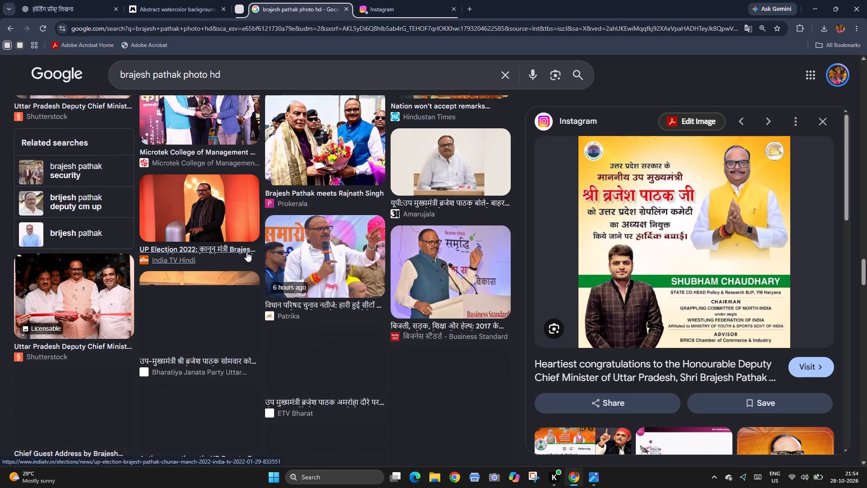
scroll(344, 257, down, 5)
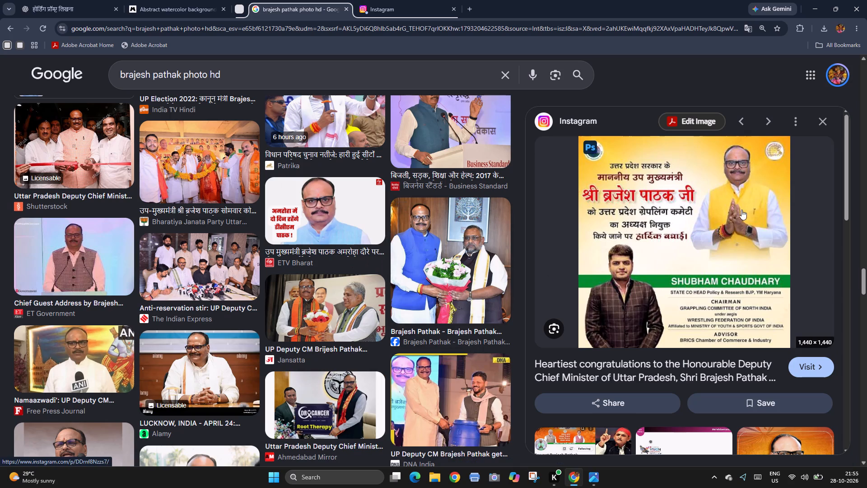
click(822, 122)
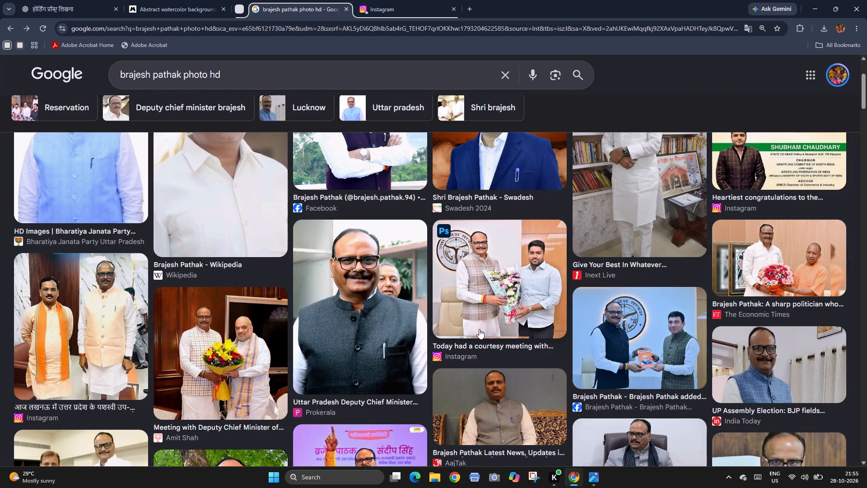
Examine the full-width Brajesh Pathak image results again for a usable high-resolution portrait.
scroll(479, 329, down, 5)
scroll(373, 319, down, 3)
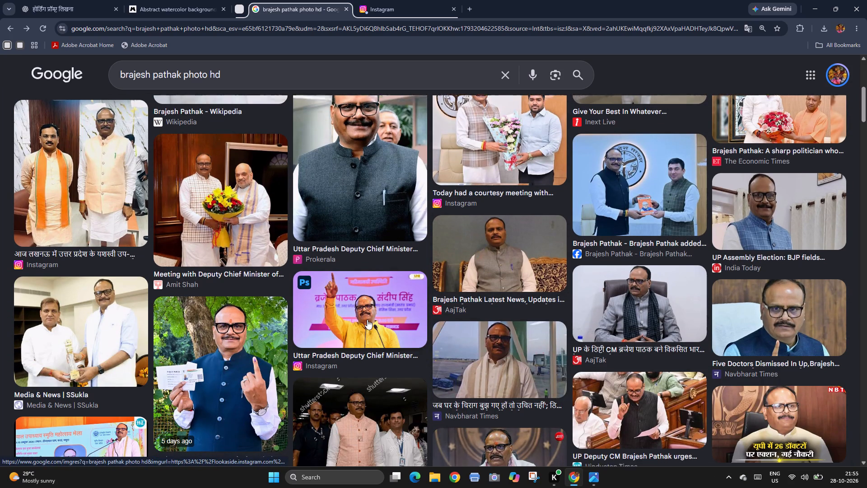
scroll(367, 319, down, 8)
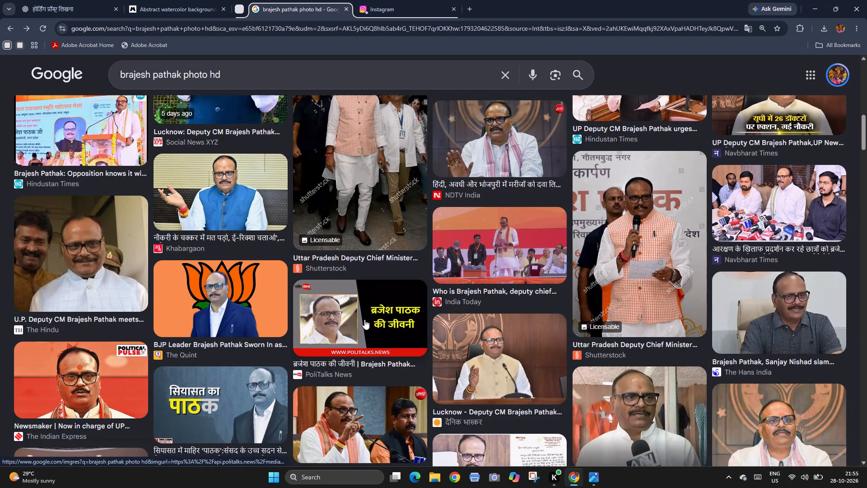
scroll(364, 319, down, 9)
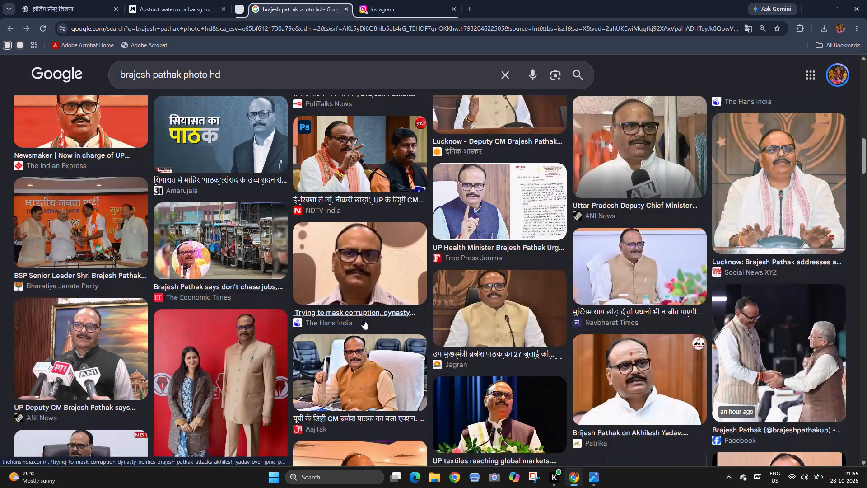
scroll(364, 319, down, 5)
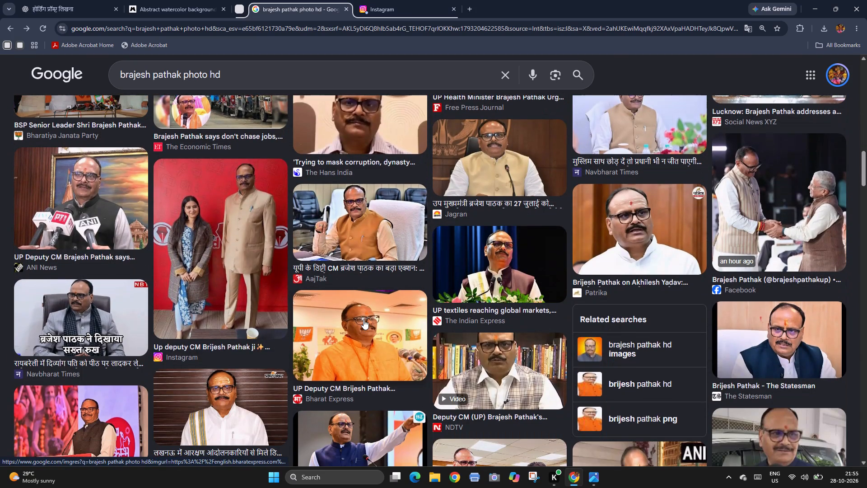
scroll(364, 319, down, 10)
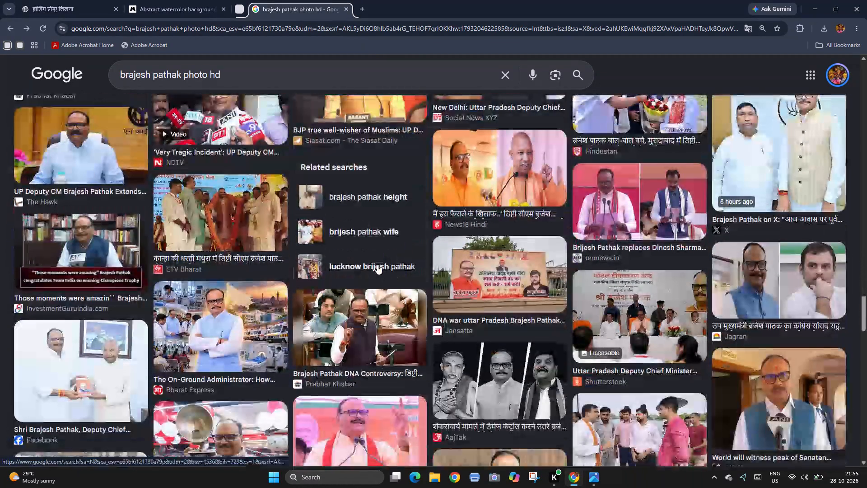
Look through the Brajesh Pathak image results for a high-resolution portrait suitable for the hoarding.
scroll(378, 264, down, 12)
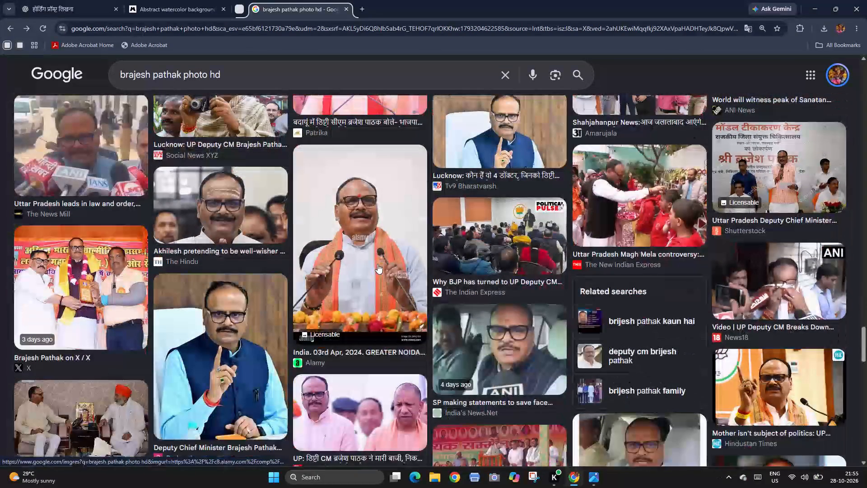
scroll(378, 264, down, 6)
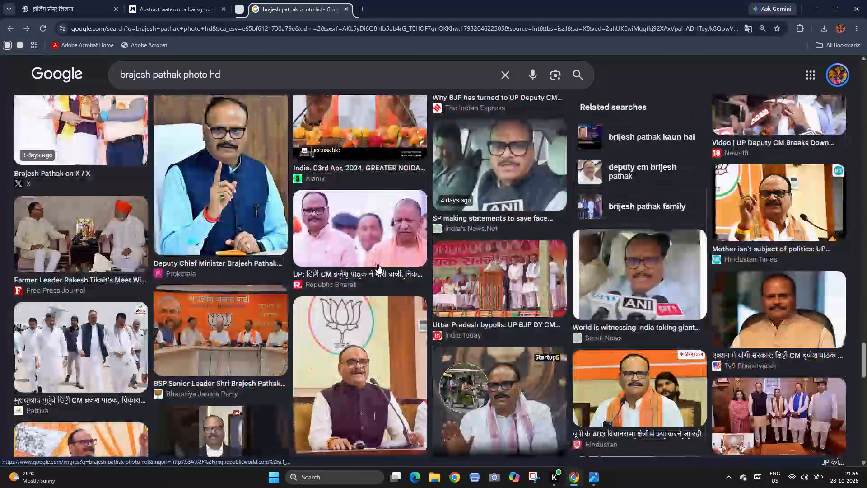
scroll(378, 264, down, 11)
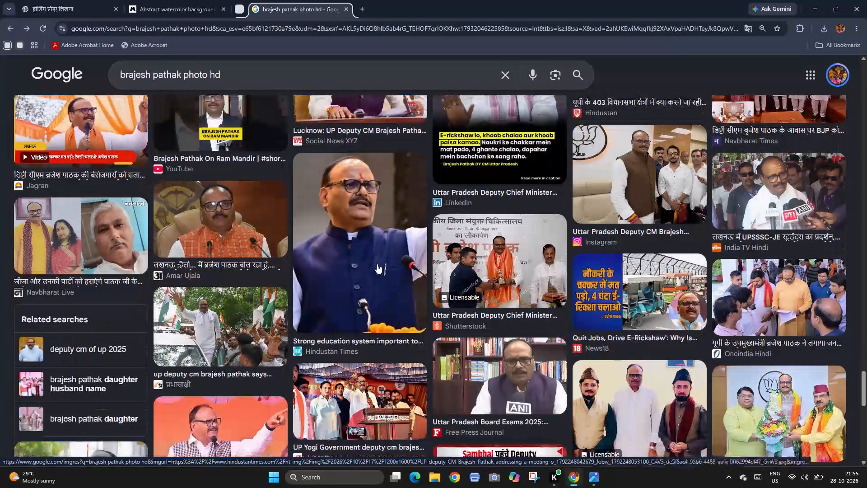
scroll(377, 264, down, 12)
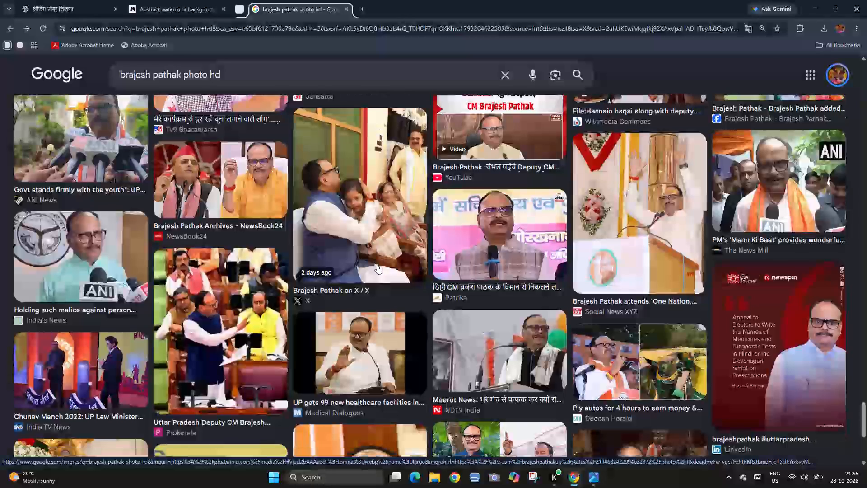
scroll(377, 264, down, 6)
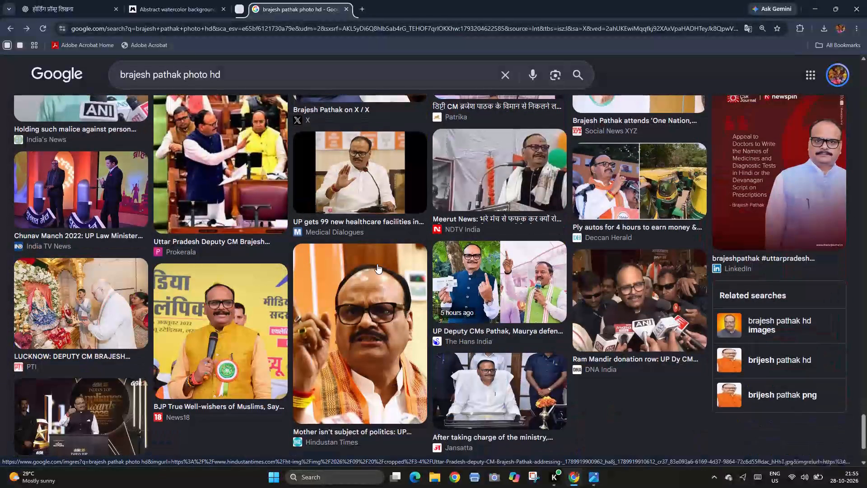
scroll(377, 264, down, 5)
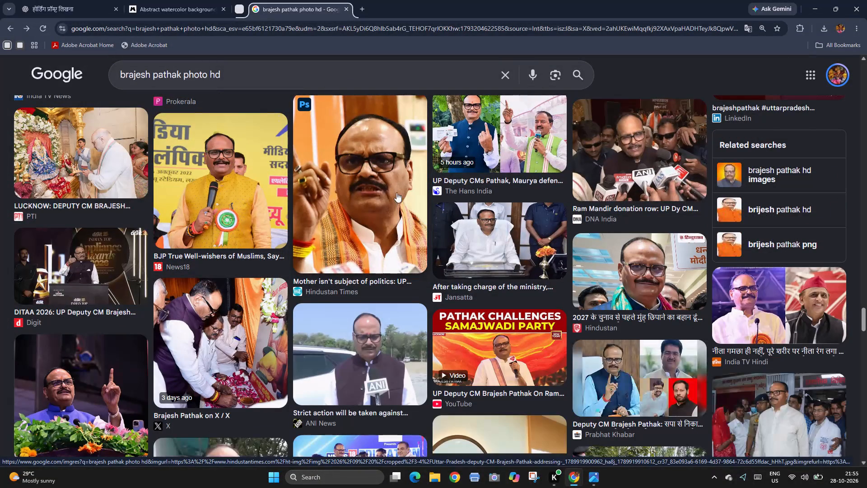
scroll(396, 229, down, 6)
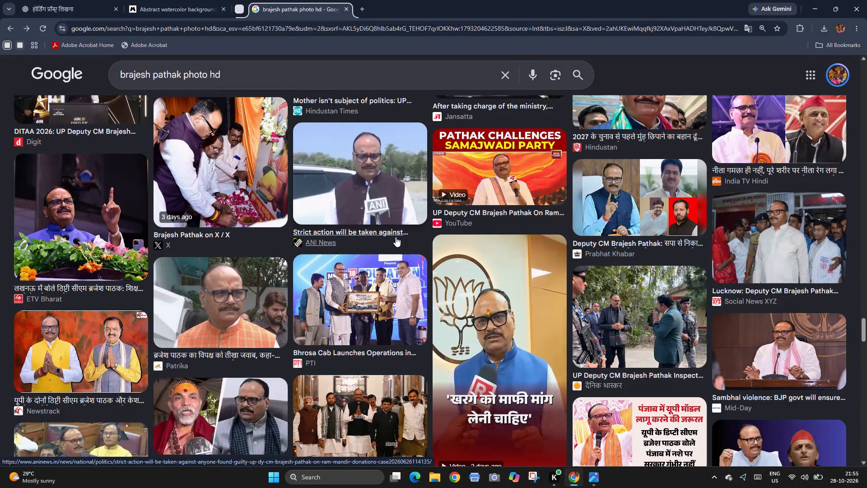
Preview the Newstrack image of Brajesh Pathak and Keshav Maurya with folded hands, and open its source page in a new tab.
click(104, 339)
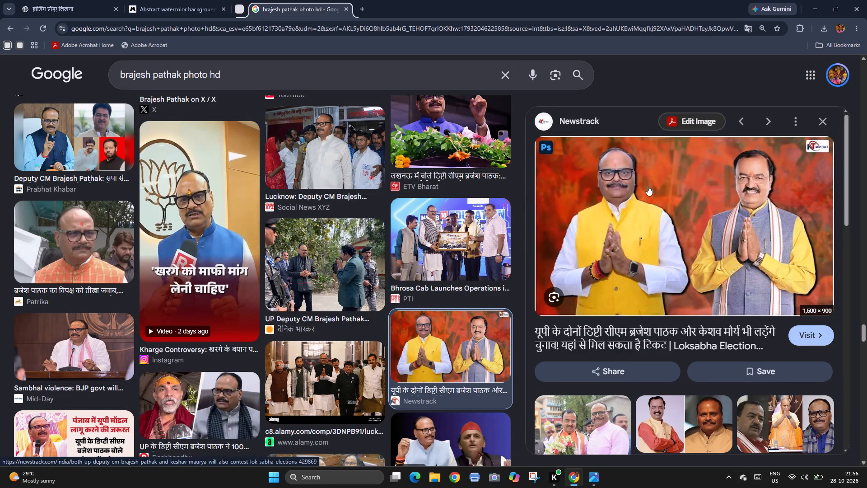
scroll(649, 194, down, 3)
scroll(649, 194, up, 1)
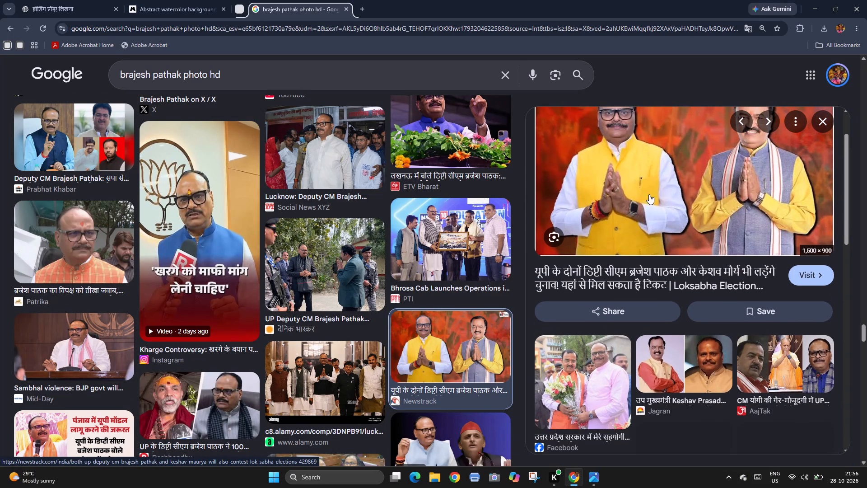
right_click(648, 158)
click(663, 165)
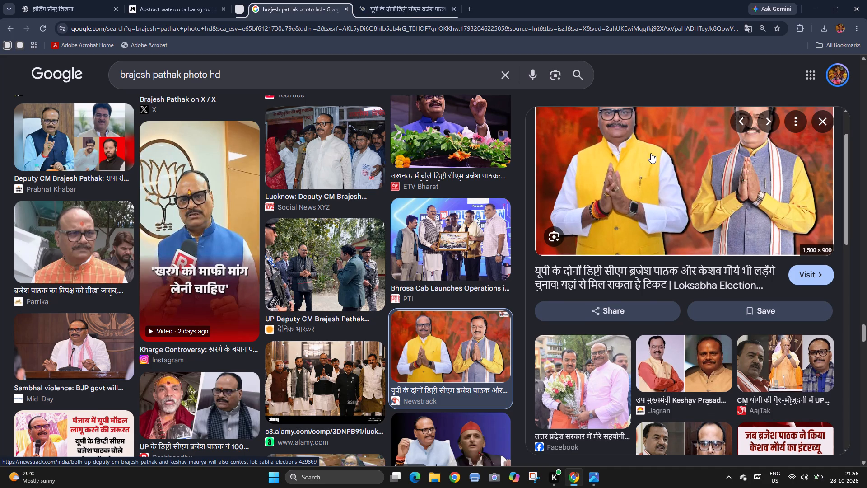
scroll(636, 203, up, 4)
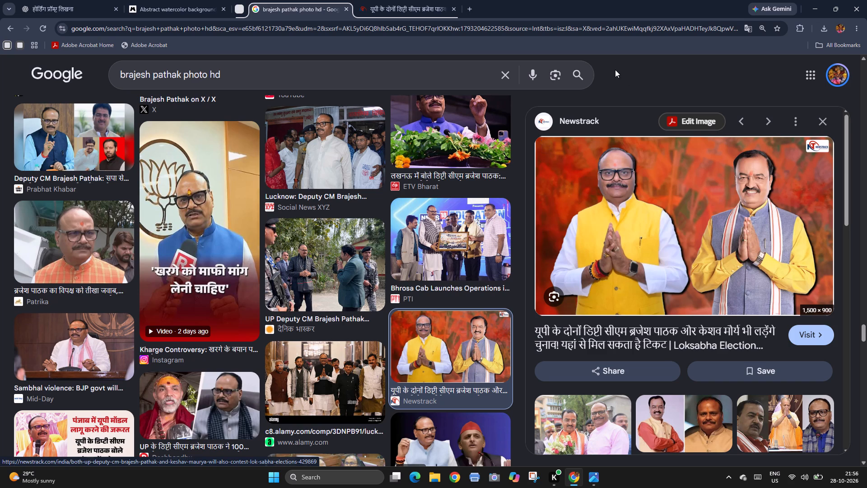
scroll(618, 67, up, 1)
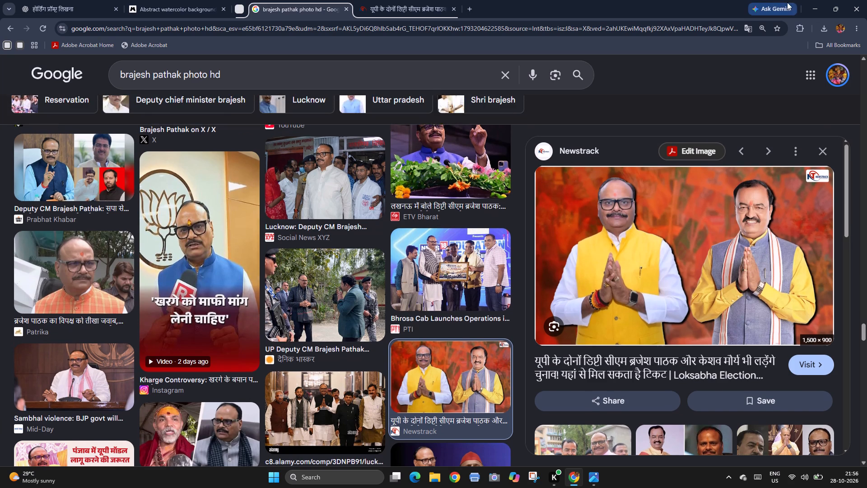
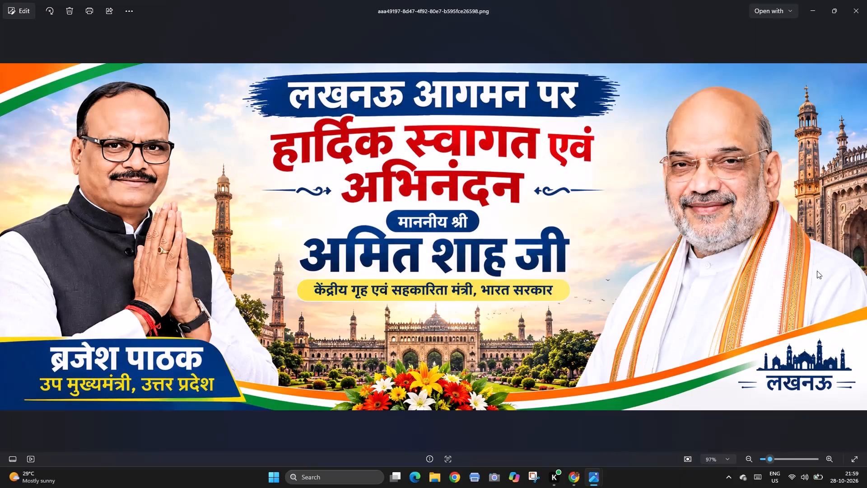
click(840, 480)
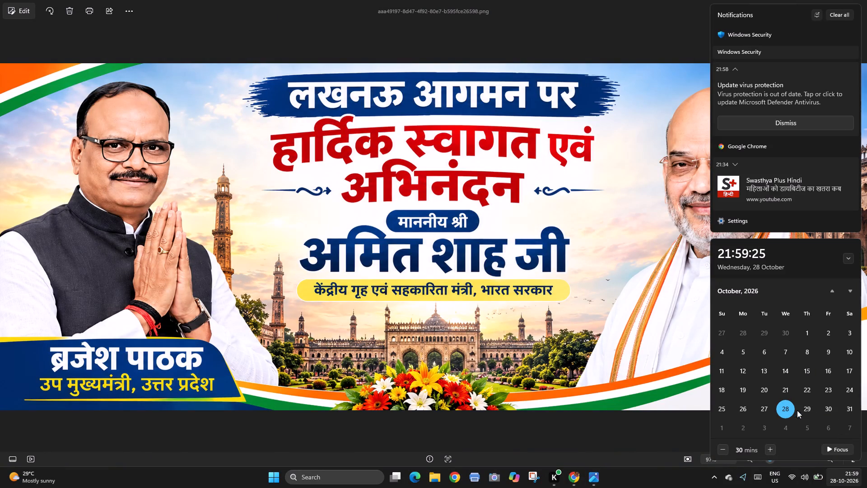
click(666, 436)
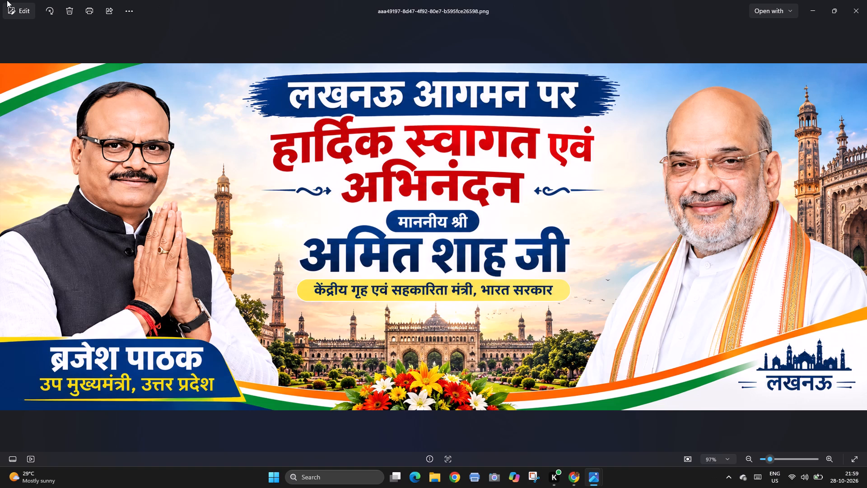
Examine the Brajesh Pathak portrait on the Lucknow welcome hoarding reference up close.
click(320, 253)
scroll(174, 189, up, 10)
drag(113, 156, 315, 320)
scroll(315, 320, down, 15)
scroll(317, 325, down, 6)
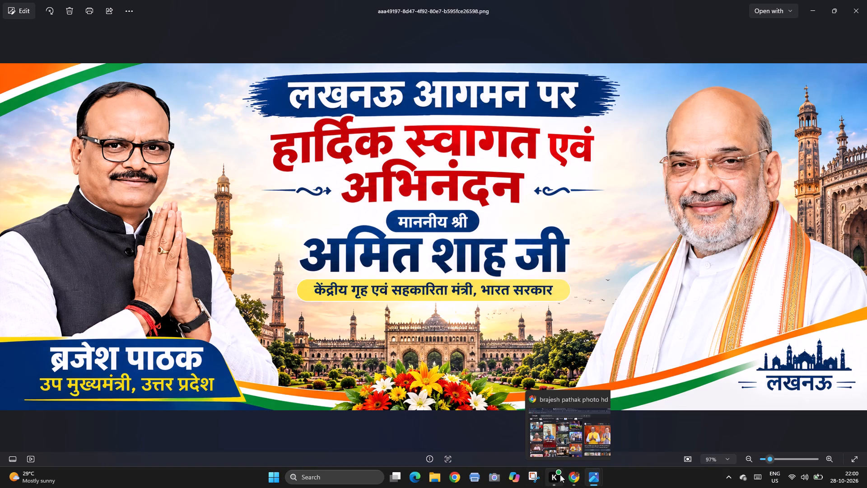
Switch to Chrome and open the Newstrack article's photo of Brajesh Pathak and Keshav Maurya in its own tab.
click(573, 474)
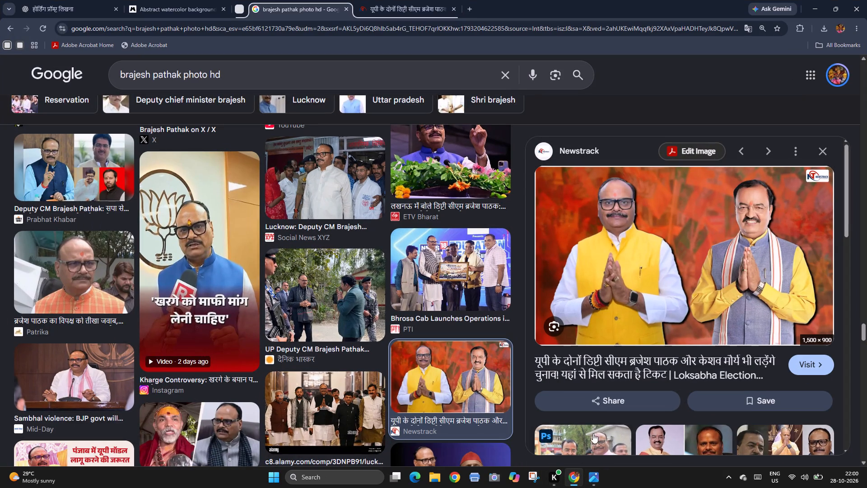
click(410, 10)
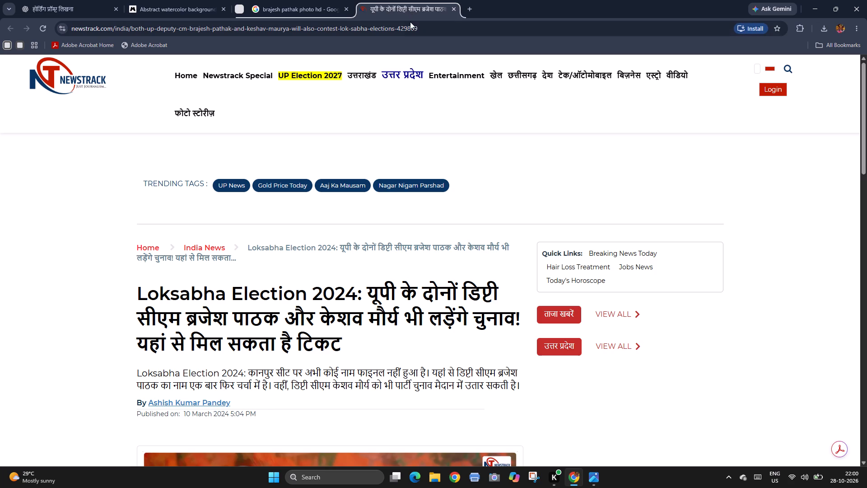
scroll(392, 263, down, 19)
right_click(327, 289)
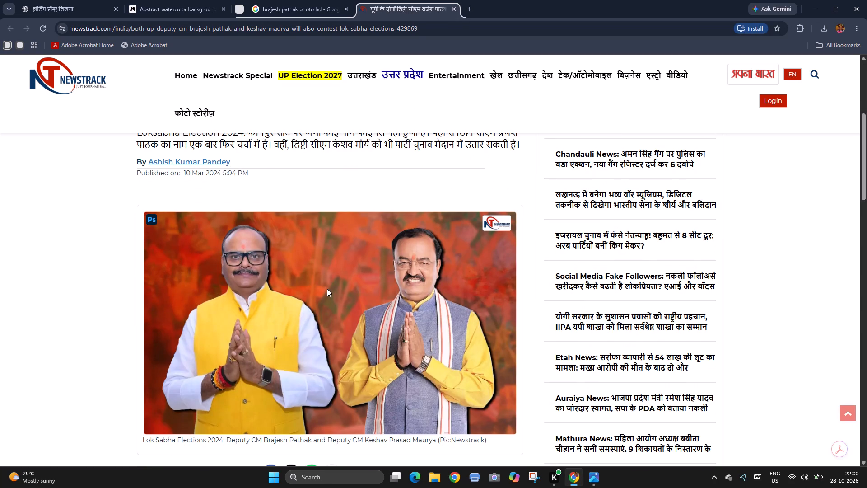
click(351, 299)
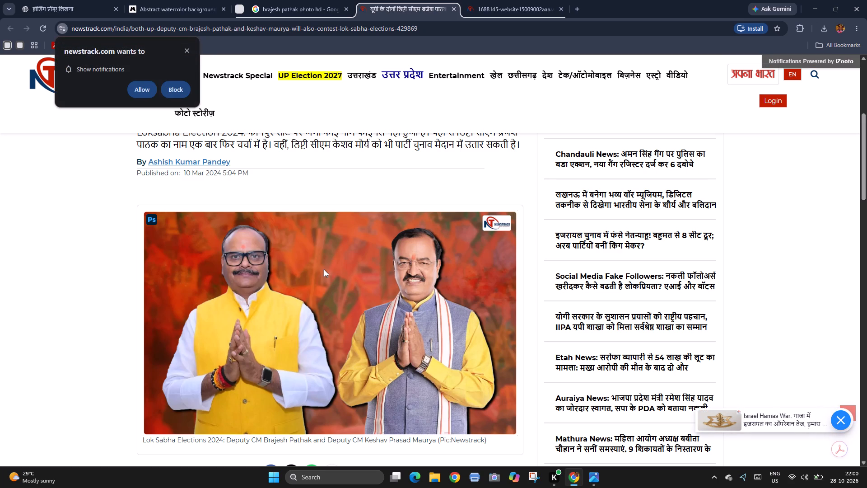
click(494, 0)
Save the full-size Newstrack photo to the Desktop as a .webp file under its suggested name.
scroll(322, 159, up, 5)
click(270, 160)
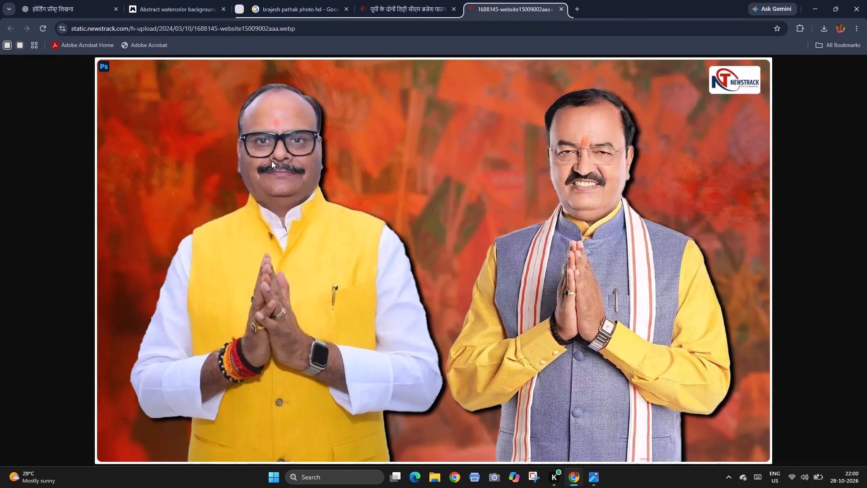
right_click(305, 146)
click(323, 166)
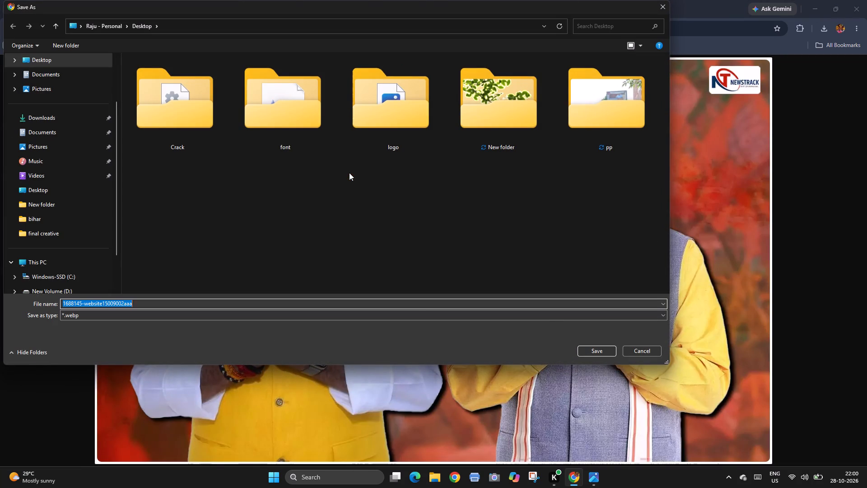
key(Return)
Close the image tab and the Newstrack article tab, dismissing the site's notification request, to return to the image results.
click(564, 7)
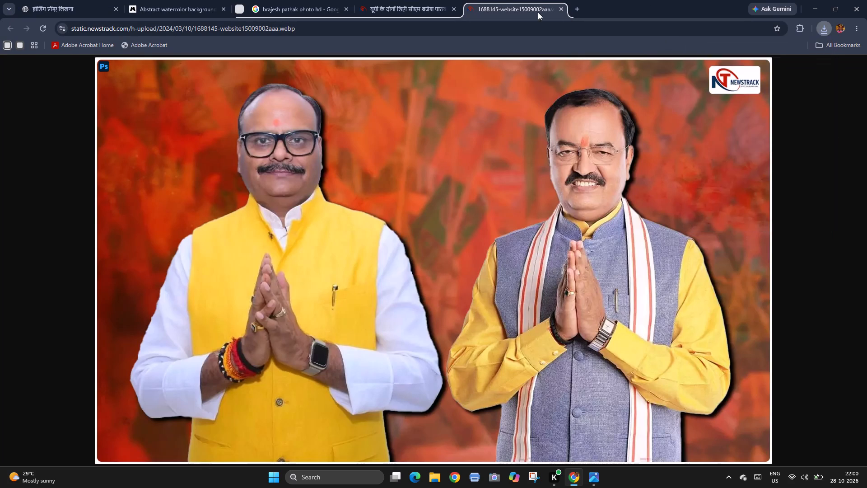
click(560, 8)
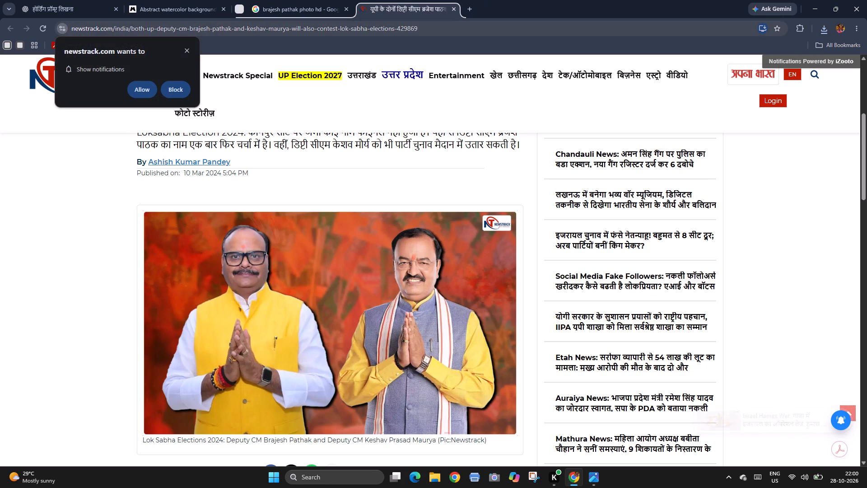
click(187, 49)
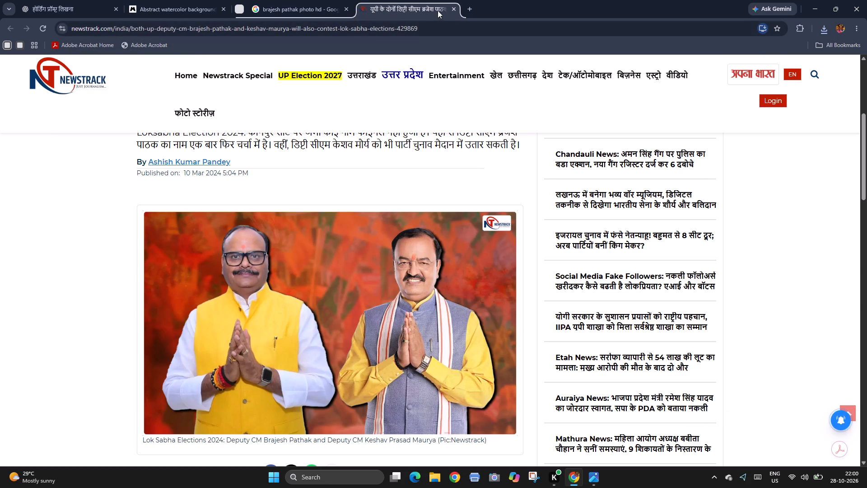
click(451, 10)
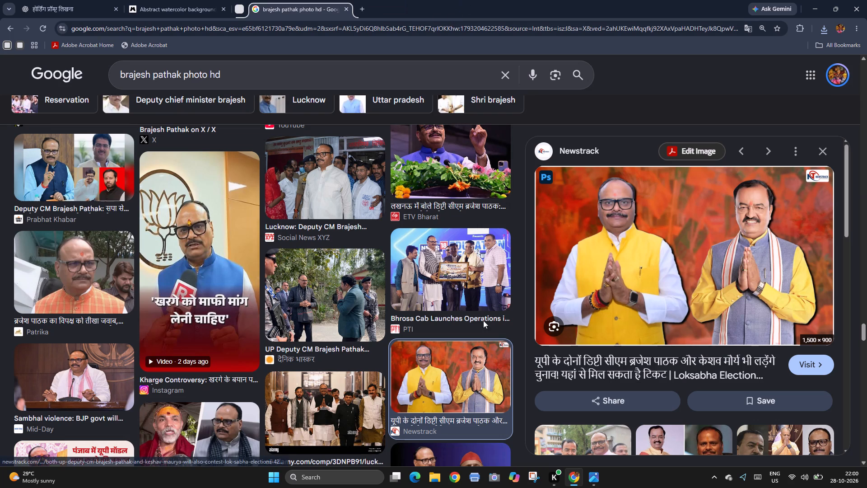
Preview the Amarujala and Patrika photos of Brajesh Pathak in the image results as further portrait candidates.
scroll(449, 353, down, 5)
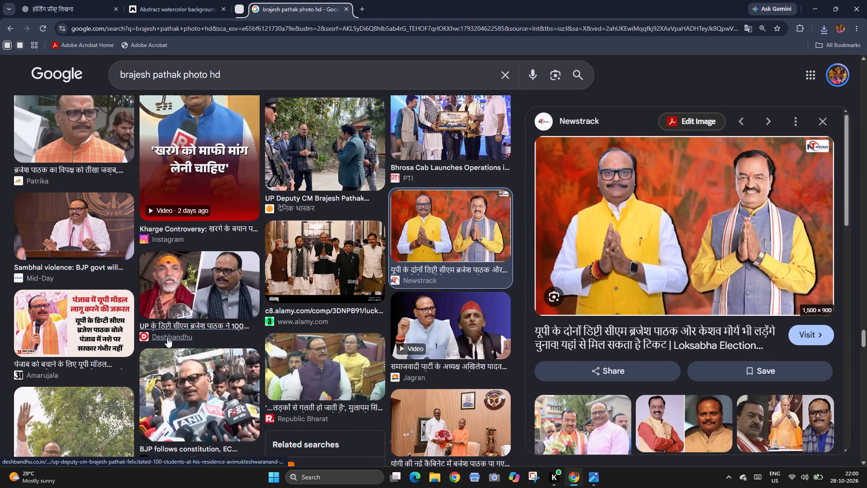
click(64, 328)
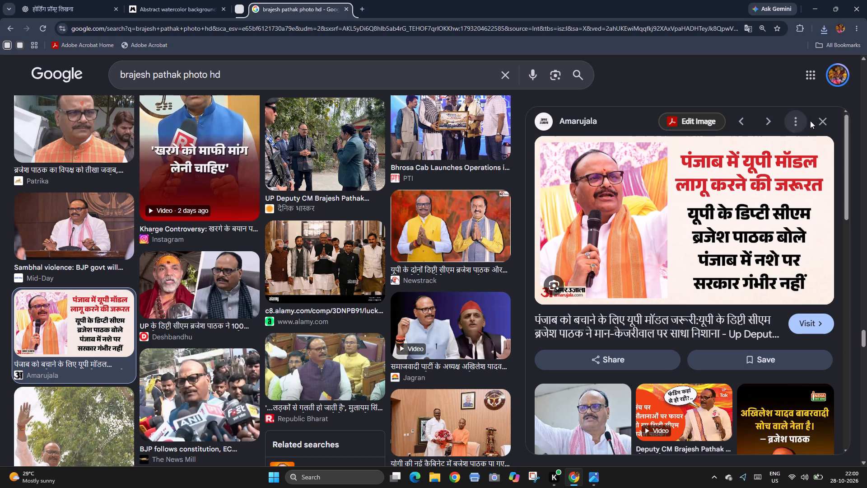
click(823, 122)
scroll(356, 236, up, 6)
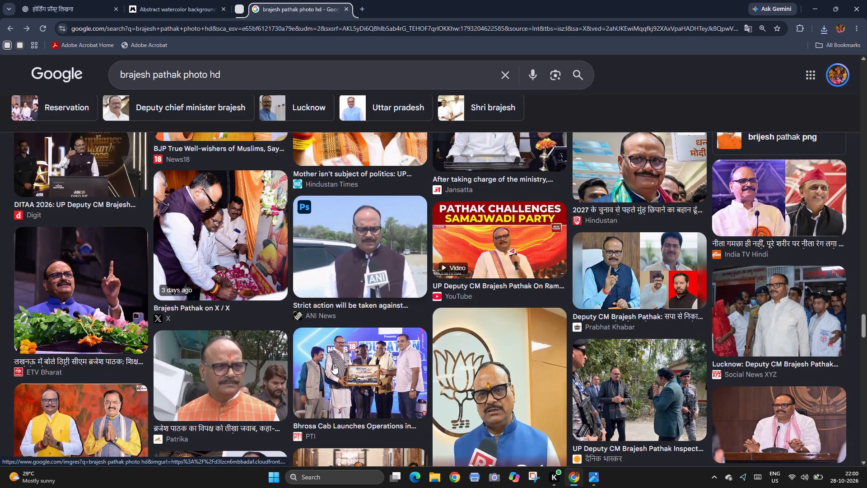
click(245, 368)
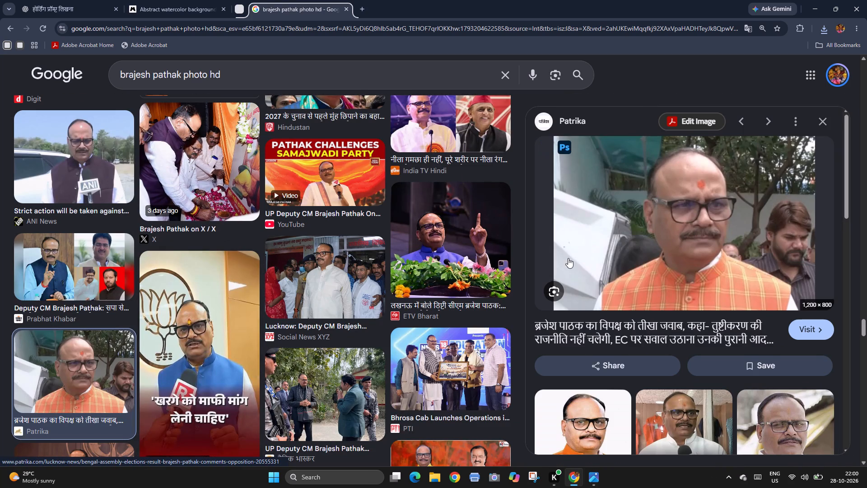
Preview the Dainik Bhaskar portrait of Brajesh Pathak and open the related orange-vest portrait's Facebook post in its own tab.
scroll(651, 324, down, 4)
click(594, 325)
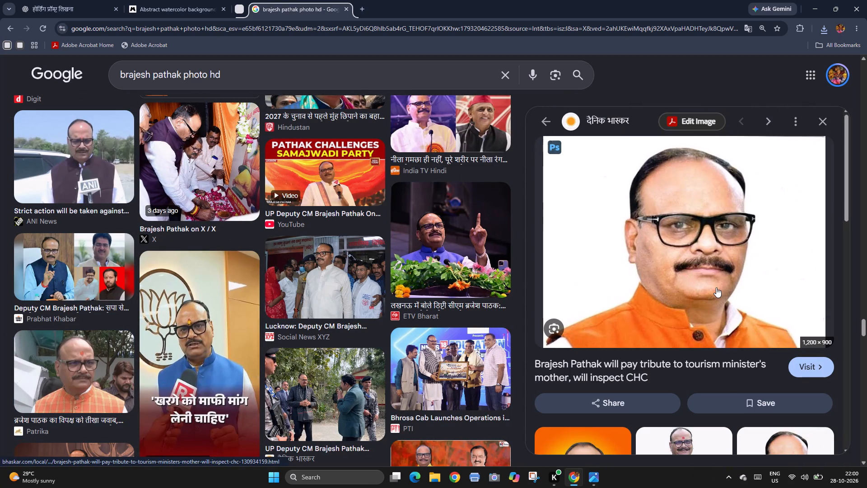
scroll(742, 268, down, 5)
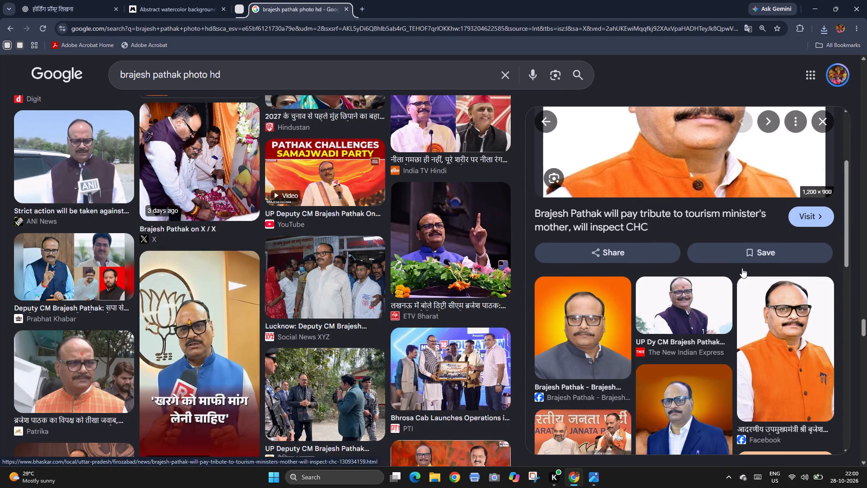
right_click(787, 334)
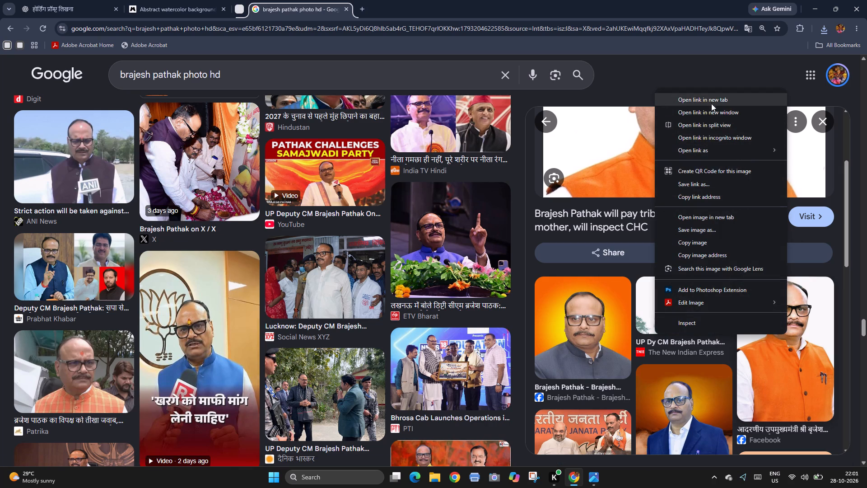
click(711, 102)
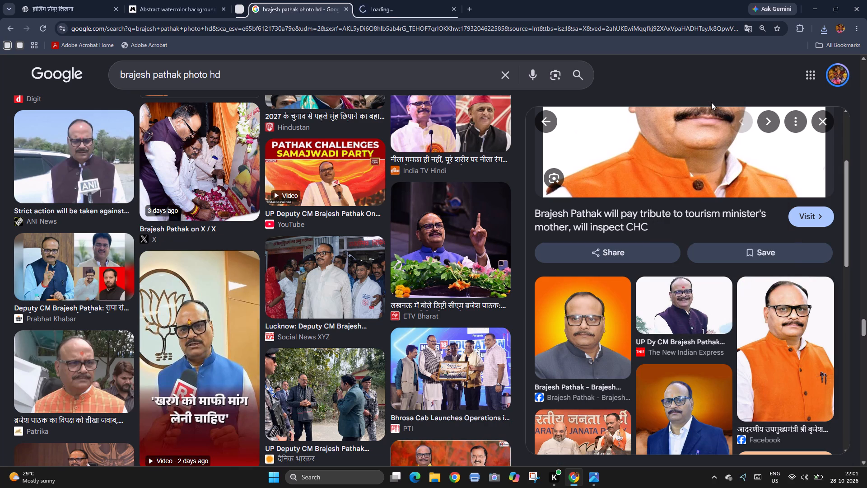
click(378, 0)
right_click(442, 173)
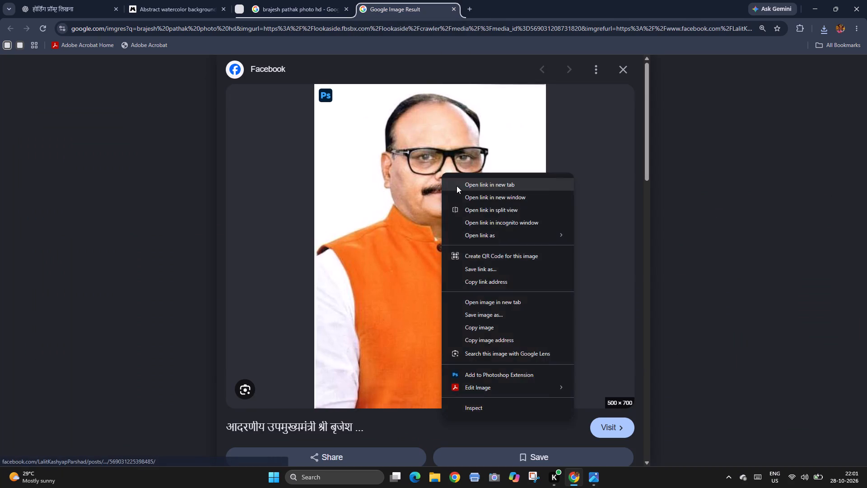
click(457, 186)
click(482, 10)
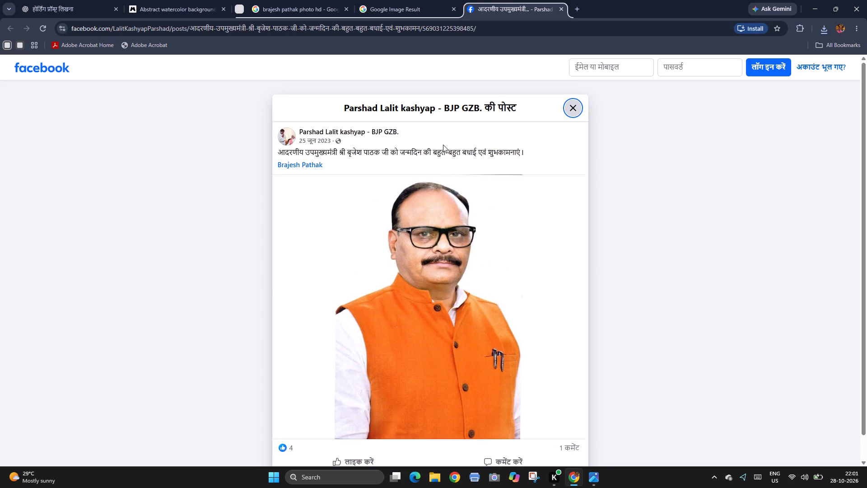
Open the Facebook post's photo separately, dismiss the login prompt, and save it to the Desktop as a .jpg under its suggested name.
right_click(418, 227)
click(434, 235)
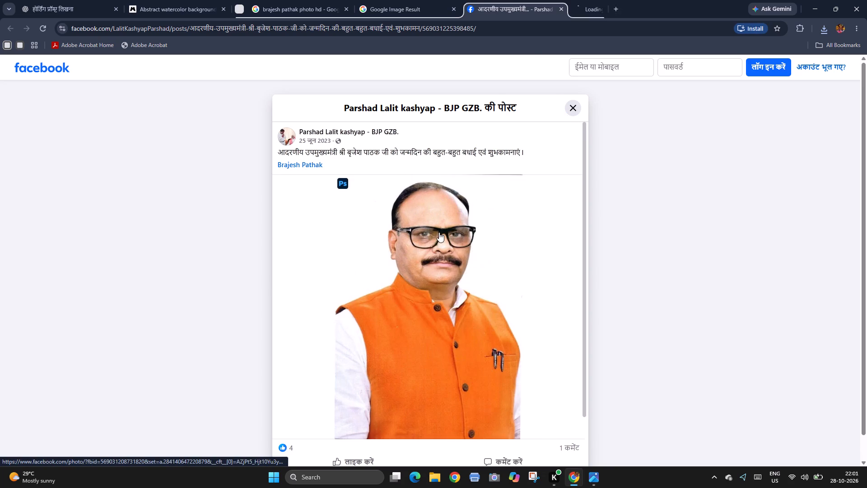
click(578, 0)
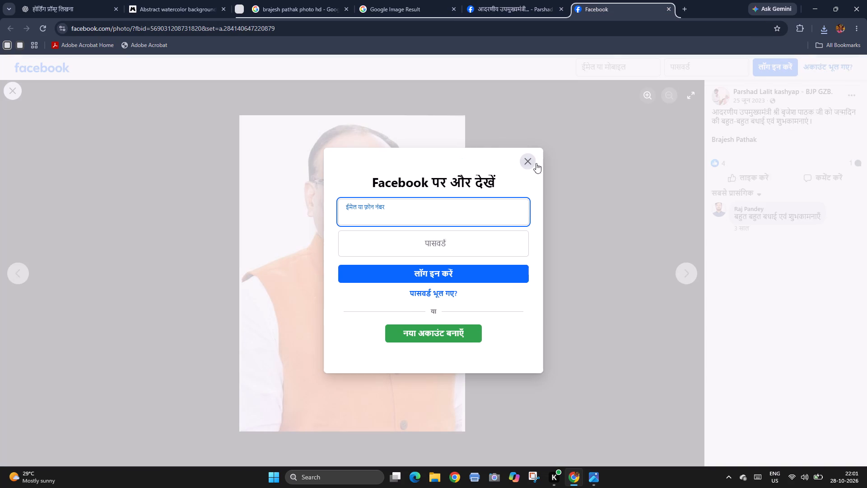
click(531, 161)
right_click(373, 208)
click(396, 232)
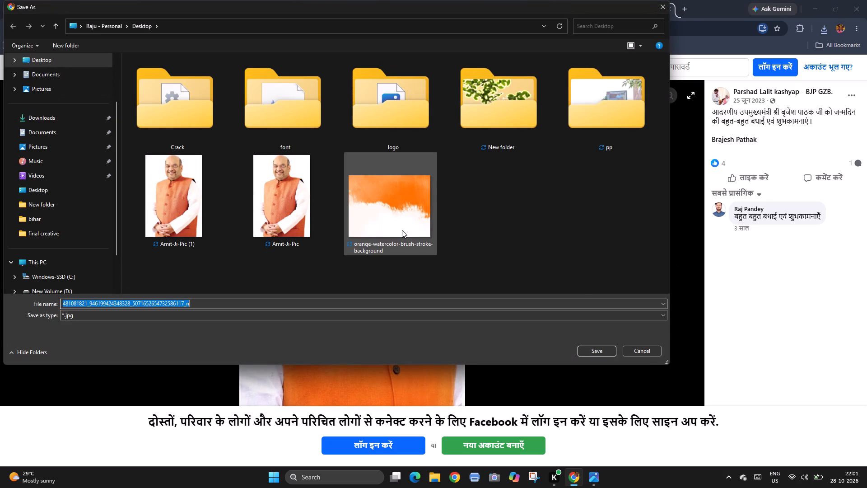
key(Return)
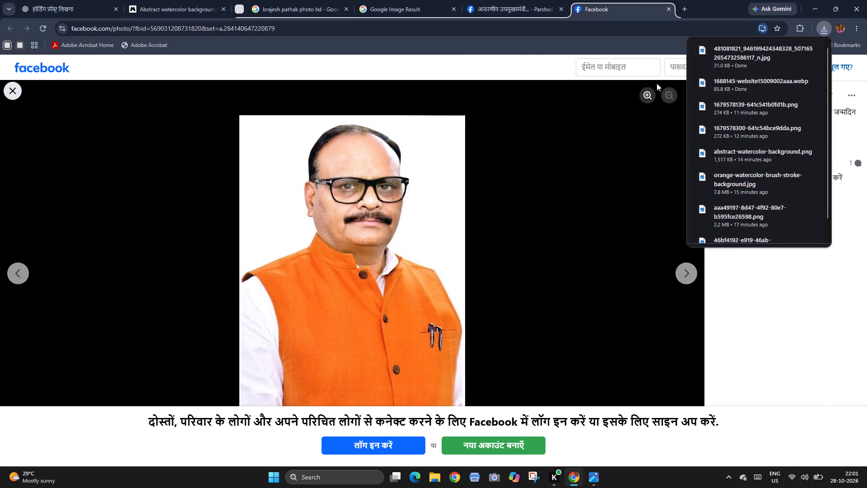
Open the downloaded orange-vest portrait in Photos, examine the face up close for sharpness, and close the viewer.
click(742, 49)
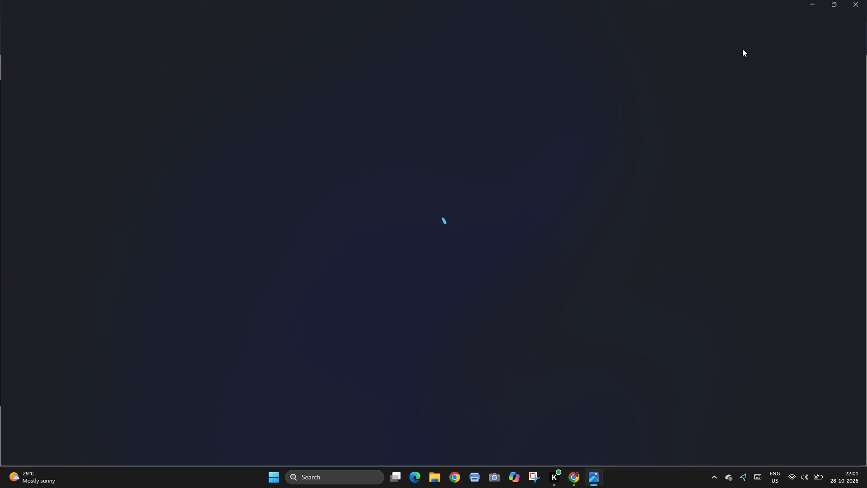
scroll(482, 200, up, 14)
drag(460, 106, 428, 328)
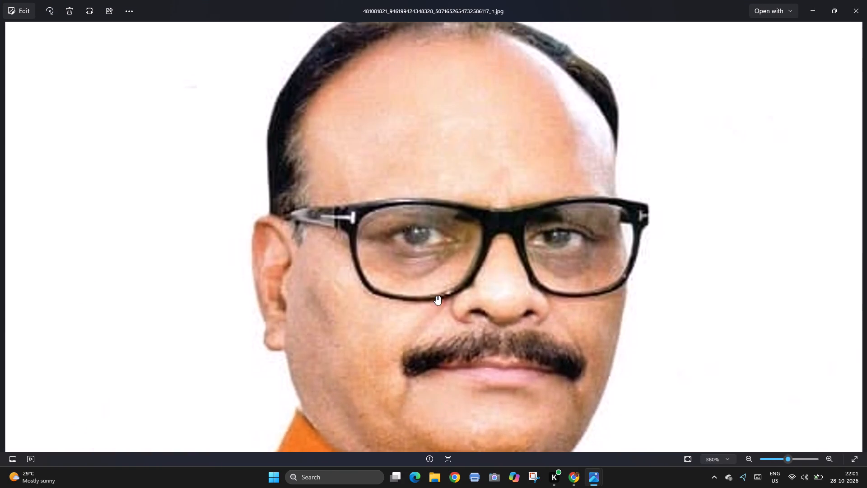
scroll(559, 211, down, 7)
click(859, 8)
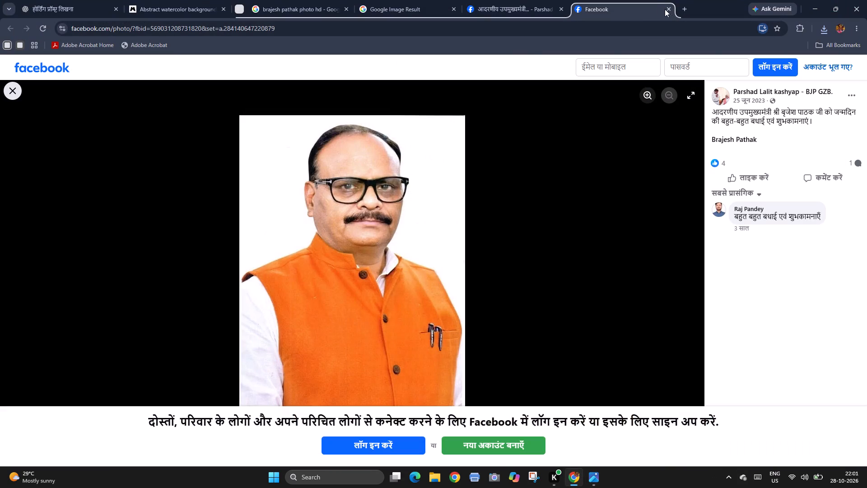
Close the Facebook photo, Facebook post and image result tabs to return to the Brajesh Pathak image results.
click(668, 9)
click(572, 111)
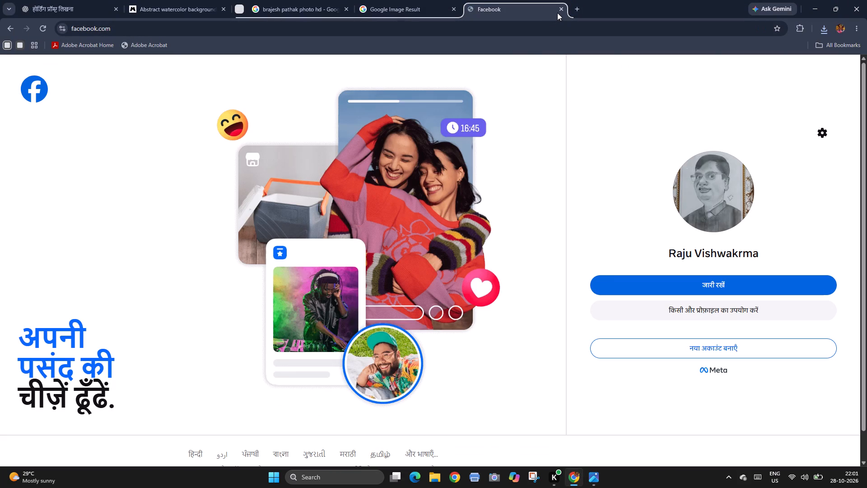
click(560, 9)
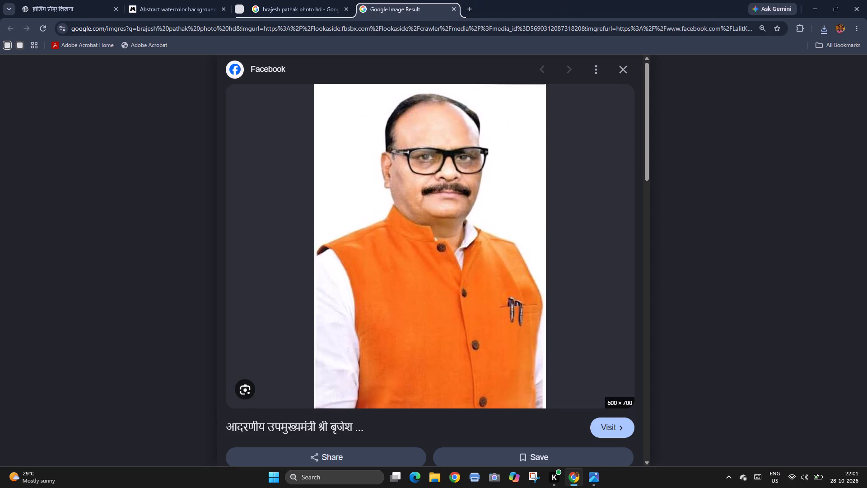
click(456, 8)
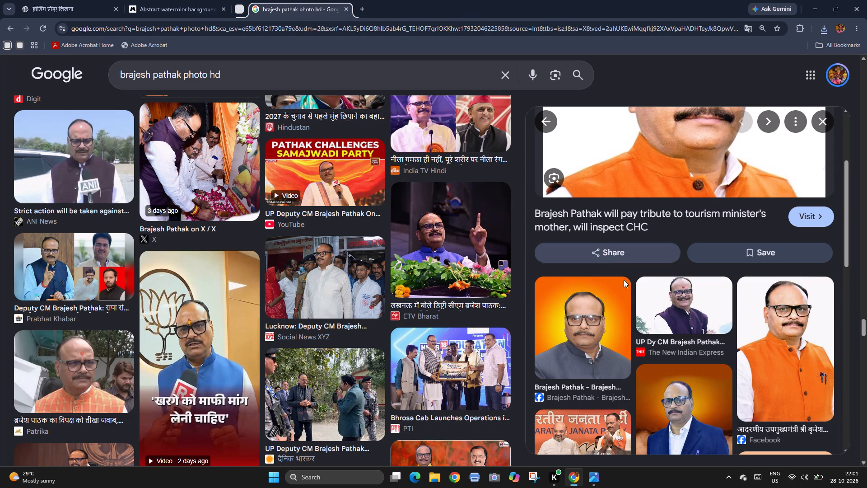
Look through the related portraits and open the Dainik Bhaskar article with the orange-vest portrait in its own tab.
scroll(718, 335, down, 6)
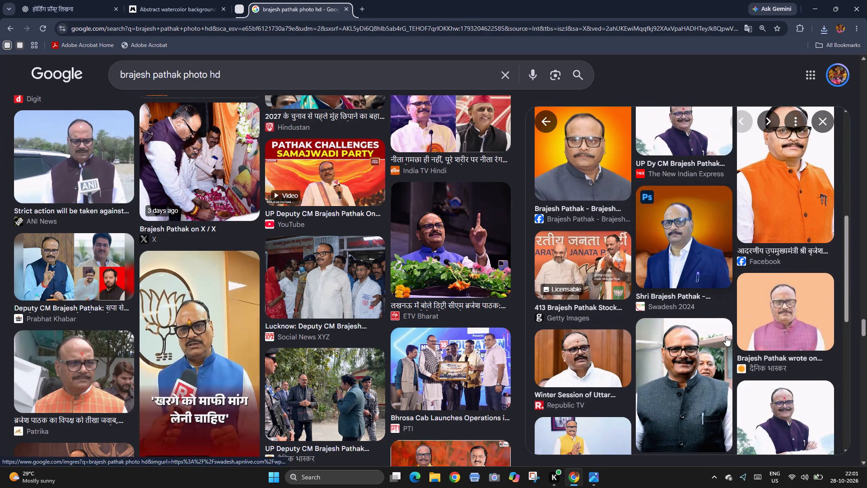
scroll(722, 337, down, 4)
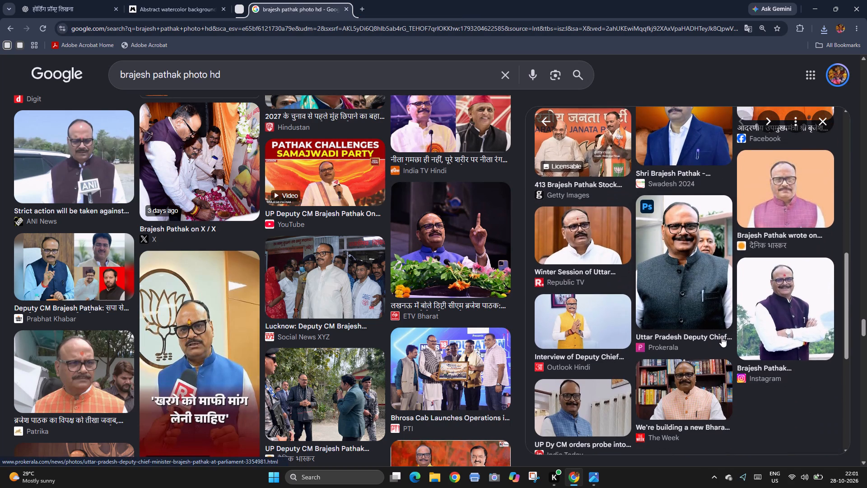
scroll(722, 337, up, 10)
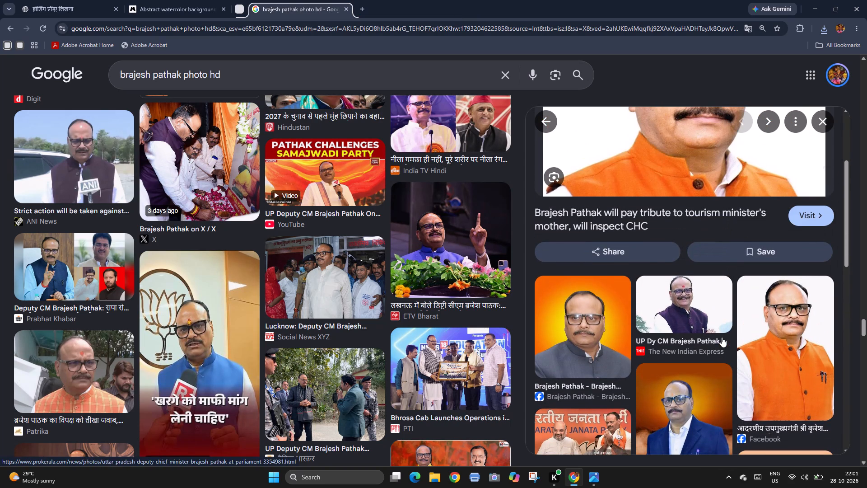
scroll(701, 297, up, 6)
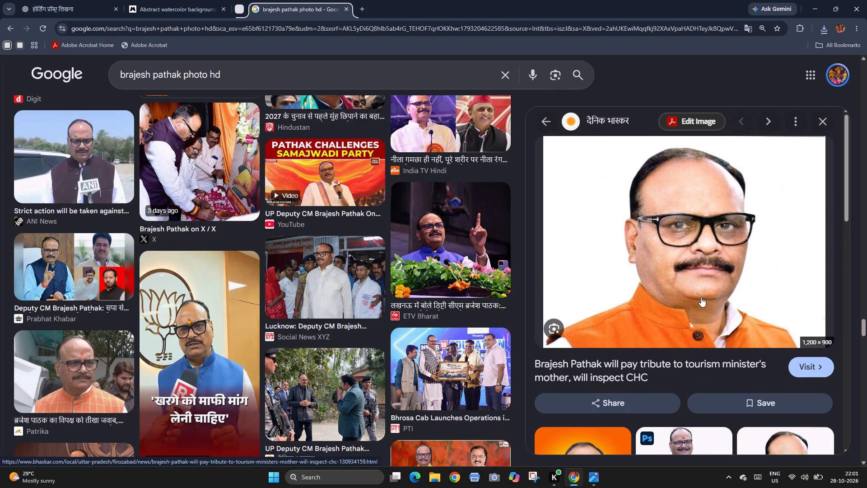
right_click(692, 224)
click(704, 231)
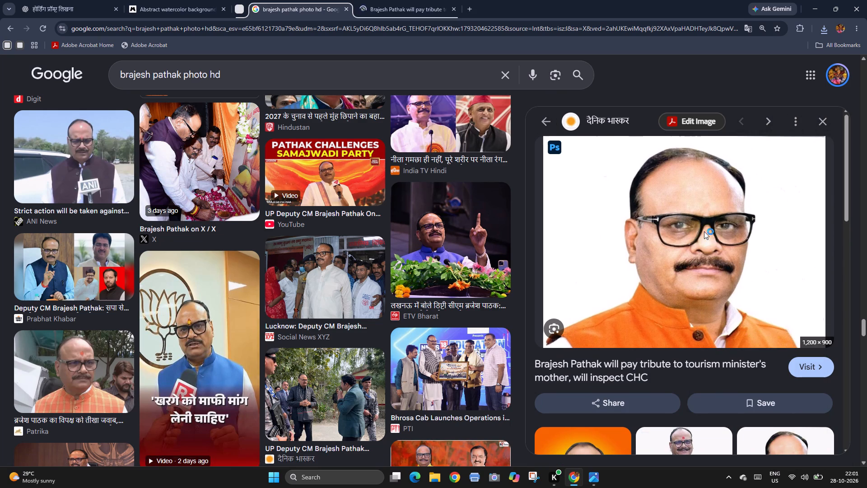
click(415, 0)
View the Dainik Bhaskar article's portrait in a separate tab to check its size, and close both tabs.
scroll(465, 334, down, 7)
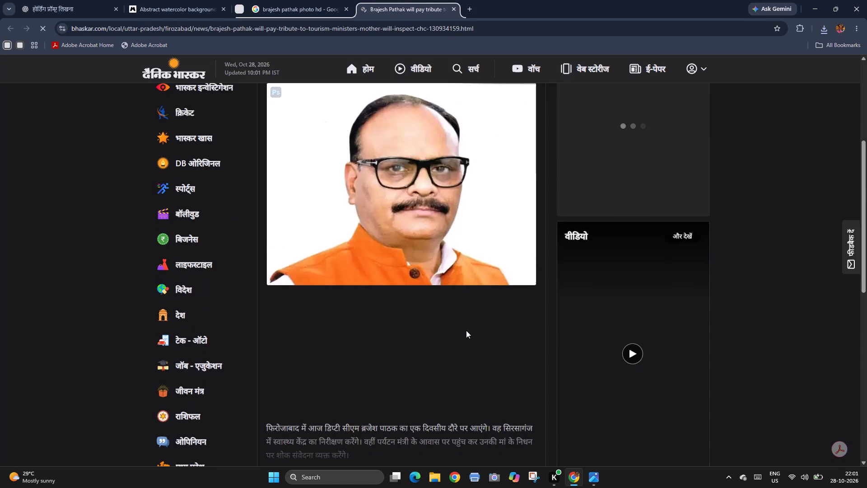
right_click(434, 223)
right_click(370, 333)
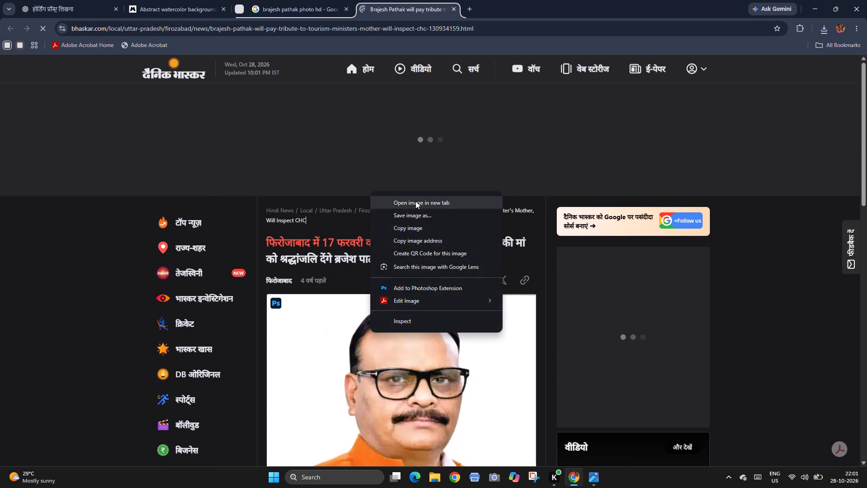
click(416, 200)
click(477, 8)
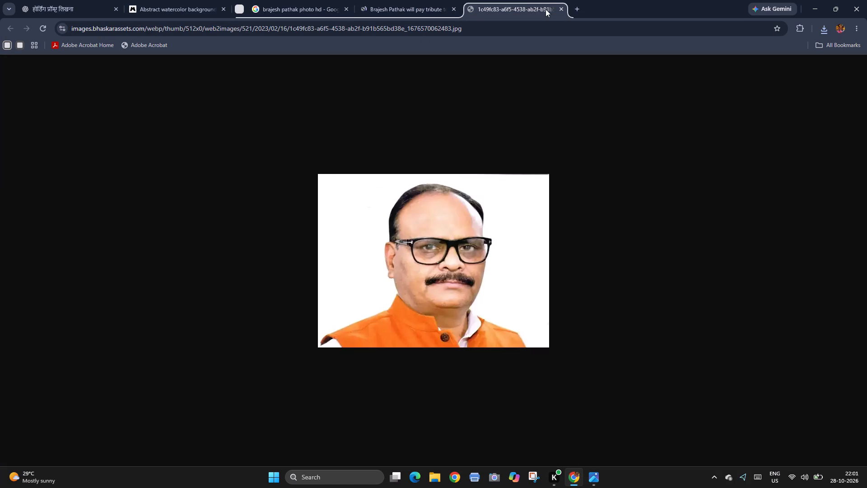
click(563, 9)
click(452, 8)
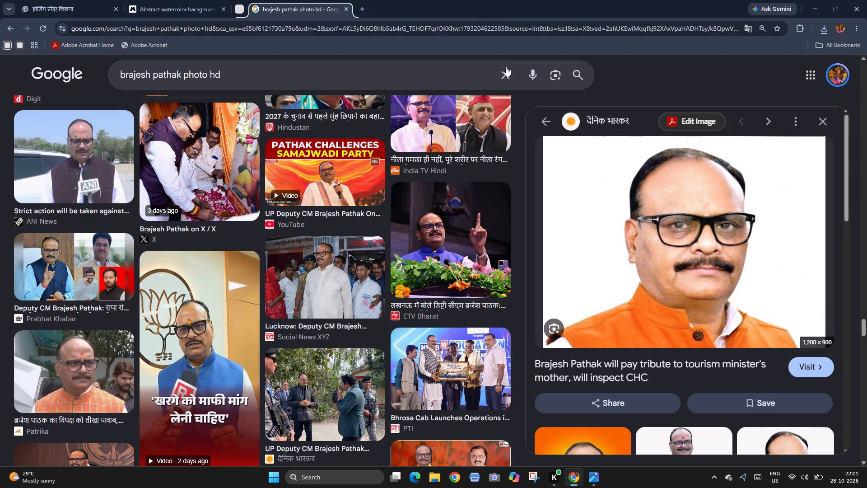
Inspect Brajesh Pathak's orange-background Facebook photo in its own tab, dismissing the login prompt, and close the tab.
scroll(642, 283, down, 4)
click(597, 331)
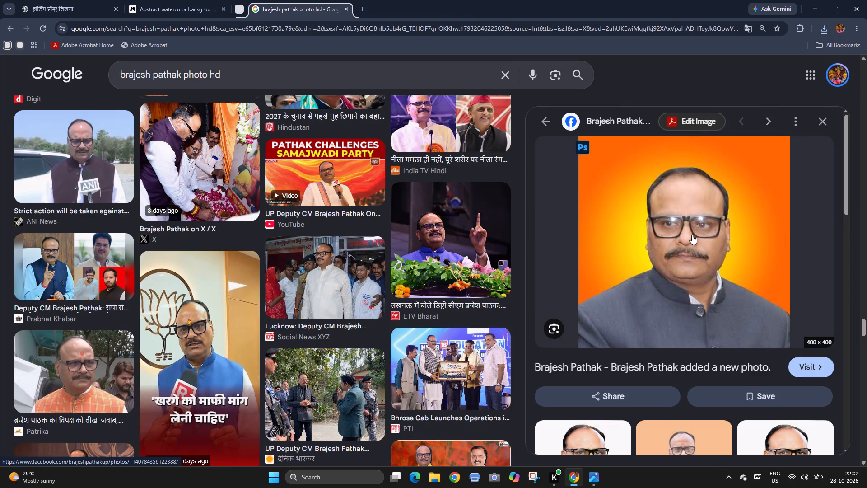
right_click(697, 215)
click(713, 226)
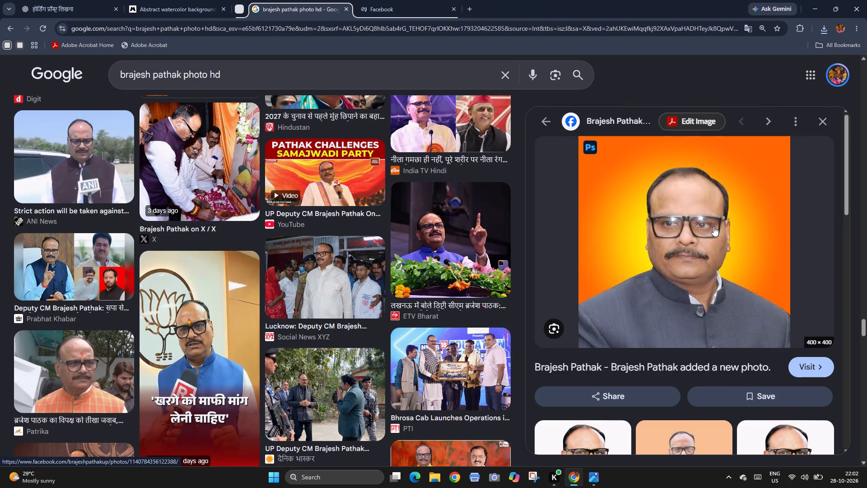
click(453, 5)
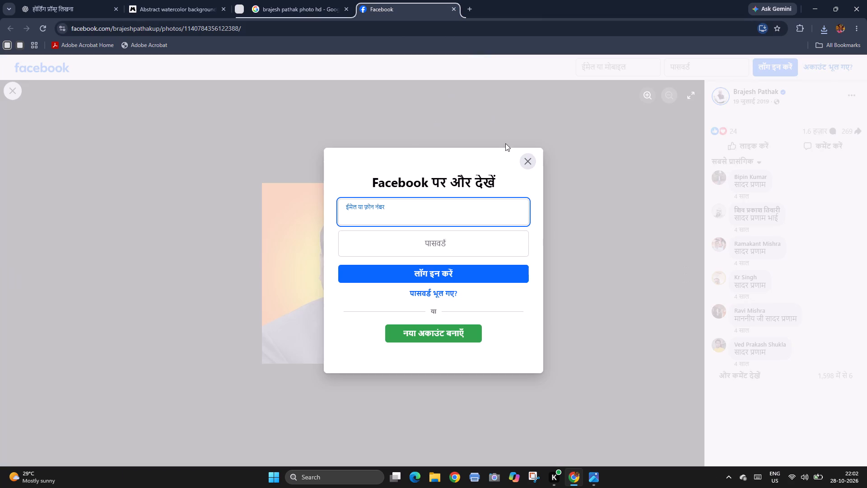
click(532, 158)
click(455, 8)
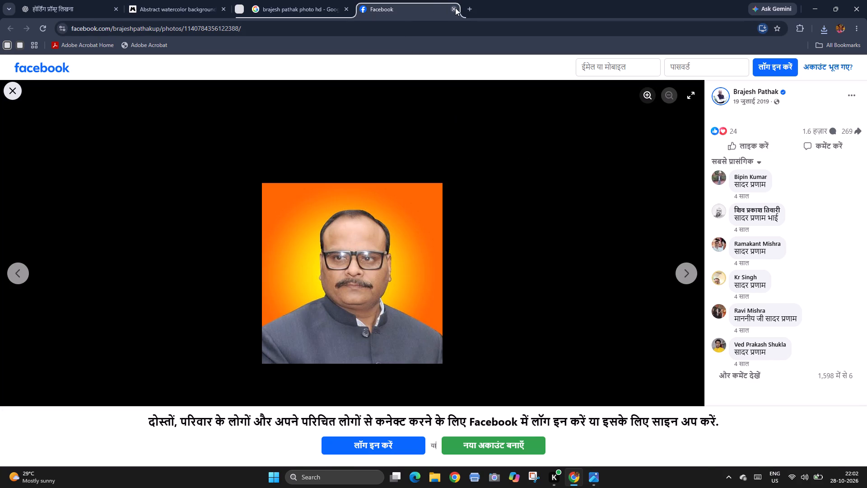
Preview the Dainik Bhaskar portrait of Brajesh Pathak in a pink vest, and close the preview.
scroll(658, 294, down, 10)
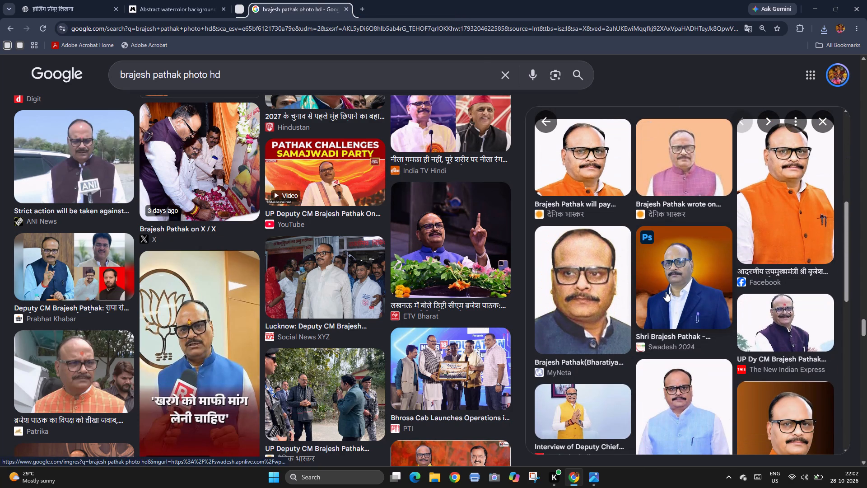
click(683, 171)
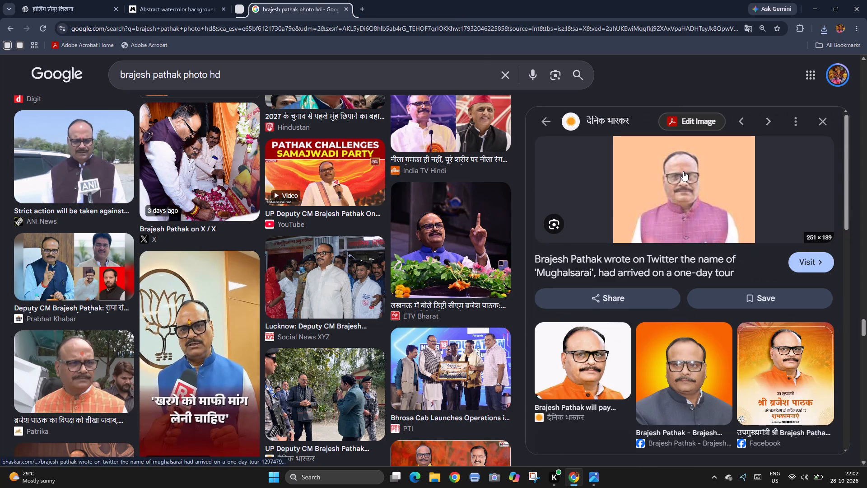
click(819, 123)
Look through the Brajesh Pathak image results for a clear, high-resolution portrait.
scroll(699, 295, down, 6)
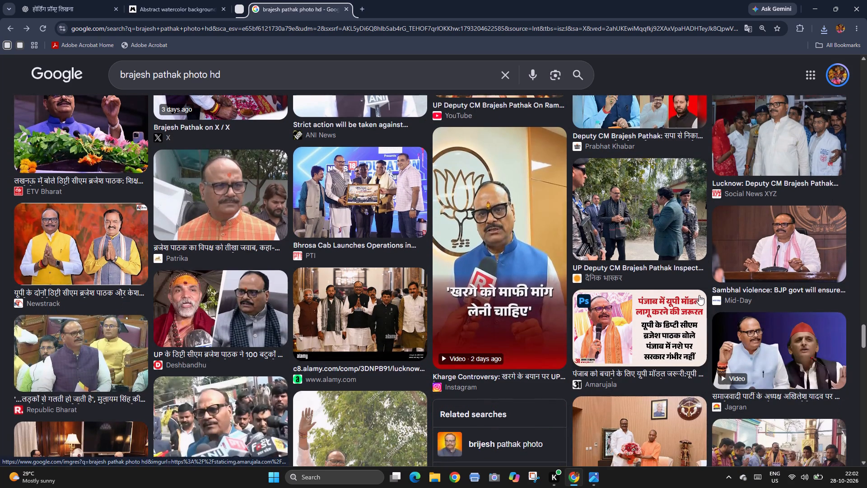
scroll(700, 295, up, 17)
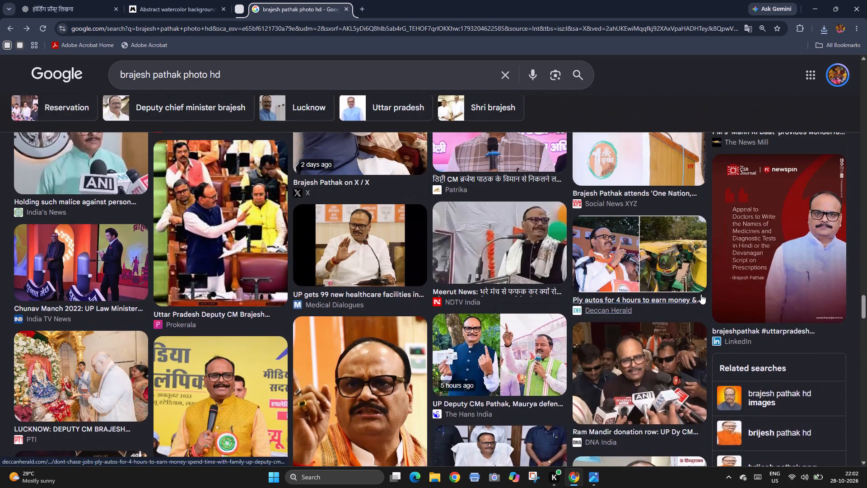
scroll(701, 294, up, 12)
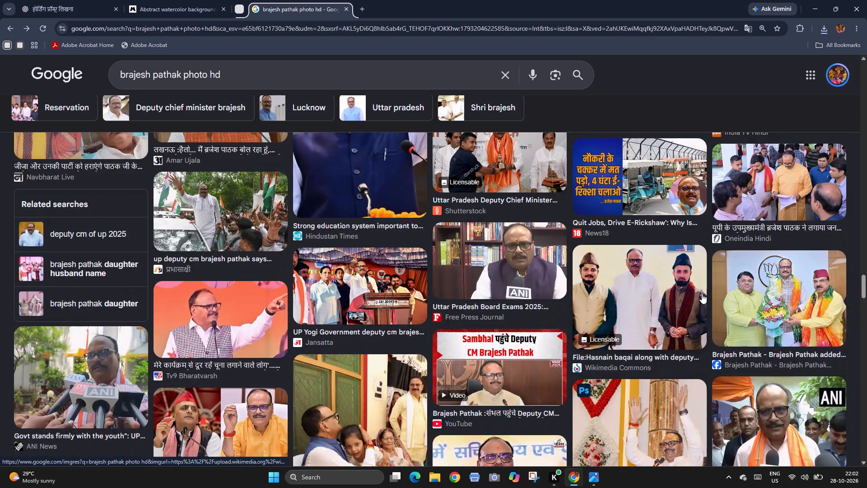
scroll(702, 294, up, 11)
scroll(547, 305, down, 3)
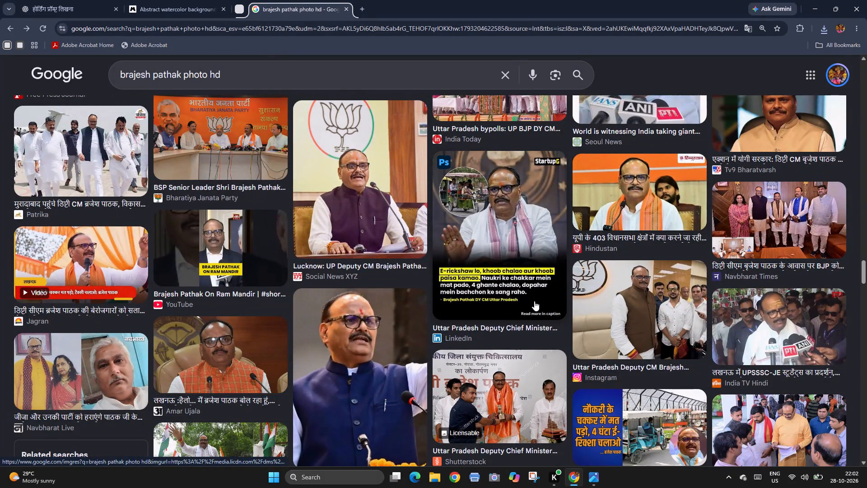
scroll(424, 289, up, 15)
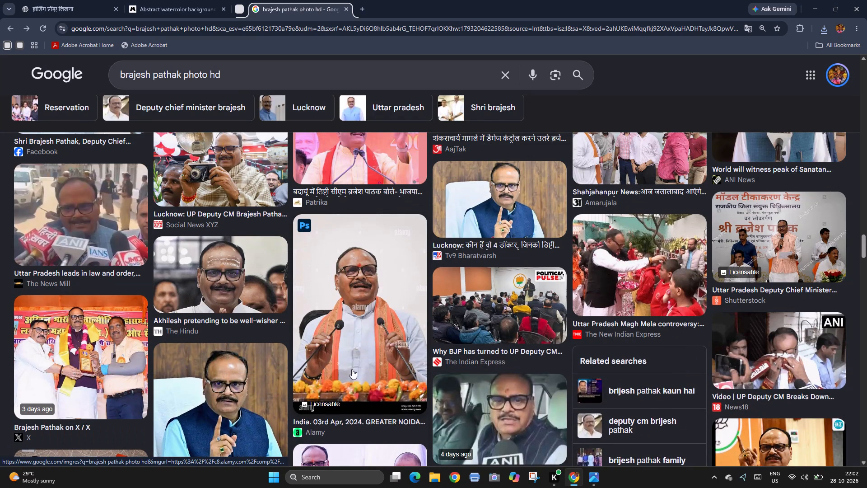
Preview the Prokerala photo of Brajesh Pathak in a blue vest with a raised finger and look through its related portraits.
click(212, 403)
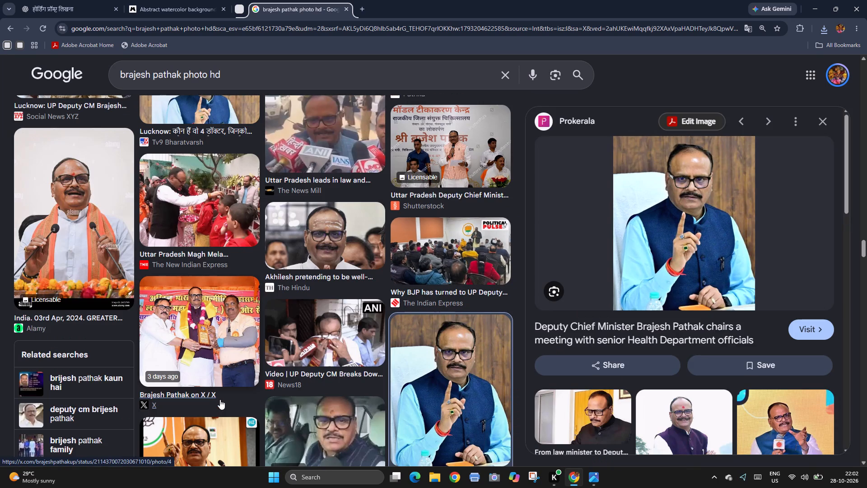
scroll(449, 357, down, 6)
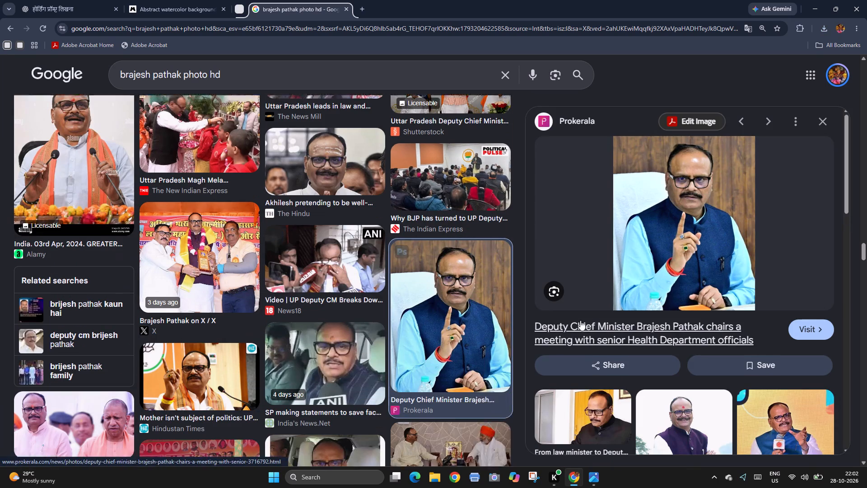
scroll(689, 314, down, 6)
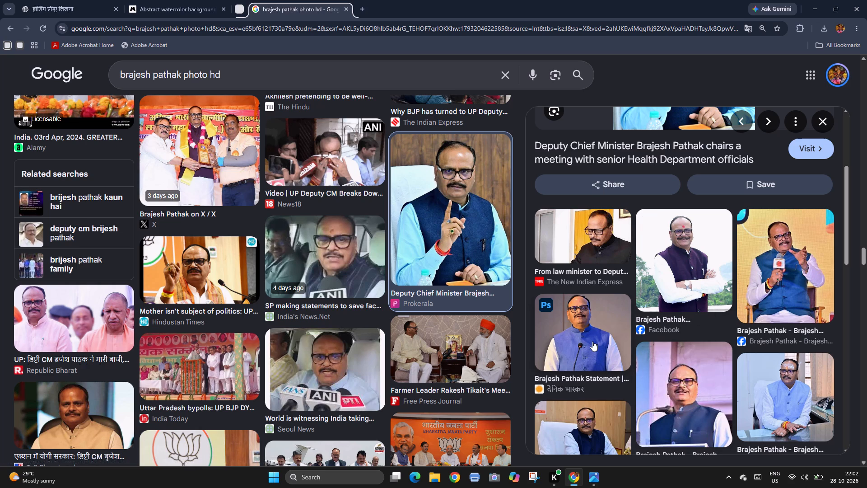
scroll(593, 336, down, 5)
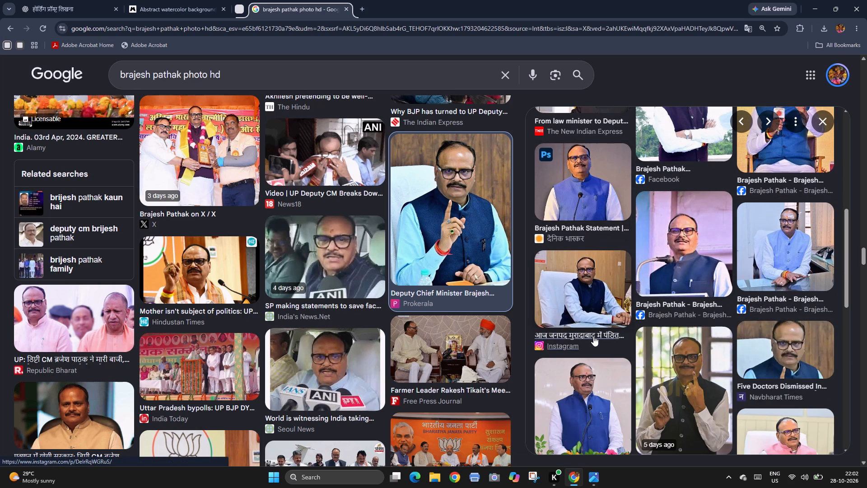
scroll(593, 336, down, 4)
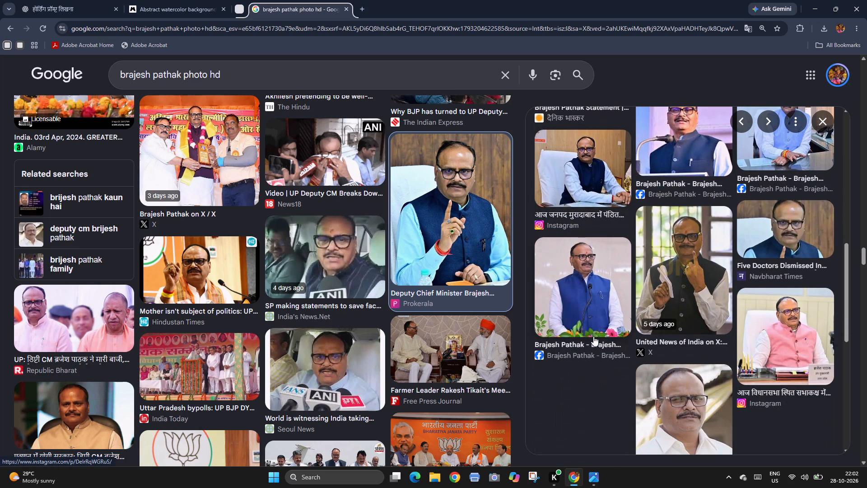
Open the Instagram post with Brajesh Pathak's pink-vest desk portrait in its own tab and dismiss the sign-up prompt.
click(783, 312)
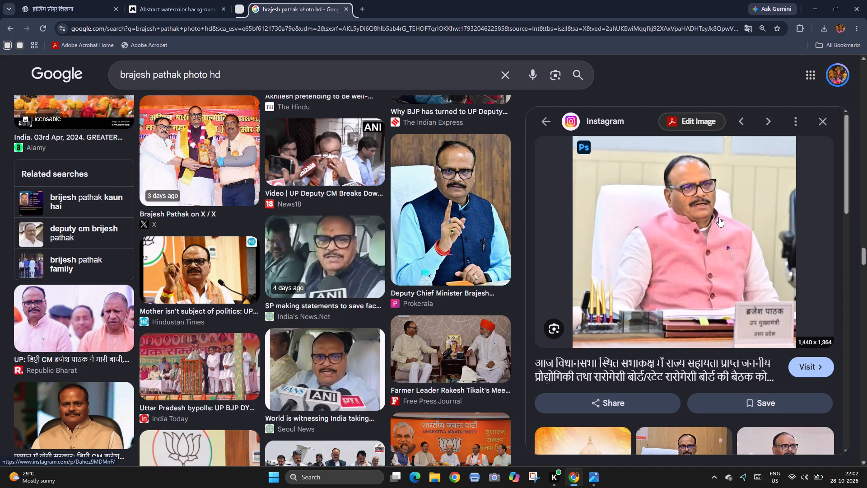
right_click(736, 169)
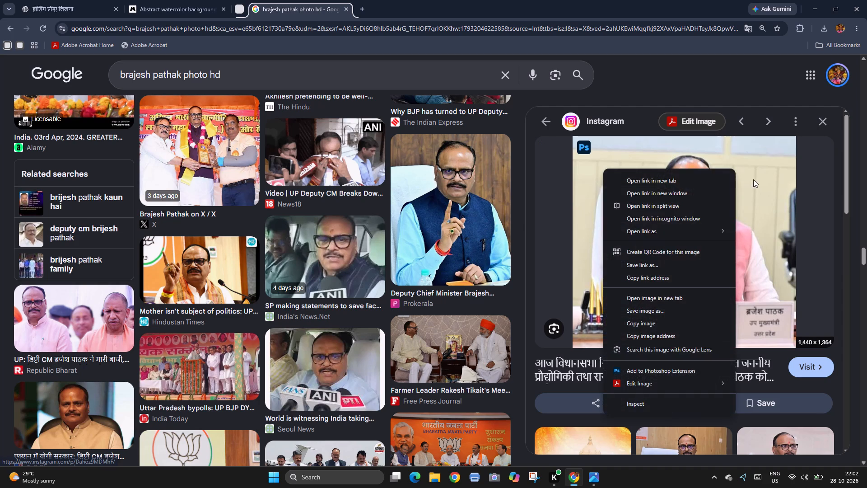
click(691, 183)
click(415, 0)
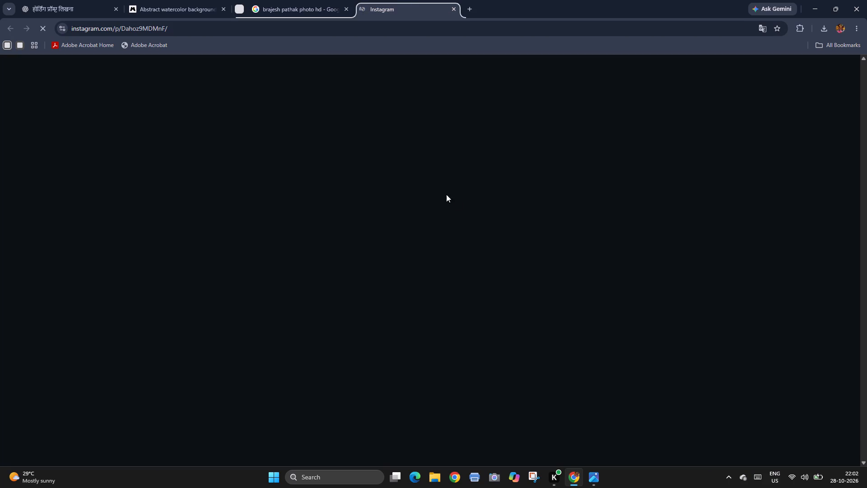
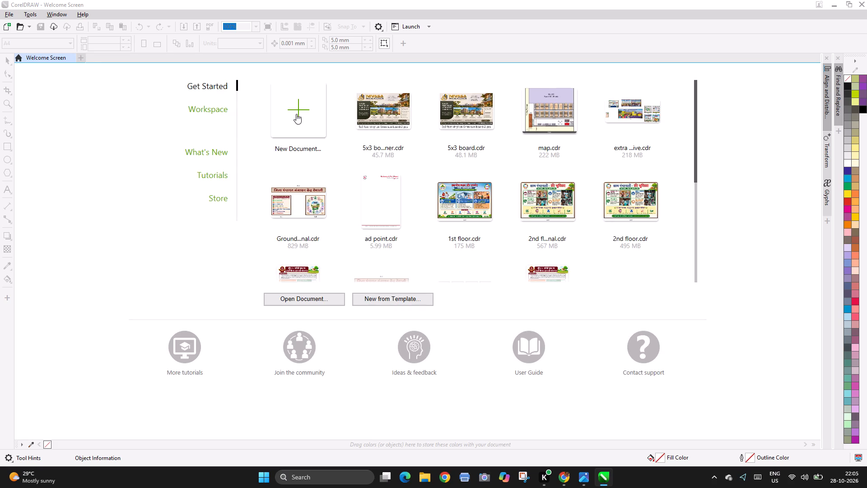
Create a new document with inches as units and a page size of 20 x 10 inches.
click(293, 108)
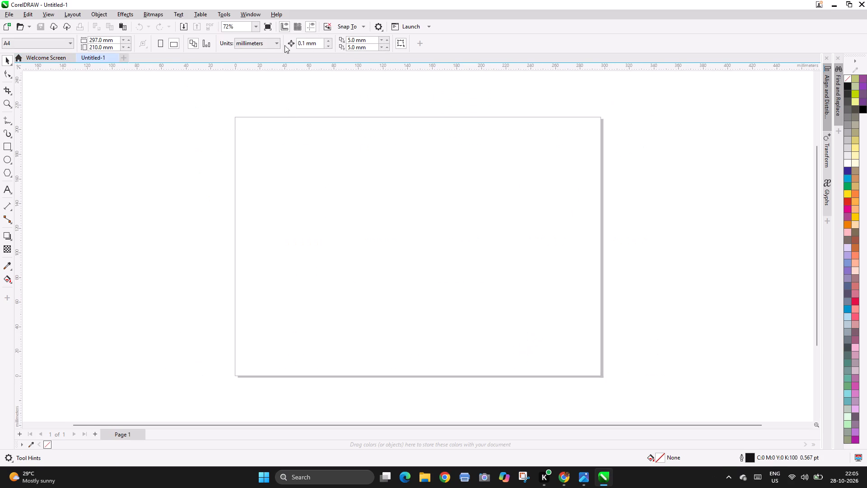
click(270, 41)
click(264, 52)
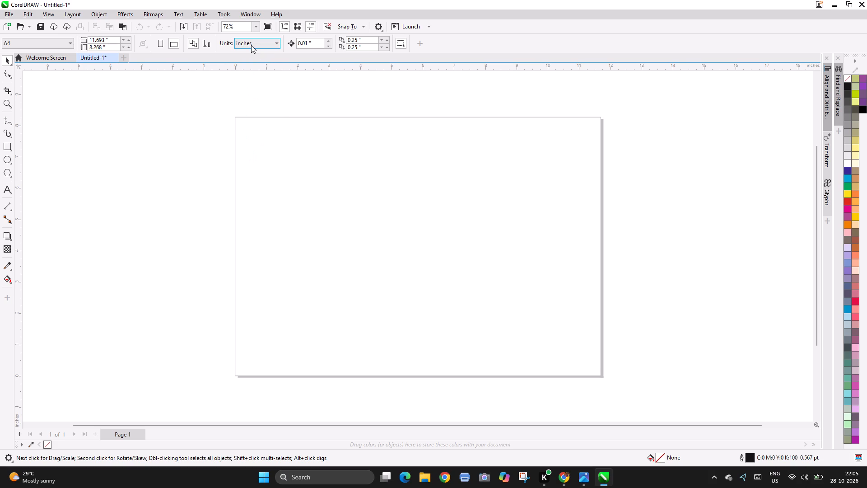
click(251, 45)
click(251, 50)
double_click(100, 39)
text(20)
key(Tab)
text(10)
key(Return)
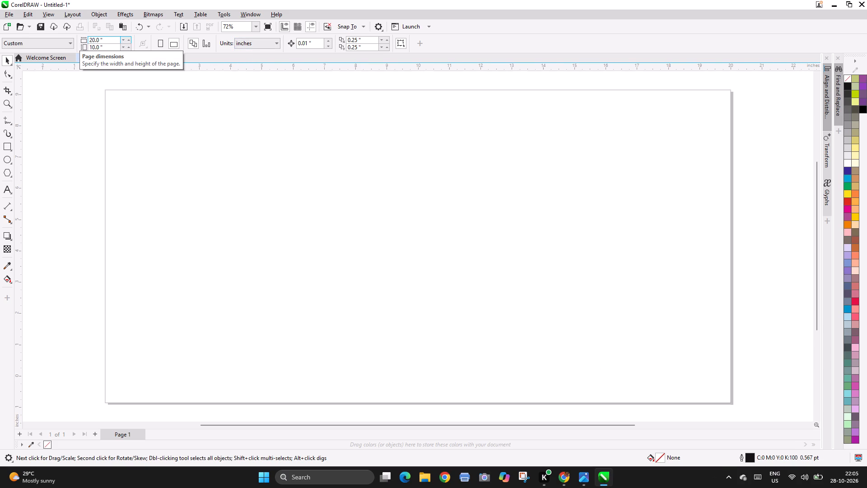
Draw a 20 x 10 inch rectangle that exactly covers the page.
key(F3)
key(F2)
drag(142, 108, 482, 281)
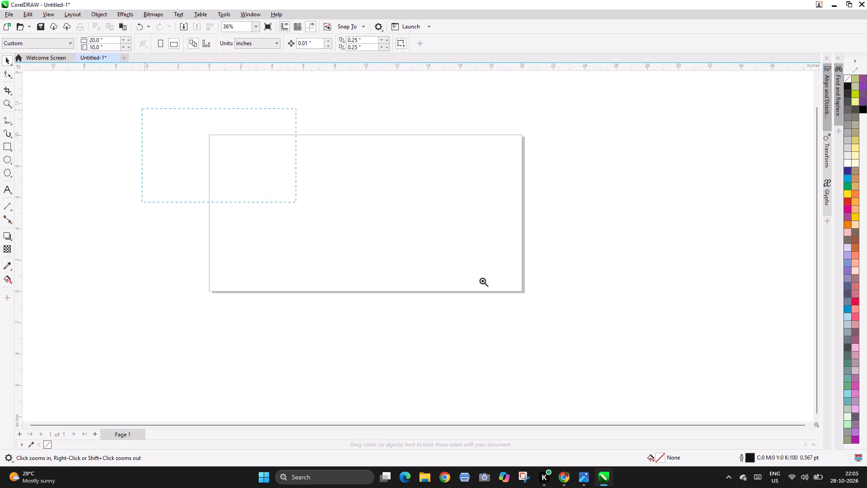
drag(482, 281, 604, 316)
key(F2)
drag(110, 99, 673, 389)
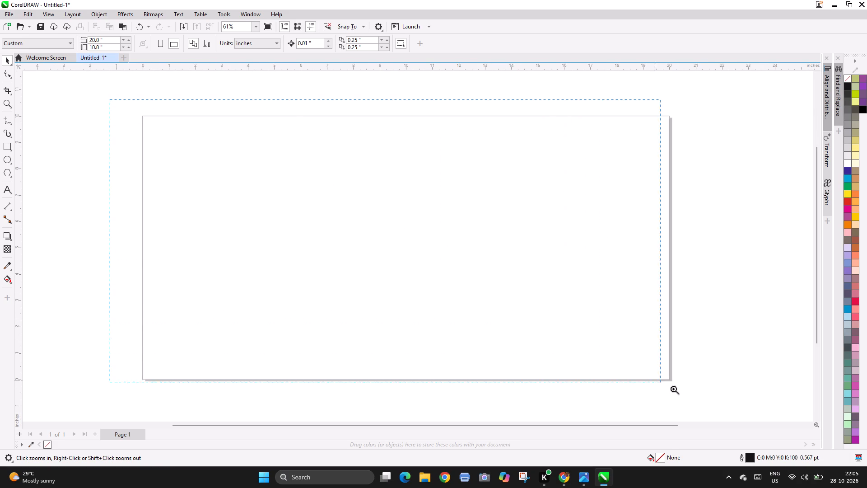
drag(673, 389, 755, 413)
click(499, 254)
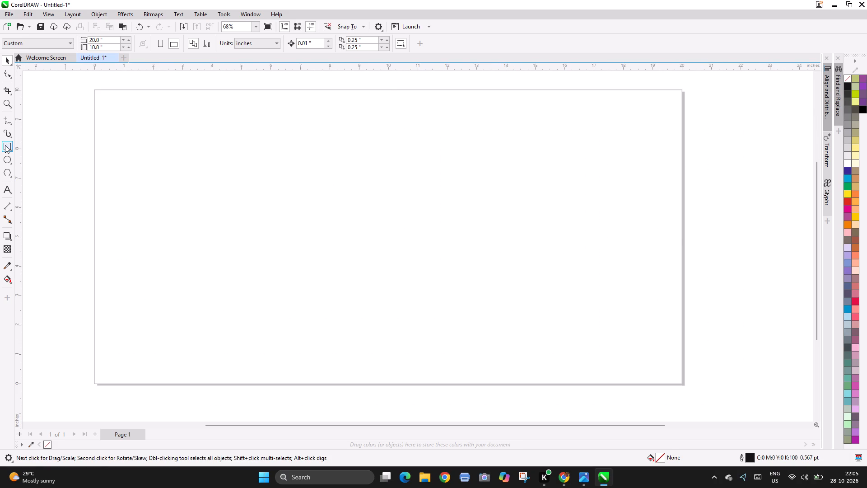
double_click(5, 145)
click(1, 58)
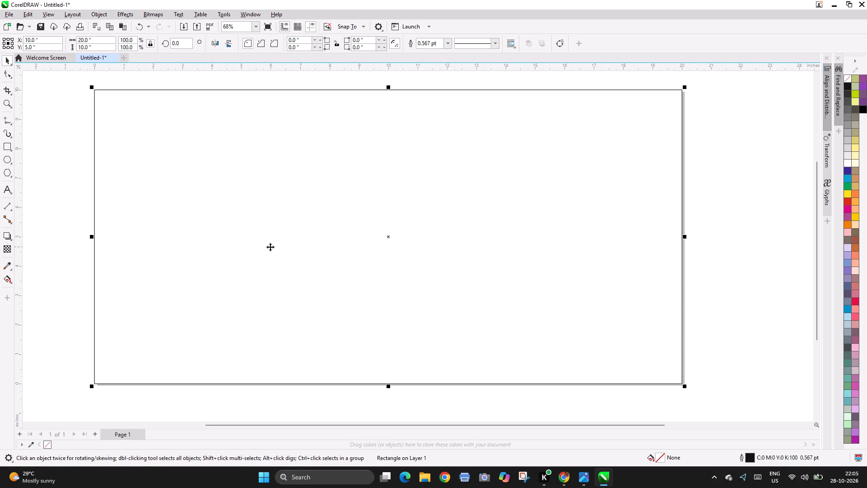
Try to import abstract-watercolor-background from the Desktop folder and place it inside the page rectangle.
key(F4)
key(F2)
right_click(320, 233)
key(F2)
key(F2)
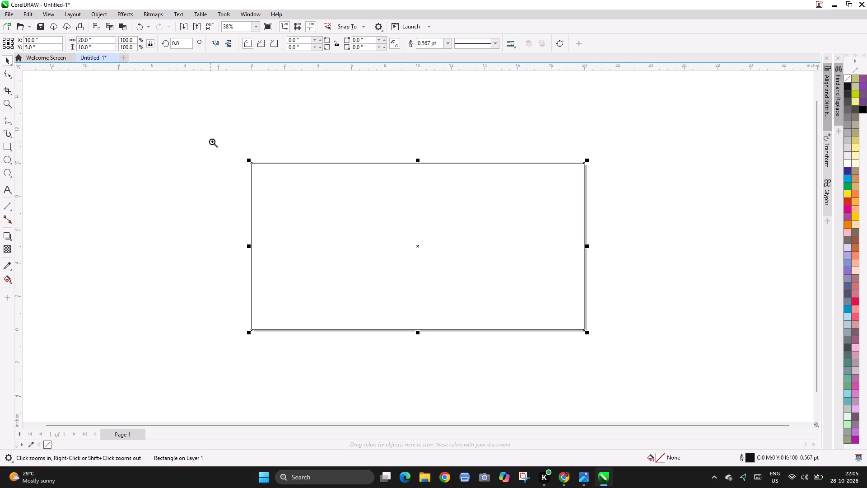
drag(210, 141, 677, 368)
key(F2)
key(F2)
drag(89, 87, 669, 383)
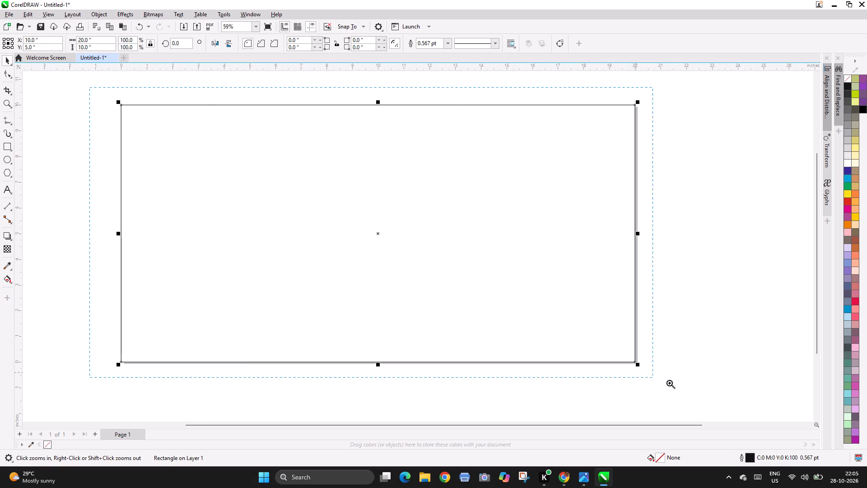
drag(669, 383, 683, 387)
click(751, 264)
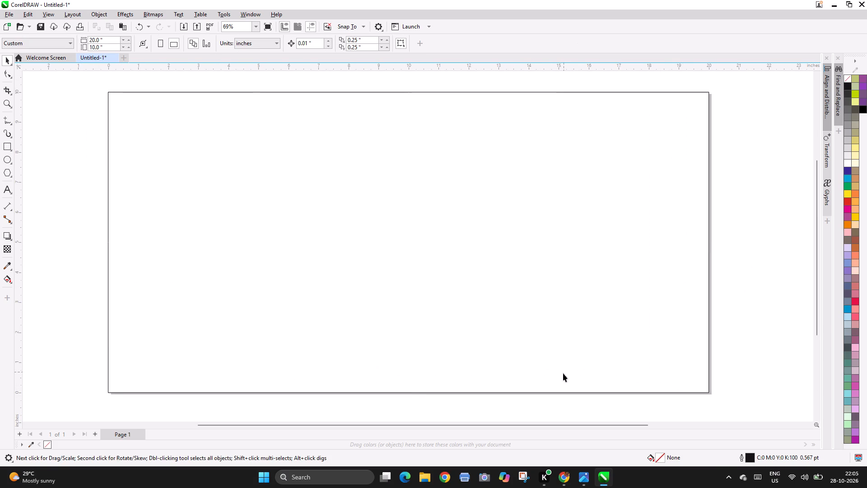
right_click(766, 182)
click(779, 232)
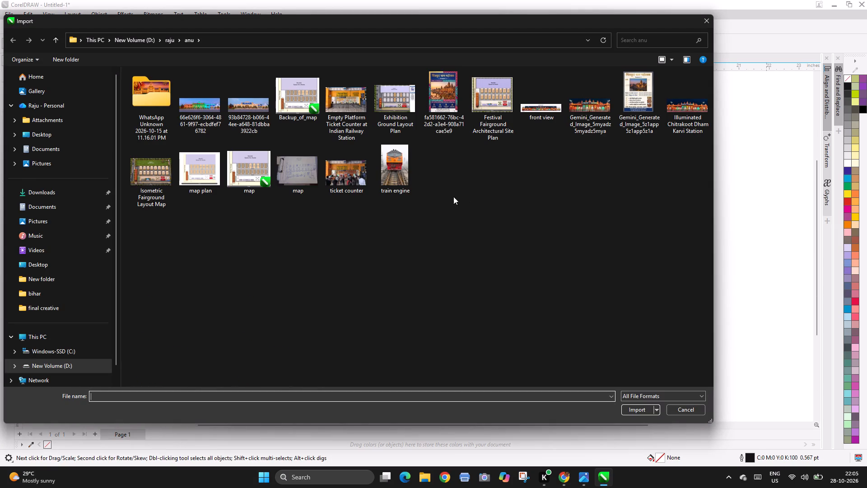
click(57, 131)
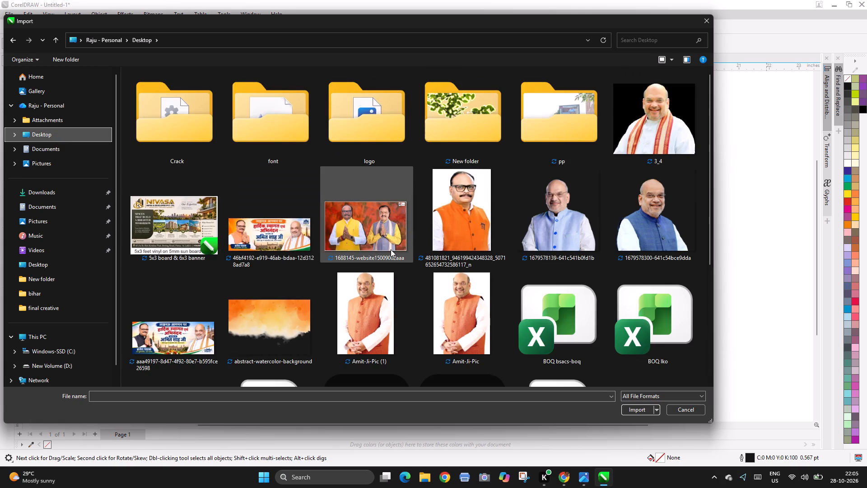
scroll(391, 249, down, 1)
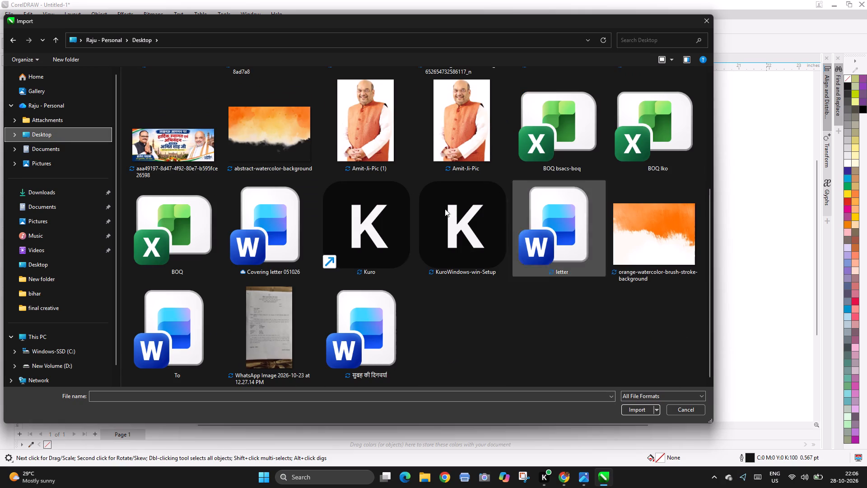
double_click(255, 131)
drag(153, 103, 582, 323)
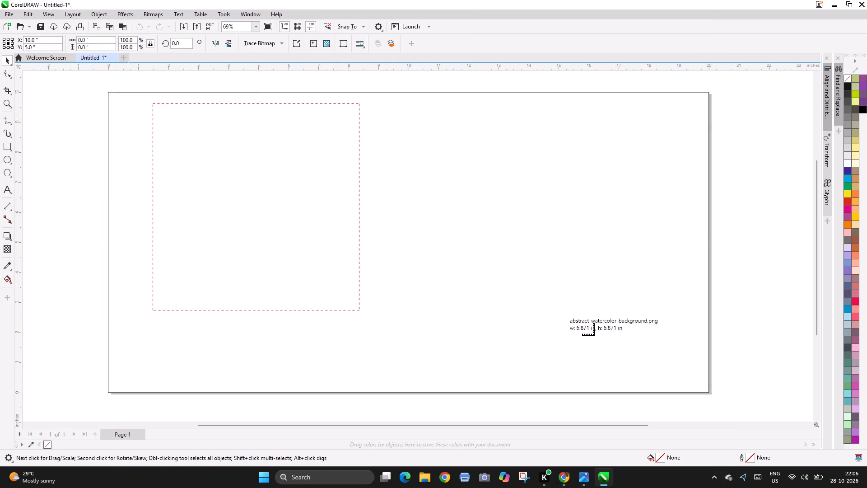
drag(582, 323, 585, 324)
Check the page and all its objects for the imported watercolor image.
key(F5)
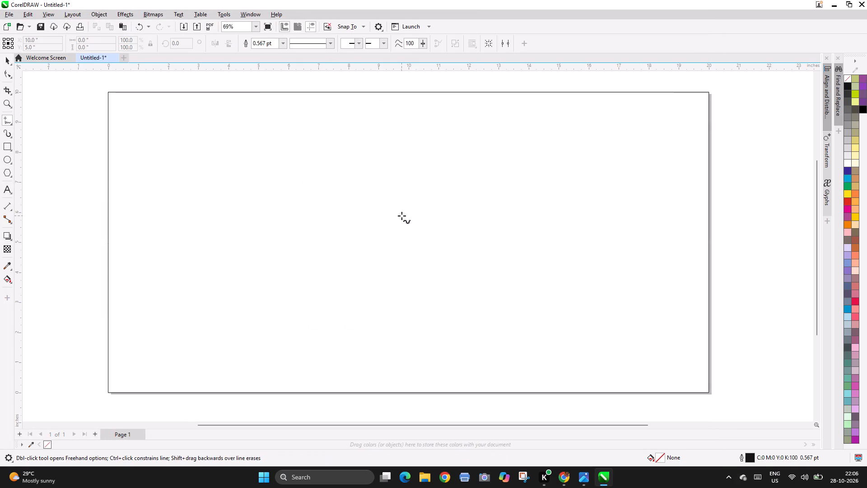
key(space)
key(F4)
key(F4)
key(space)
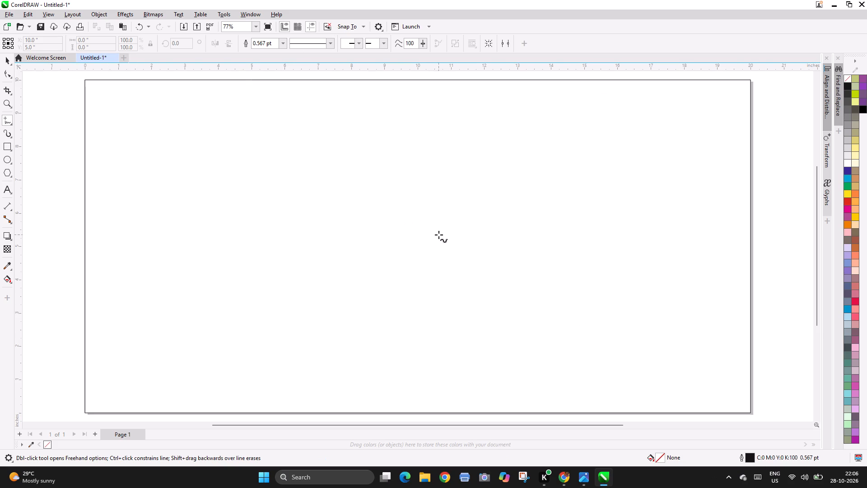
key(F3)
key(F3)
key(F3)
key(F2)
drag(338, 179, 527, 275)
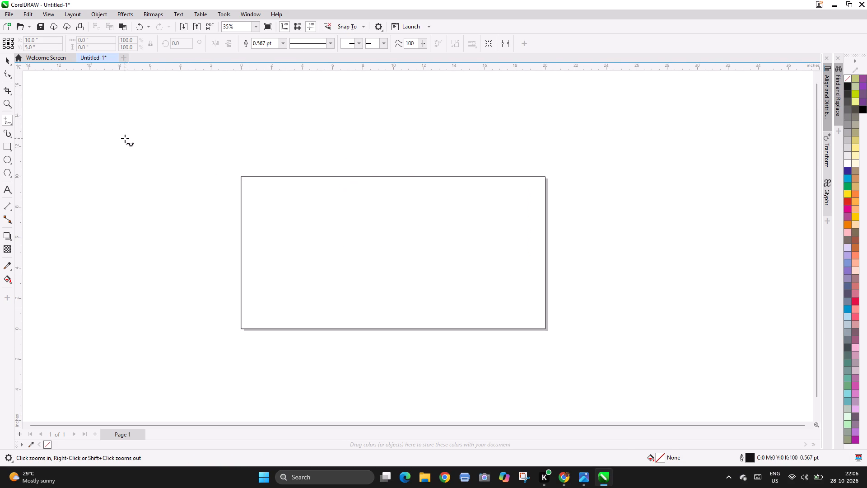
click(6, 57)
click(121, 164)
key(ctrl+a)
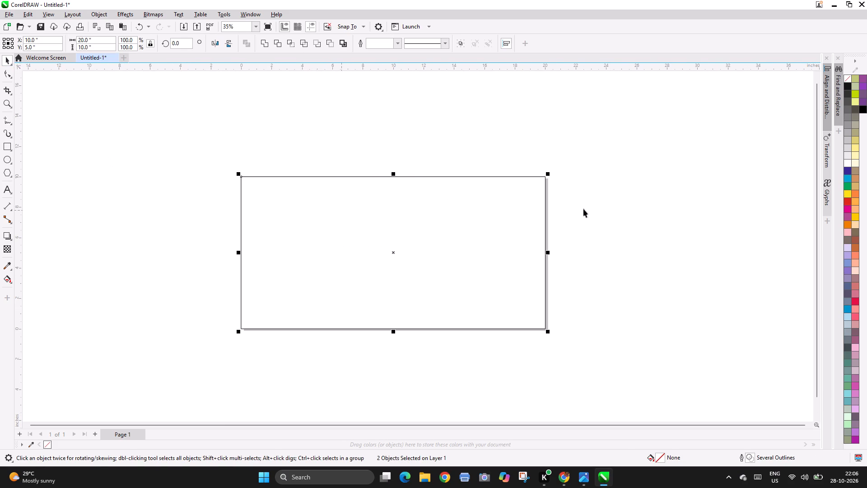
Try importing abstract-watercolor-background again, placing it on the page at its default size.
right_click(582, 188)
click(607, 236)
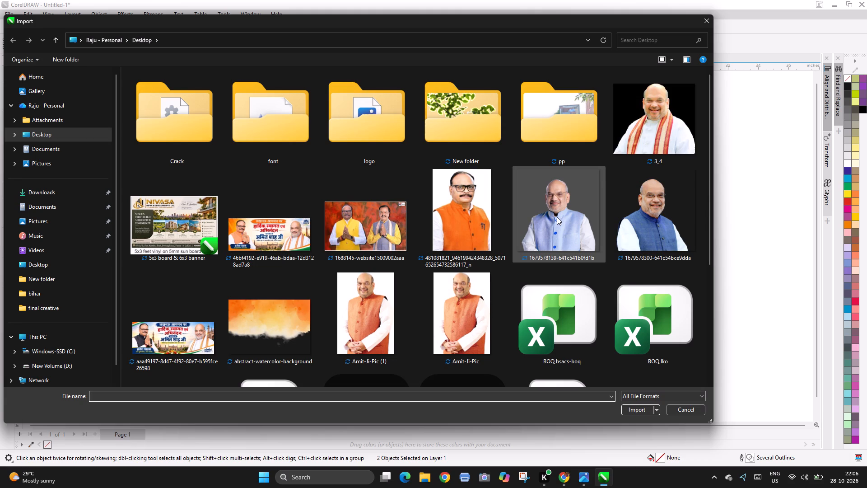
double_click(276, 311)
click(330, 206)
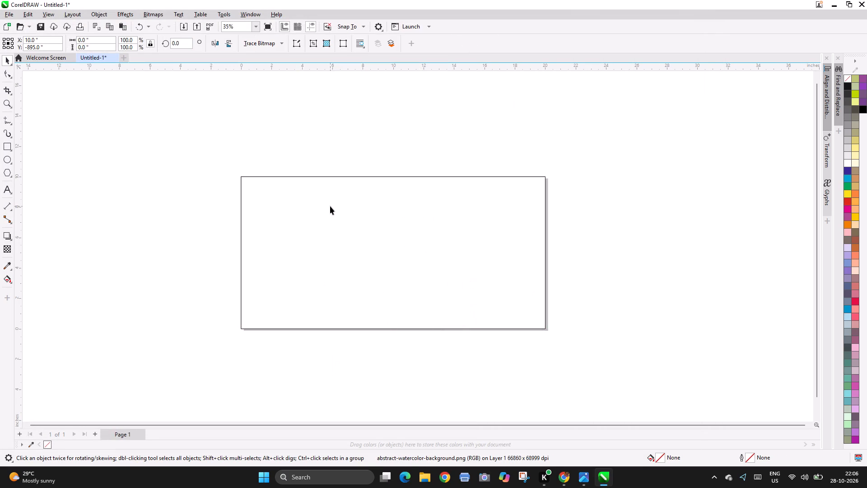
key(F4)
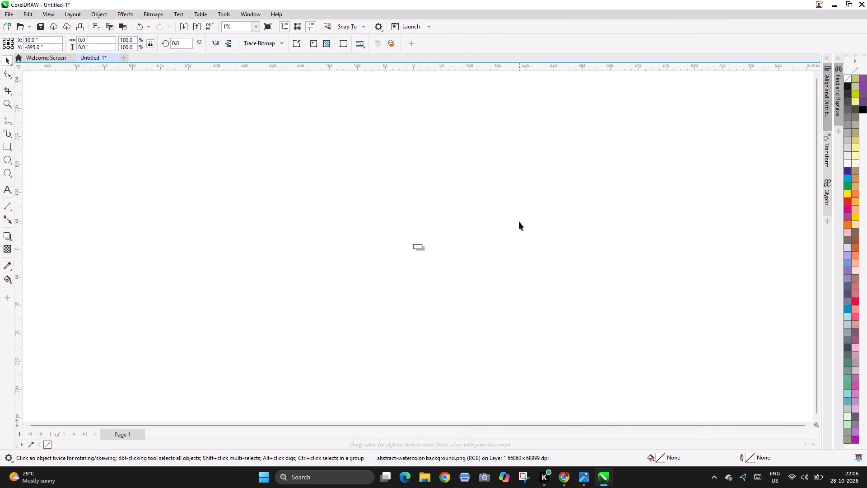
Import orange-watercolor-brush-stroke-background from the Desktop folder and place it at default size, outside the page.
right_click(519, 221)
click(534, 267)
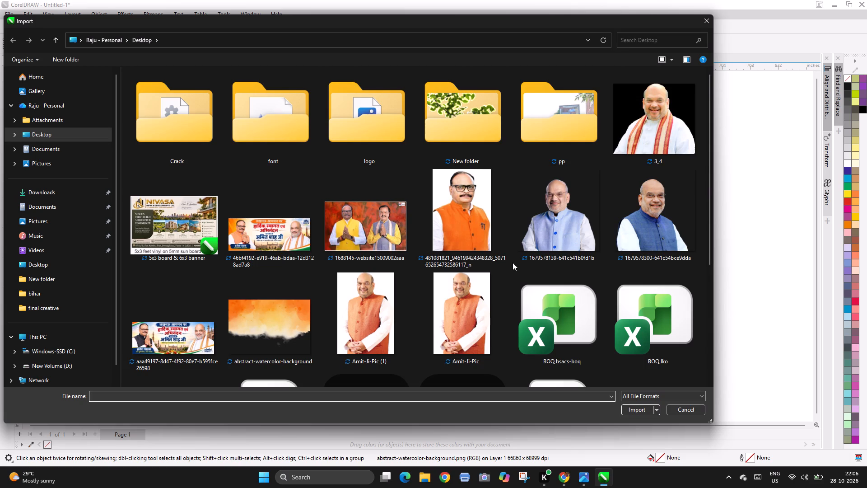
scroll(513, 263, down, 1)
double_click(639, 243)
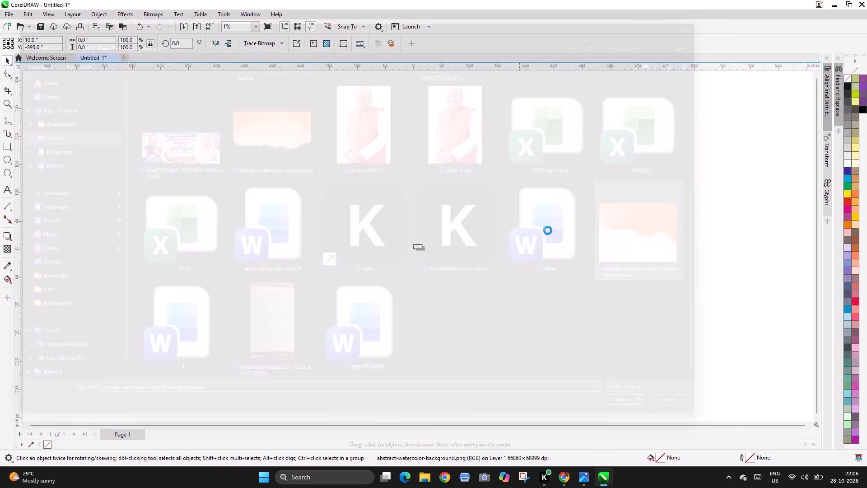
click(352, 191)
key(F4)
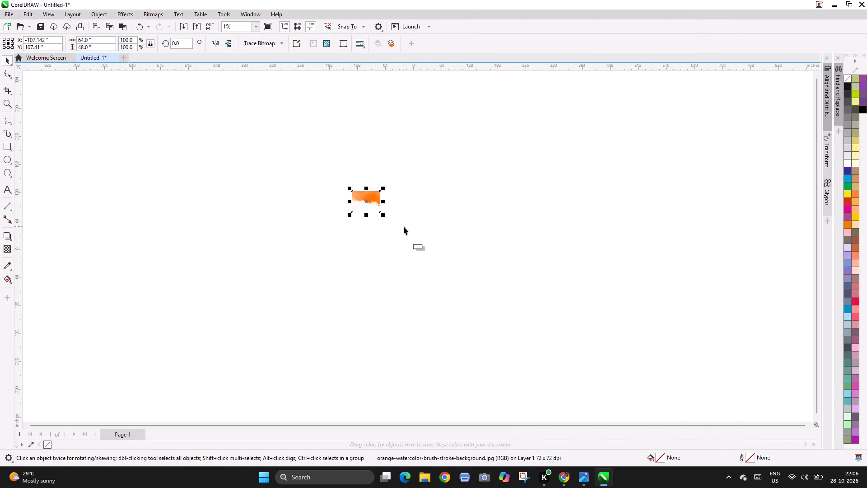
key(F4)
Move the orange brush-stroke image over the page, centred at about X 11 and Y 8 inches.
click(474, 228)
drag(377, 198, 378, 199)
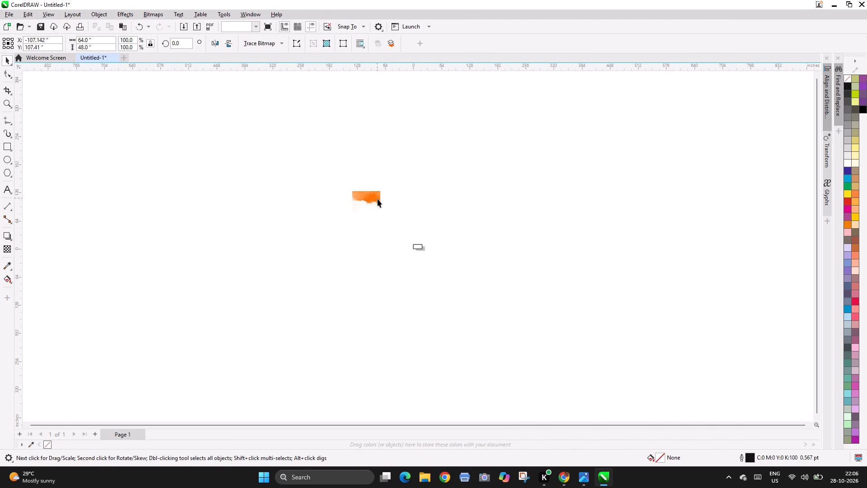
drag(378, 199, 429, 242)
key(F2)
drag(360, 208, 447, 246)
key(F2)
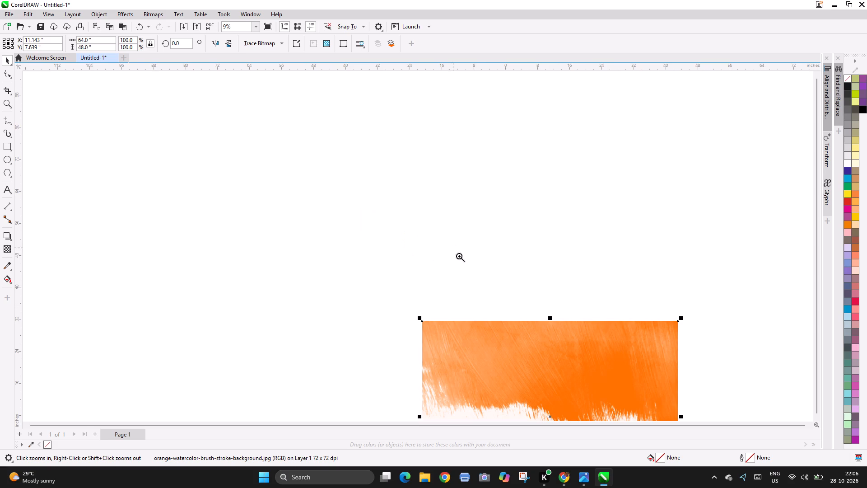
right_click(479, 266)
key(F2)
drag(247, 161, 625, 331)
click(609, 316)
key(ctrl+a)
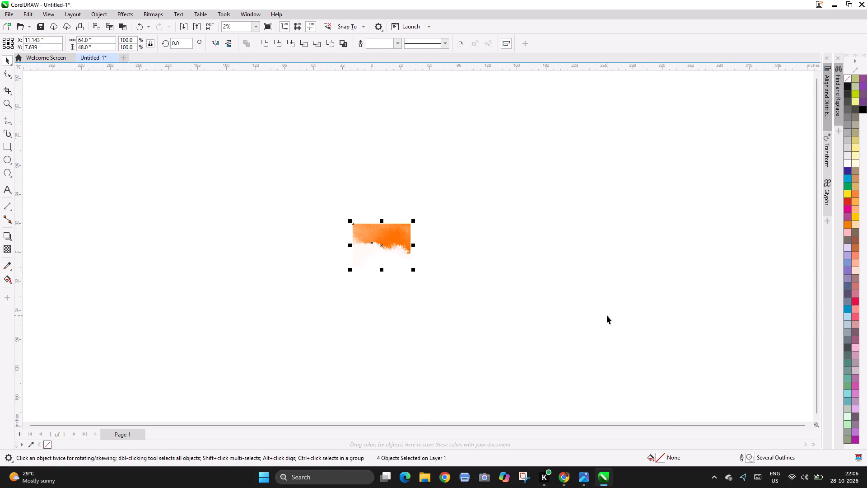
PowerClip the orange brush-stroke image inside the page-size rectangle and stretch it to fill the frame.
key(F4)
key(F2)
key(F2)
drag(386, 228, 464, 270)
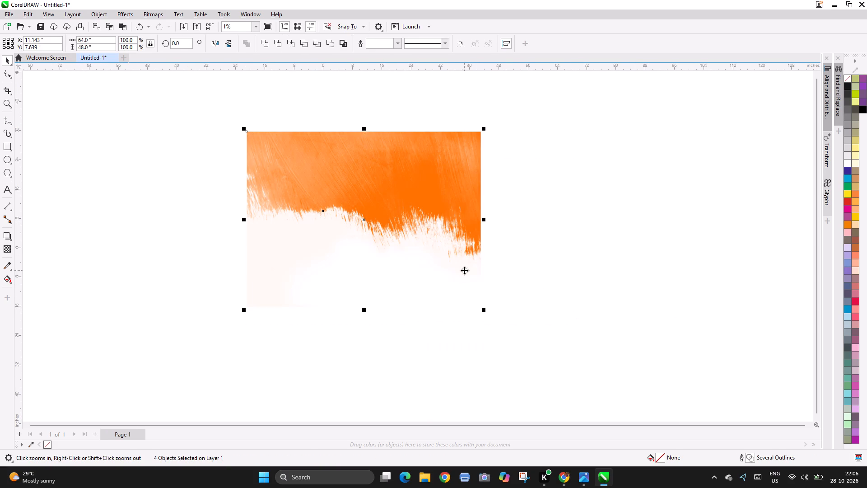
key(F2)
key(F2)
drag(196, 109, 689, 328)
click(689, 328)
click(315, 182)
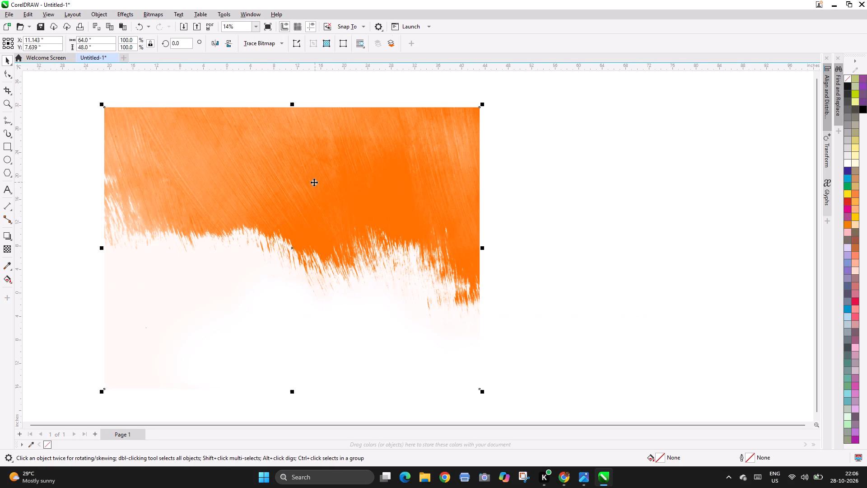
drag(234, 169, 615, 155)
right_click(554, 169)
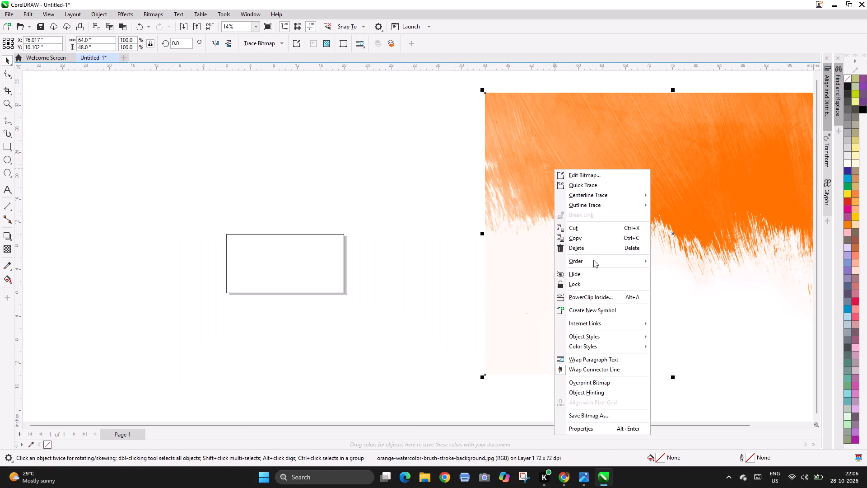
click(595, 299)
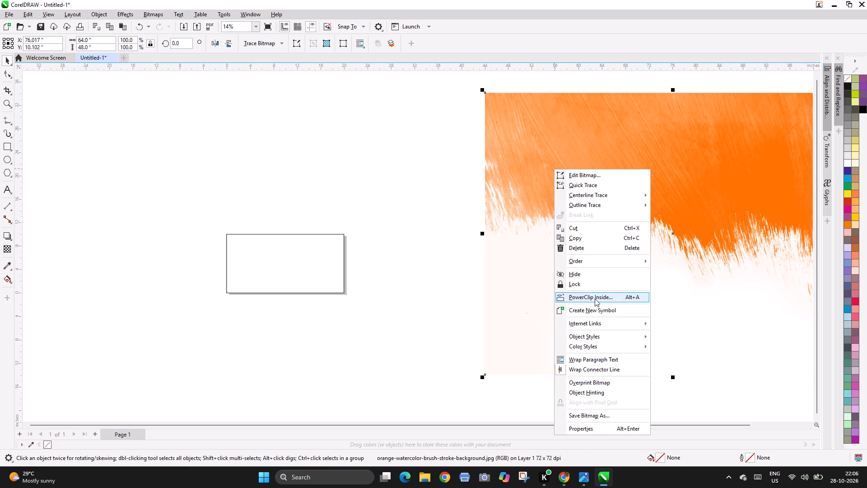
click(291, 276)
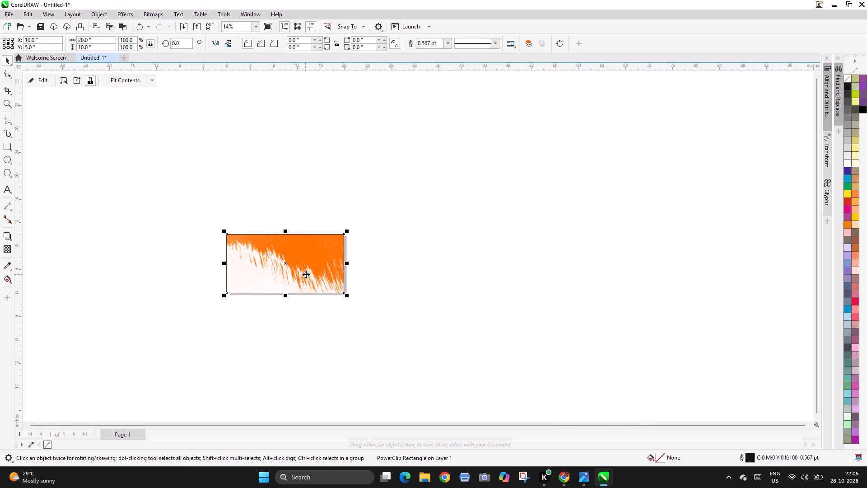
key(alt+s)
click(432, 273)
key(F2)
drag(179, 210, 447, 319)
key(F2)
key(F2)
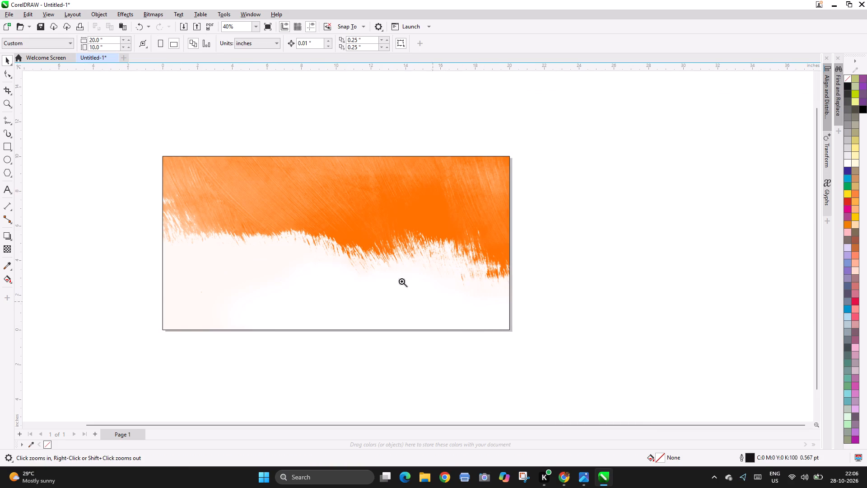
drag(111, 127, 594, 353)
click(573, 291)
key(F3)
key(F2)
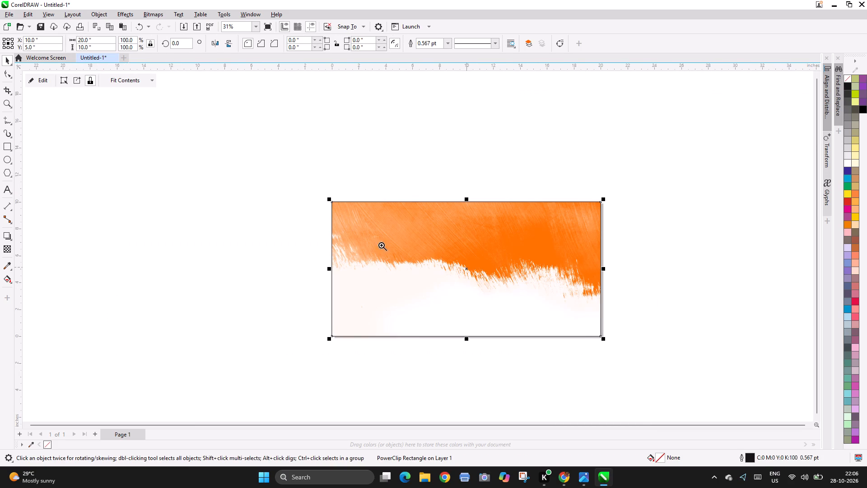
Examine the orange brush-stroke background as it fills the 20 x 10 inch page.
drag(265, 175, 697, 367)
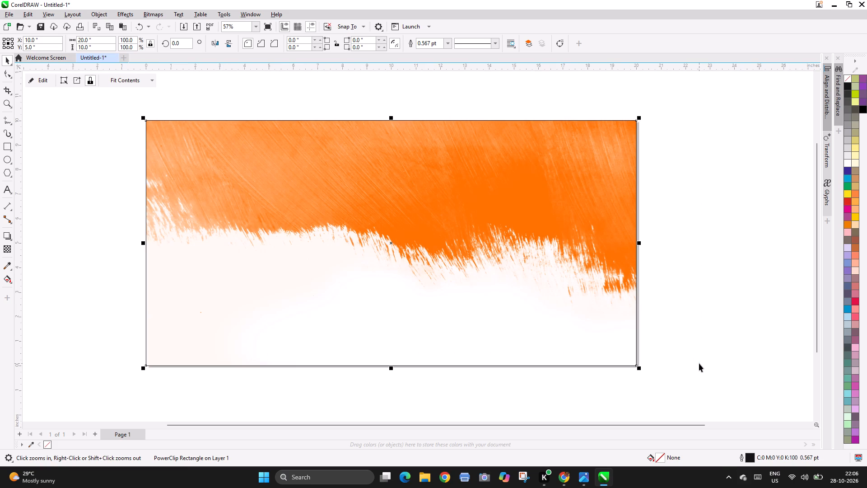
key(F3)
key(F2)
right_click(567, 254)
key(F2)
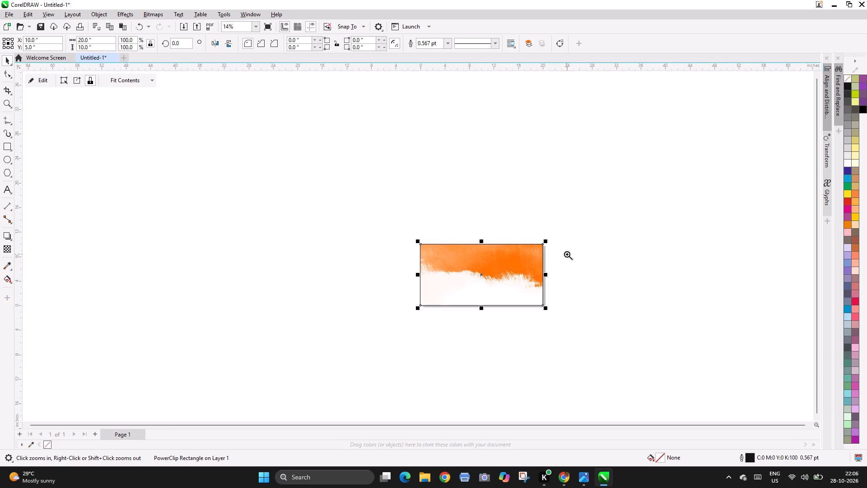
key(F2)
drag(385, 200, 600, 331)
key(F2)
key(F2)
drag(166, 168, 615, 377)
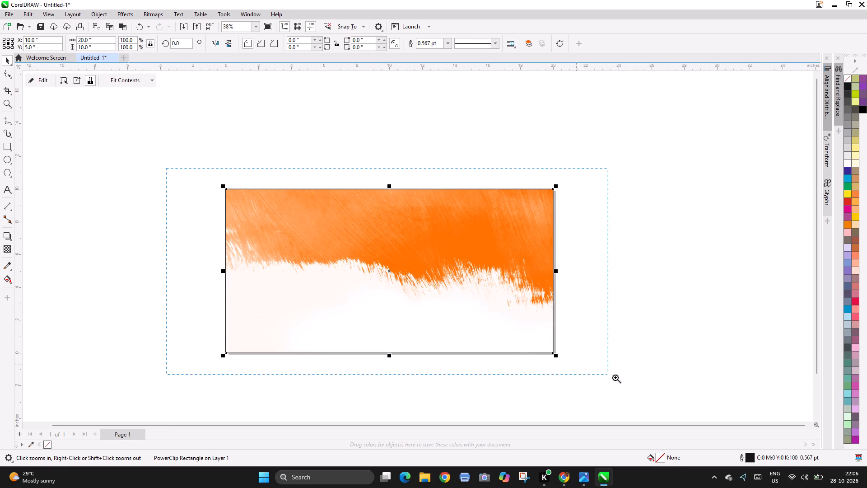
drag(615, 377, 657, 389)
click(683, 308)
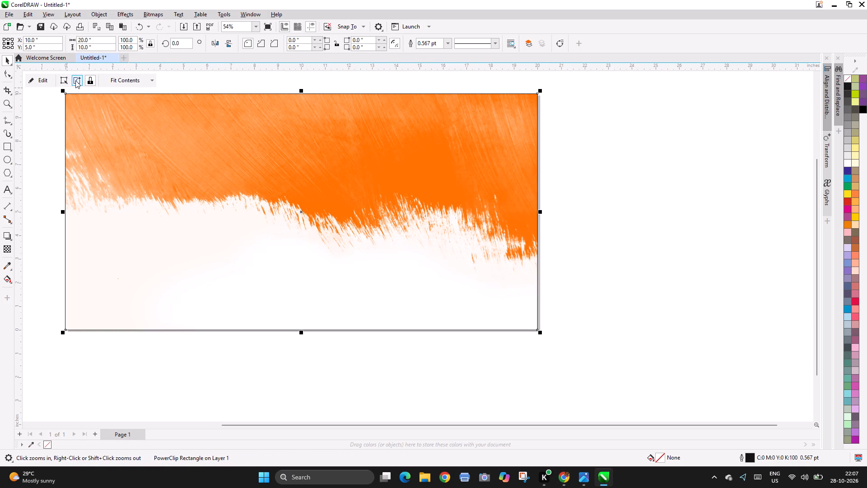
click(76, 80)
key(Delete)
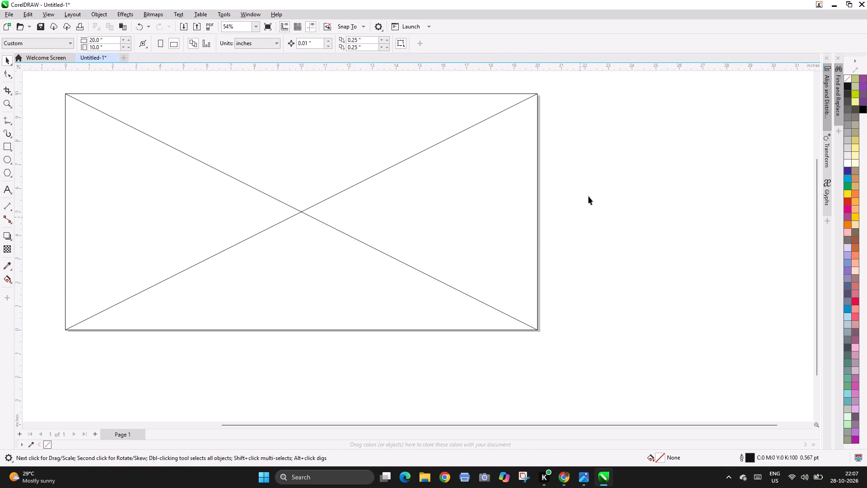
Import Saffron Heritage Political Banner Background from the Desktop folder and place it outside the page, beside its right edge.
right_click(592, 185)
click(616, 233)
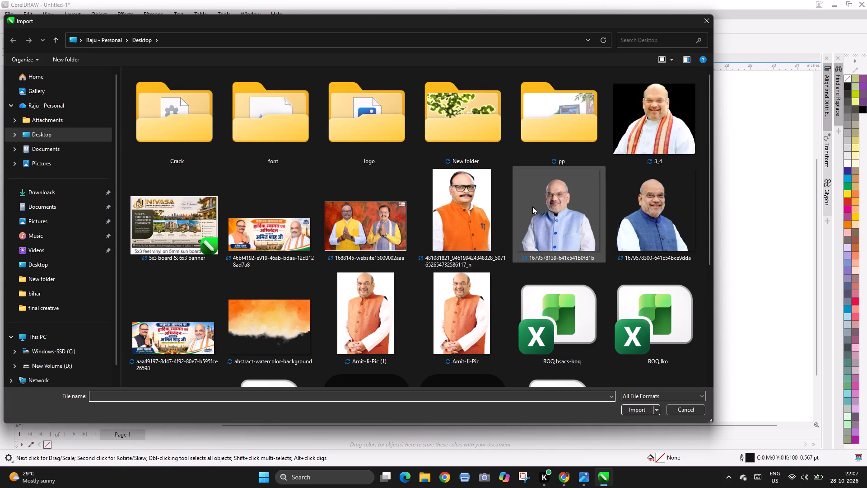
scroll(431, 285, down, 4)
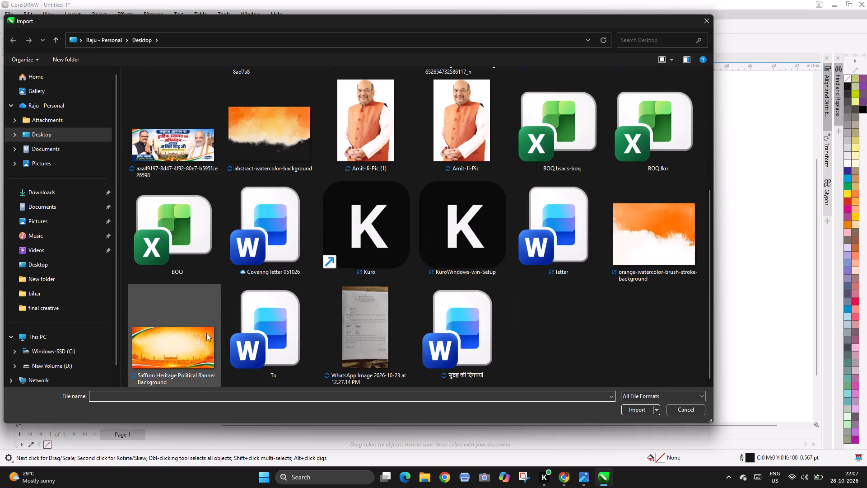
double_click(206, 333)
drag(546, 120, 766, 296)
click(752, 309)
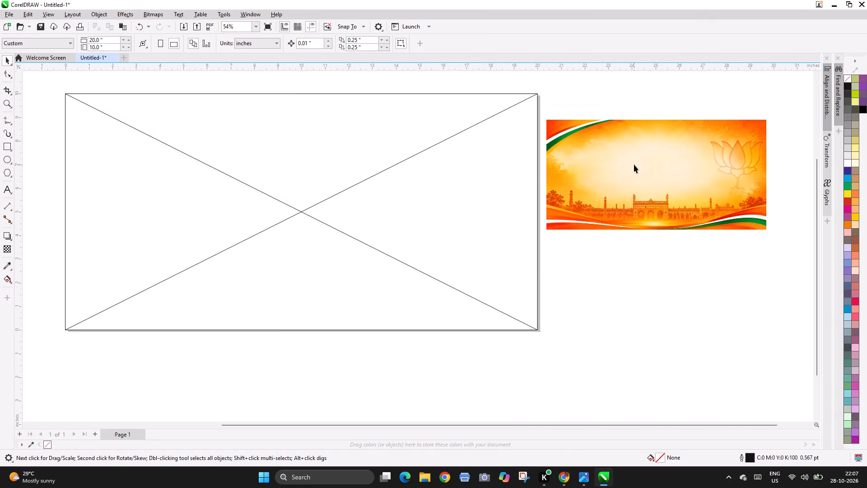
PowerClip the saffron heritage background inside the page-size rectangle and stretch it to fill the frame.
click(645, 177)
key(alt+a)
click(382, 147)
key(alt+s)
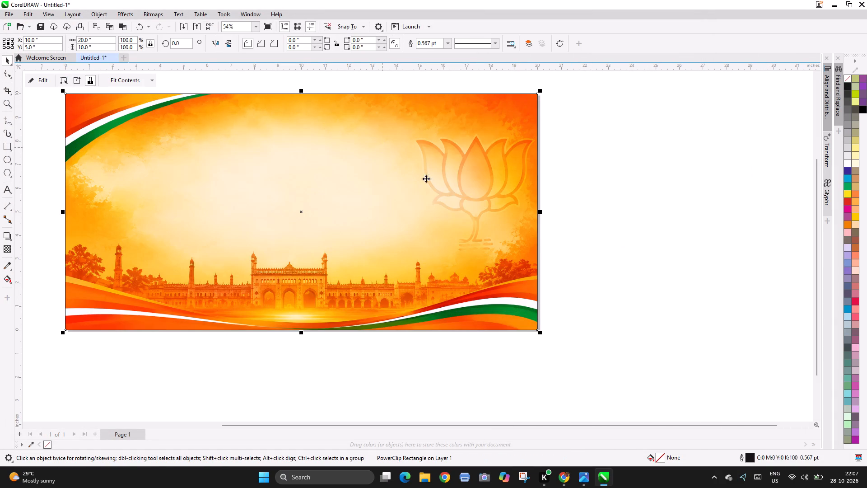
Examine the saffron background on the page, including the tricolour corner, the upper area with the lotus, and the overall composition.
click(635, 230)
key(F3)
key(F2)
drag(233, 133, 600, 289)
key(F2)
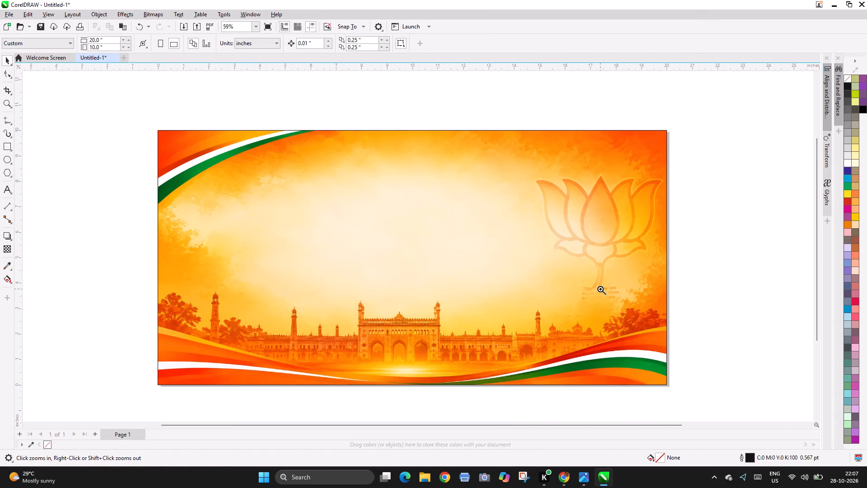
key(F2)
key(F2)
drag(136, 118, 311, 192)
key(F2)
right_click(316, 192)
key(F2)
key(F2)
key(F2)
drag(315, 121, 654, 204)
key(F2)
key(F2)
right_click(625, 242)
key(F2)
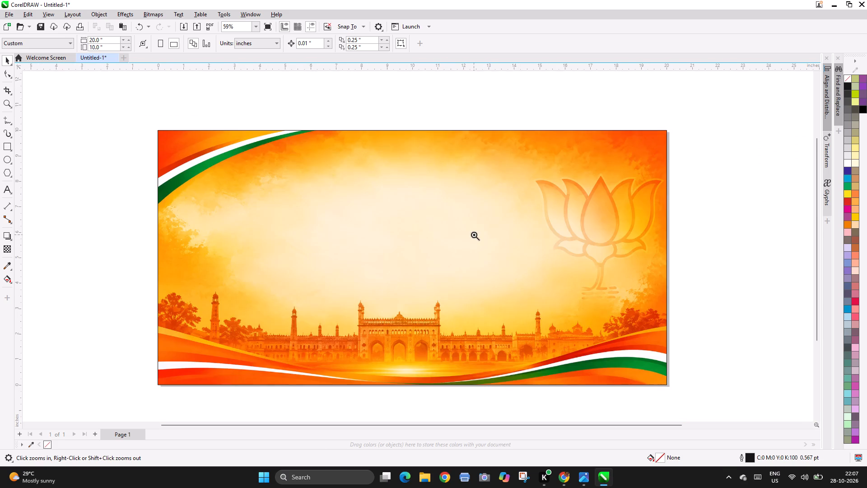
right_click(474, 235)
key(F2)
key(F2)
drag(233, 131, 642, 296)
key(F2)
key(F2)
drag(114, 108, 698, 382)
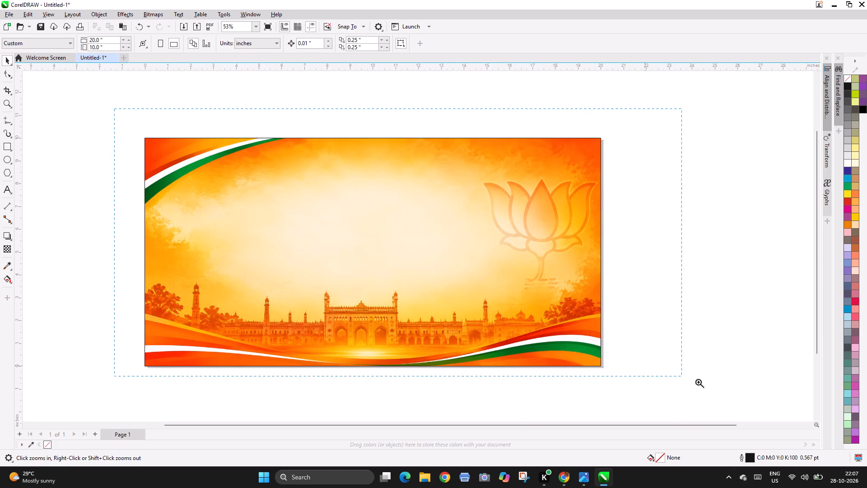
drag(698, 382, 749, 397)
Import the 3_4 portrait of Amit Shah from the Desktop folder, placing it about 8.8 x 7.5 inches over the page's right part.
right_click(708, 228)
click(718, 280)
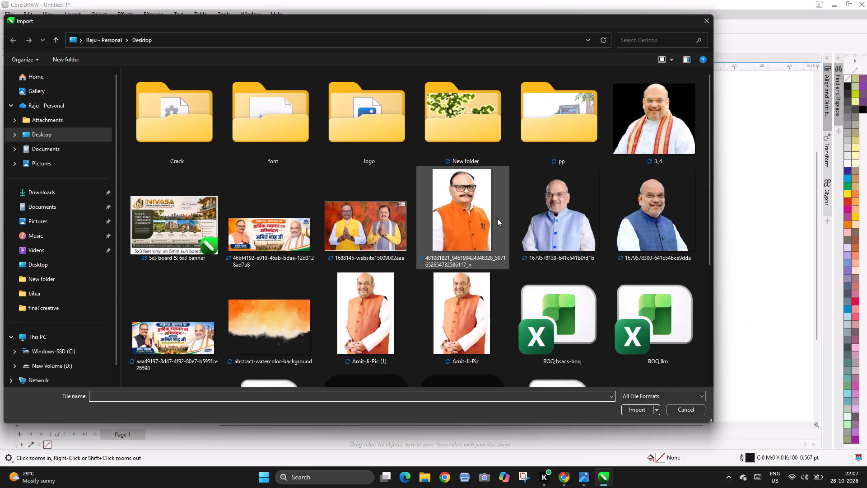
double_click(671, 99)
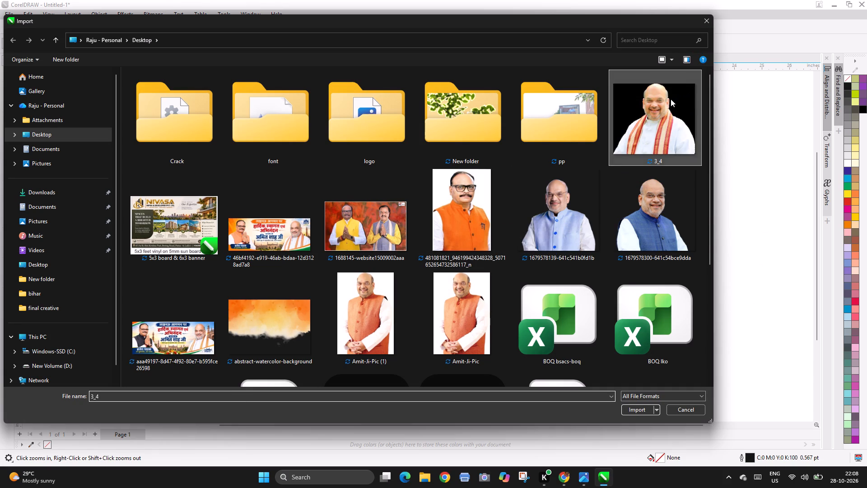
drag(415, 145, 684, 354)
click(737, 358)
drag(560, 280, 550, 304)
drag(554, 300, 553, 300)
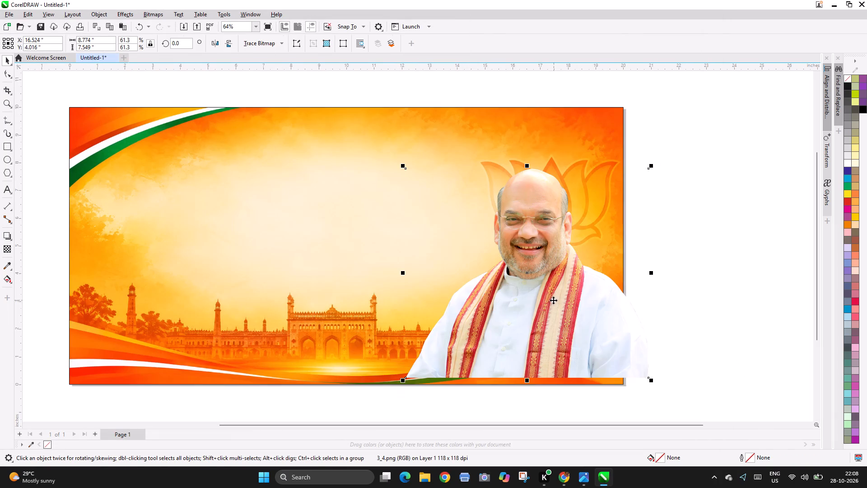
drag(553, 300, 545, 300)
Move the Amit Shah portrait left to about X 15.8 inches and align its bottom edge with the background frame.
click(705, 305)
key(F3)
key(F2)
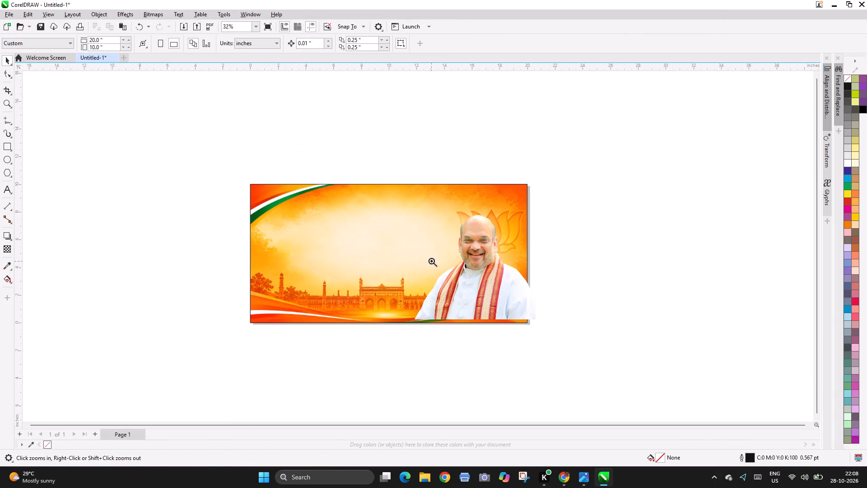
drag(165, 151, 674, 350)
key(F2)
key(F2)
drag(129, 133, 673, 380)
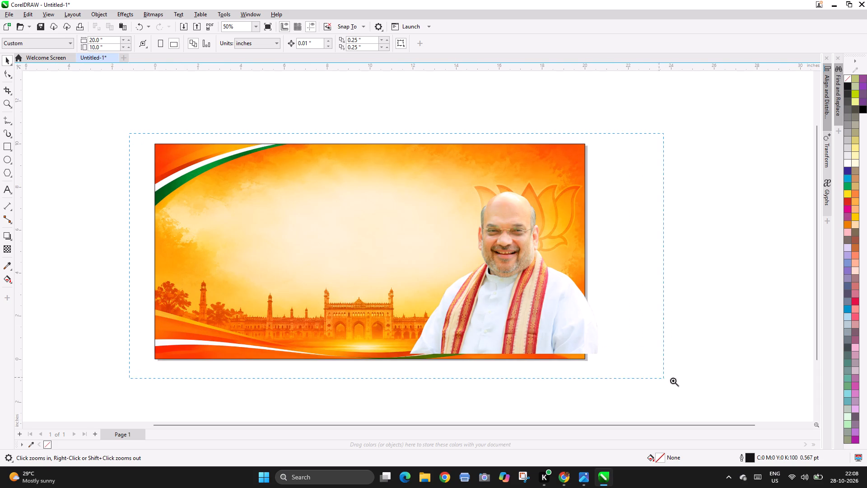
drag(673, 380, 681, 382)
click(710, 322)
click(556, 271)
drag(580, 286, 568, 285)
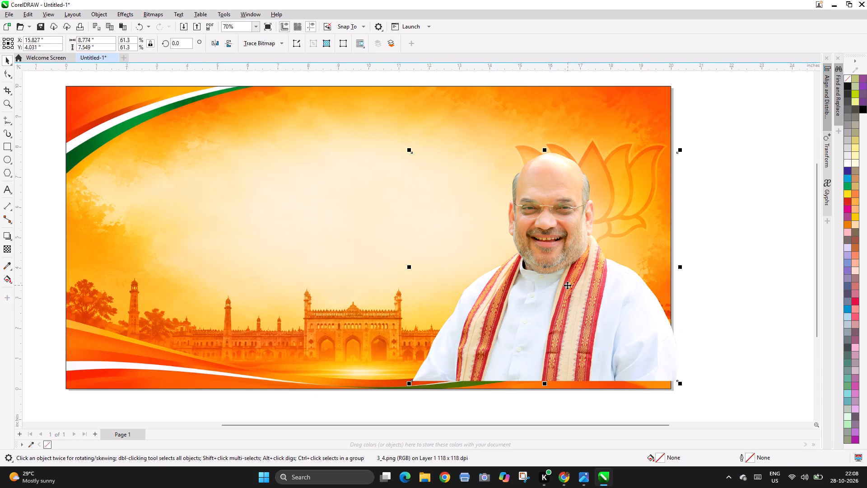
shift+click(403, 129)
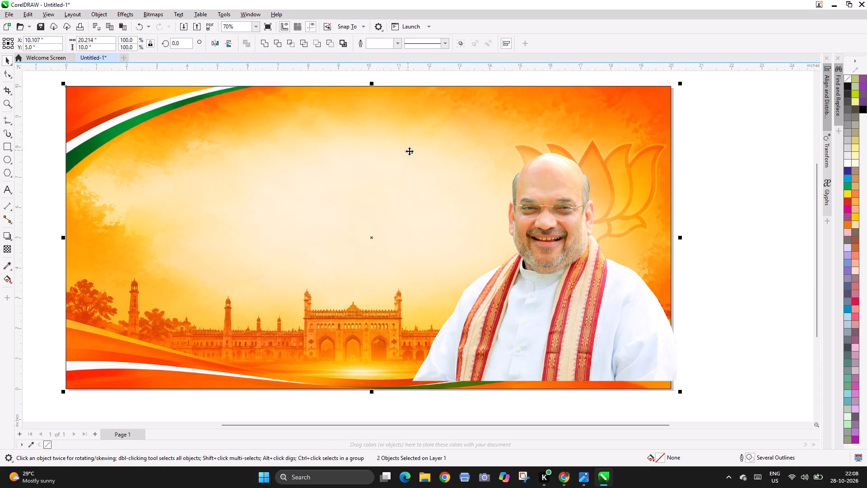
key(b)
click(746, 262)
Import the 46bf4192 ChatGPT banner reference from the Desktop folder and place it over the page at about 18 x 7.2 inches.
key(F3)
key(F2)
drag(274, 122, 779, 338)
right_click(683, 194)
click(695, 246)
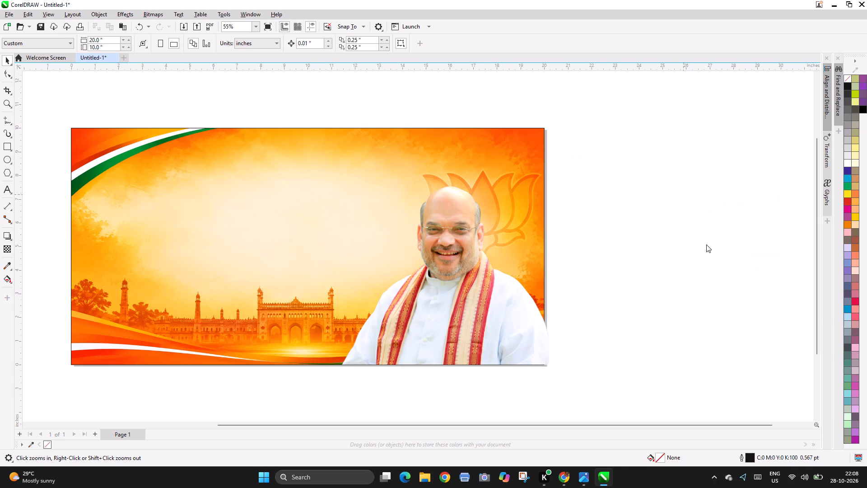
scroll(499, 214, down, 5)
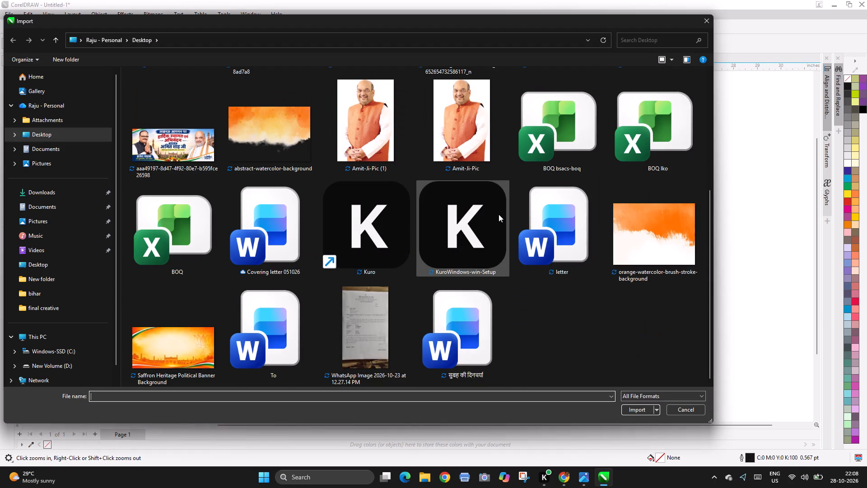
scroll(499, 214, up, 2)
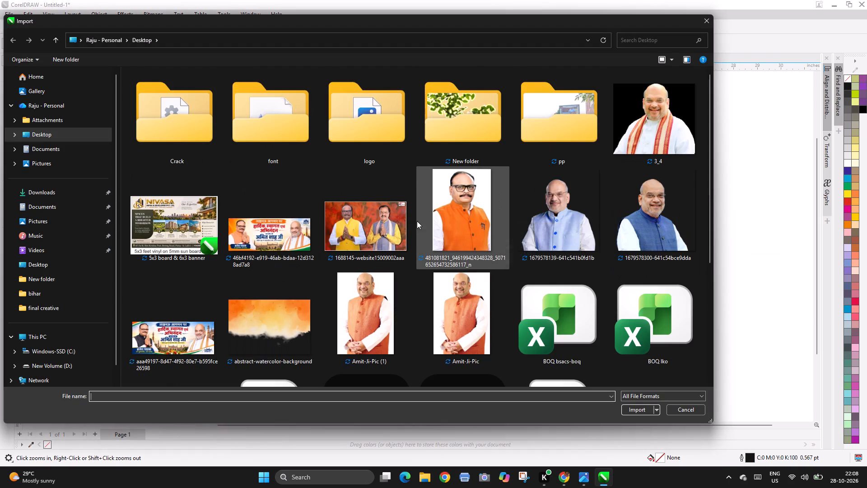
double_click(293, 236)
drag(192, 157, 619, 363)
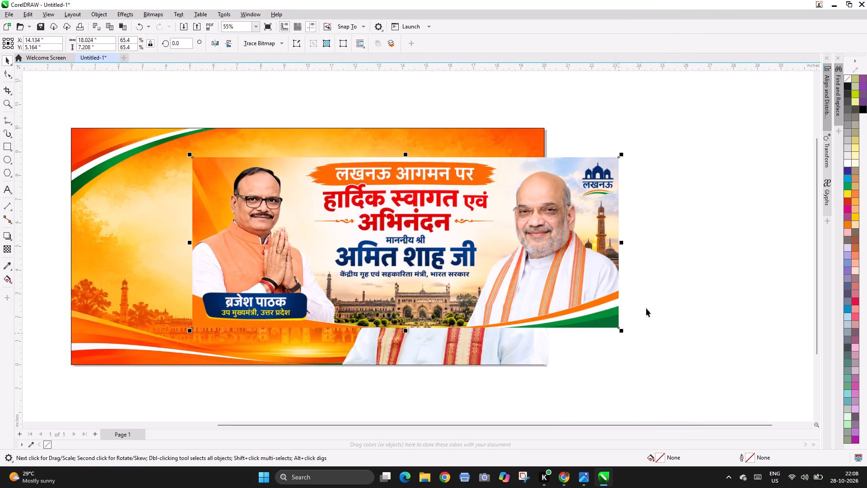
click(659, 295)
Move the reference banner off the page to its right side, centred at about X 29.4 and Y 5.8 inches.
key(F3)
key(F2)
drag(259, 168, 759, 402)
click(761, 373)
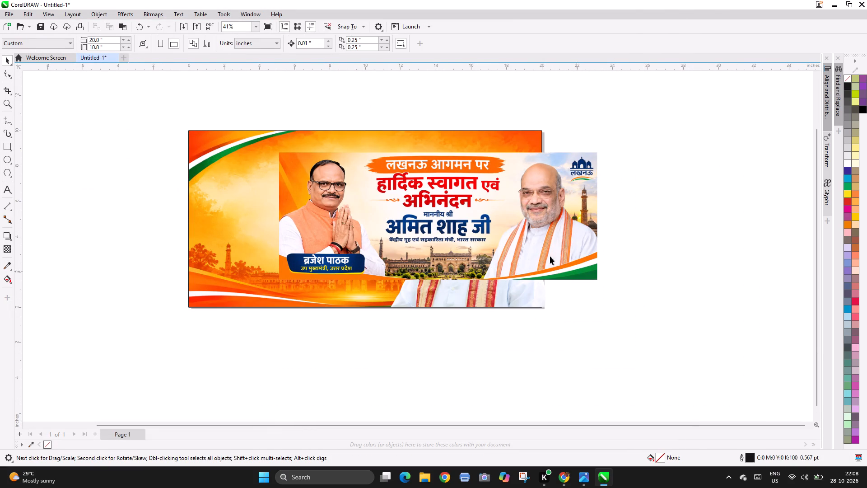
drag(523, 240, 792, 230)
key(F3)
key(F2)
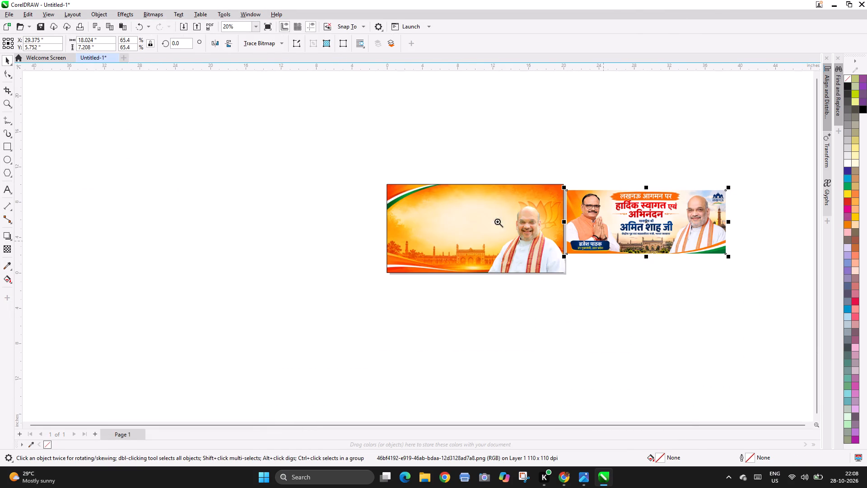
Move the reference banner farther from the page's right edge, leaving a clear gap roughly level with the hoarding.
drag(327, 150, 783, 359)
click(757, 346)
drag(582, 188, 644, 163)
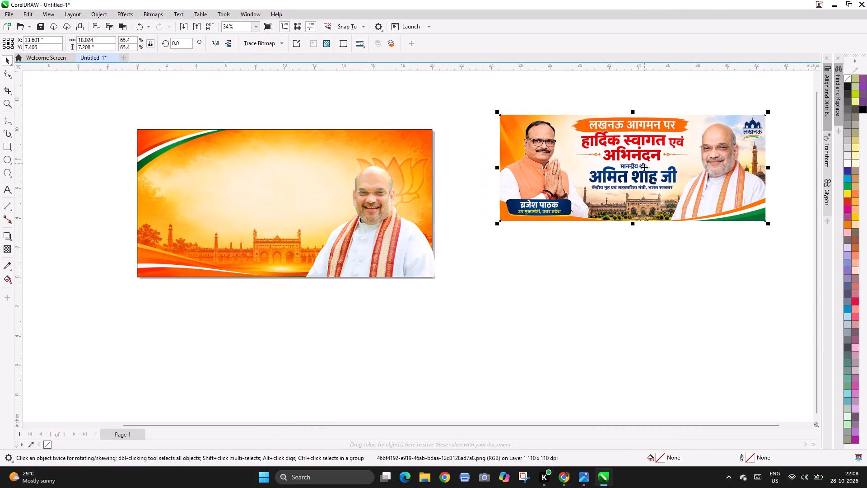
key(F2)
key(F2)
drag(111, 111, 787, 285)
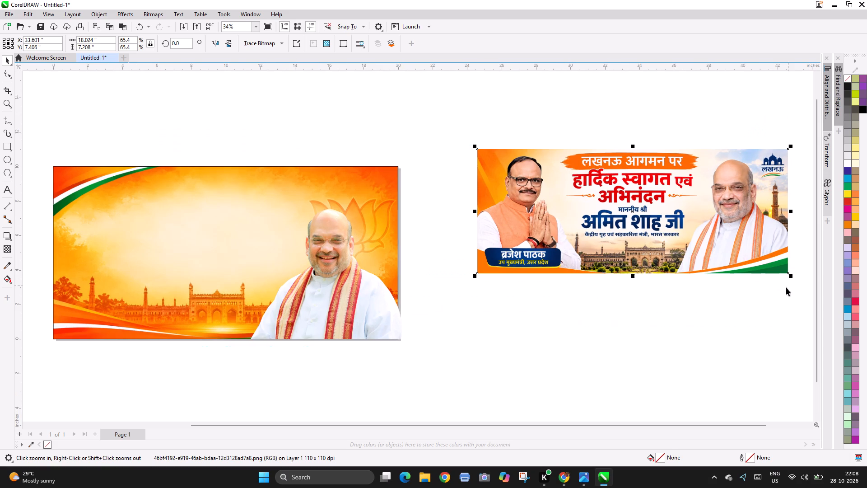
click(701, 314)
drag(588, 222, 553, 253)
click(480, 331)
Mirror the Amit Shah portrait horizontally.
key(F3)
key(F2)
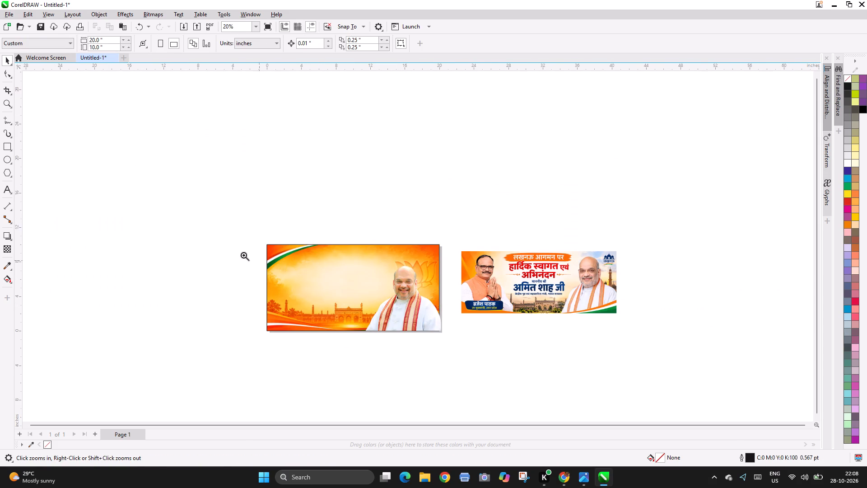
drag(196, 239, 688, 362)
key(F2)
key(F2)
drag(77, 131, 660, 316)
click(547, 345)
click(402, 281)
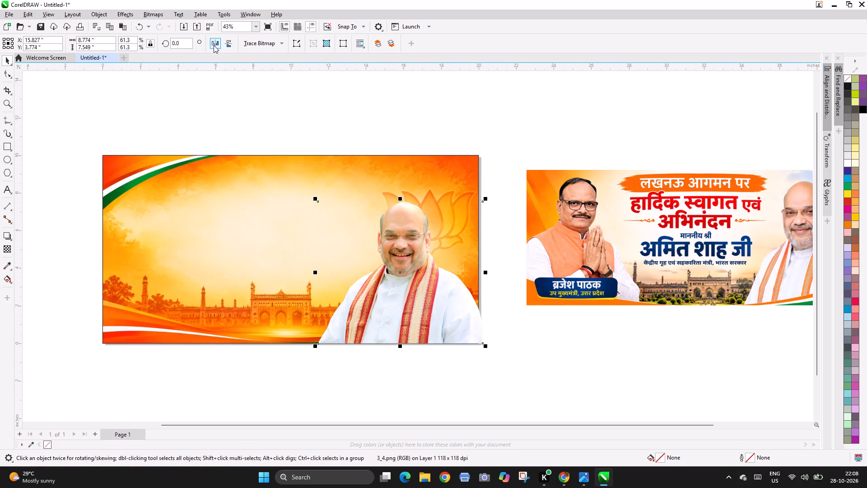
click(214, 45)
click(338, 97)
Align the mirrored Amit Shah portrait with the left edge of the background frame.
click(371, 267)
shift+click(219, 265)
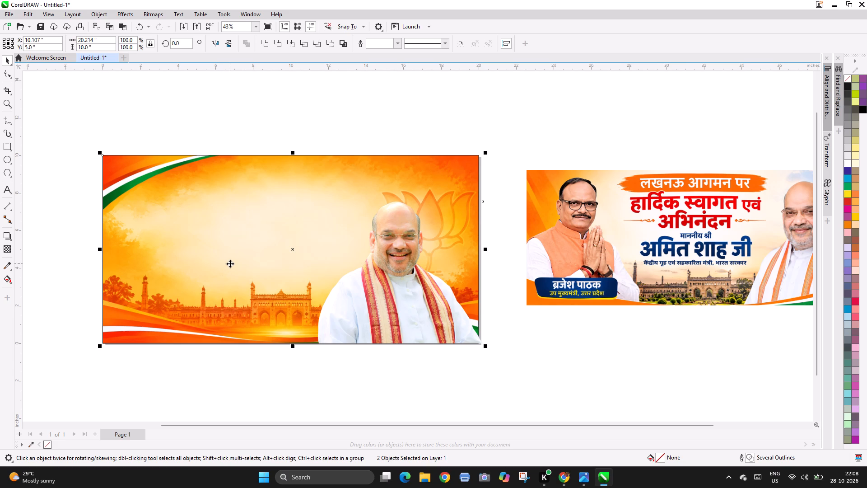
key(n)
click(230, 263)
key(l)
click(301, 379)
Enlarge the Amit Shah portrait proportionally to about 10.4 x 8.9 inches, letting its shoulder extend past the page's left edge.
click(191, 284)
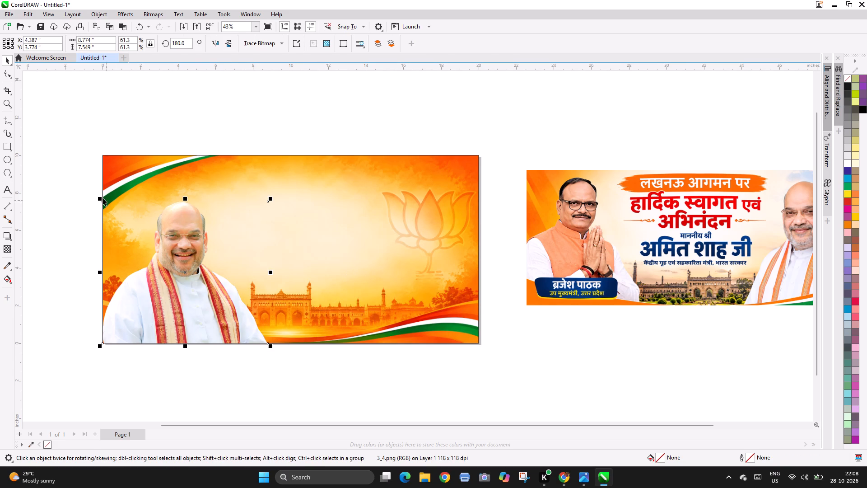
drag(99, 197, 70, 150)
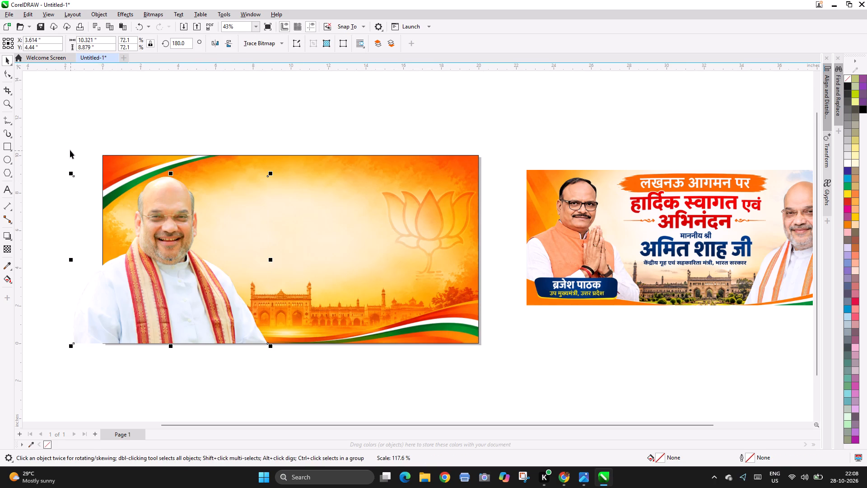
click(280, 369)
click(195, 282)
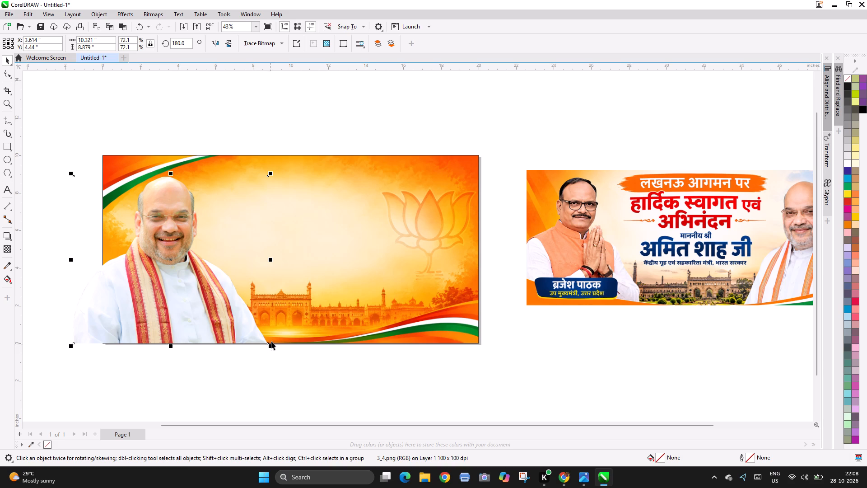
click(270, 174)
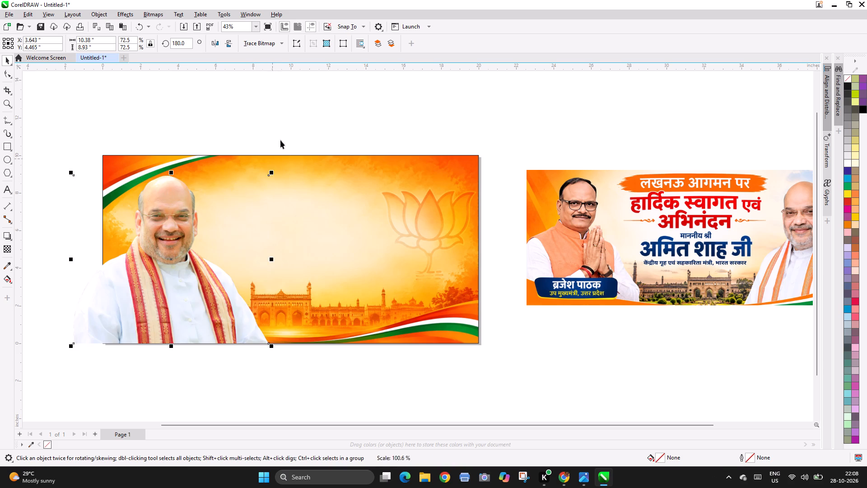
click(280, 131)
Examine the enlarged portrait's face up close and compare the page layout with the reference banner.
key(F2)
key(F2)
drag(104, 158, 279, 275)
key(F2)
key(F2)
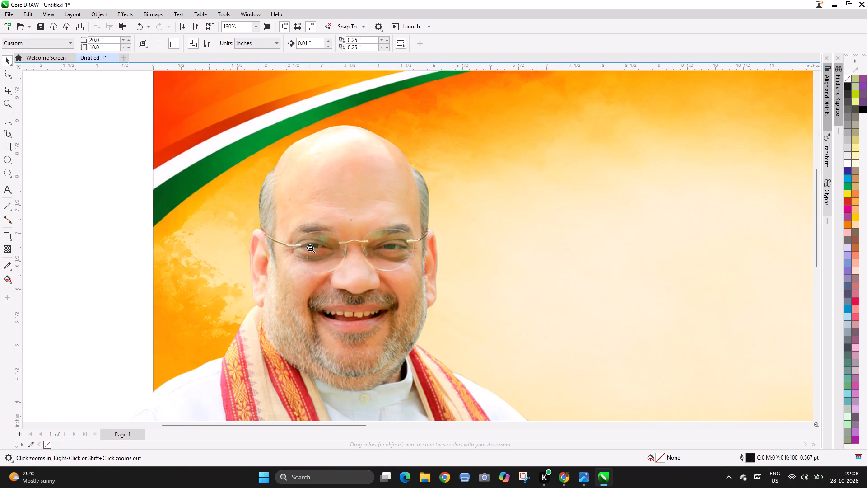
right_click(310, 248)
key(F2)
key(F2)
right_click(309, 244)
key(F2)
key(F2)
drag(84, 135, 681, 341)
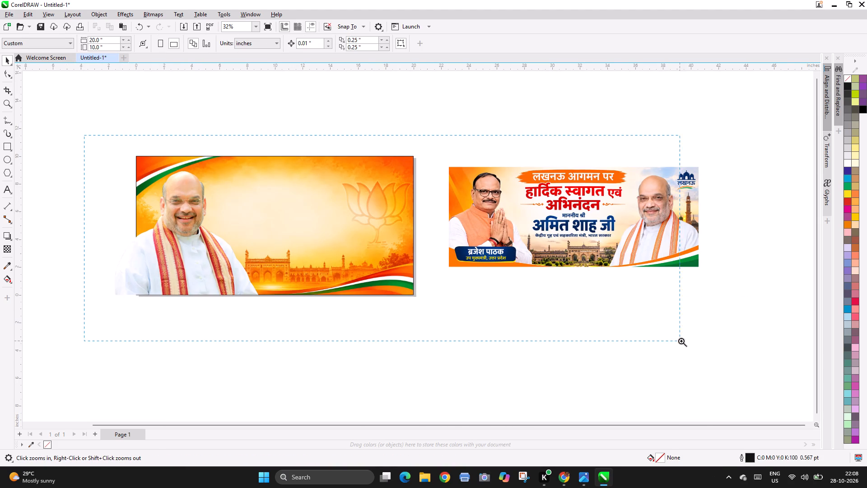
drag(681, 341, 736, 354)
click(582, 349)
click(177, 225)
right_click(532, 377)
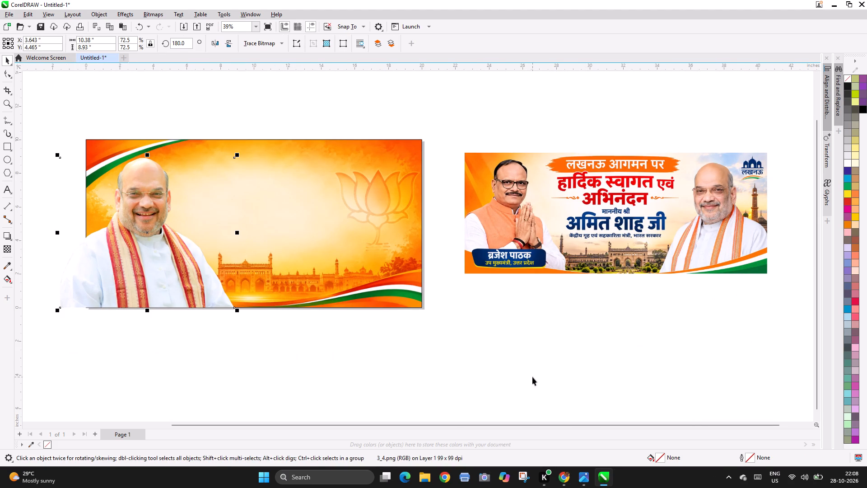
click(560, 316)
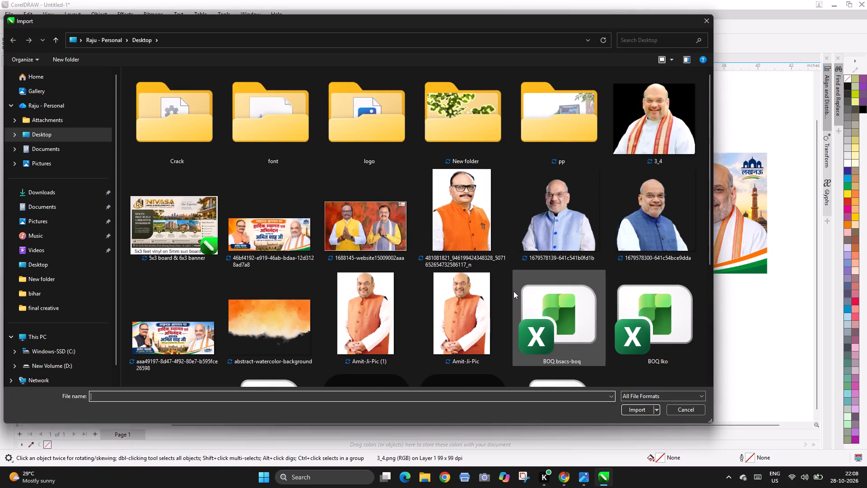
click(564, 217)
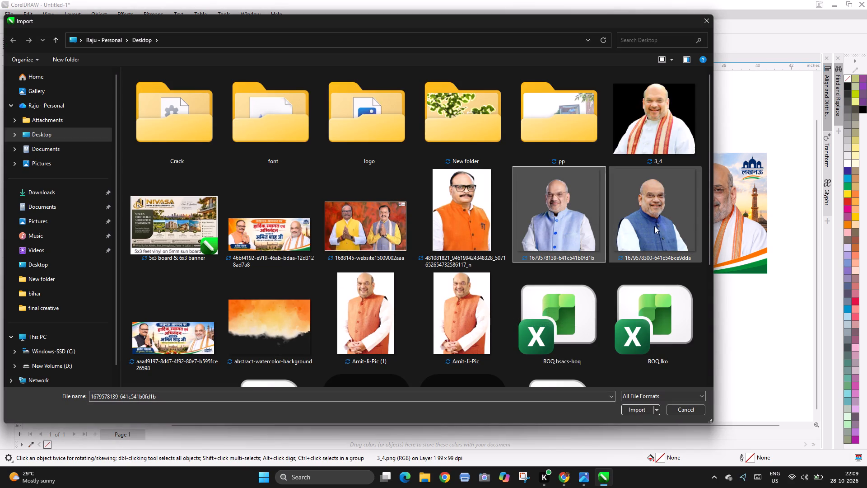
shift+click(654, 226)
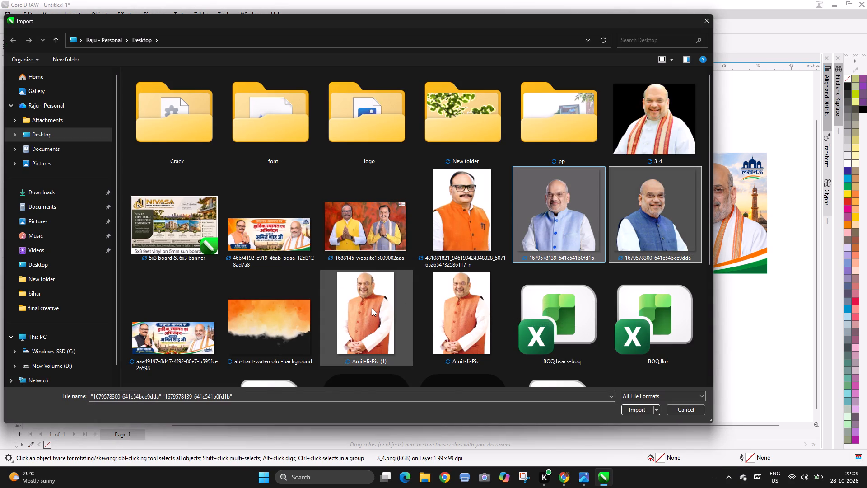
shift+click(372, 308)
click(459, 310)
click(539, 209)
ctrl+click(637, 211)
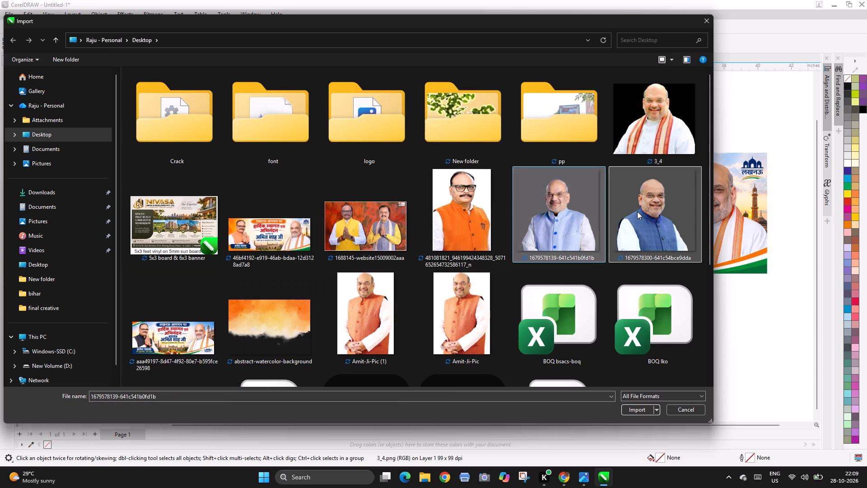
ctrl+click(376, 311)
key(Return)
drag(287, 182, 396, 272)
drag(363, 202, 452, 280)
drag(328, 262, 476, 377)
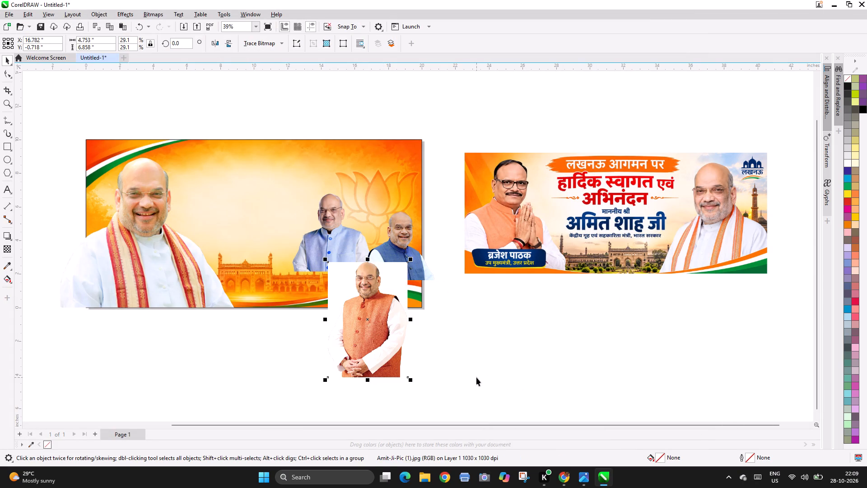
Examine the faces of the newly placed light-blue and dark-blue vest portraits up close for image quality.
click(480, 339)
key(F2)
drag(324, 263, 393, 297)
key(F2)
right_click(423, 272)
key(F2)
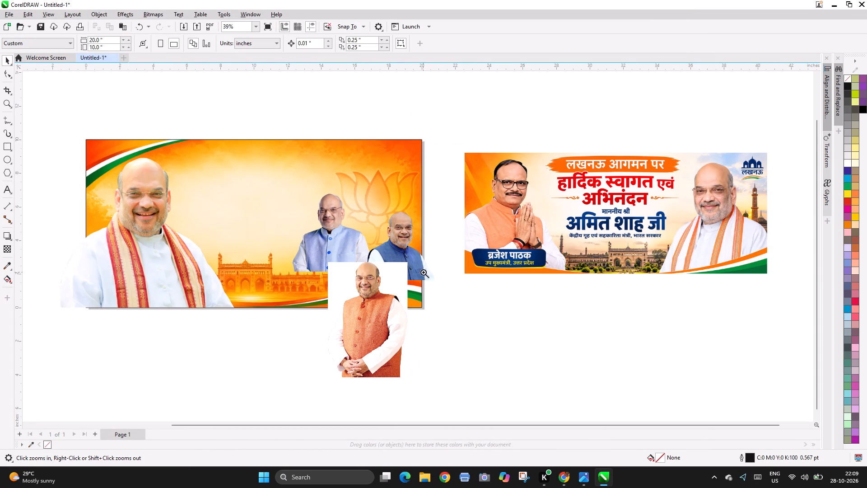
key(F2)
key(F2)
key(F2)
drag(286, 184, 388, 238)
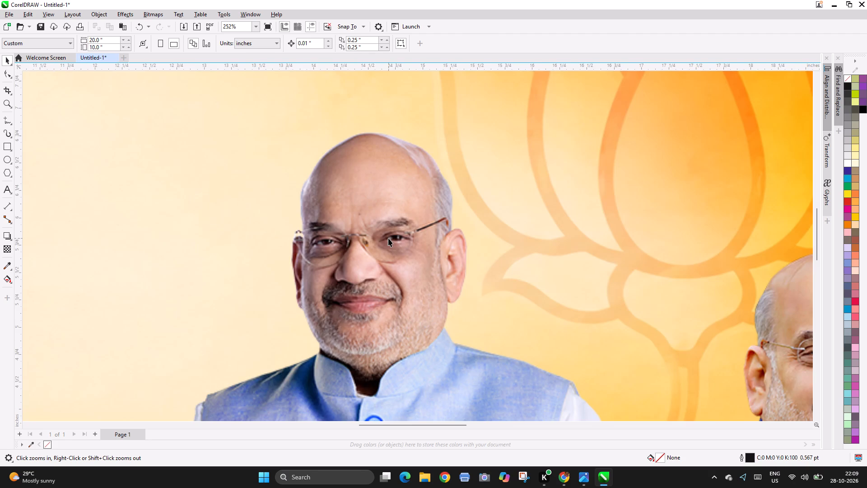
key(F2)
right_click(388, 238)
key(F2)
key(F2)
drag(368, 214, 450, 253)
key(F2)
right_click(437, 243)
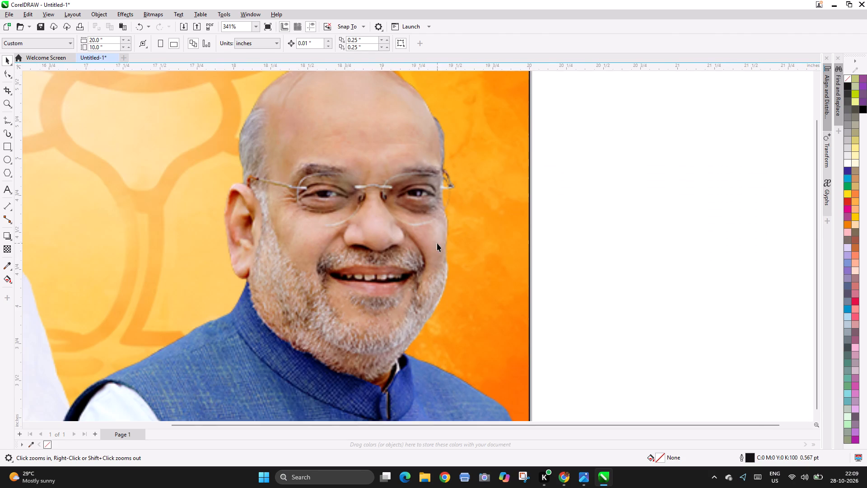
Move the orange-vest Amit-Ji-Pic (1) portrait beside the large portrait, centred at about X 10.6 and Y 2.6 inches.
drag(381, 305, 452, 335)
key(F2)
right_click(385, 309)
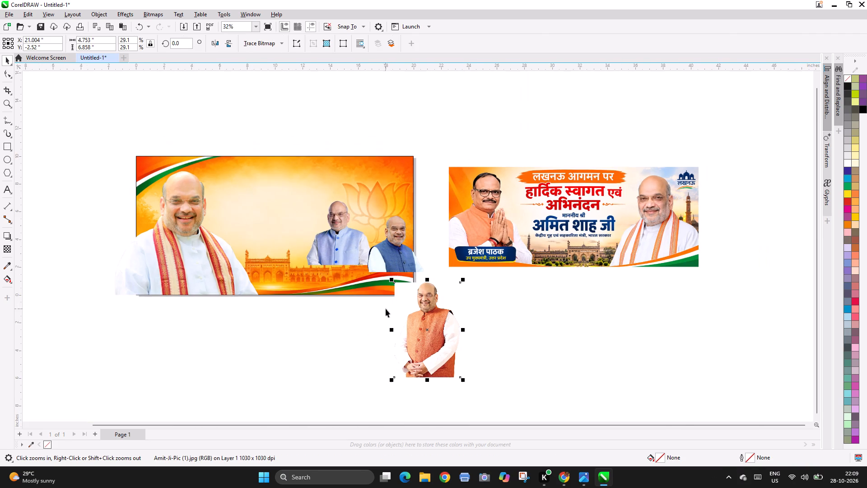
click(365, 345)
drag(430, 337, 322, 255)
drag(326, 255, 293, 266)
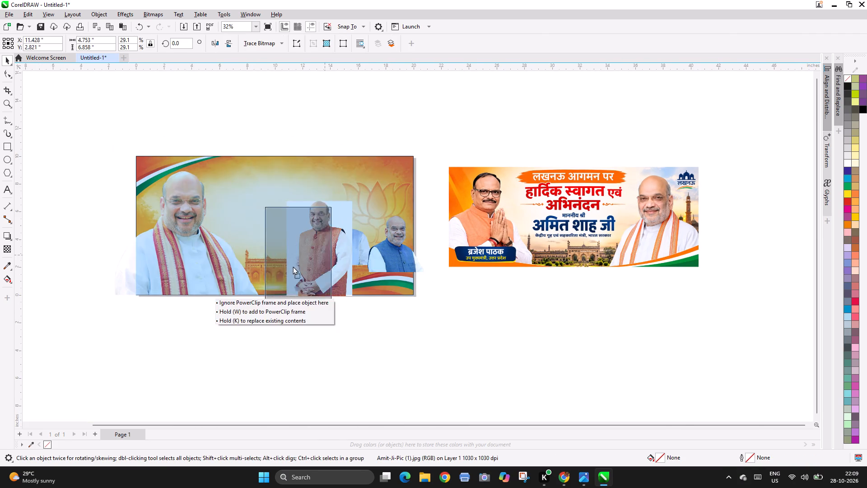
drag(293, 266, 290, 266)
Compare the orange-vest portrait up close with the large portrait and the other candidate photos.
key(F2)
key(F2)
drag(105, 159, 468, 319)
key(F2)
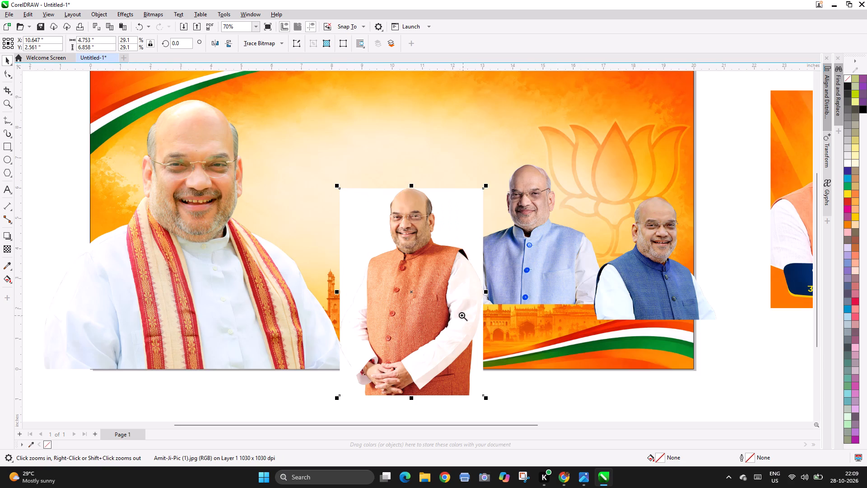
key(F2)
key(F2)
drag(310, 191, 489, 273)
key(F2)
right_click(489, 273)
key(F2)
right_click(389, 263)
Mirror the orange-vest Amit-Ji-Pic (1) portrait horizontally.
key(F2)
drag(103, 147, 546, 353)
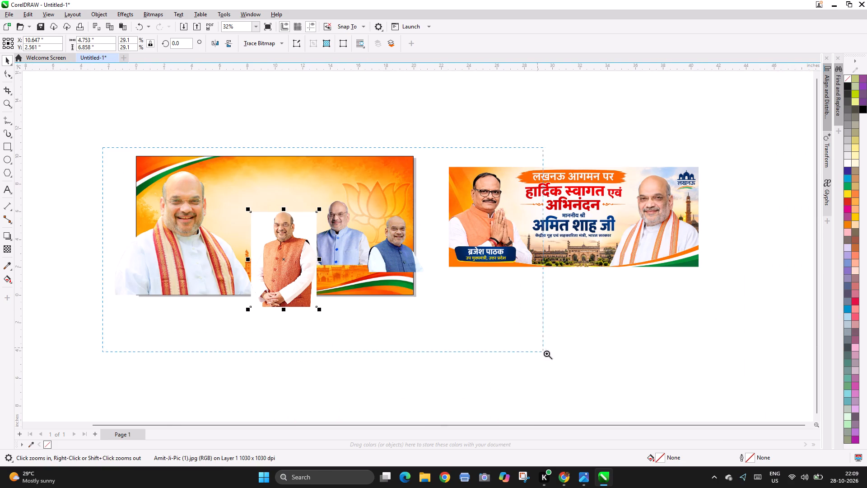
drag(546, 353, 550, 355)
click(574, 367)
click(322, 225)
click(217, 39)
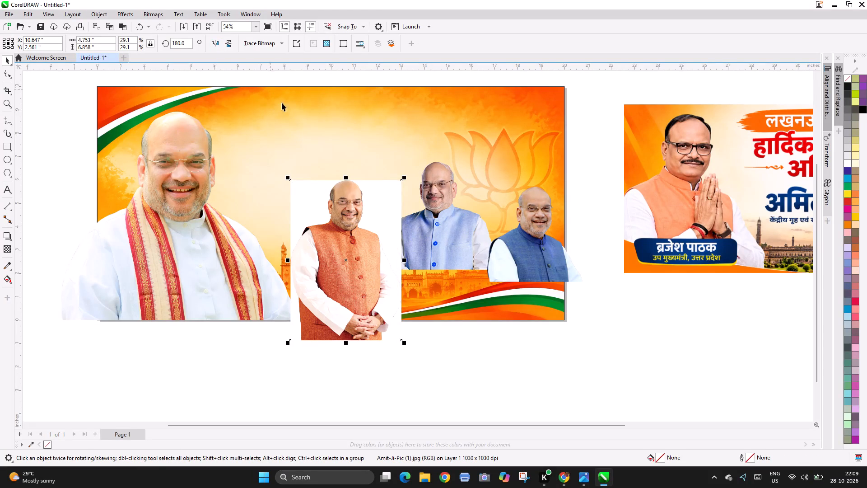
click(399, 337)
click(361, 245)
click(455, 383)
Examine the mirrored orange-vest portrait beside the other candidate portraits to decide which photo suits the hoarding.
key(F3)
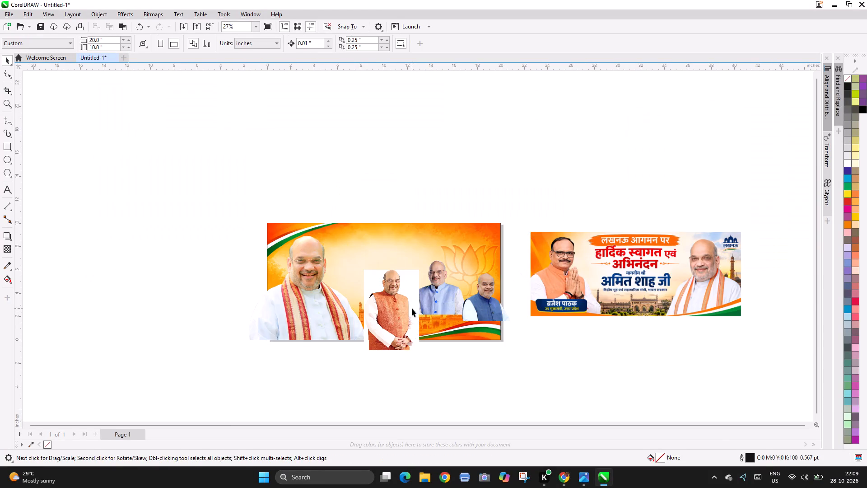
key(F2)
drag(308, 259, 481, 323)
key(F2)
right_click(440, 272)
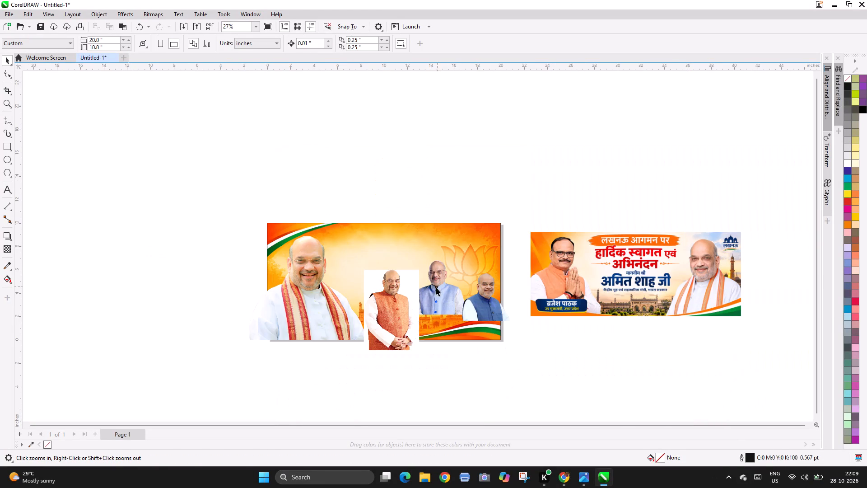
key(F2)
key(F2)
drag(206, 219, 586, 380)
click(436, 291)
click(523, 375)
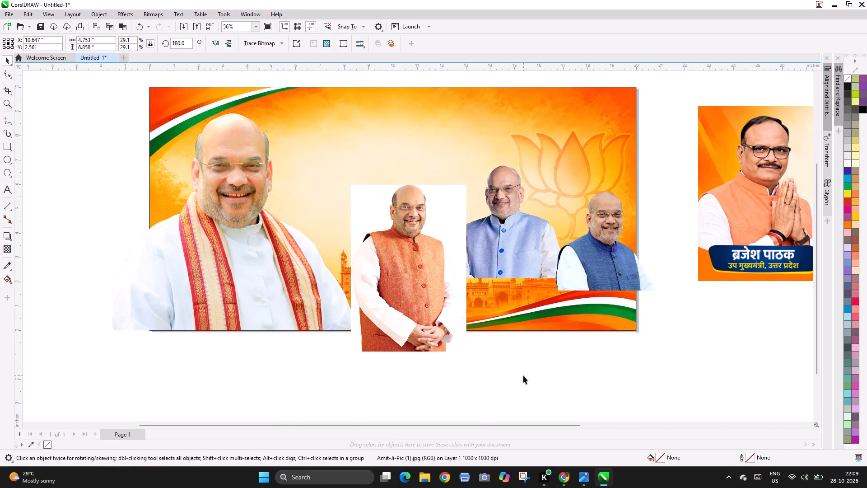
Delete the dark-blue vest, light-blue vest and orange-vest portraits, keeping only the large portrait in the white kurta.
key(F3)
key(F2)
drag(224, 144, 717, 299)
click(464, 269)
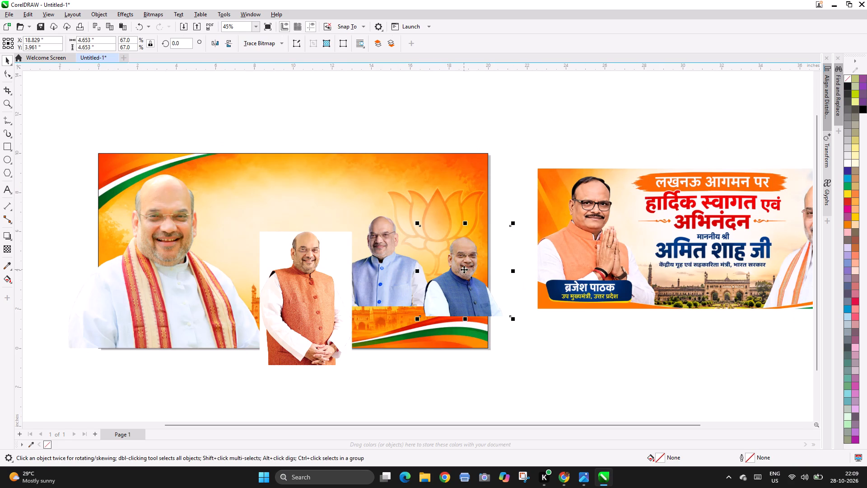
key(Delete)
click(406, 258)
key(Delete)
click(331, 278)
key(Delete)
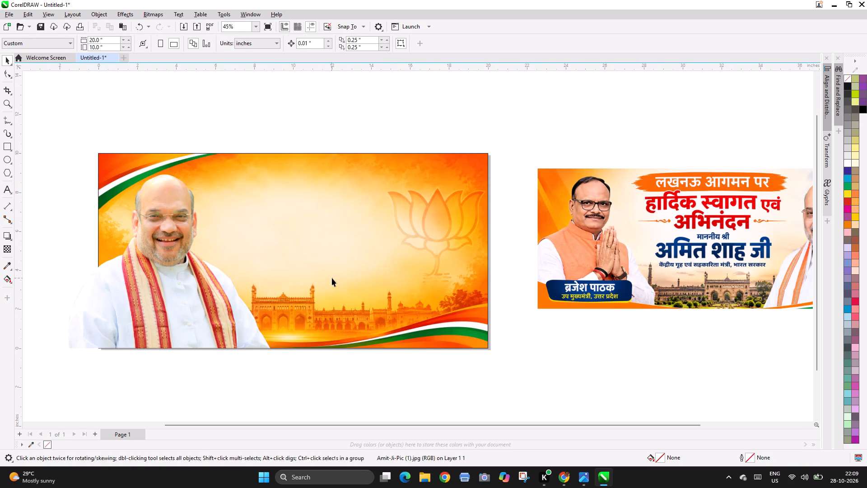
PowerClip the large Amit Shah portrait inside the saffron background frame.
click(308, 126)
click(188, 232)
key(F3)
key(F2)
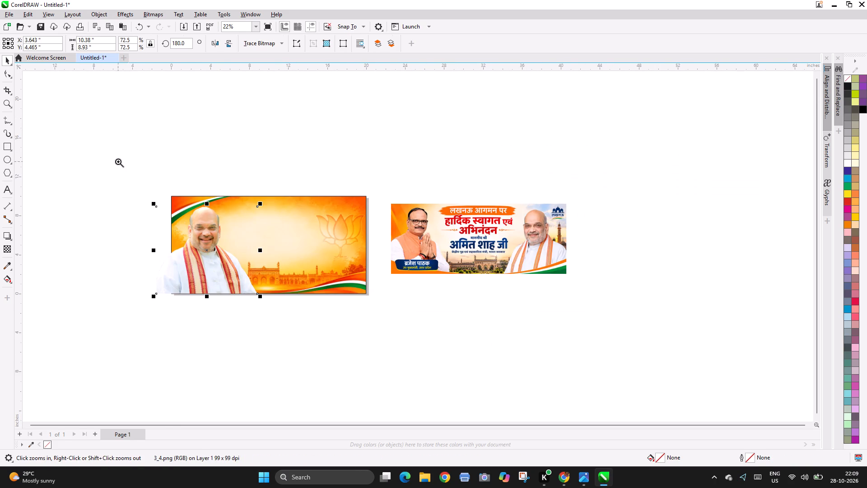
drag(118, 161, 490, 348)
click(490, 348)
click(401, 205)
click(247, 198)
key(alt+a)
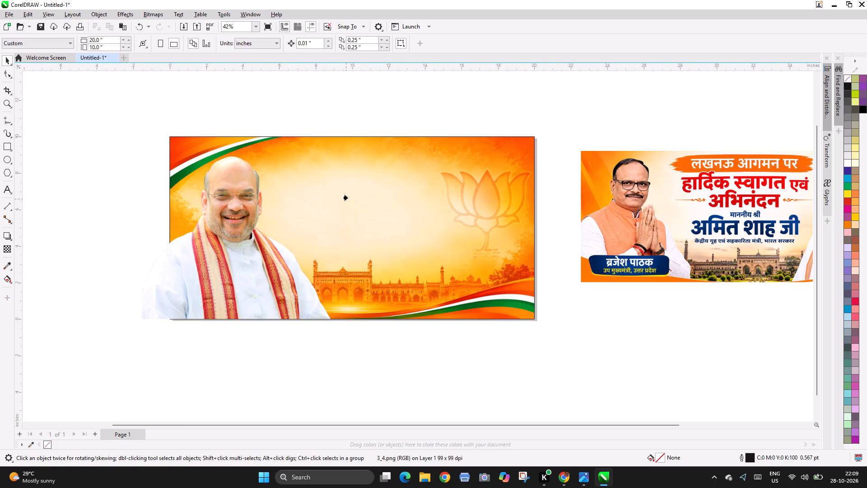
click(347, 197)
click(293, 98)
key(F3)
key(F2)
drag(173, 121, 652, 276)
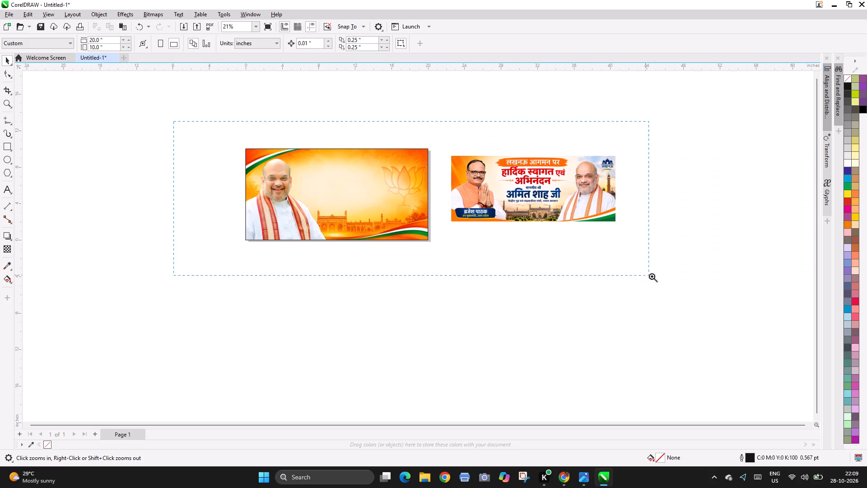
Examine the hoarding with the placed Amit Shah portrait alongside the banner reference, then at closer range.
drag(652, 276, 696, 282)
key(F2)
key(F2)
drag(76, 130, 752, 337)
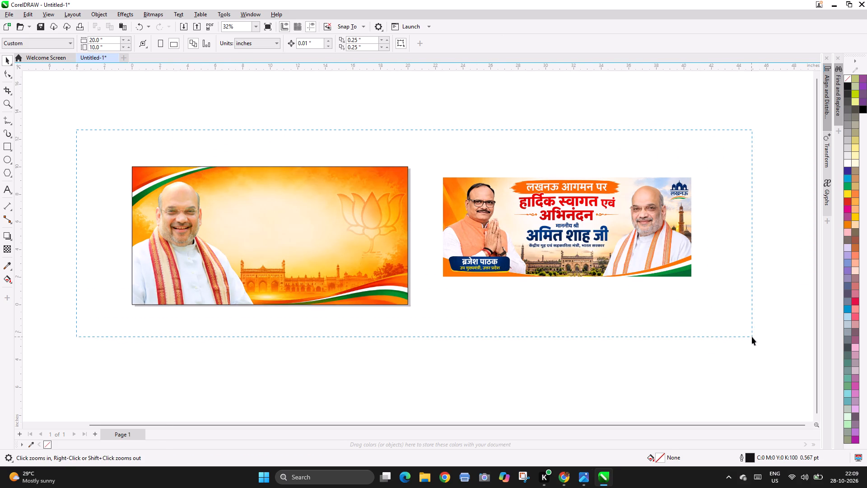
click(752, 337)
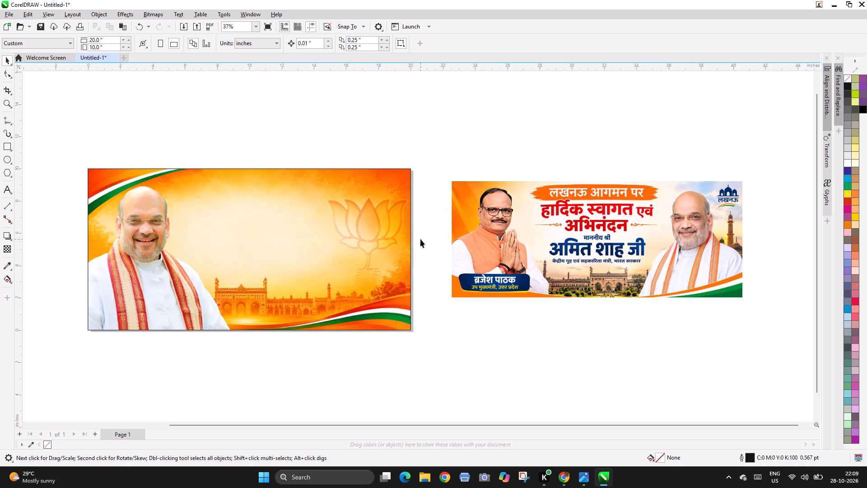
click(184, 119)
key(F2)
drag(75, 157, 489, 327)
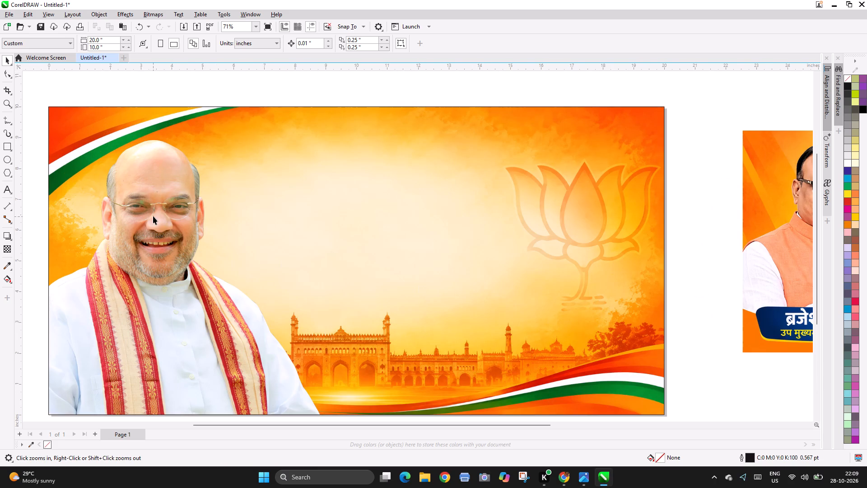
click(153, 216)
key(F3)
key(F2)
drag(66, 146, 475, 359)
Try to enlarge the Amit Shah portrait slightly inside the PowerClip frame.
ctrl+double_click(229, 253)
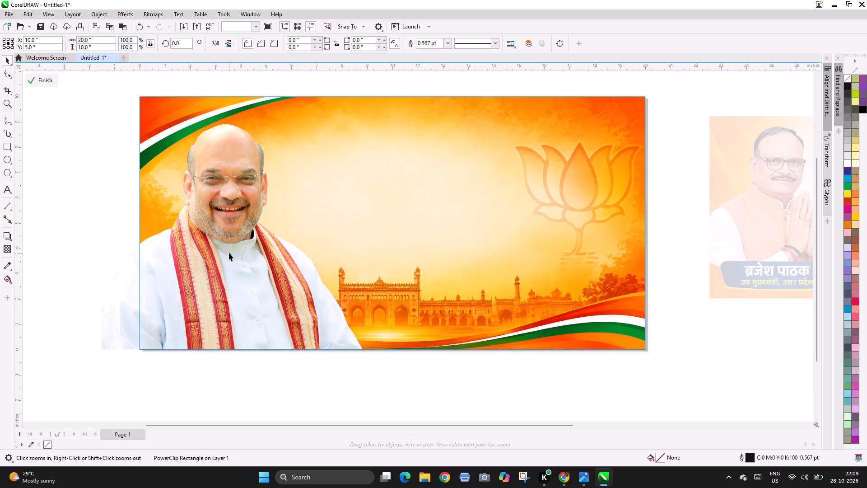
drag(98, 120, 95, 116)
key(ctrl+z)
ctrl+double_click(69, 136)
Save the drawing to the New Volume (D:) drive as 20x10 hoarding.
key(F3)
key(F2)
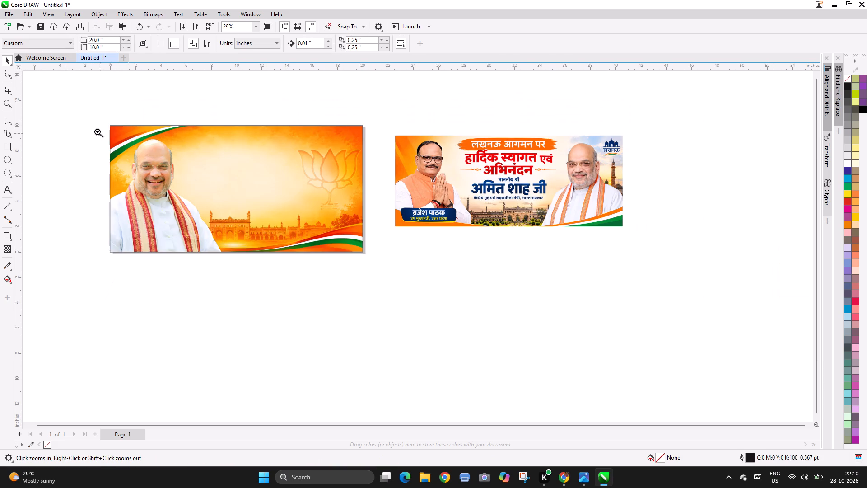
drag(70, 116, 649, 297)
click(597, 357)
key(ctrl+s)
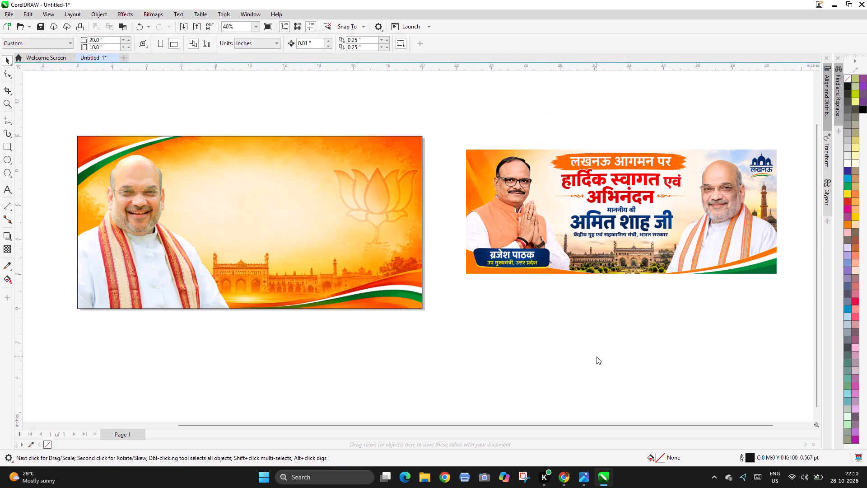
click(78, 314)
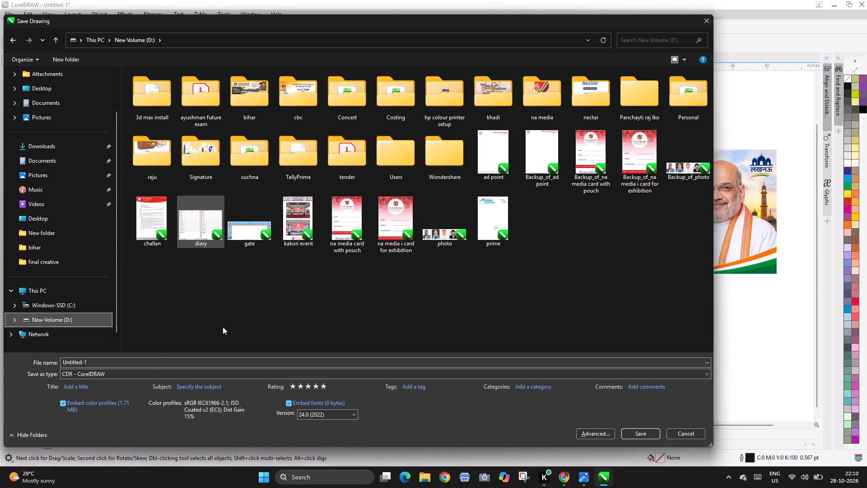
click(127, 365)
text(20x10 hoarding)
key(Return)
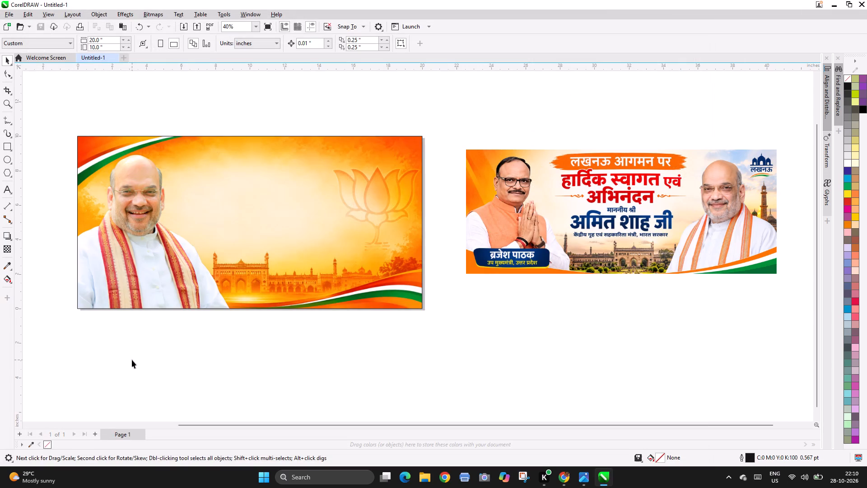
Examine the hoarding with the Amit Shah portrait side by side with the Lucknow welcome banner reference.
click(465, 326)
key(F3)
key(F2)
drag(228, 212, 680, 340)
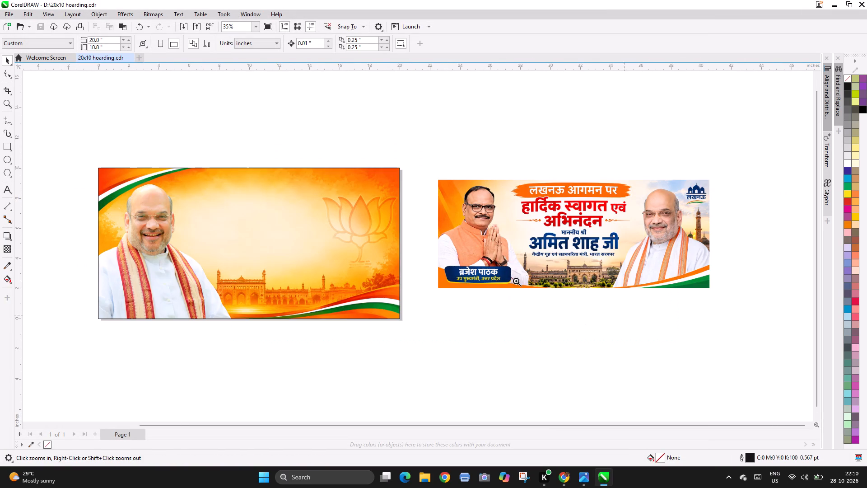
key(F2)
key(F2)
drag(83, 154, 743, 337)
click(736, 342)
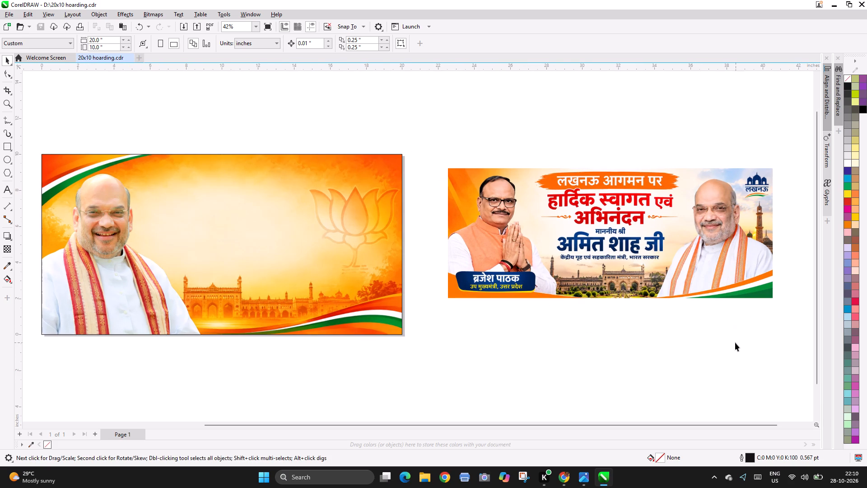
Switch to Chrome and view the Brajesh Pathak photo in the open Instagram post.
click(562, 476)
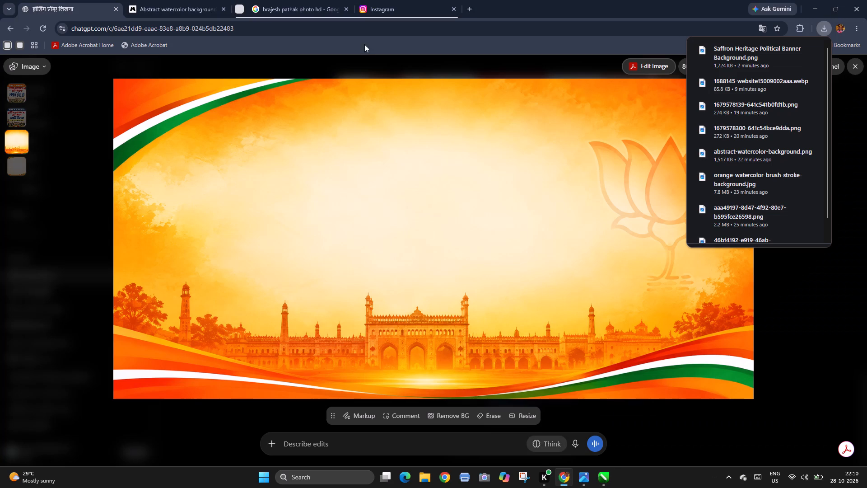
click(307, 0)
click(389, 0)
scroll(394, 181, up, 5)
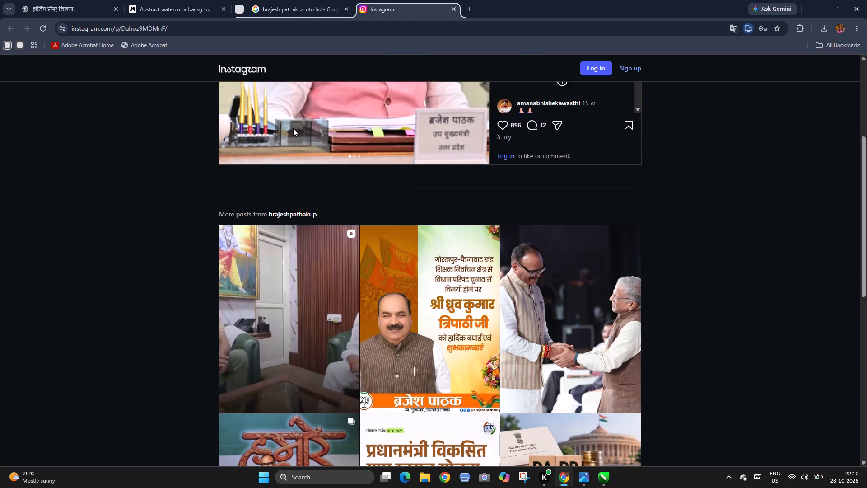
scroll(293, 128, up, 13)
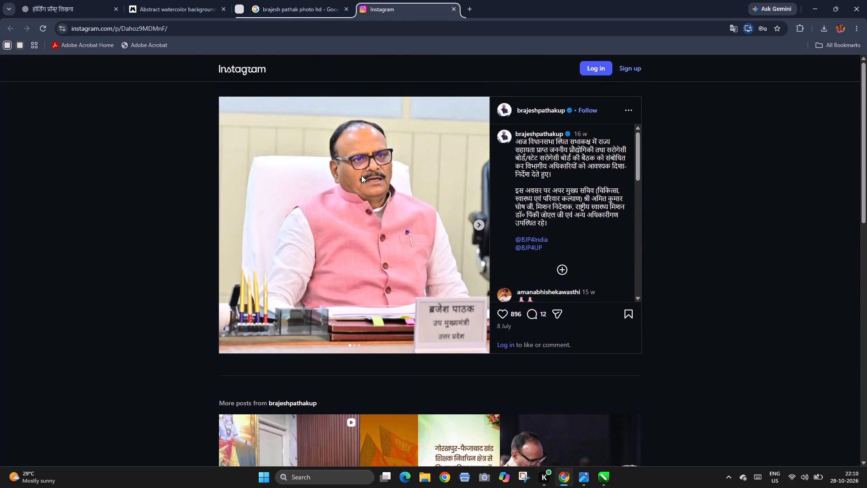
Search Google Images for "modi ji photo hd" and look through the results for a suitable portrait.
click(276, 0)
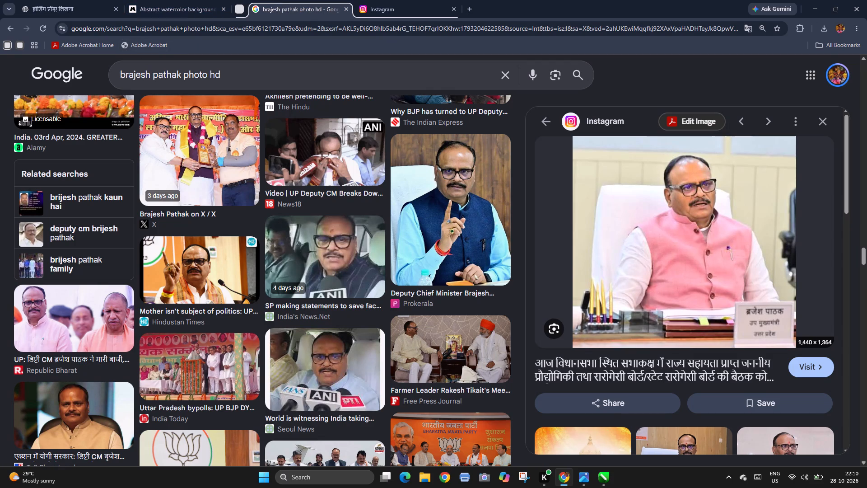
drag(180, 74, 28, 71)
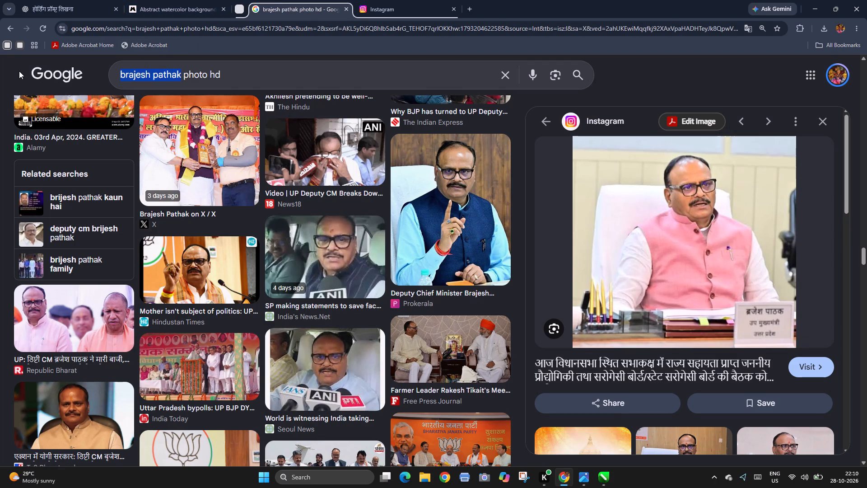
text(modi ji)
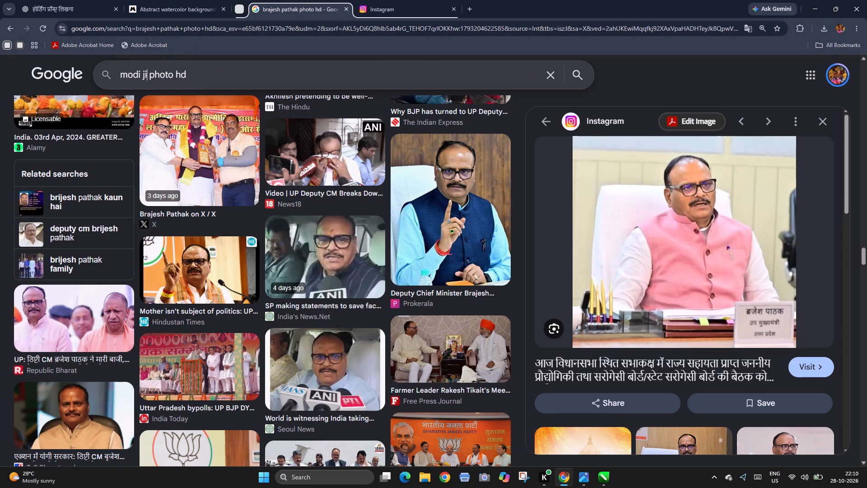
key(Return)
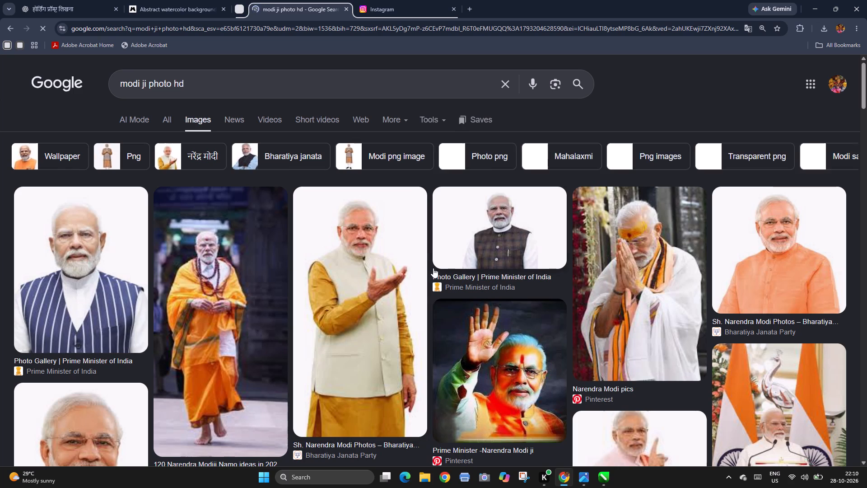
scroll(433, 268, down, 4)
scroll(433, 268, up, 3)
scroll(433, 268, down, 3)
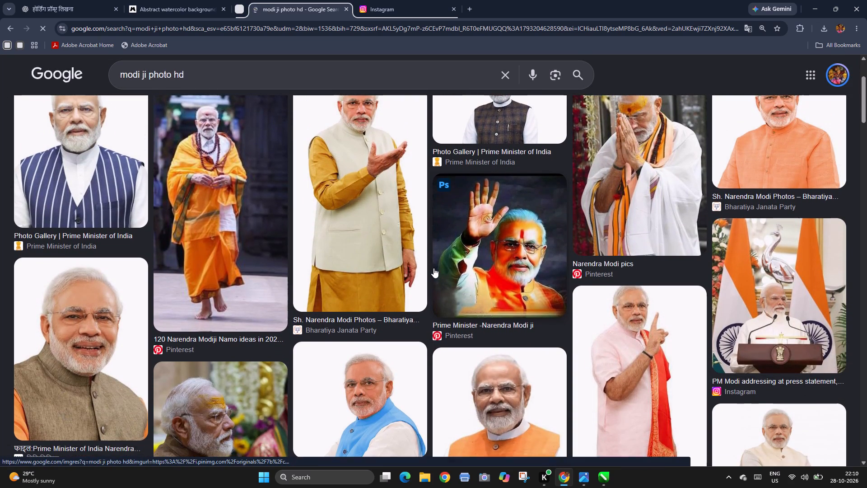
In Chrome, open the Pinterest portrait of Narendra Modi in the orange vest separately from the image results.
scroll(438, 268, down, 4)
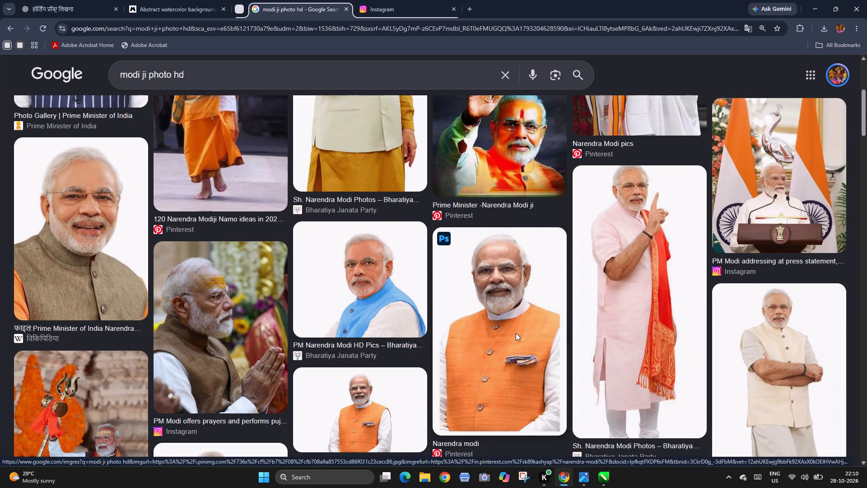
right_click(506, 294)
click(551, 60)
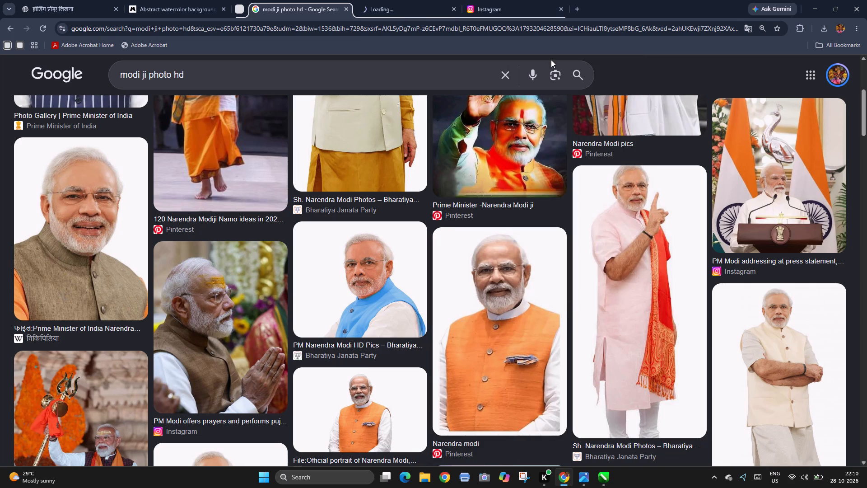
click(407, 2)
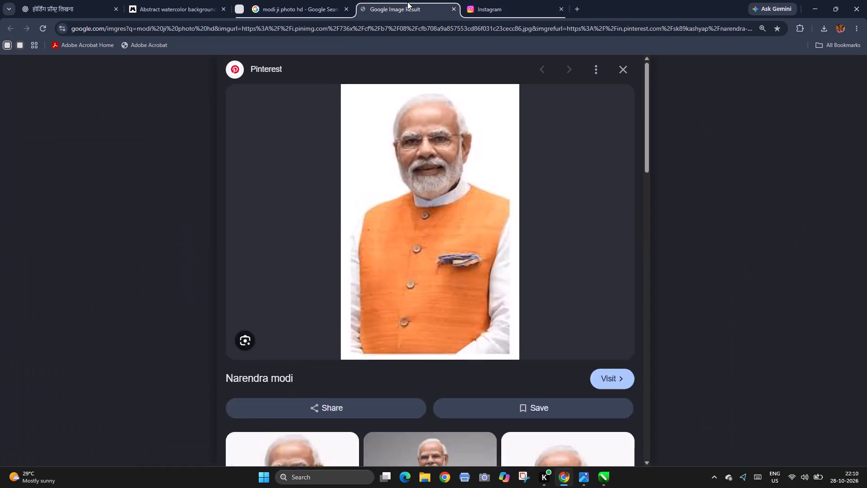
right_click(433, 155)
click(451, 167)
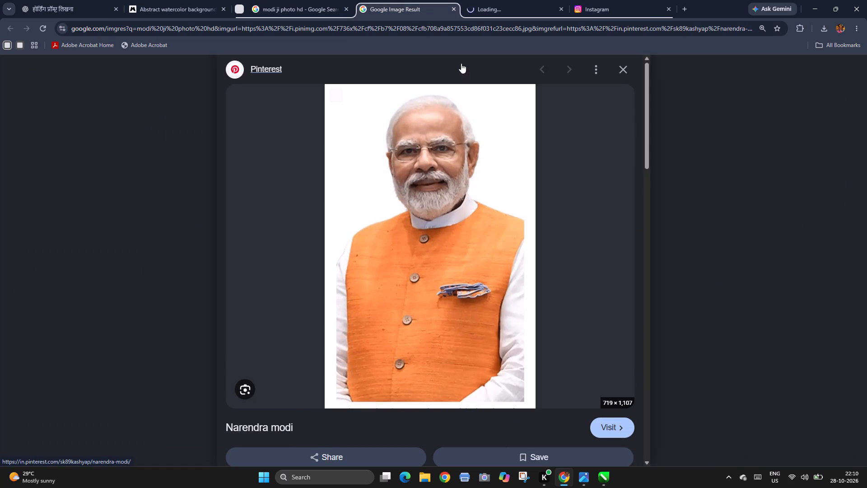
click(515, 1)
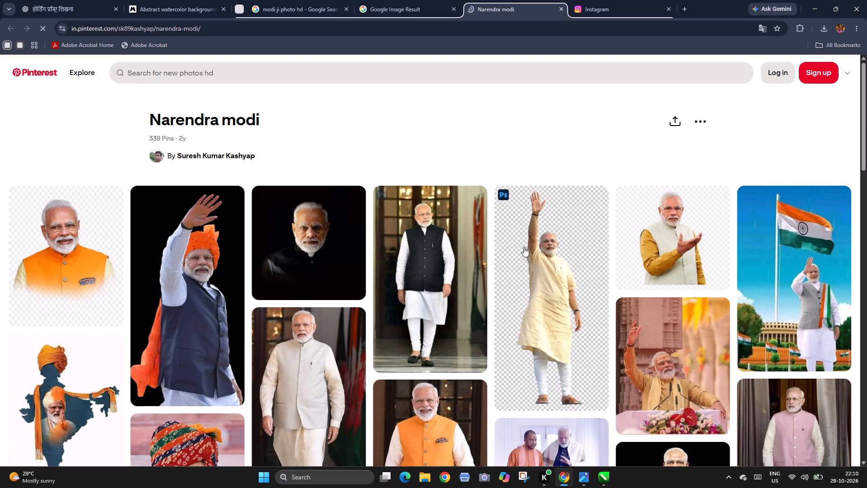
Open the first orange-vest Modi portrait on the Pinterest board as a separate image, check its size, and close it.
scroll(346, 285, down, 3)
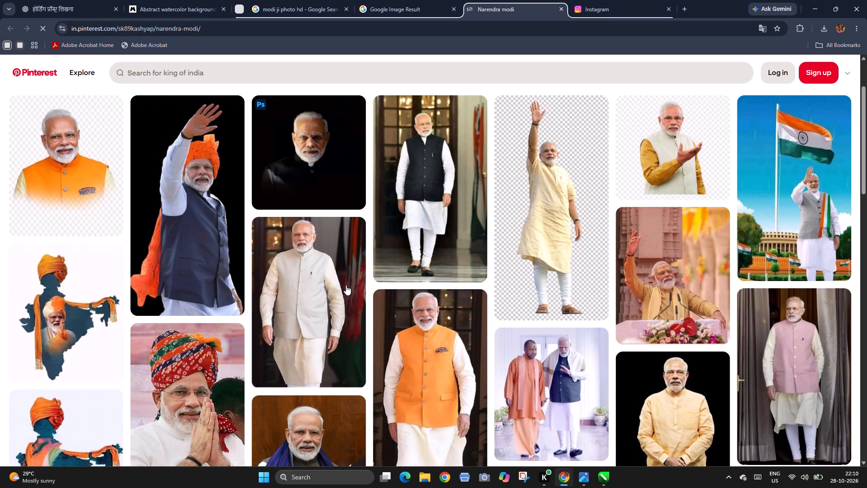
scroll(346, 285, down, 2)
scroll(346, 285, up, 5)
right_click(73, 228)
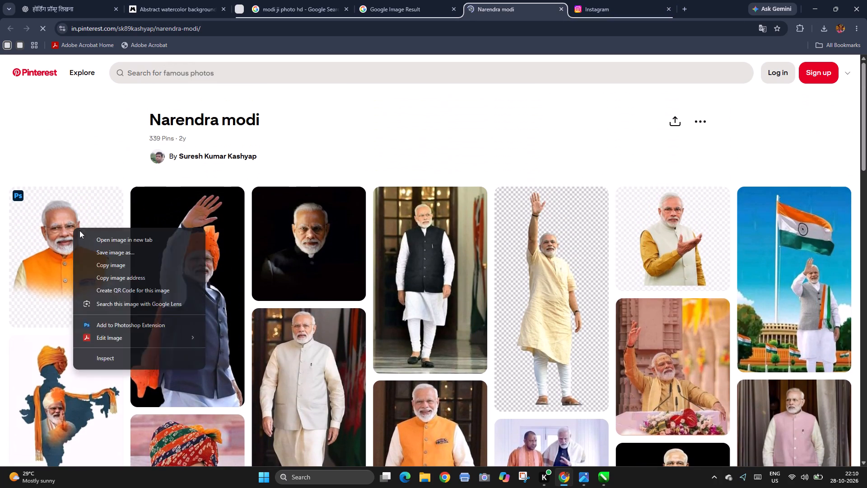
click(94, 235)
click(553, 0)
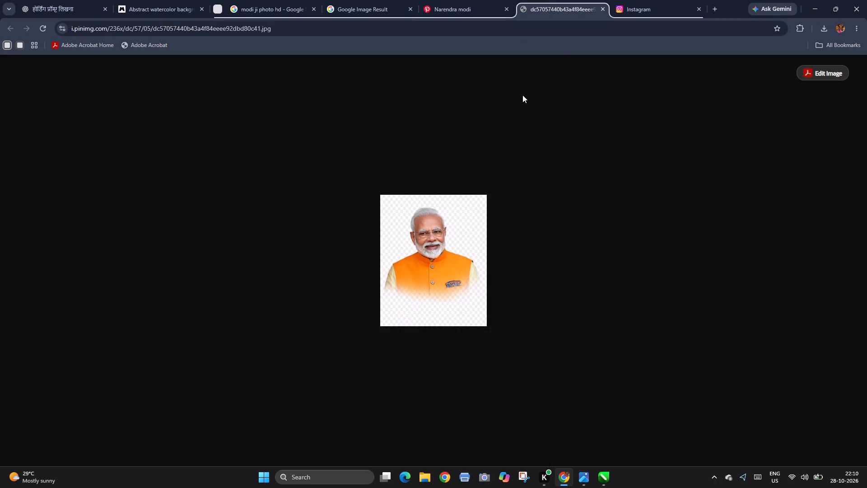
click(656, 0)
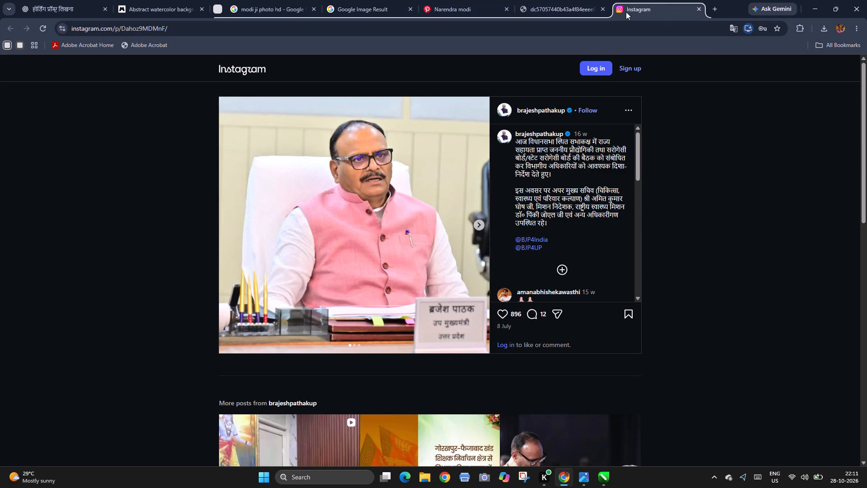
click(603, 8)
Look through the rest of the Narendra Modi Pinterest board for a usable portrait, and close the board.
click(466, 10)
scroll(474, 284, down, 10)
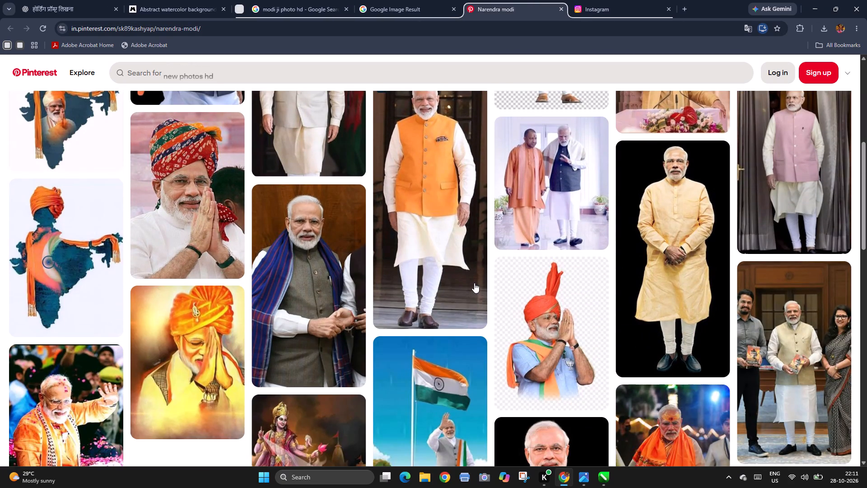
scroll(475, 282, up, 6)
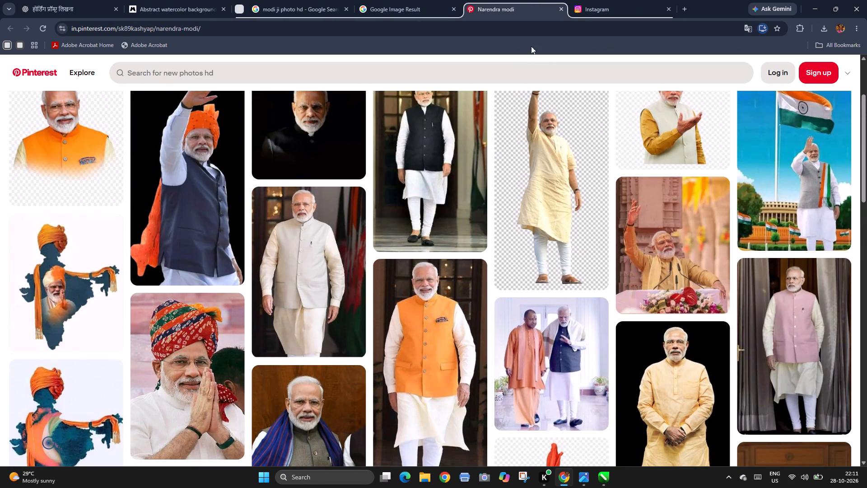
click(562, 11)
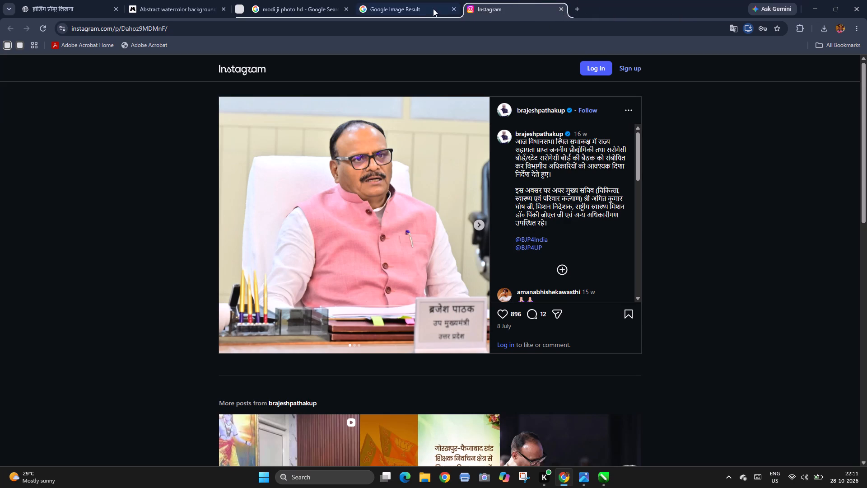
From the similar images under the Google image result, open the Instagram post with the grey-background orange-vest Modi portrait.
click(420, 3)
scroll(432, 221, down, 5)
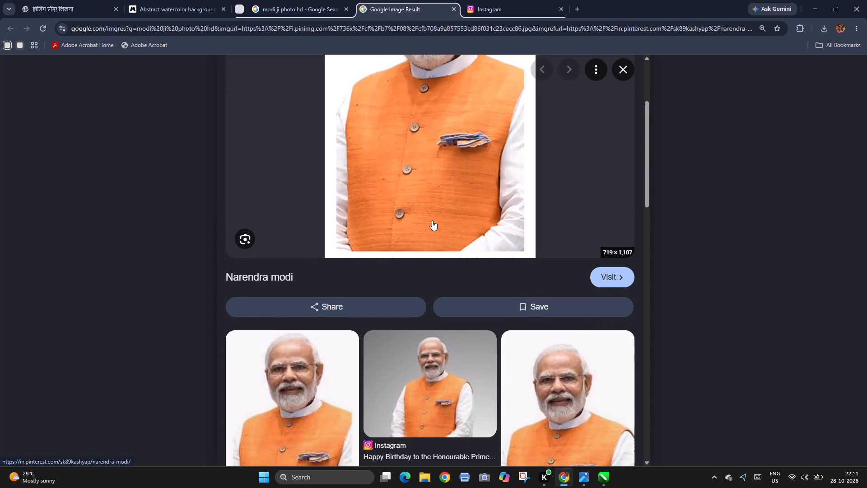
scroll(432, 221, down, 8)
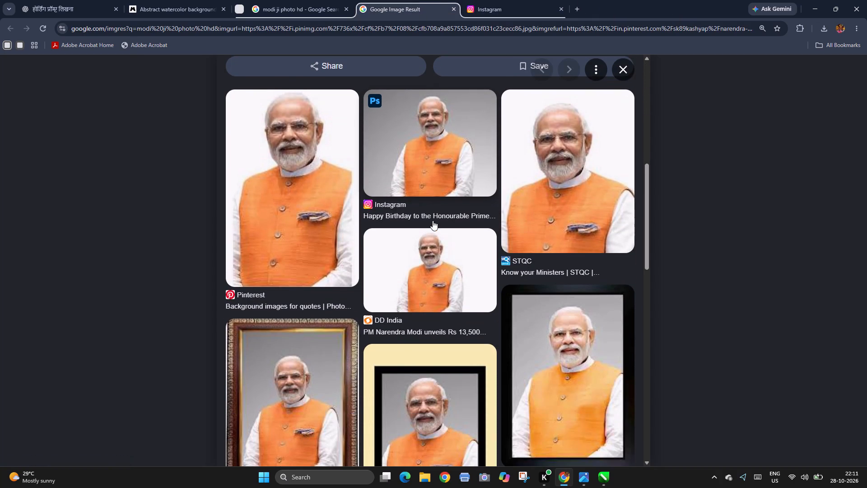
click(420, 144)
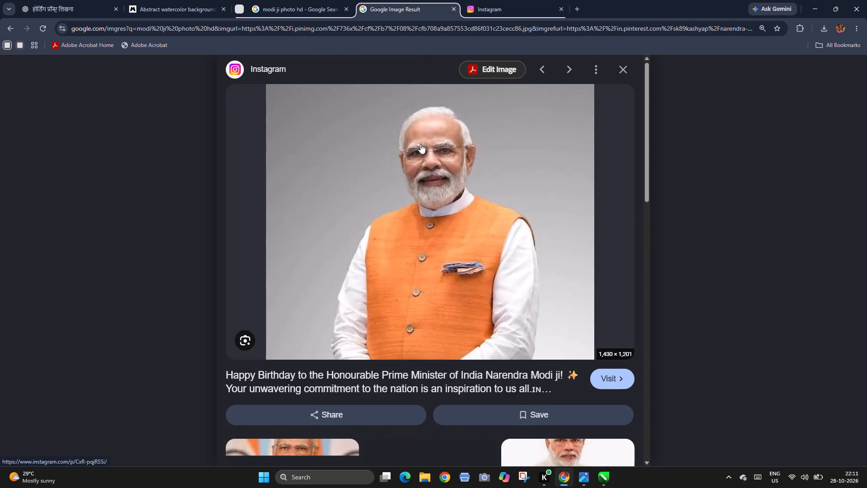
right_click(450, 151)
click(466, 162)
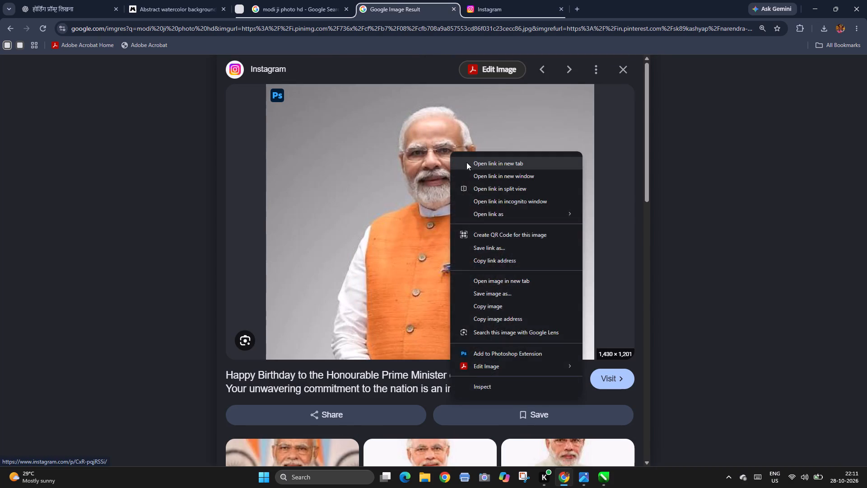
click(517, 4)
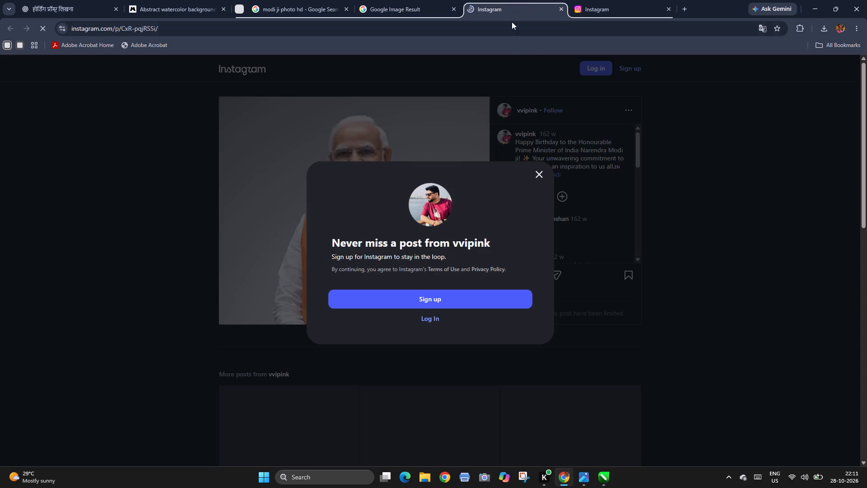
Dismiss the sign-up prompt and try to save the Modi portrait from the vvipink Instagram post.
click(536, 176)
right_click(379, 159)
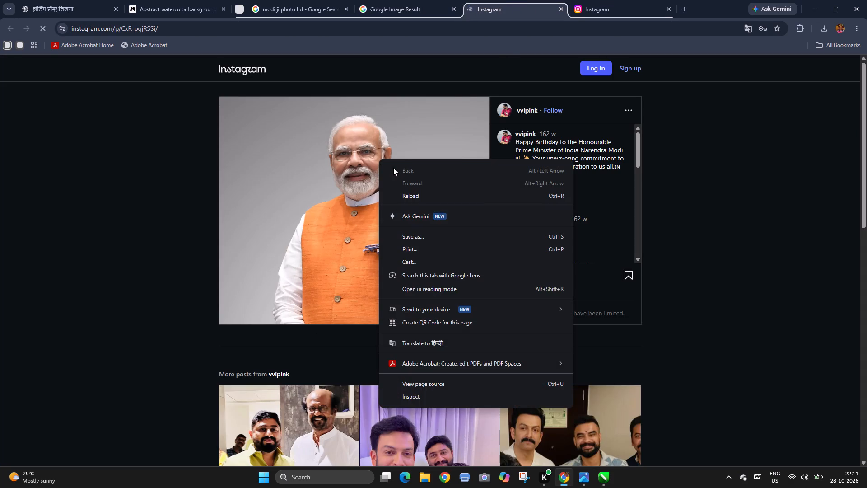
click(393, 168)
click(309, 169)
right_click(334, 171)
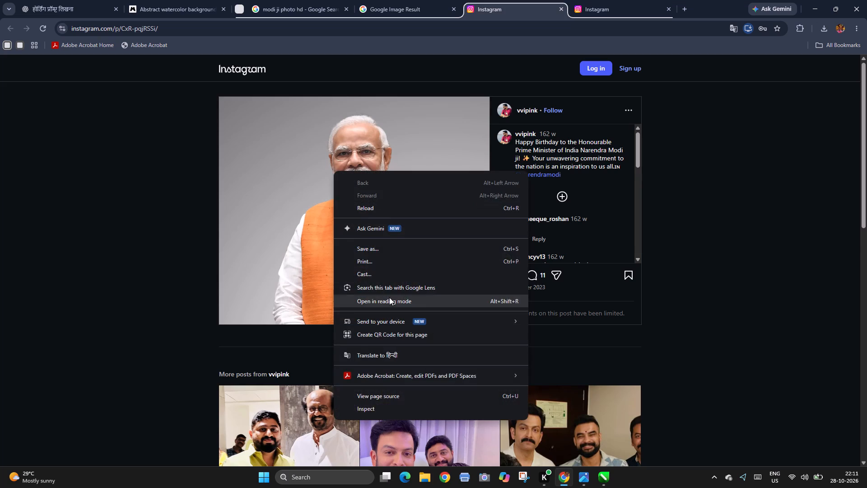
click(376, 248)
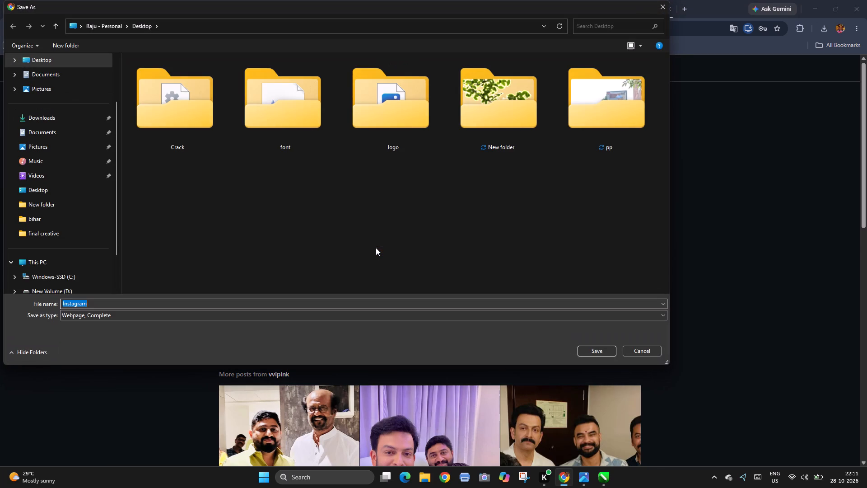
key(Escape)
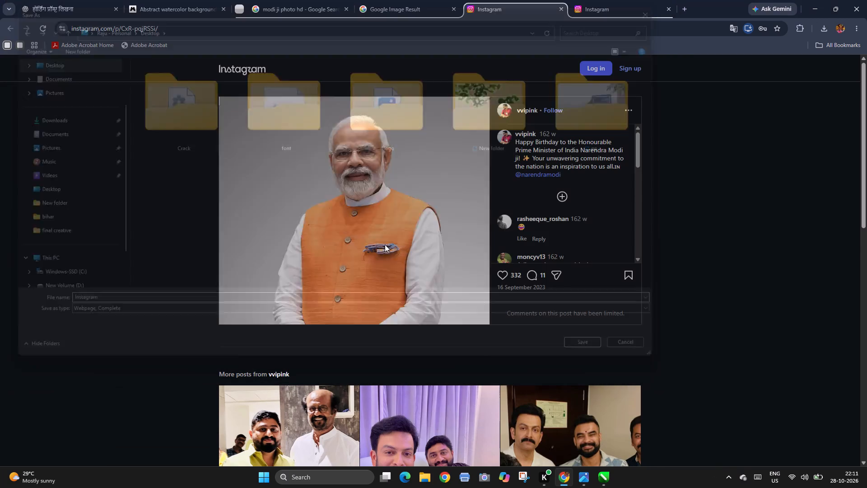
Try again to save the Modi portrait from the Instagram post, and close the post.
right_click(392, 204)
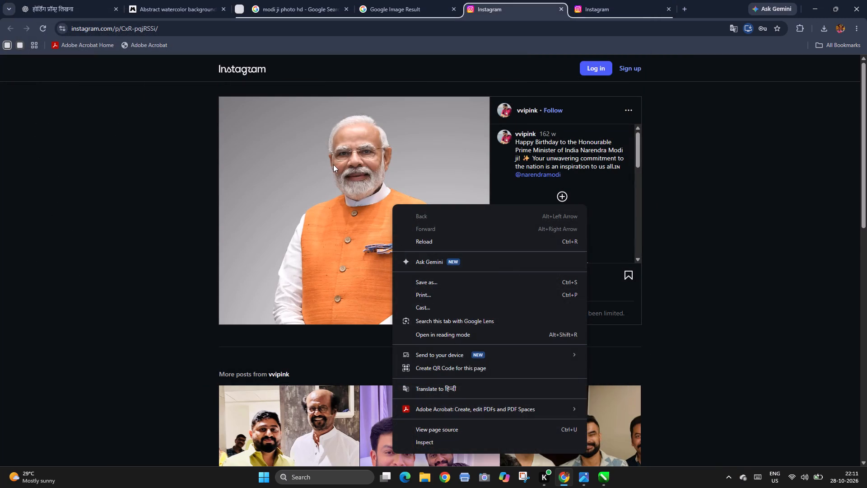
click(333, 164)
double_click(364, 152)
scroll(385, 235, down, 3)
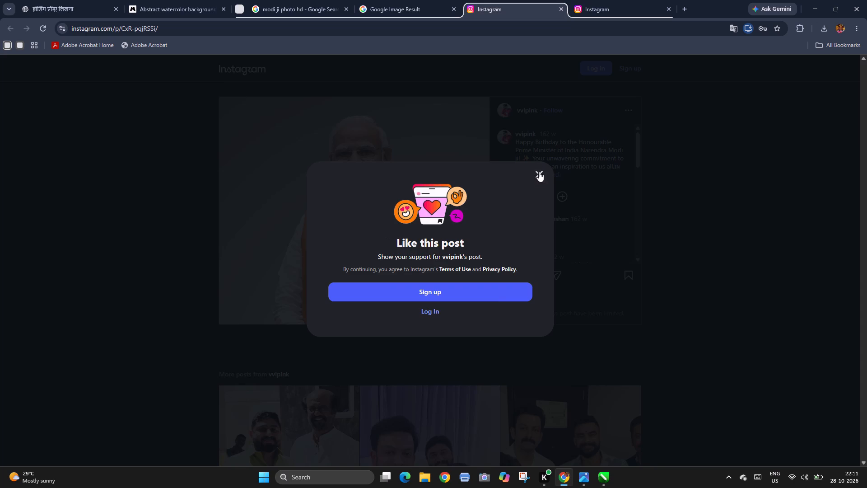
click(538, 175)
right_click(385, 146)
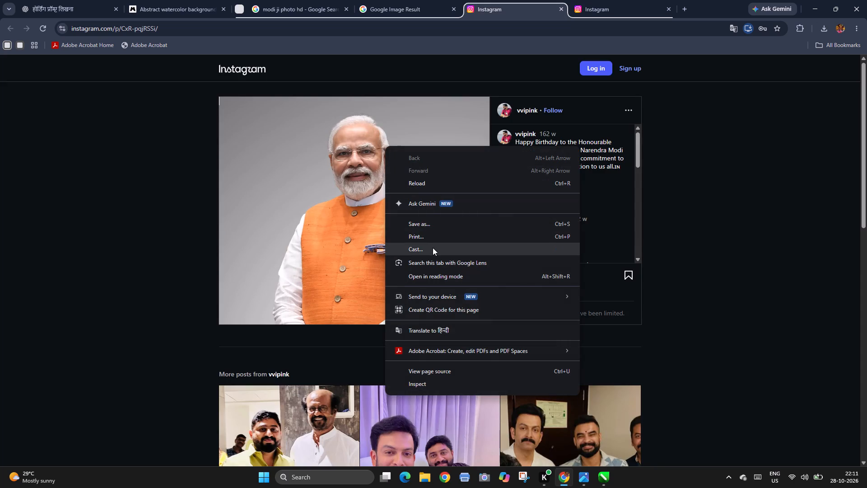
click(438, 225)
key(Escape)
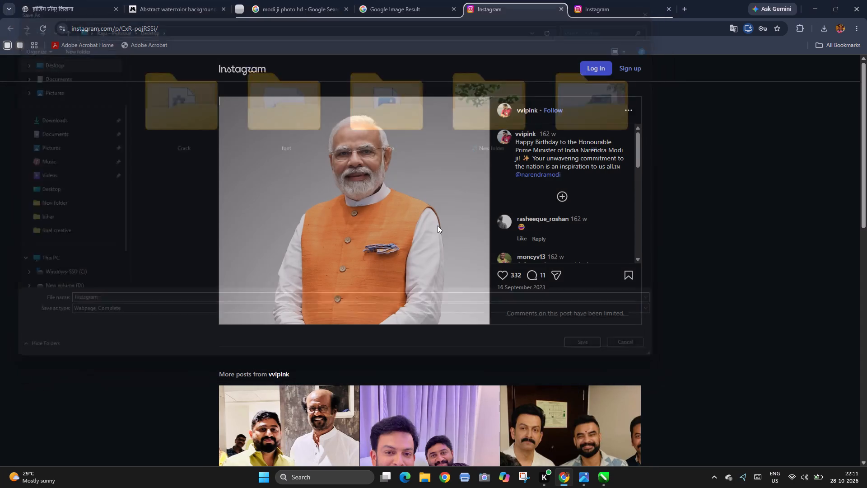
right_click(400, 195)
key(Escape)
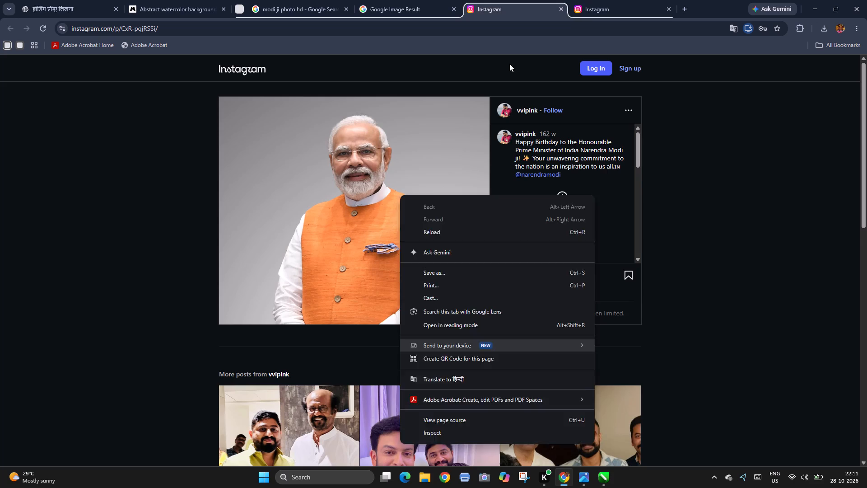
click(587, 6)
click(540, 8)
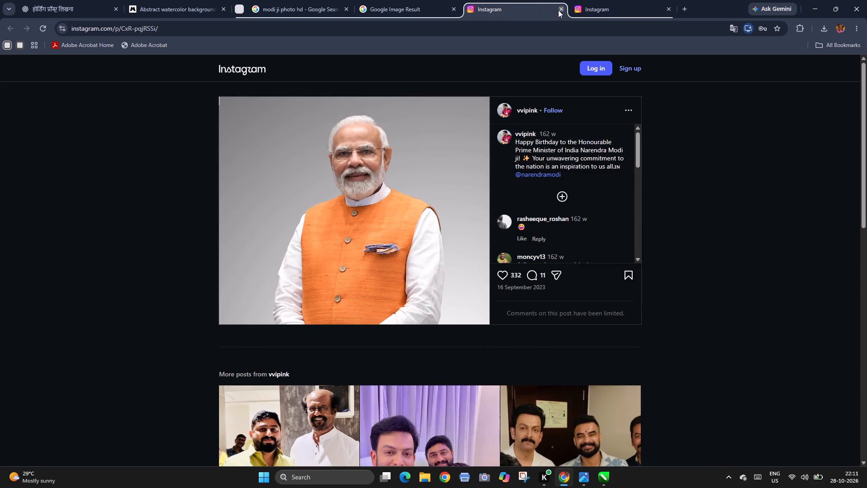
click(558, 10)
Save the grey-background Modi portrait from the Google image preview to the Desktop as images.jpg.
click(410, 0)
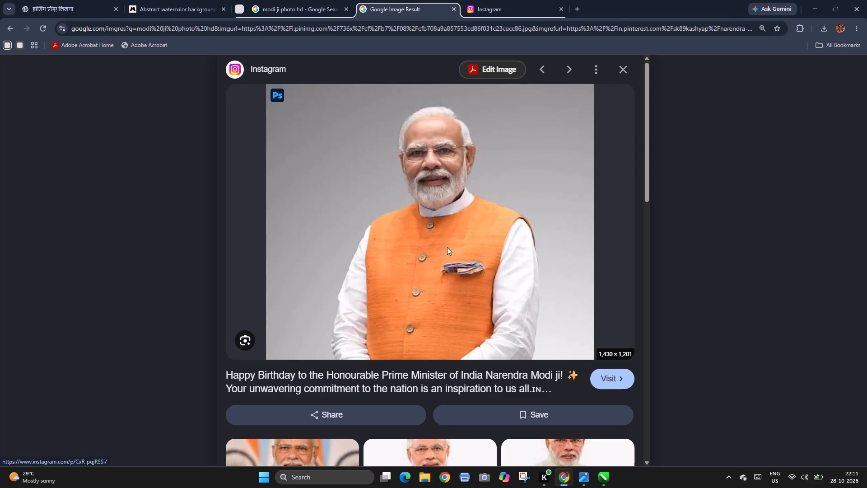
right_click(422, 174)
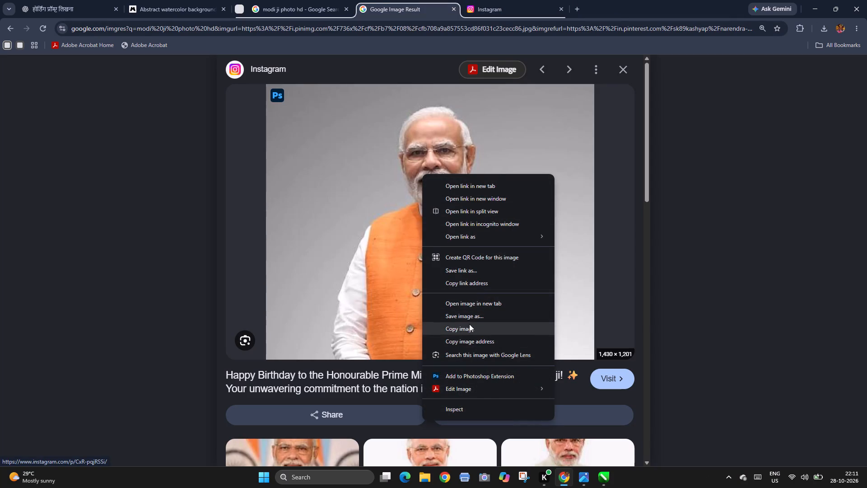
click(473, 319)
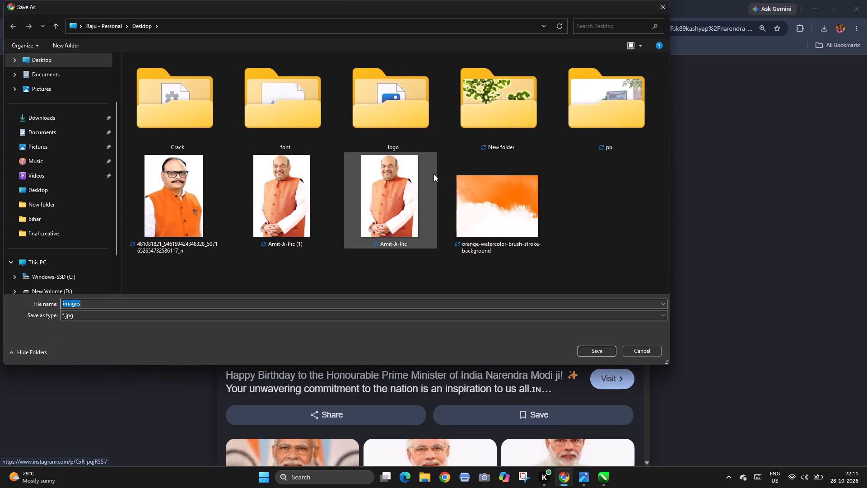
key(Return)
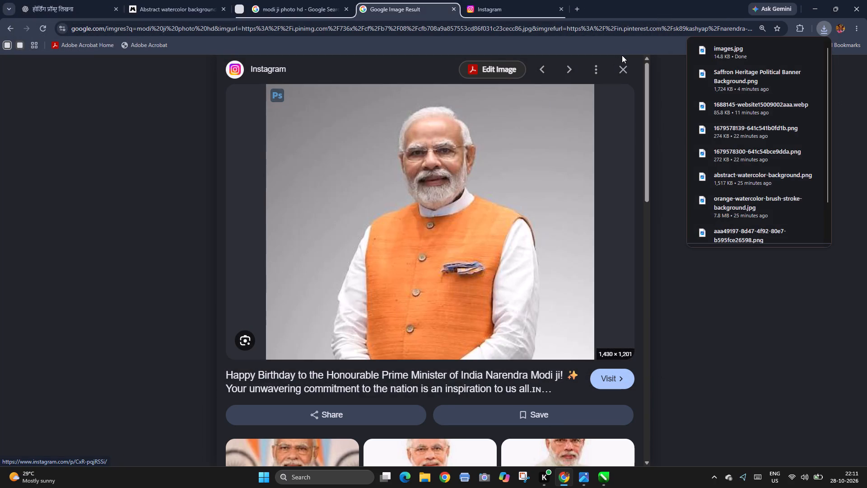
Open the downloaded images.jpg in Photos to check its quality, and close it.
click(712, 56)
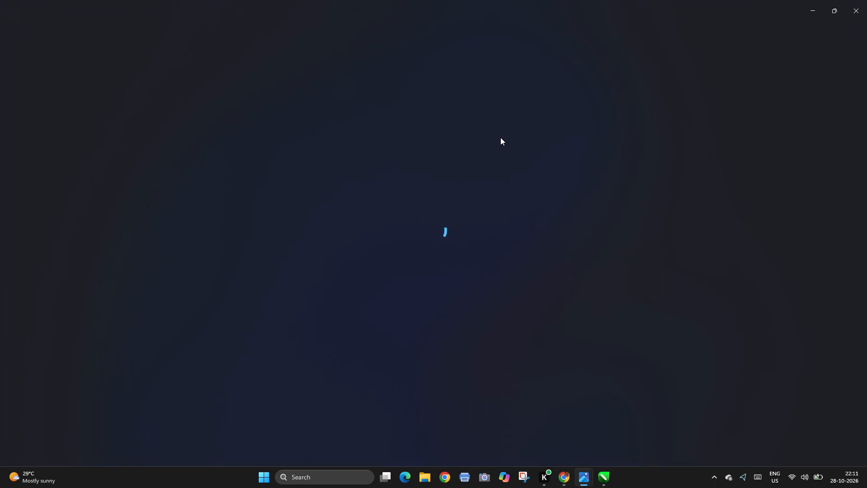
scroll(471, 200, up, 5)
click(857, 9)
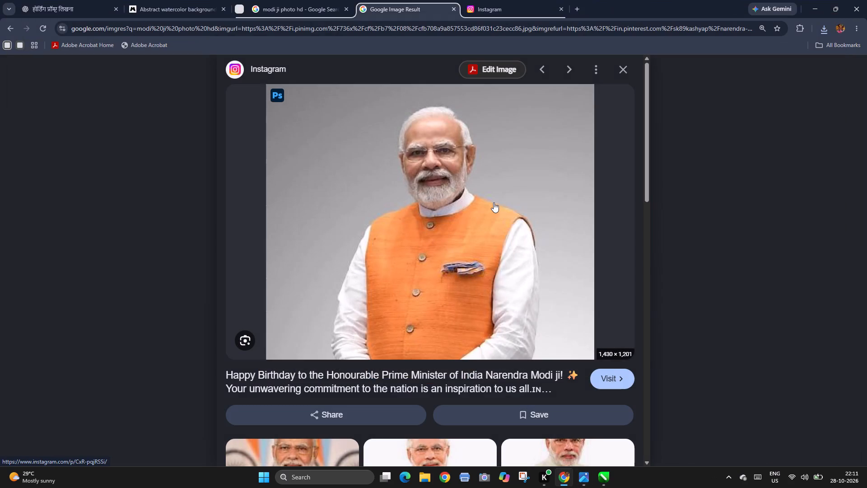
Go back to the Pinterest portrait preview, look through its similar Modi portraits, and close the image result.
click(619, 67)
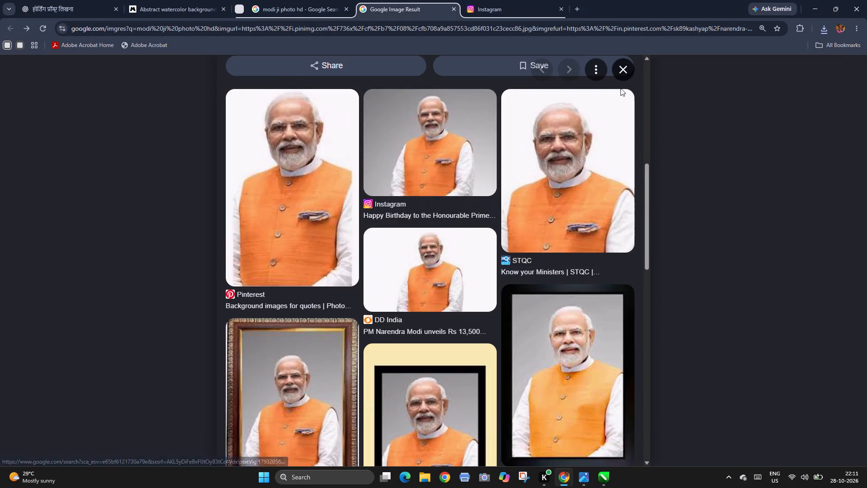
scroll(399, 295, down, 12)
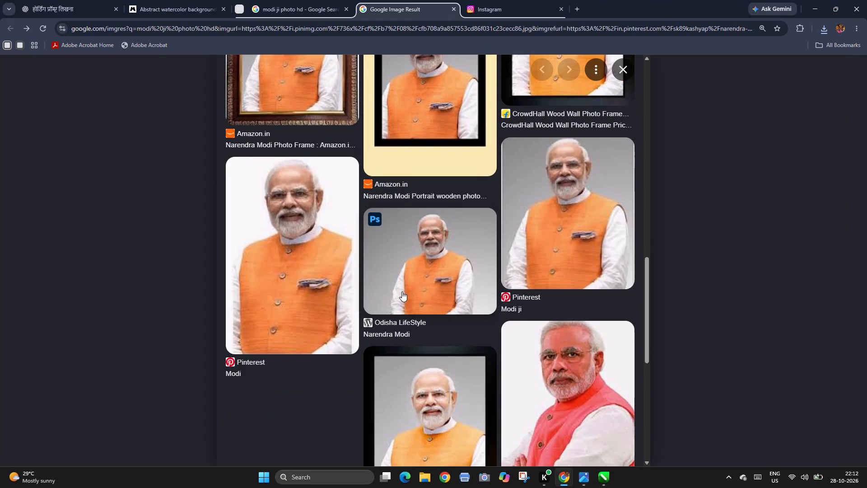
scroll(420, 289, down, 6)
scroll(424, 288, up, 20)
scroll(424, 288, up, 13)
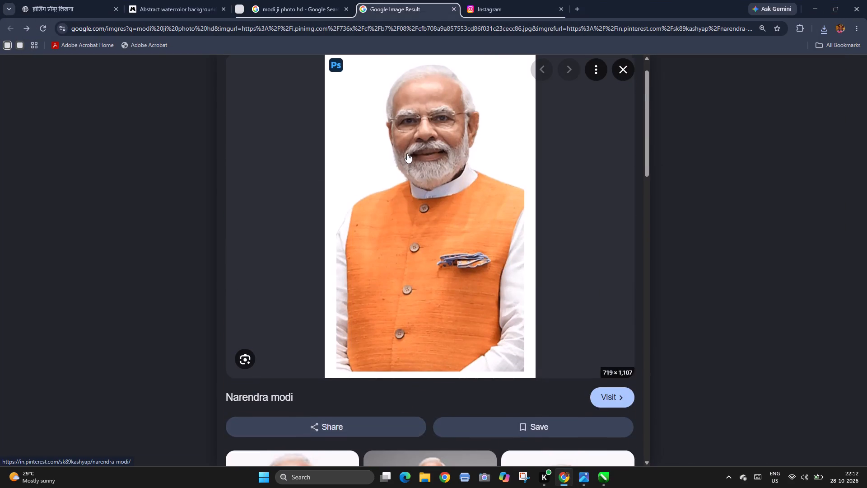
scroll(407, 153, up, 4)
click(453, 12)
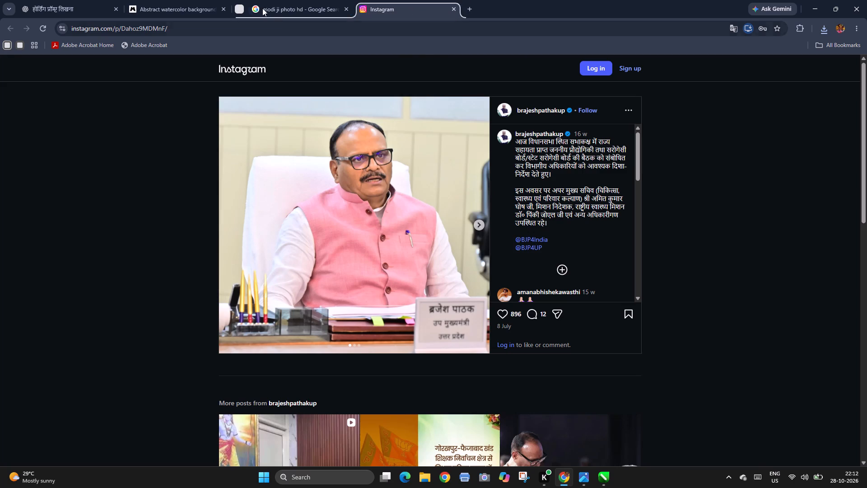
Return to the "modi ji photo hd" image results and preview the Wikipedia portrait of Modi in the brown vest.
click(253, 0)
scroll(391, 331, up, 2)
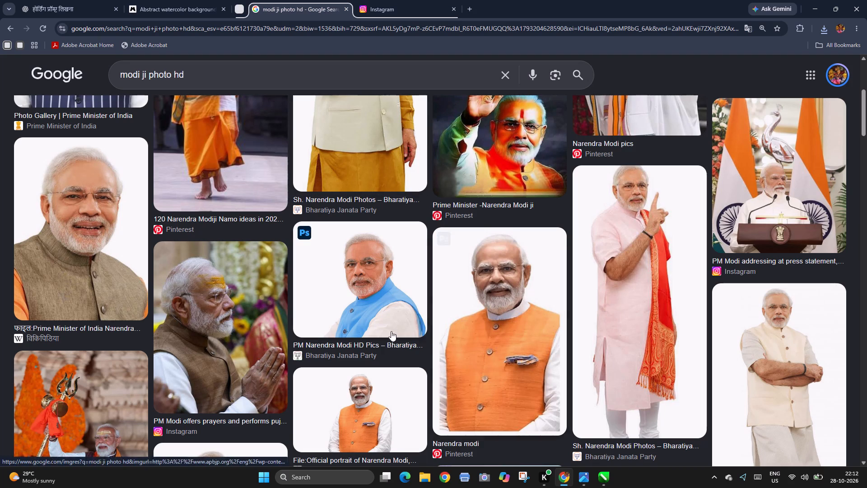
scroll(391, 331, up, 8)
scroll(391, 331, down, 6)
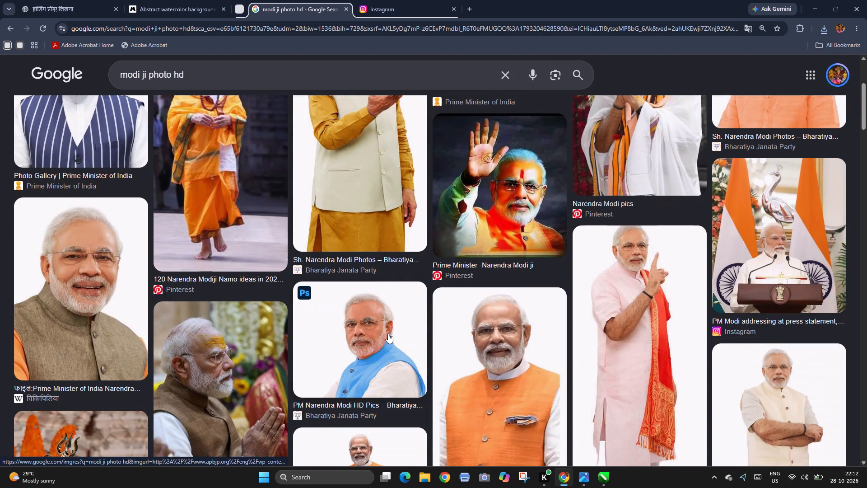
click(87, 290)
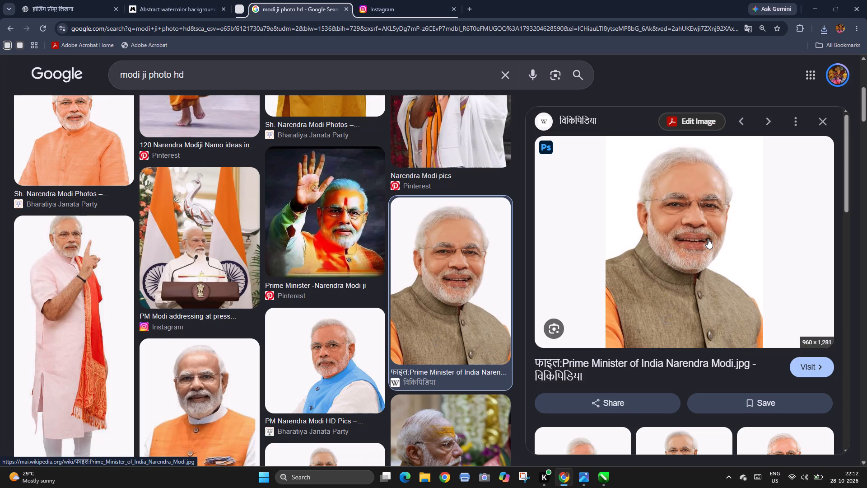
Look further down the "modi ji photo hd" image results for another high-resolution Modi portrait.
scroll(482, 269, down, 6)
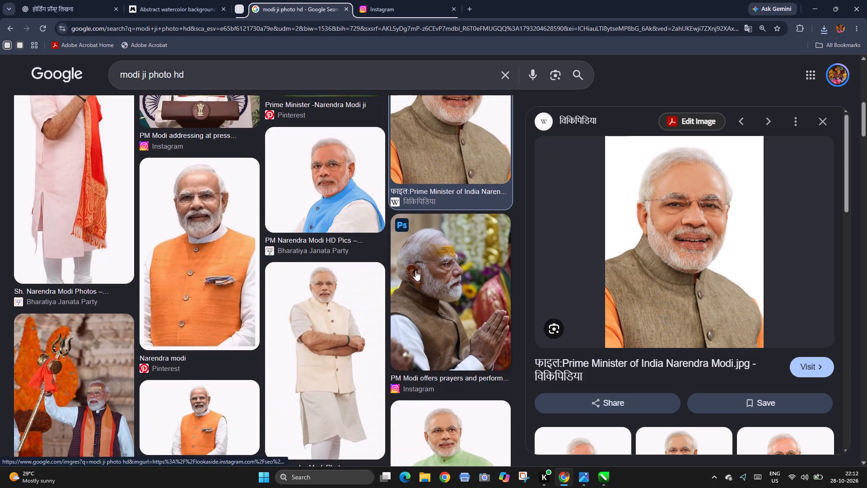
scroll(404, 270, down, 5)
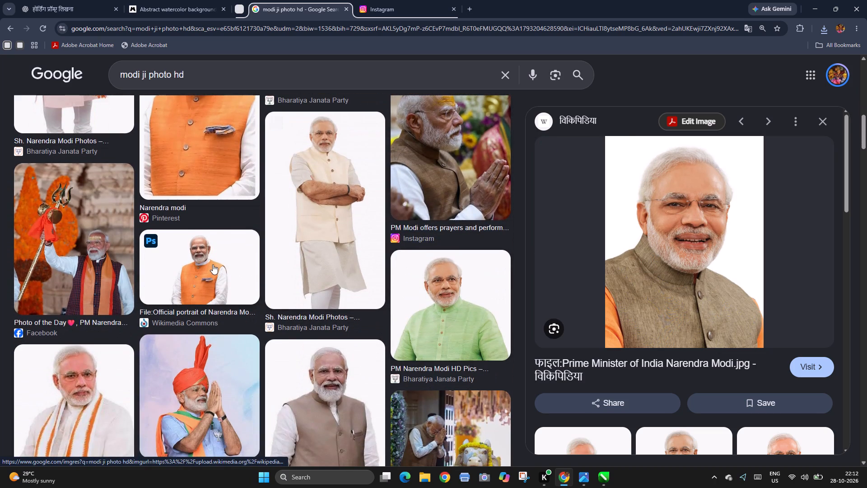
Preview the Wikimedia Commons 2022 official portrait of Narendra Modi.
click(213, 264)
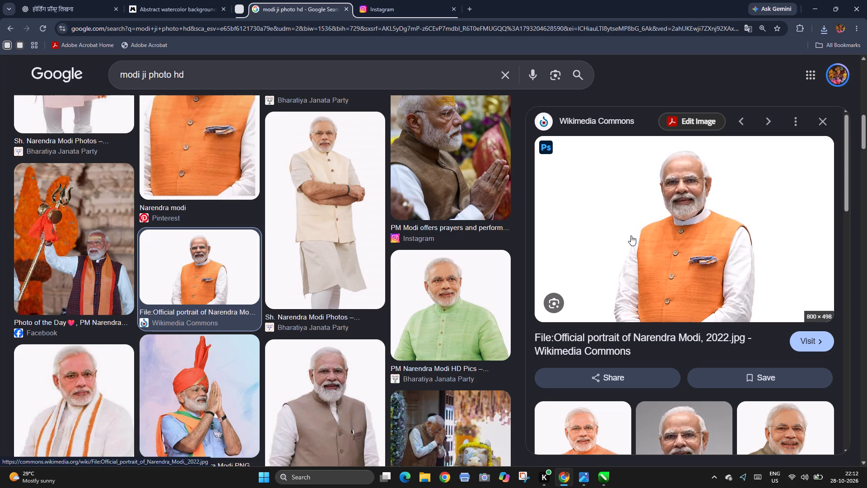
scroll(278, 167, up, 13)
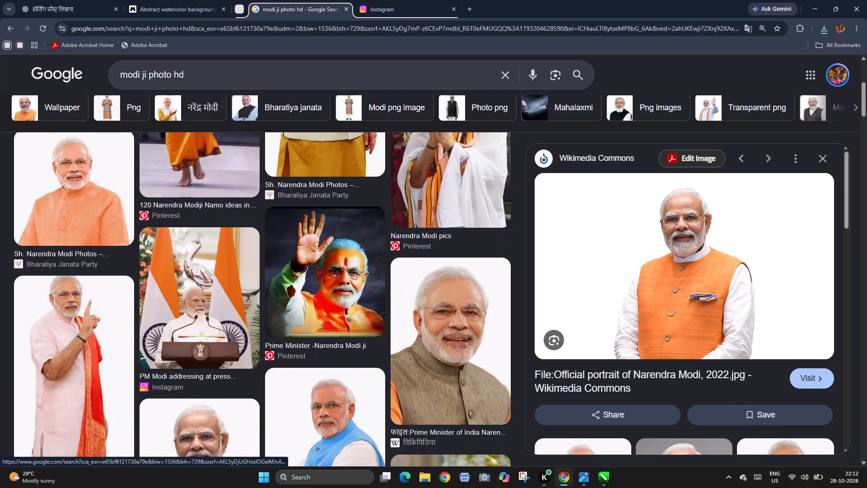
Search Google Images for modi ji photo hd download.
click(207, 74)
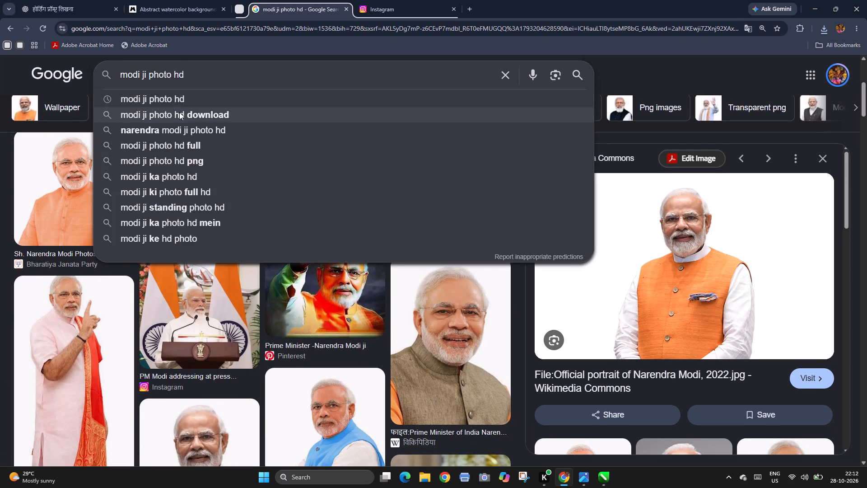
click(178, 114)
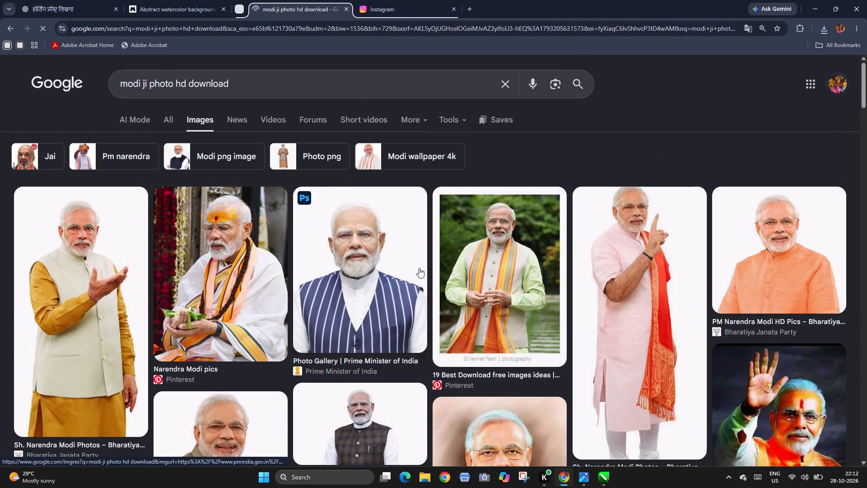
Open the Bharatiya Janata Party source page of the orange-kurta Modi portrait, continuing to the site.
click(783, 239)
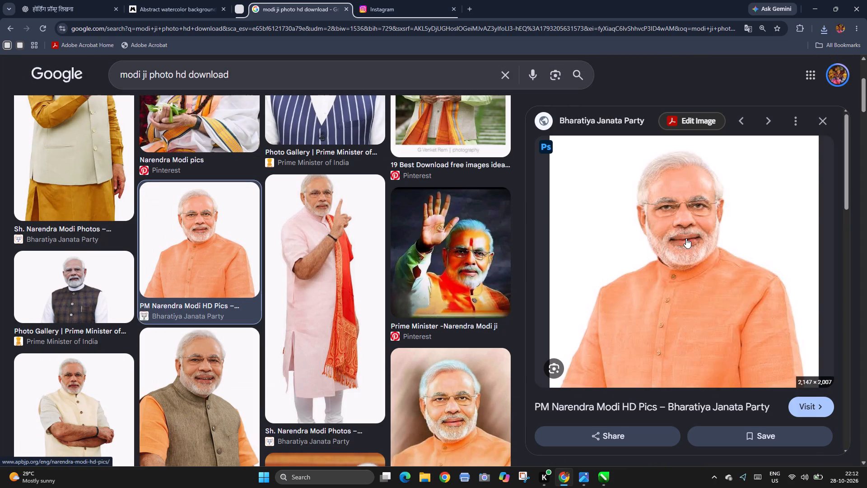
right_click(685, 218)
click(709, 228)
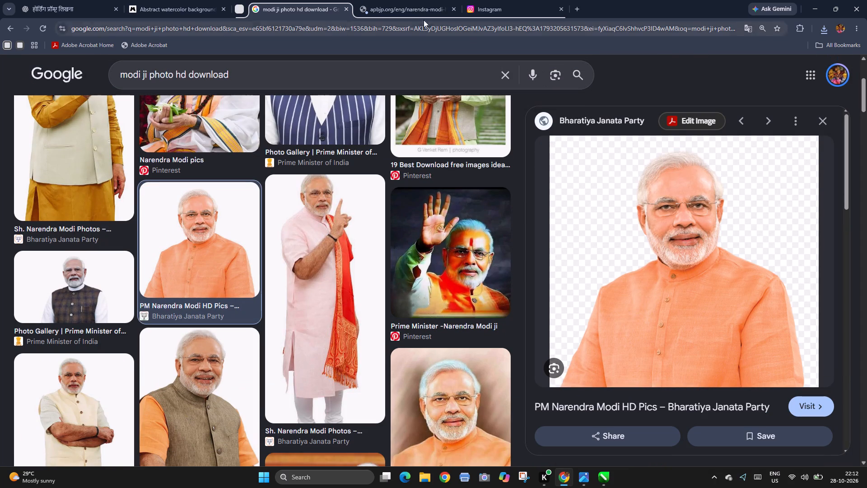
click(392, 5)
click(293, 8)
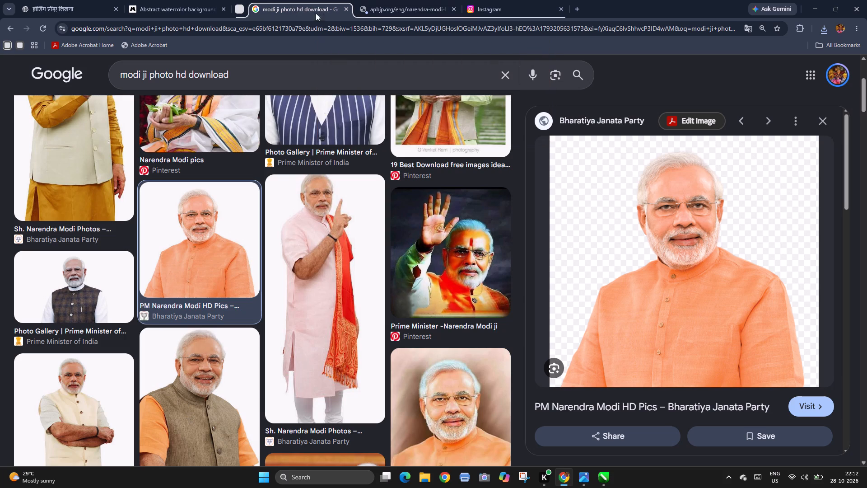
click(405, 3)
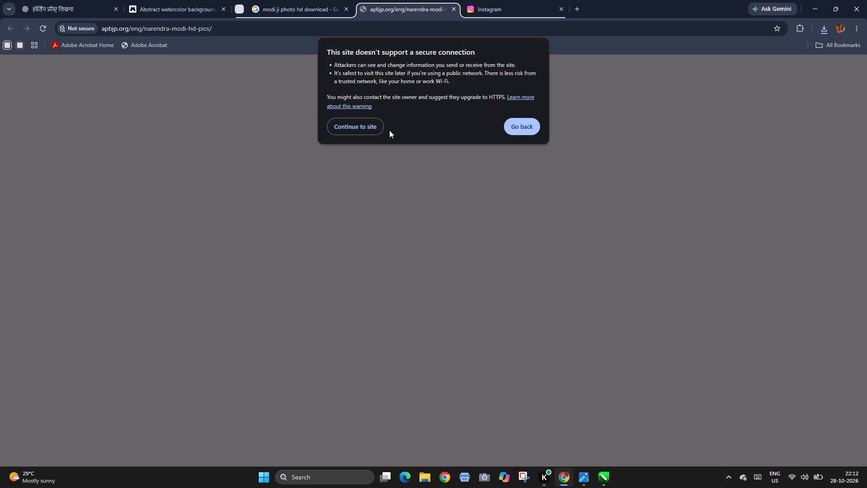
click(370, 128)
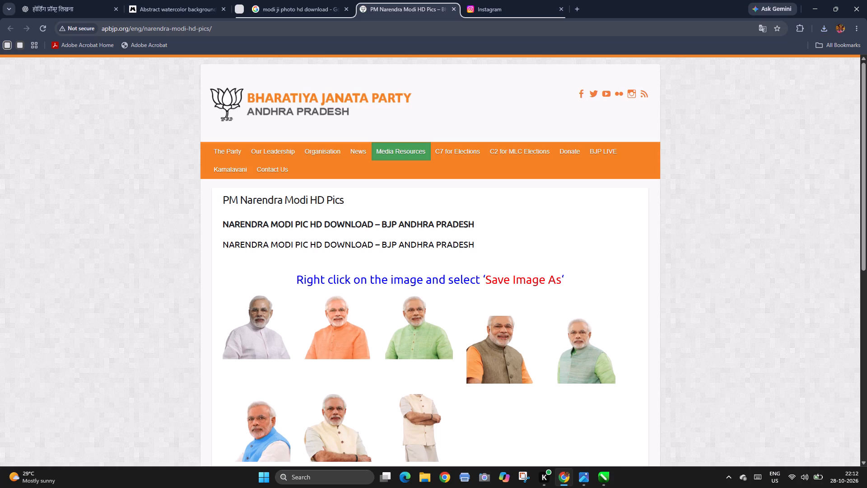
Open the orange-kurta portrait from the PM Narendra Modi HD Pics page at full size.
scroll(417, 280, down, 3)
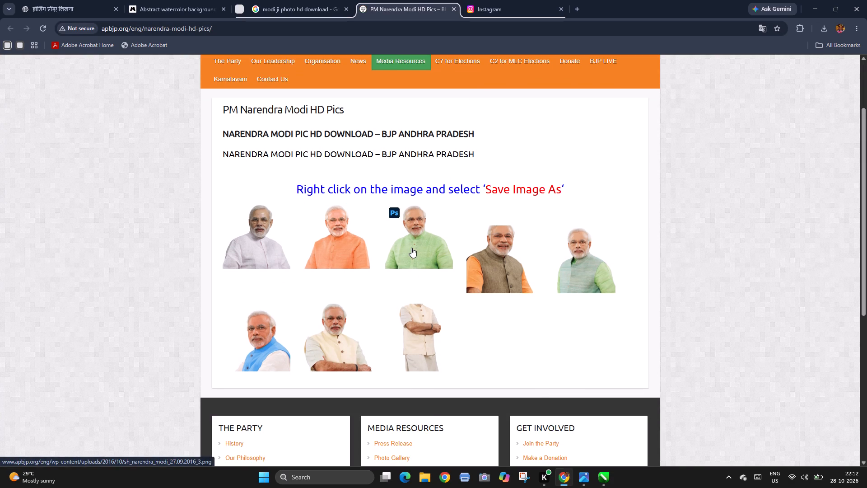
click(338, 243)
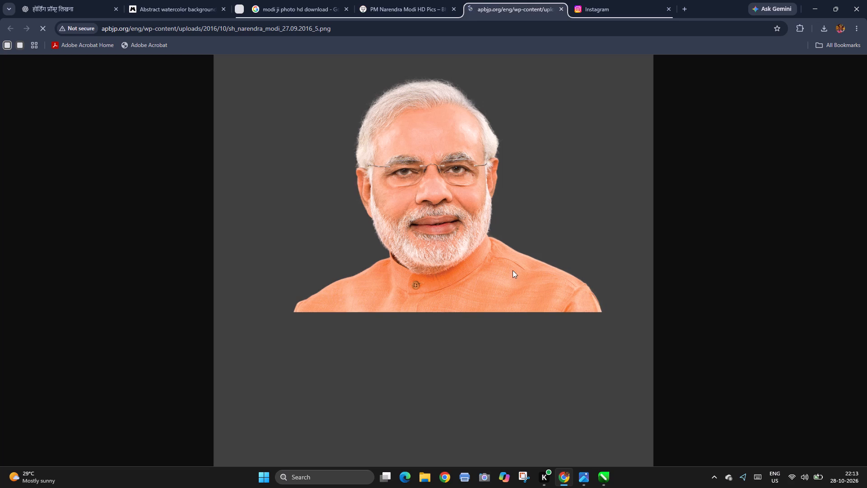
scroll(479, 272, down, 6)
scroll(478, 274, up, 6)
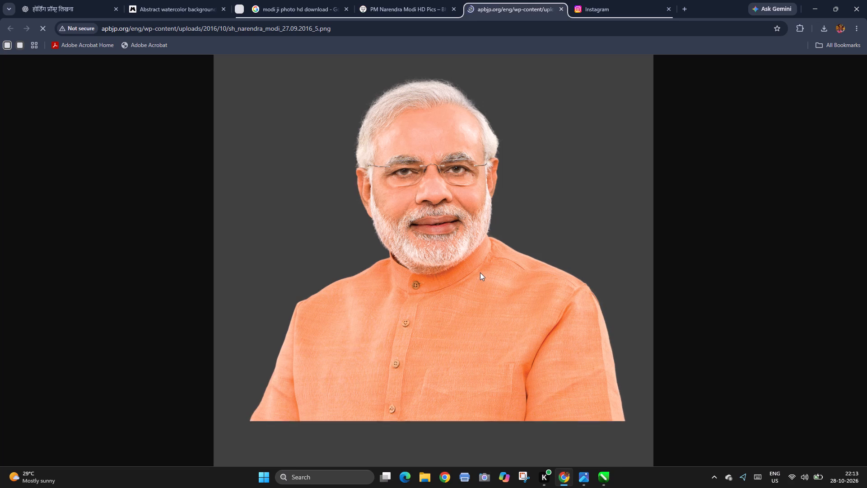
scroll(439, 215, down, 6)
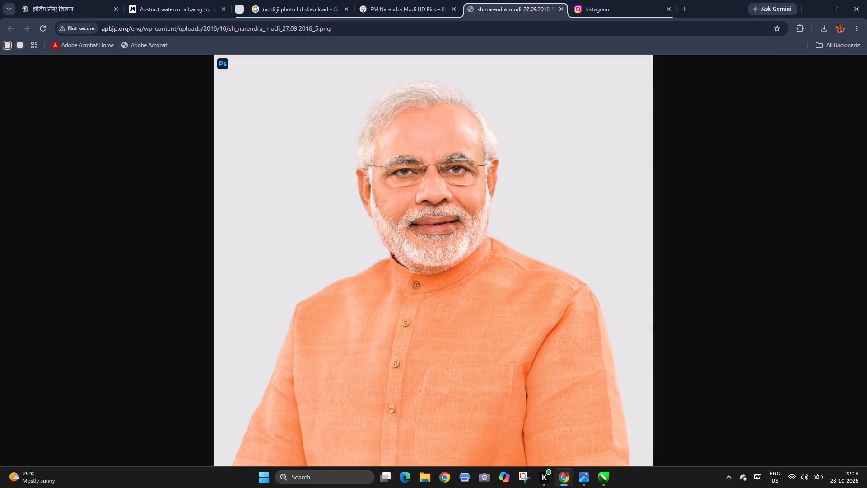
Save the full-size orange-kurta portrait to the Desktop as modi in PNG format.
right_click(439, 225)
click(435, 229)
right_click(446, 209)
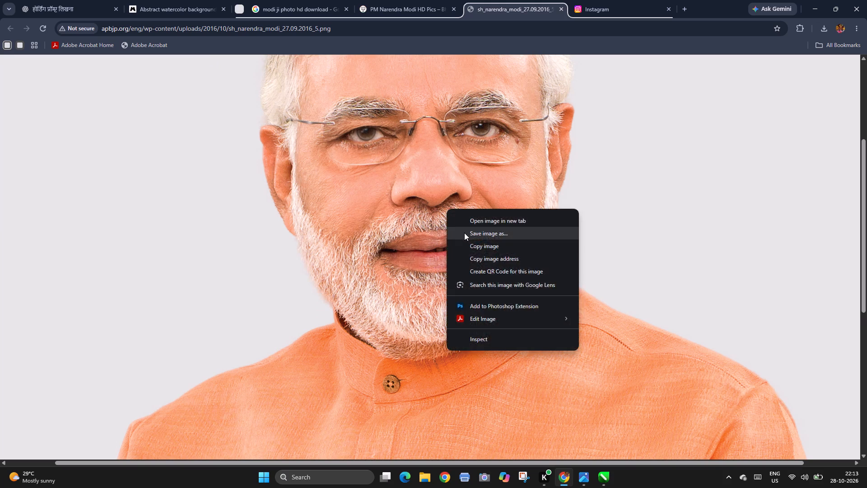
click(464, 233)
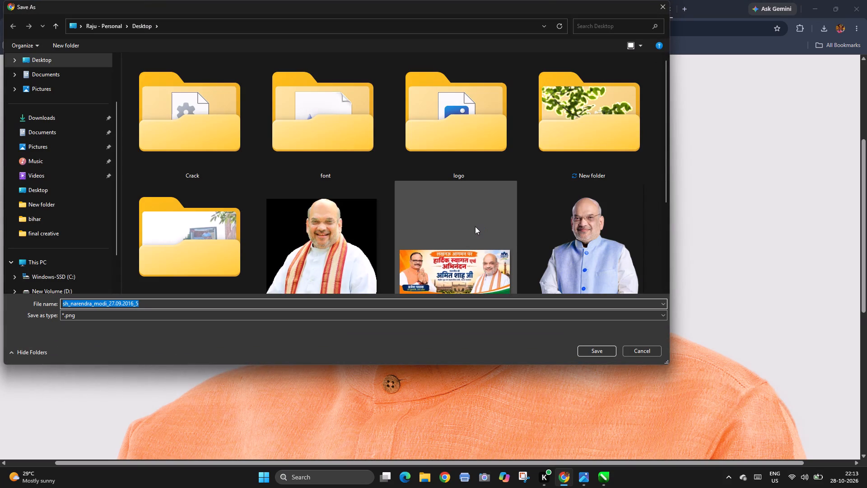
text(mo)
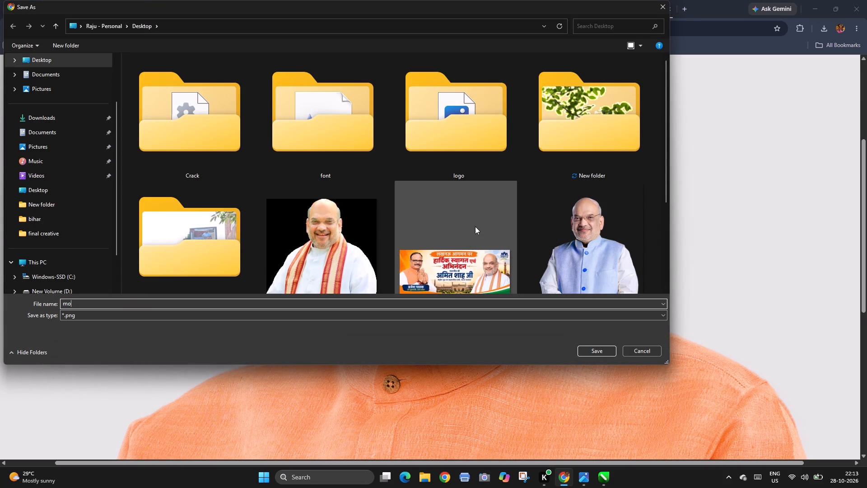
text(di)
key(Return)
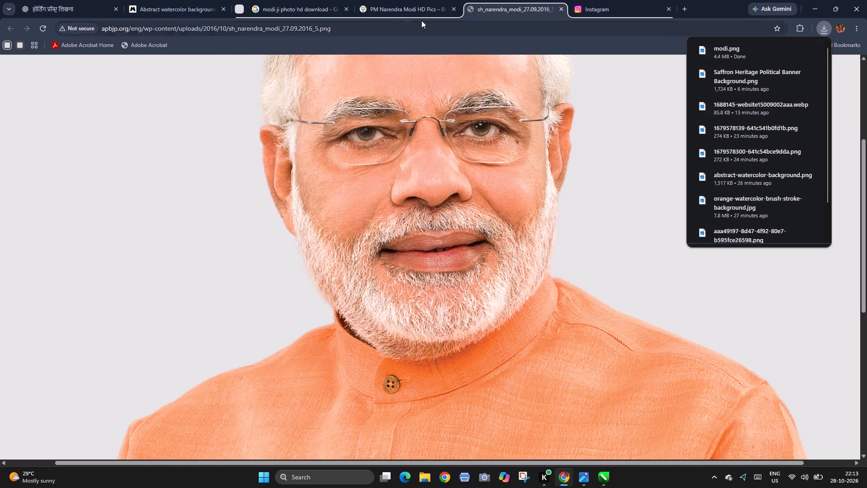
View the green-kurta Modi portrait enlarged on the HD pics page and return to the orange-kurta image.
click(388, 0)
click(421, 245)
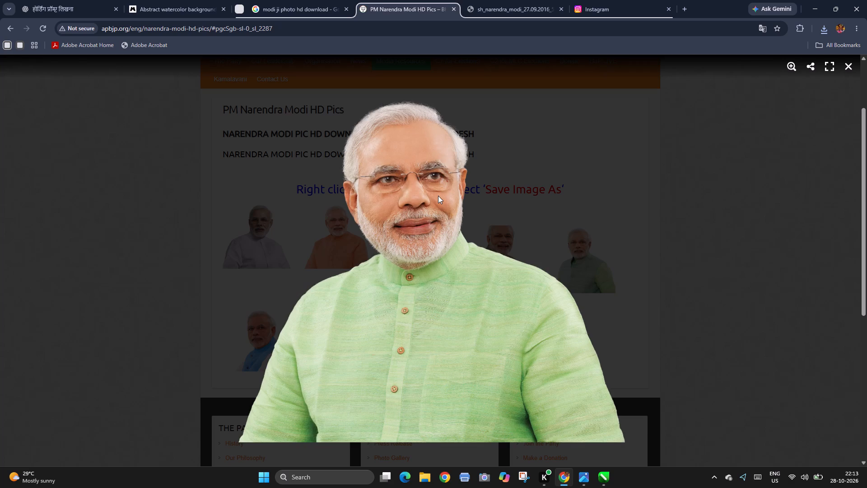
click(423, 257)
right_click(421, 232)
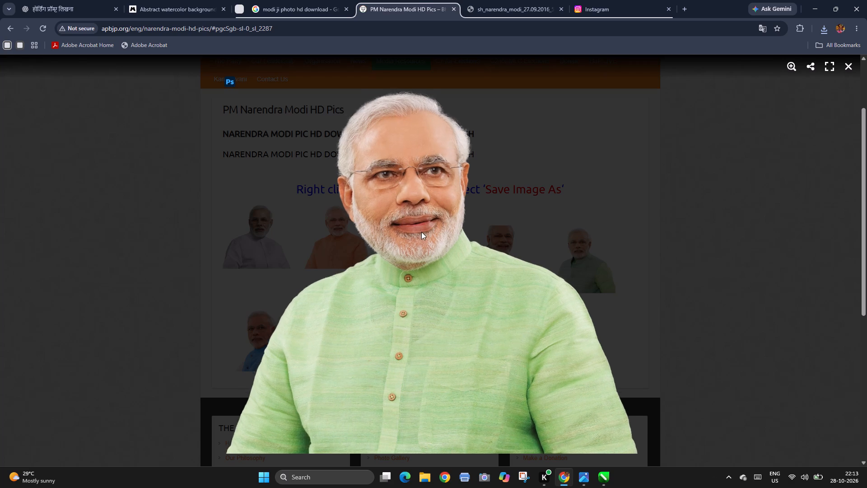
right_click(413, 158)
click(392, 110)
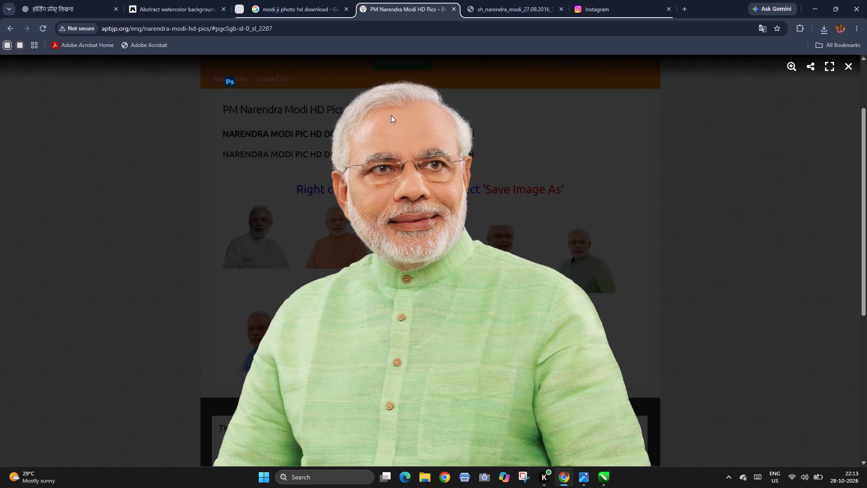
click(491, 0)
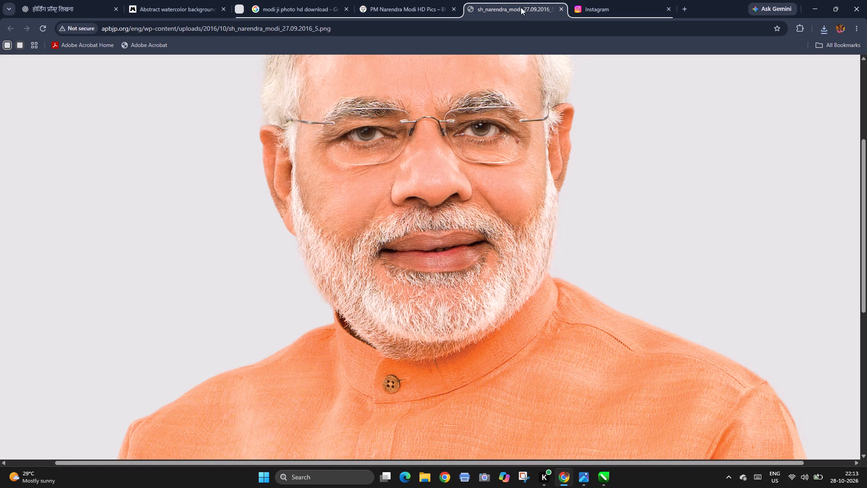
Close the orange-kurta image page and open the green-kurta portrait from the HD pics page at full size.
click(559, 7)
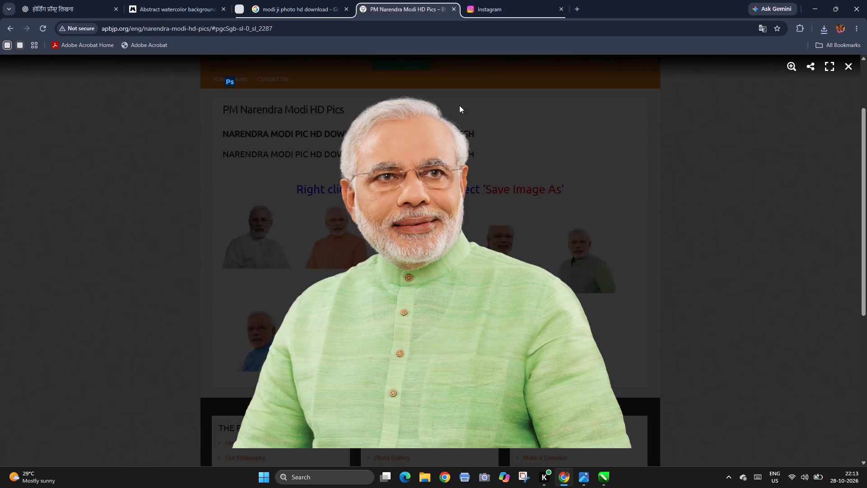
key(Escape)
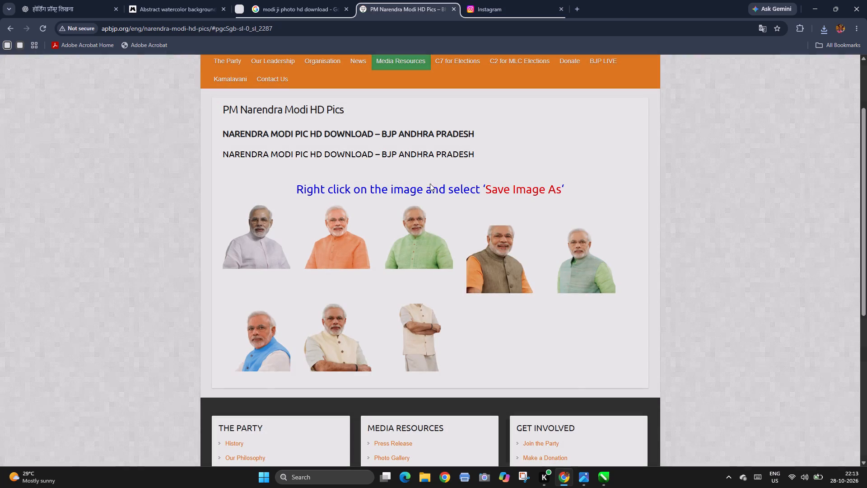
right_click(424, 230)
click(445, 229)
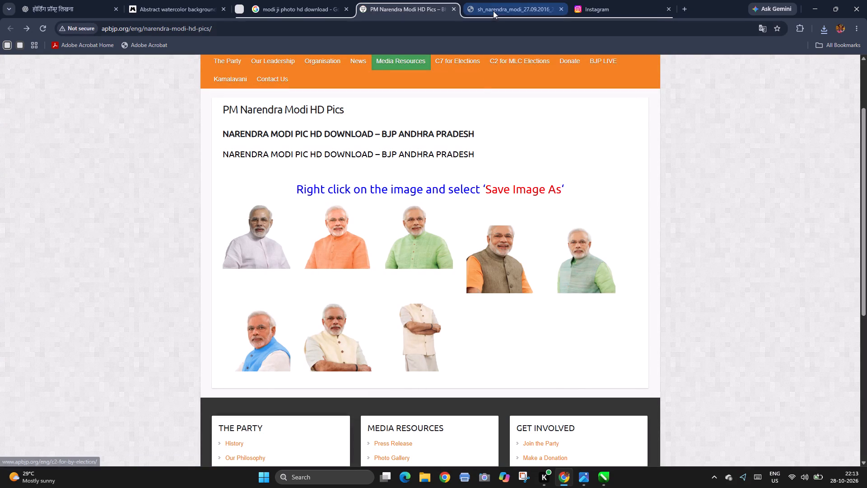
click(493, 9)
Save the full-size green-kurta portrait to the Desktop as sh_narendra_modi_27.09.2016_3 in PNG format.
click(408, 202)
right_click(408, 202)
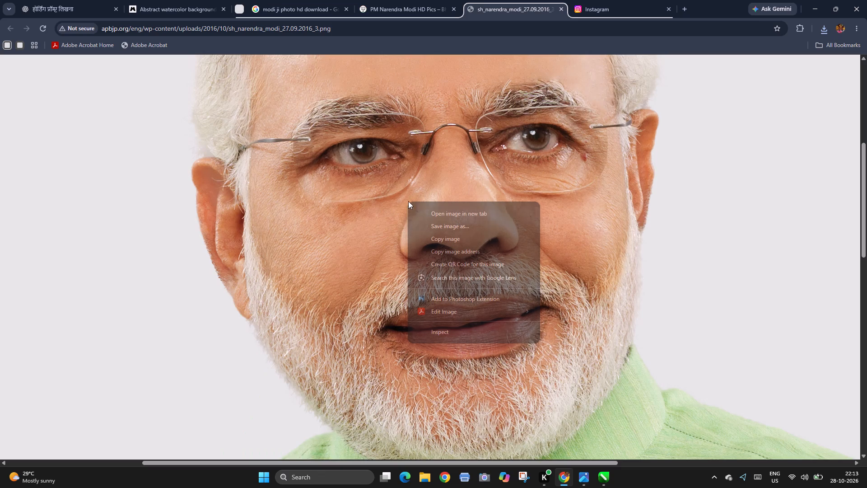
click(425, 222)
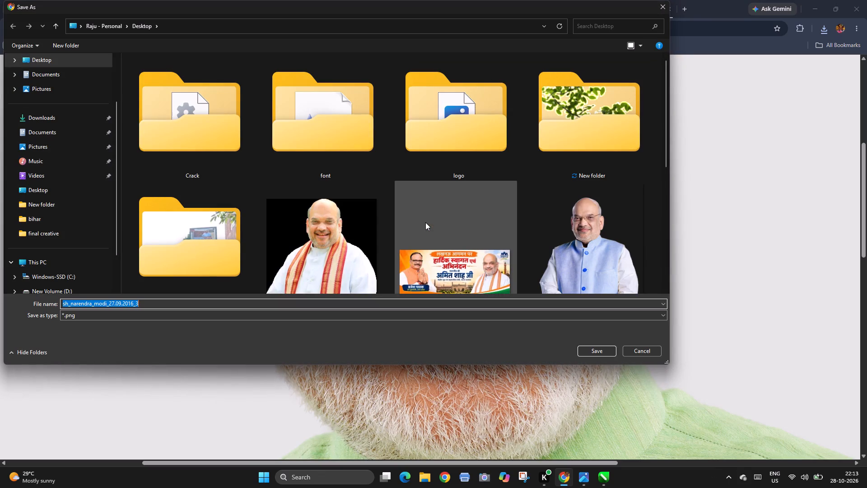
key(Return)
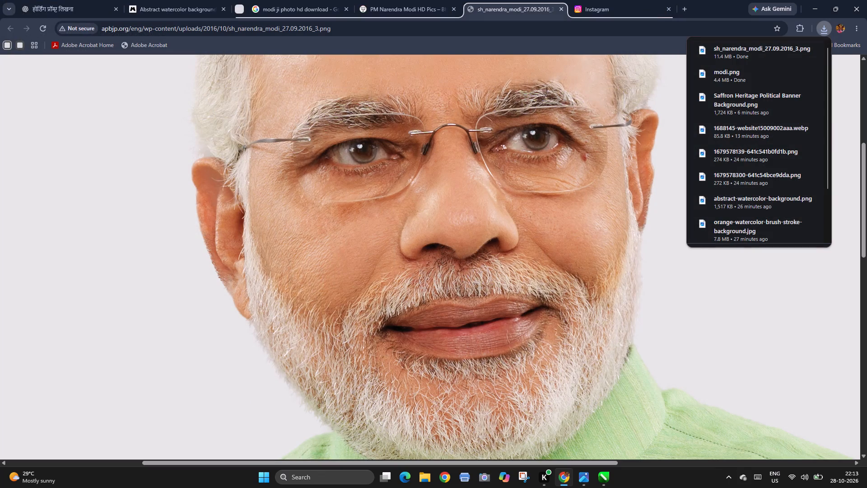
In CorelDRAW, import sh_narendra_modi_27.09.2016_3 from the Desktop and place it about 2.6 inches wide near the hoarding's top centre.
key(alt+Tab)
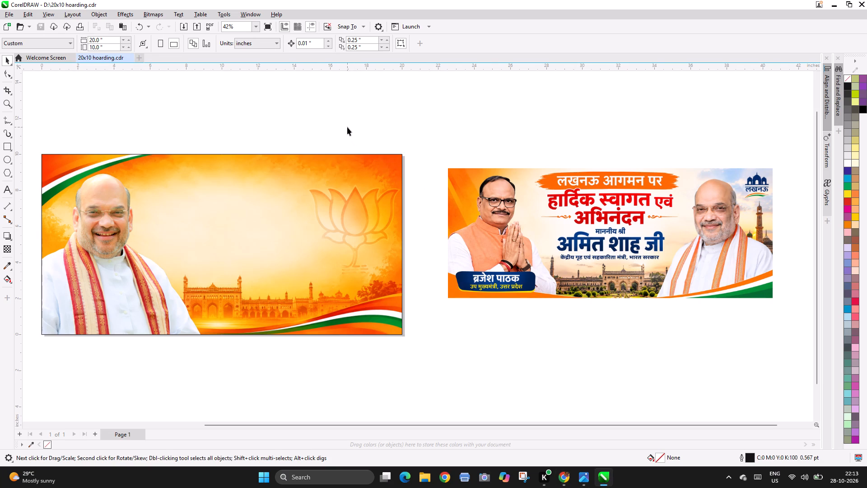
key(F3)
key(F2)
drag(172, 165, 663, 315)
key(F2)
key(F2)
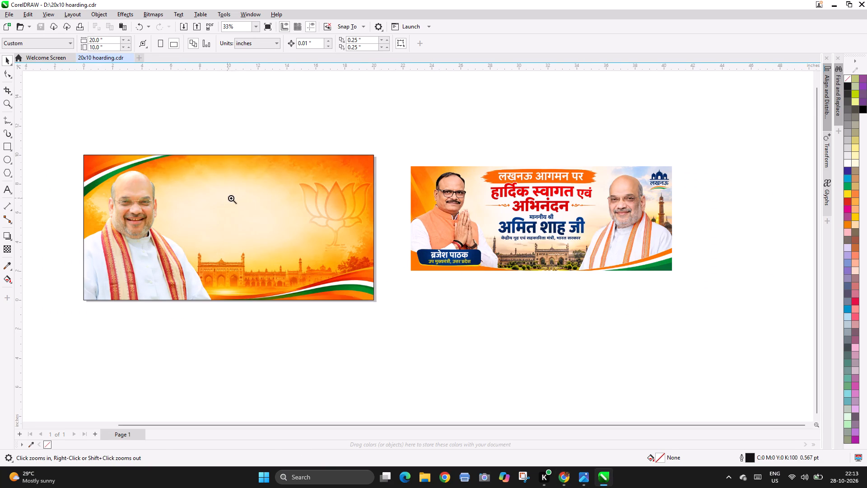
key(F2)
key(F2)
drag(57, 136, 572, 325)
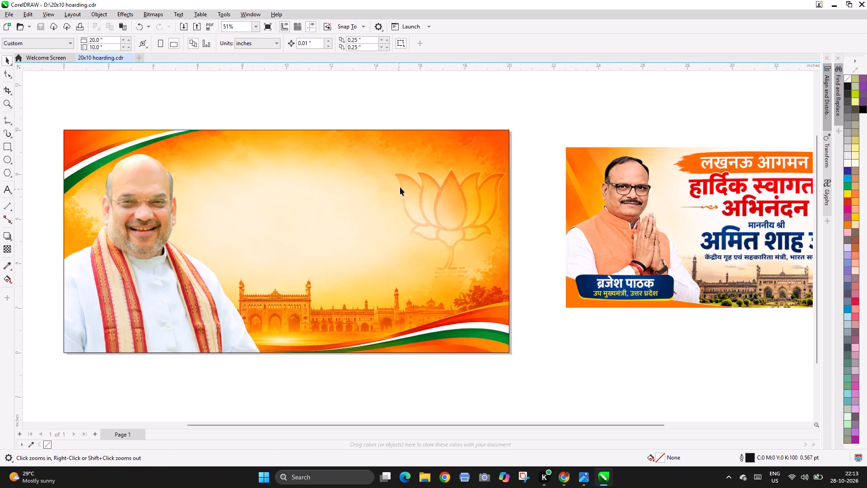
right_click(333, 89)
click(354, 135)
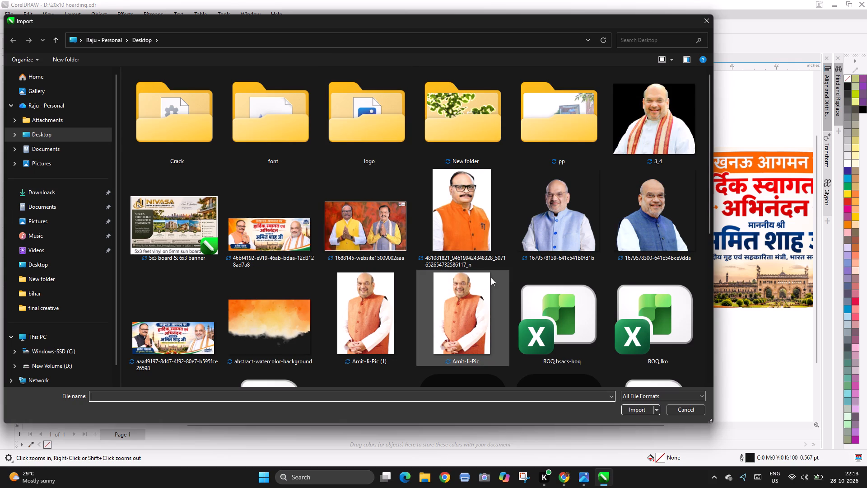
scroll(491, 277, down, 2)
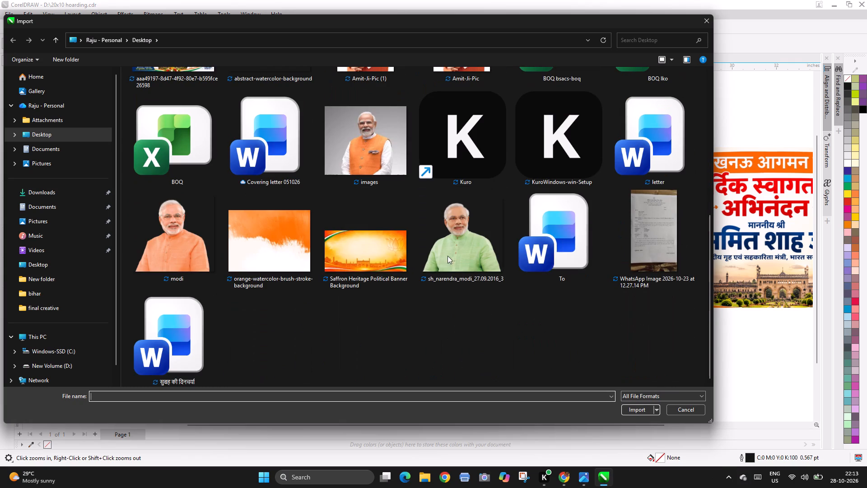
double_click(460, 235)
drag(271, 136, 322, 188)
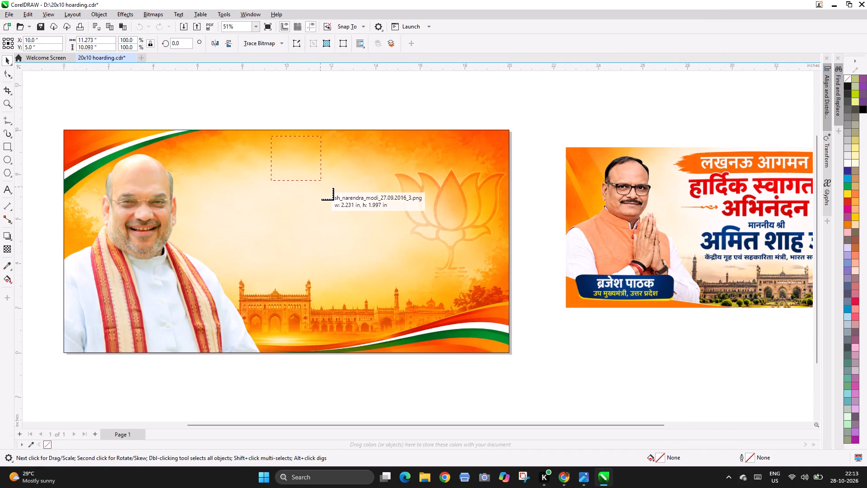
drag(322, 188, 329, 195)
click(331, 108)
Draw an ellipse about 1.88 by 2.09 inches around the head and chest of the green-kurta Modi portrait.
key(F2)
drag(221, 127, 366, 201)
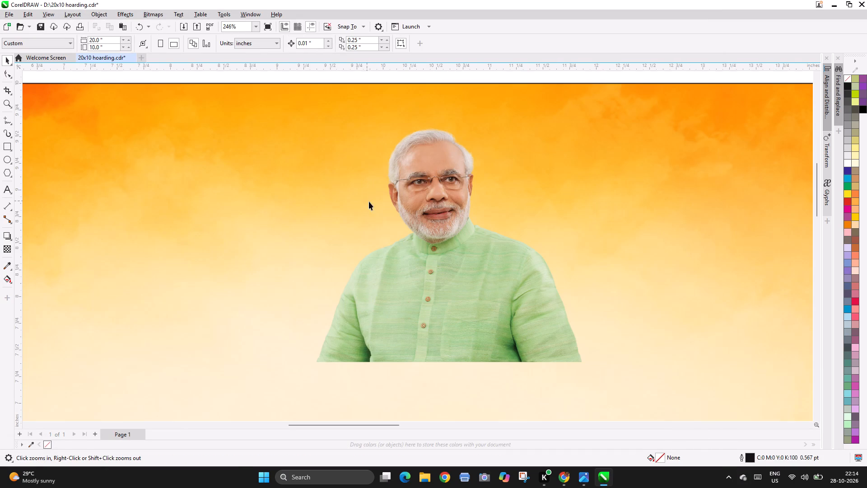
click(442, 232)
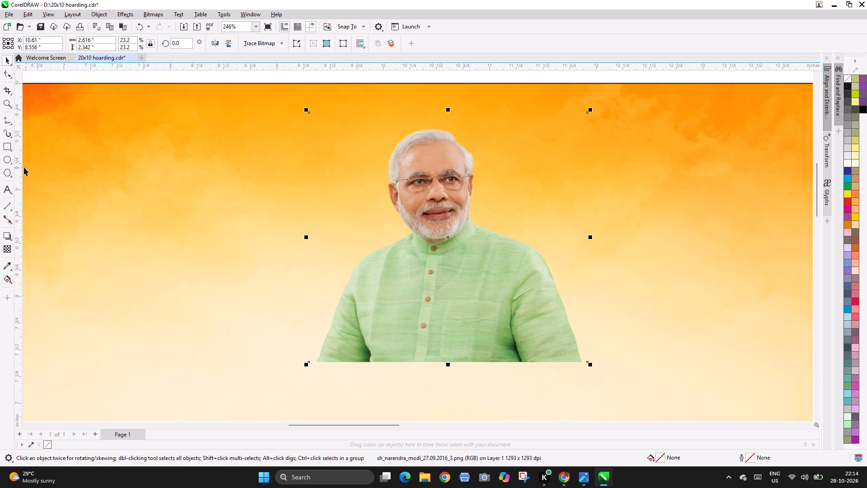
click(9, 159)
drag(335, 113, 527, 327)
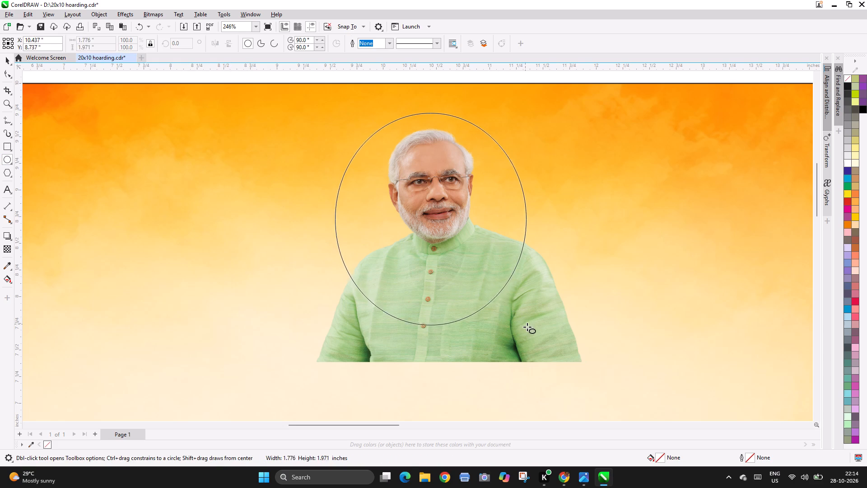
drag(527, 327, 536, 335)
key(space)
Enlarge the Modi portrait to about 3.2 by 2.87 inches and position its head and shoulders within the ellipse.
click(551, 334)
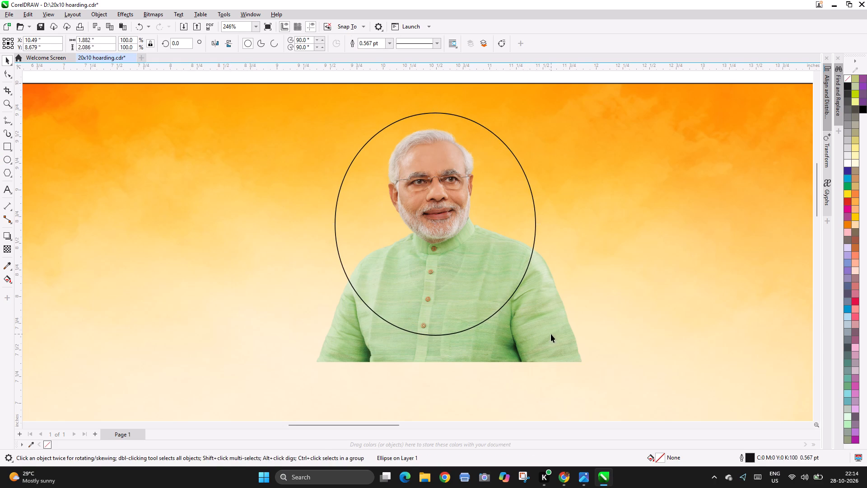
drag(551, 334, 551, 325)
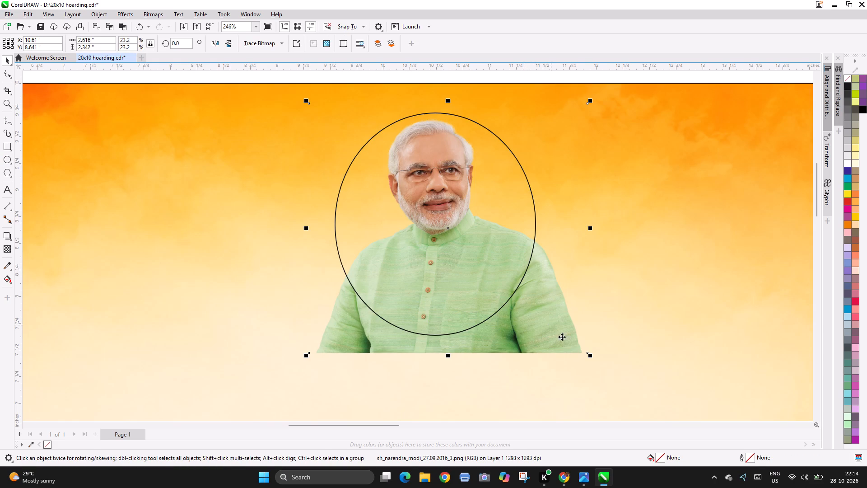
shift+drag(593, 356, 631, 384)
drag(574, 314, 583, 343)
click(568, 329)
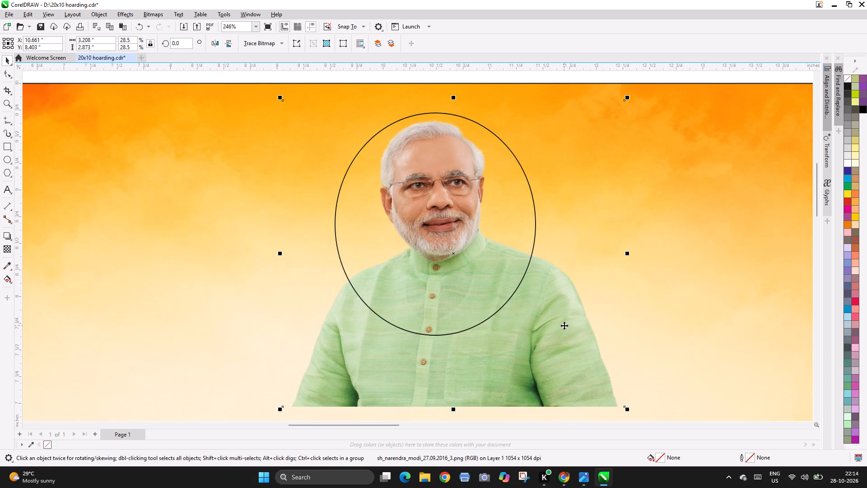
PowerClip the Modi portrait inside the ellipse.
key(alt+a)
click(457, 198)
key(Escape)
Fill the ellipse behind the clipped Modi portrait with white.
key(F3)
key(F3)
key(F2)
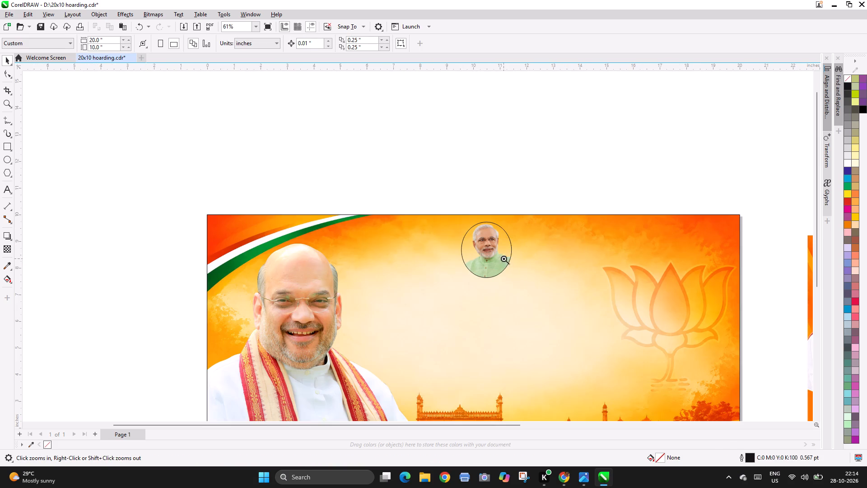
drag(320, 179, 629, 322)
click(461, 241)
key(F2)
drag(282, 148, 523, 287)
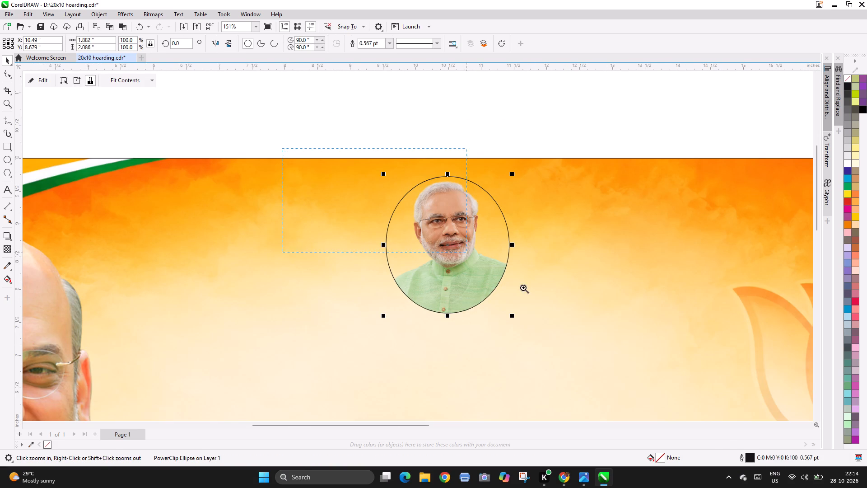
drag(523, 287, 610, 329)
click(405, 79)
key(F3)
key(F2)
drag(254, 141, 459, 256)
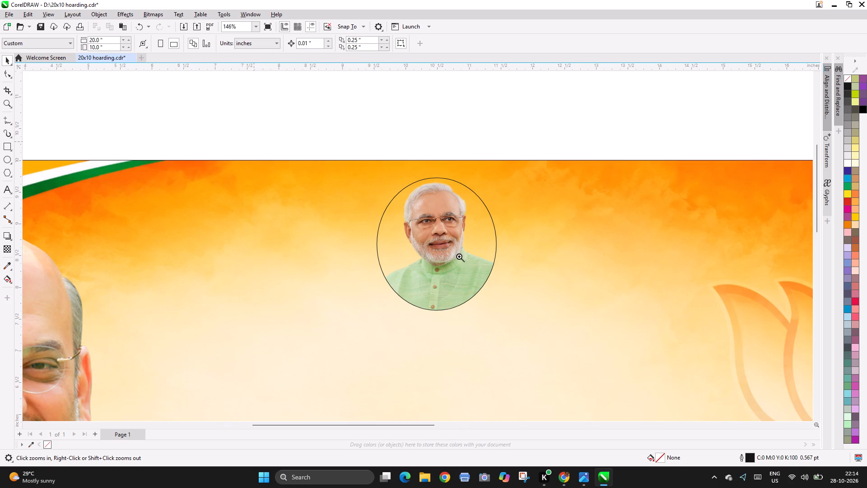
drag(459, 256, 657, 353)
click(443, 237)
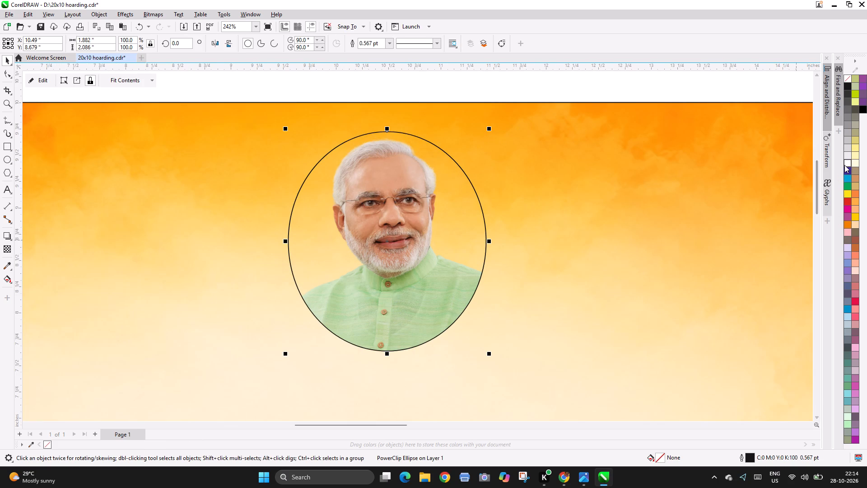
click(846, 165)
click(446, 86)
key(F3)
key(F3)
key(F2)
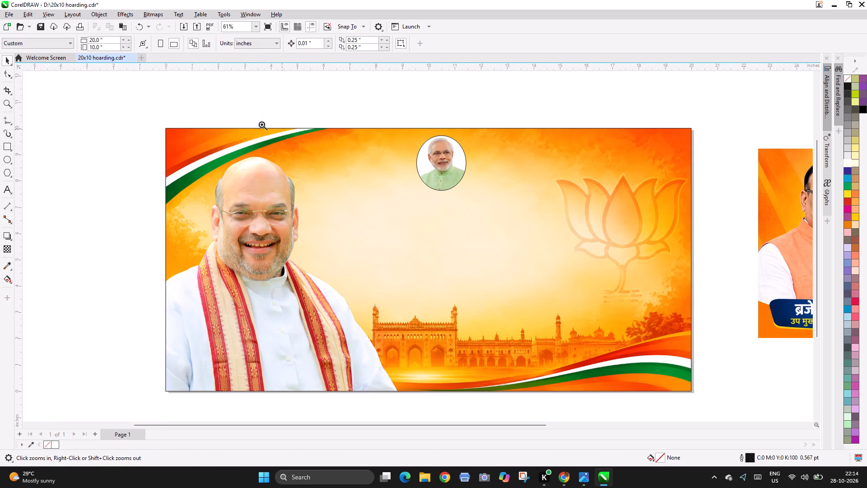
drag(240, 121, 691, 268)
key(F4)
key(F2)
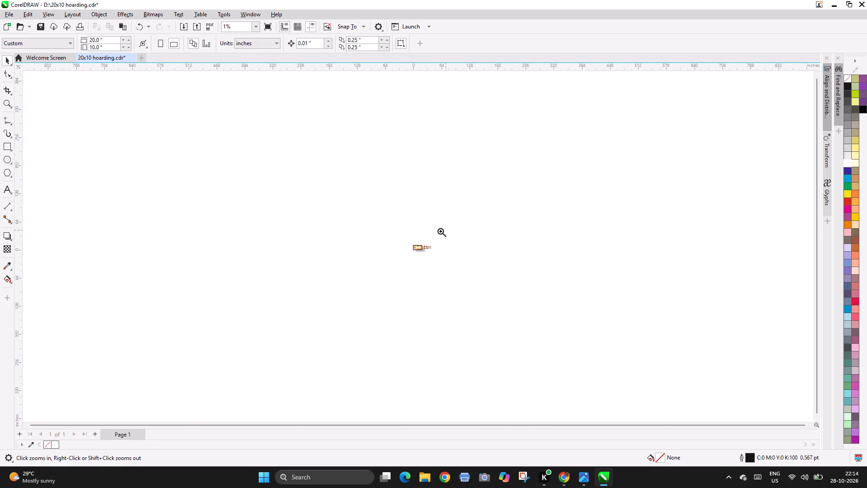
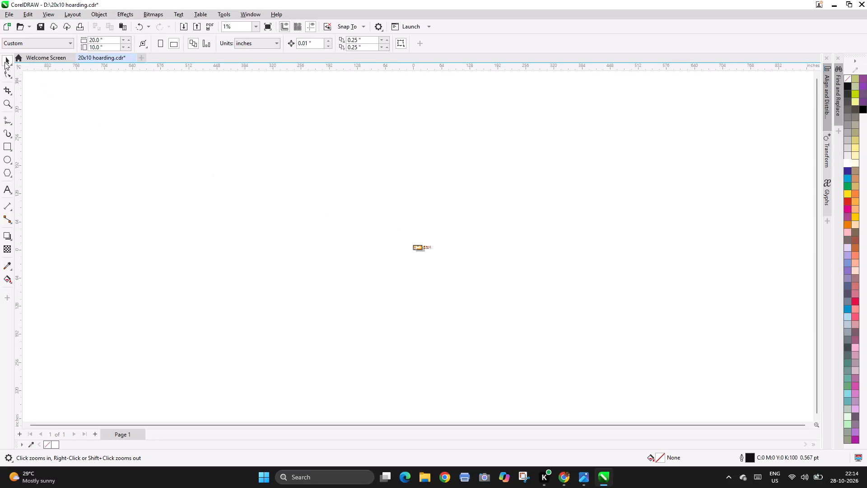
Delete the two stray zero-size objects far off the page, keeping the hoarding artwork and banner reference, and save the document.
click(4, 61)
click(233, 200)
key(space)
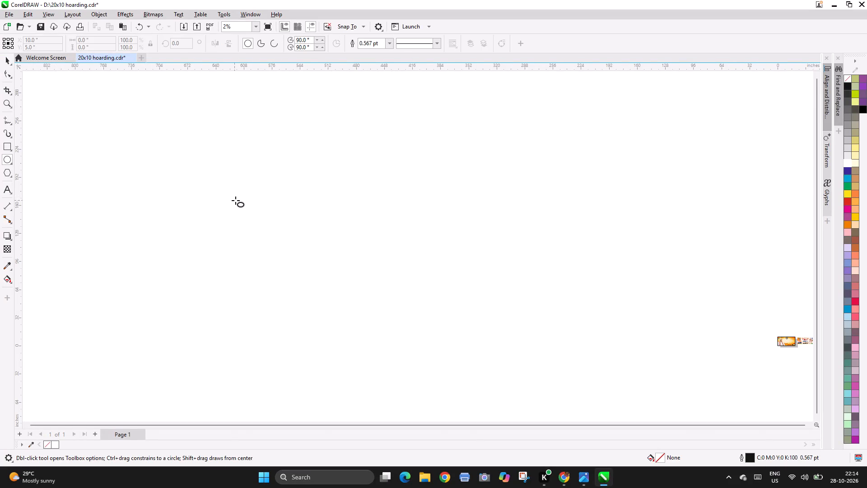
key(space)
click(268, 202)
key(F4)
key(ctrl+a)
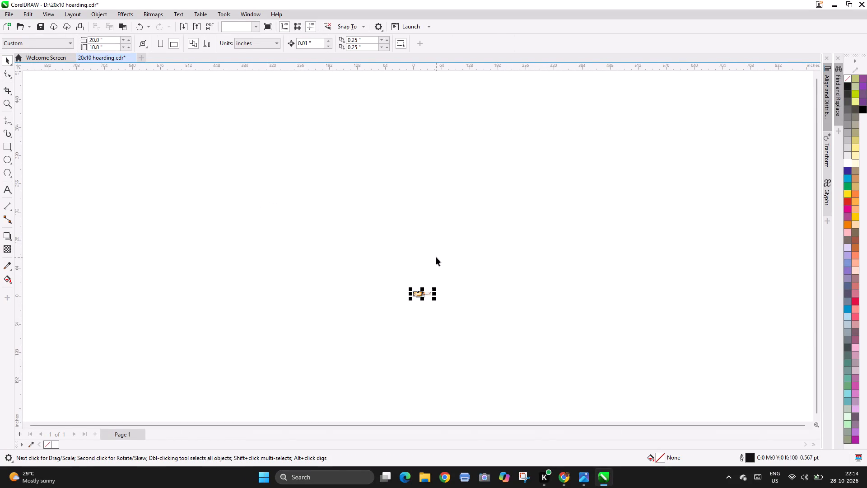
key(F4)
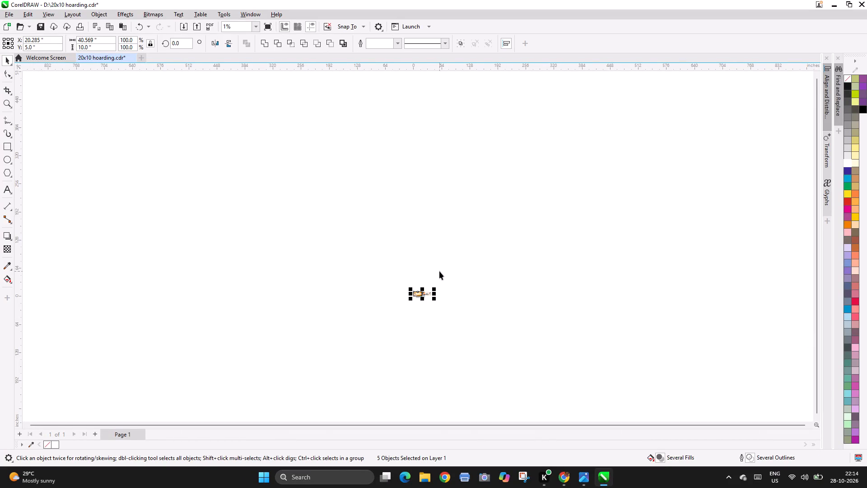
click(424, 265)
key(F2)
drag(397, 281, 474, 307)
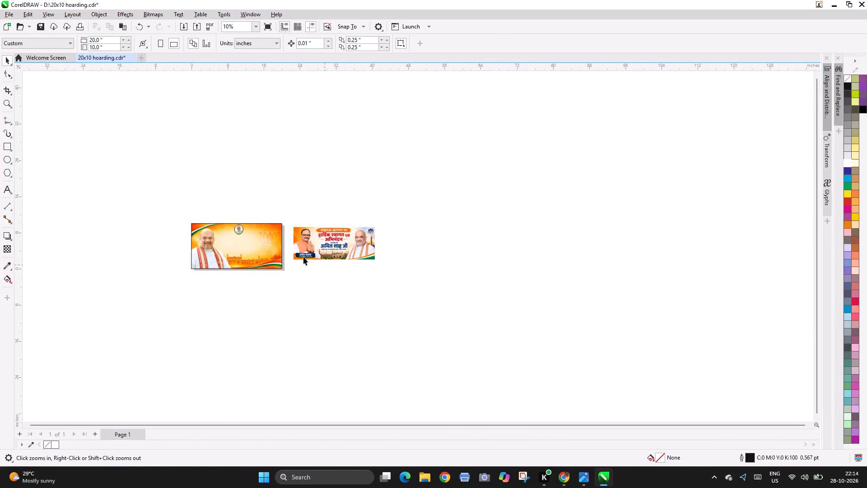
key(F2)
drag(162, 204, 443, 302)
key(ctrl+a)
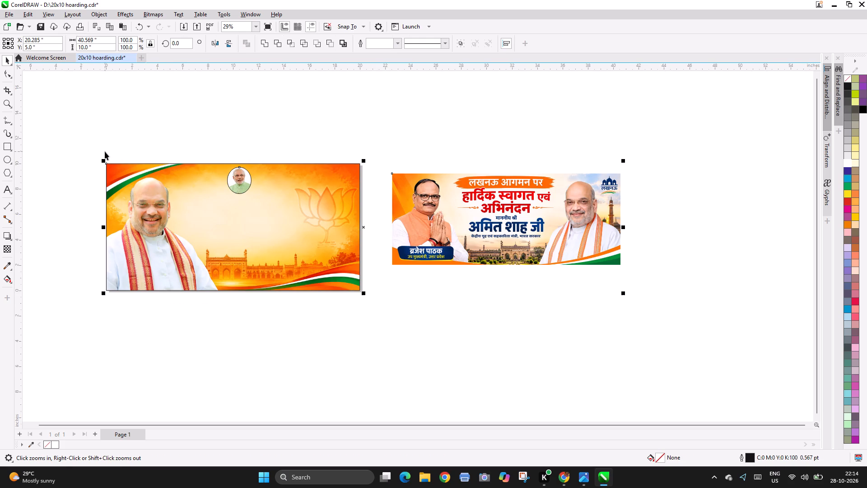
shift+drag(100, 155, 636, 302)
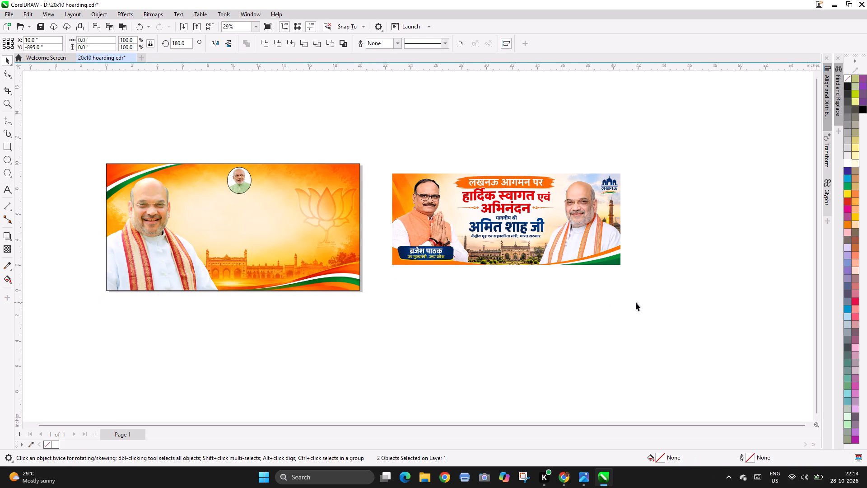
key(Delete)
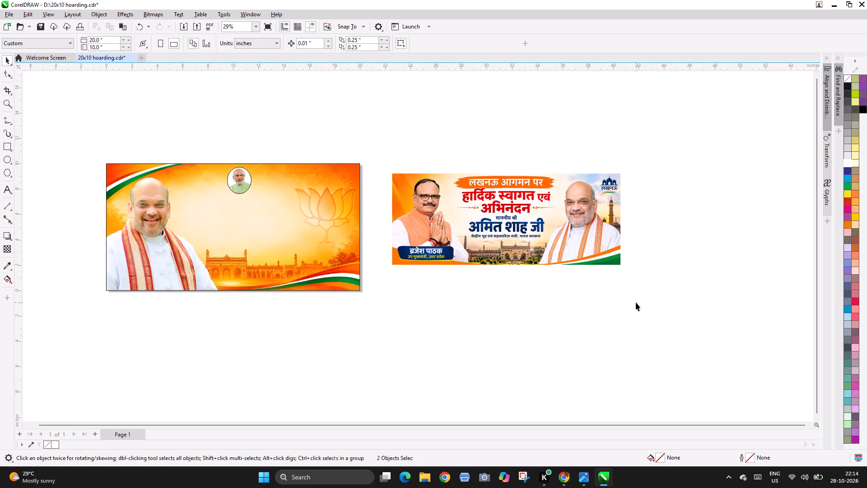
key(F4)
click(345, 137)
key(F3)
key(F2)
drag(126, 125, 578, 265)
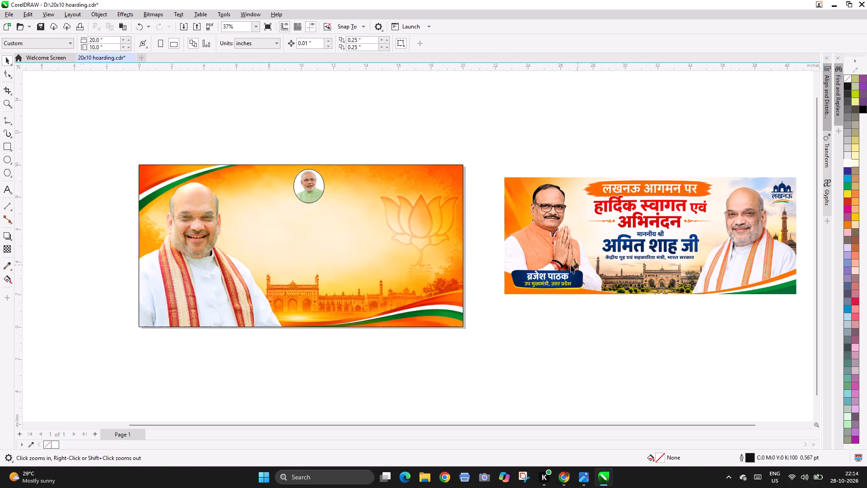
key(ctrl+s)
Give the Modi oval an orange outline (C:0 M:60 Y:100 K:0) and save the document.
click(313, 173)
key(F2)
drag(245, 154, 383, 223)
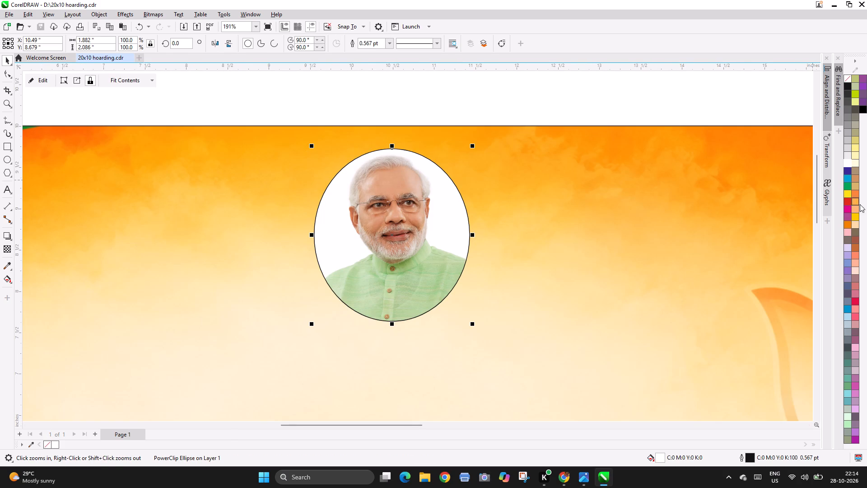
right_click(847, 225)
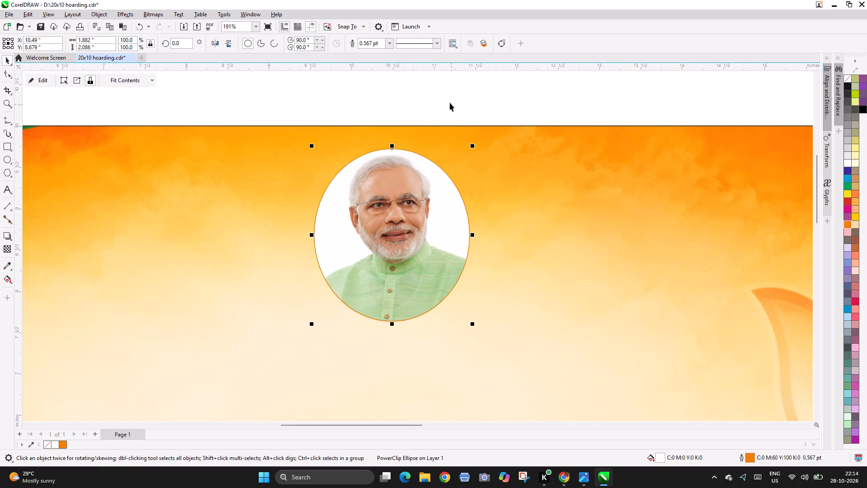
click(449, 103)
key(F3)
key(F3)
key(F2)
drag(175, 157, 726, 368)
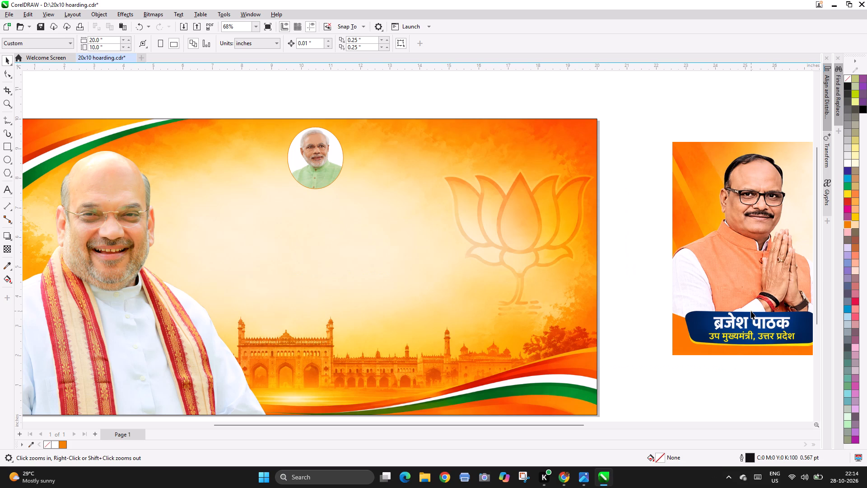
key(ctrl+s)
Centre the Modi oval horizontally on the hoarding background.
key(F2)
drag(193, 104, 507, 272)
click(364, 192)
shift+click(482, 201)
key(c)
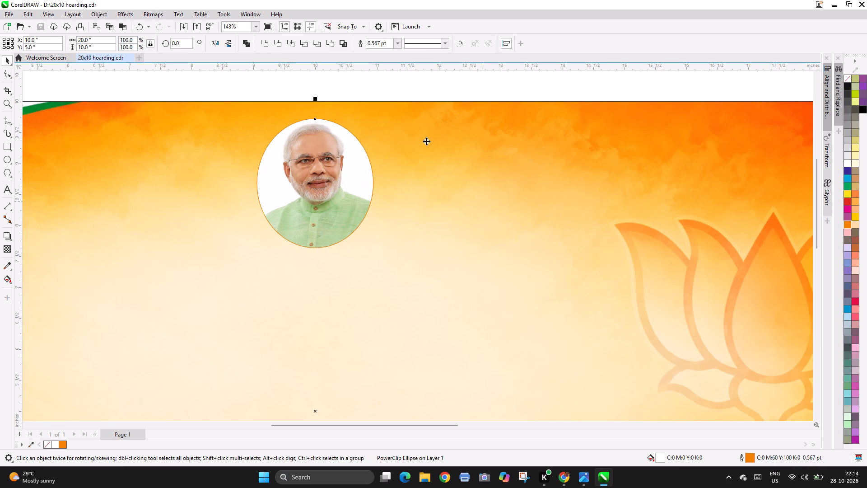
click(386, 85)
Place a copy of the Modi oval just right of the original and shrink it to about 1.68 by 1.87 inches.
click(336, 180)
drag(324, 182, 429, 205)
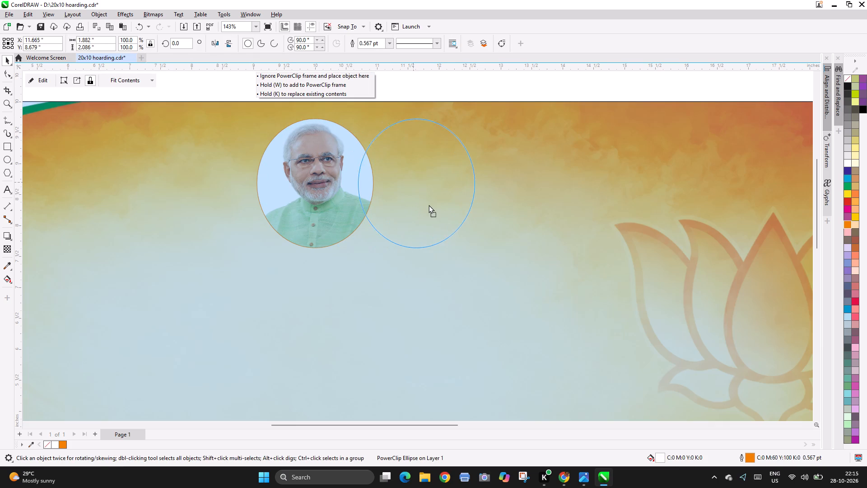
drag(429, 205, 443, 208)
ctrl+right_click(443, 208)
drag(494, 116, 495, 123)
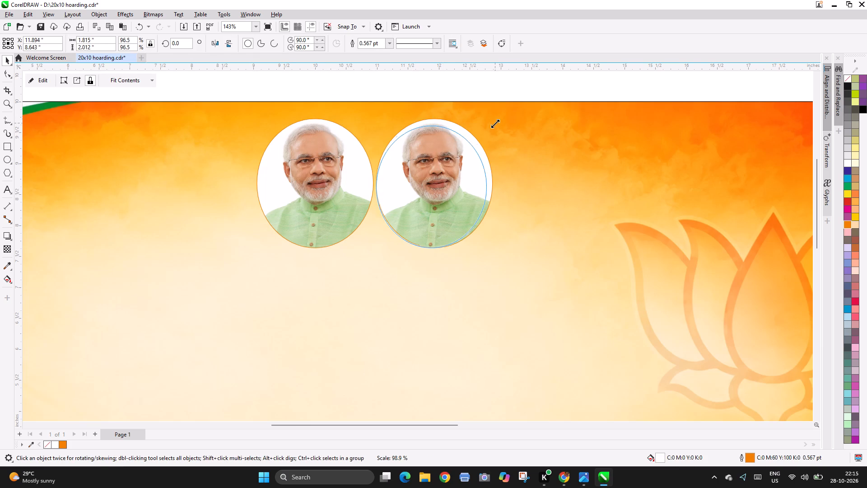
drag(495, 123, 494, 130)
Extract the Modi portrait from the copied oval and delete it, leaving an empty white PowerClip frame.
key(F3)
key(F2)
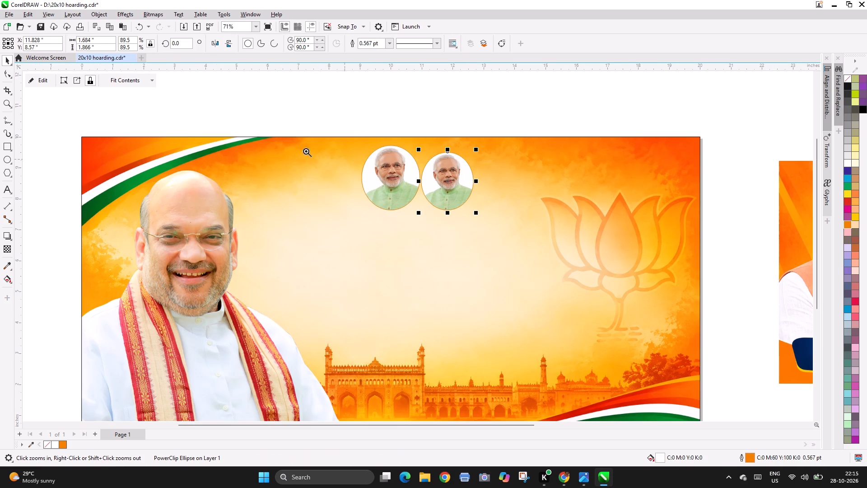
drag(238, 122, 618, 305)
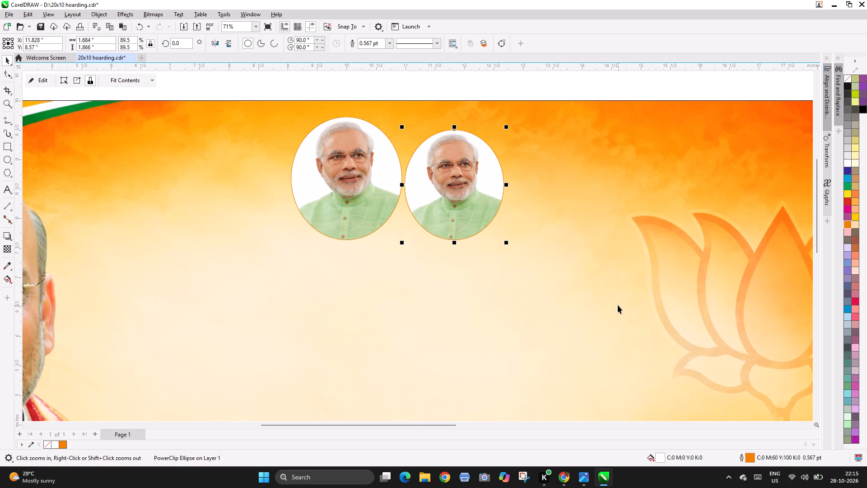
click(80, 80)
key(Delete)
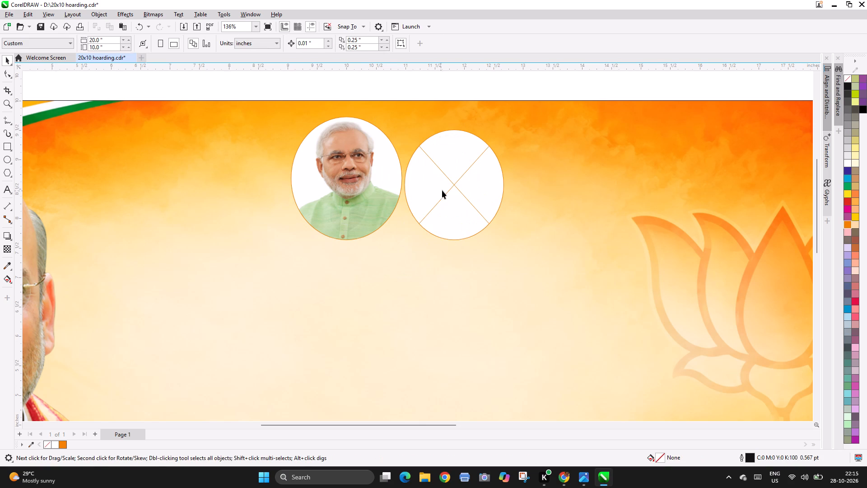
Place a copy of the empty oval frame just left of the Modi portrait, level with the original frame.
ctrl+drag(442, 190, 223, 203)
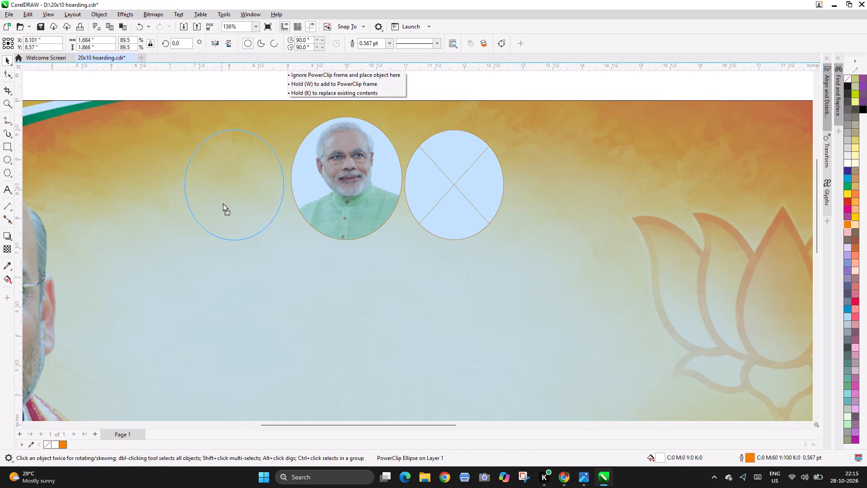
ctrl+drag(223, 203, 225, 204)
ctrl+right_click(224, 204)
key(F3)
key(F3)
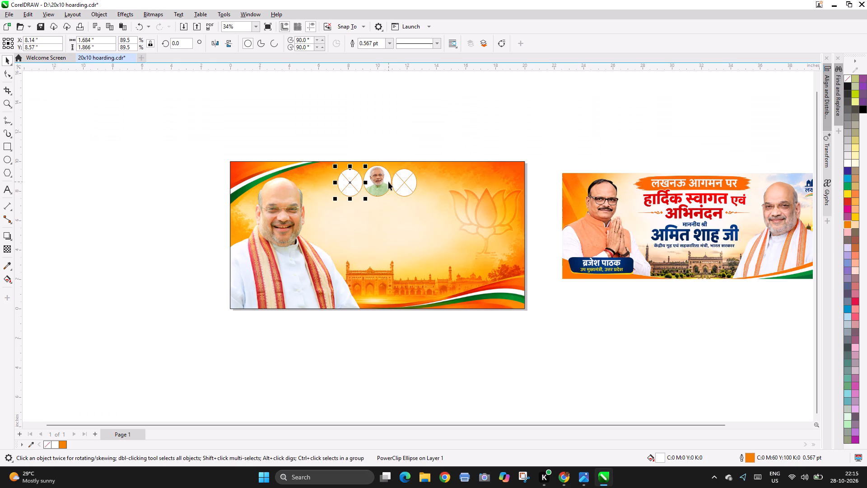
Make a smaller copy of the right-hand empty oval, about 1.48 by 1.64 inches, and place it just right of that oval.
key(F2)
drag(221, 146, 691, 256)
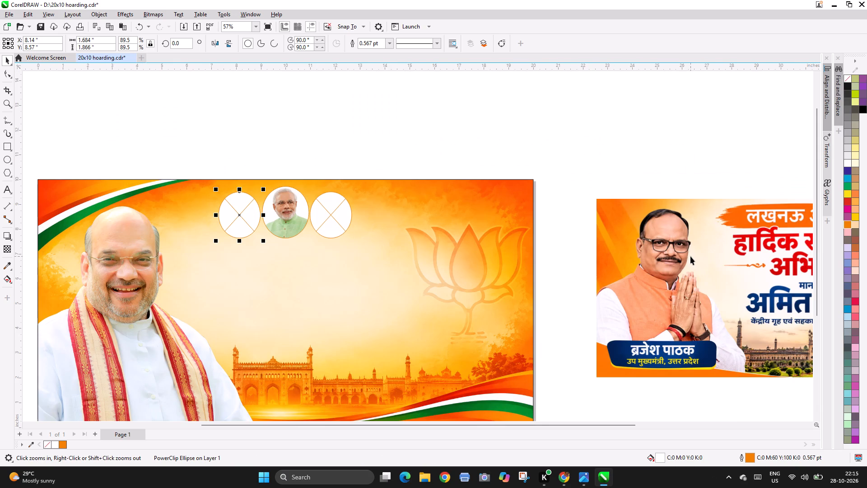
key(F2)
key(F2)
drag(196, 174, 488, 278)
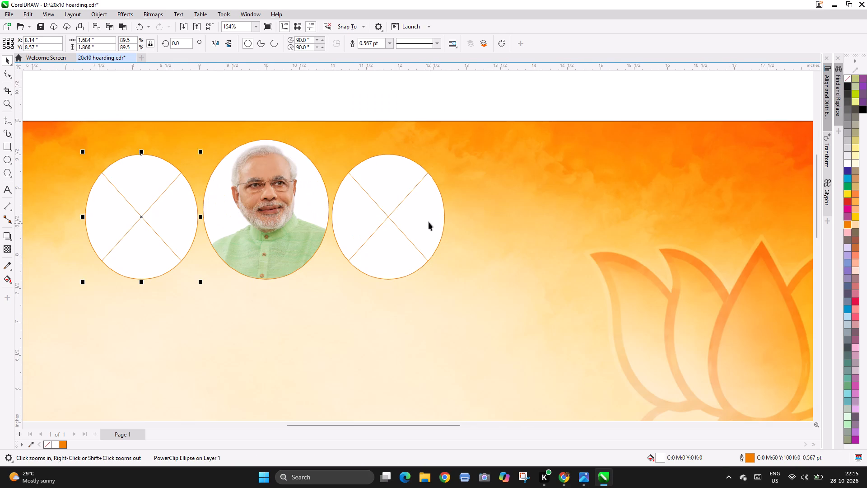
click(429, 222)
drag(331, 152, 342, 167)
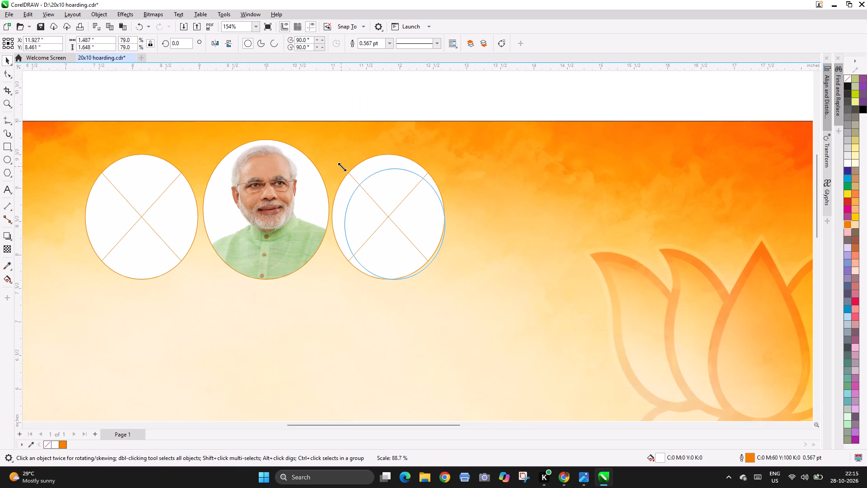
drag(342, 167, 342, 167)
right_click(342, 167)
drag(390, 221, 492, 226)
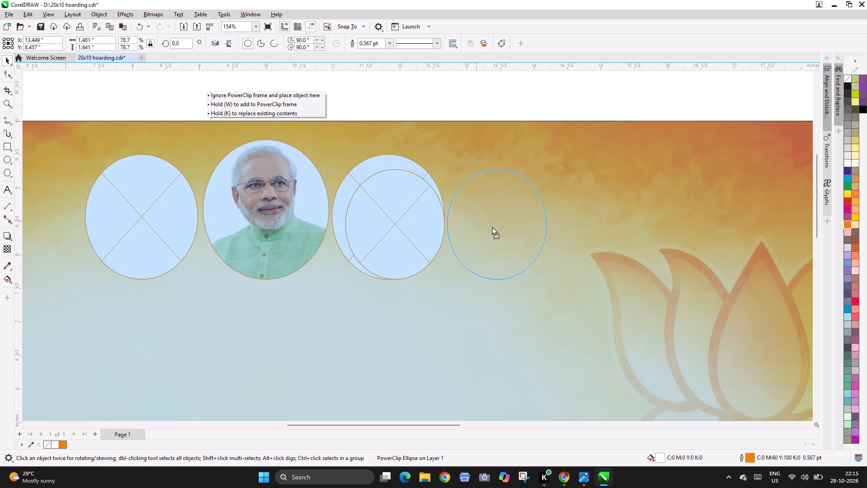
drag(492, 226, 493, 226)
key(F3)
key(F2)
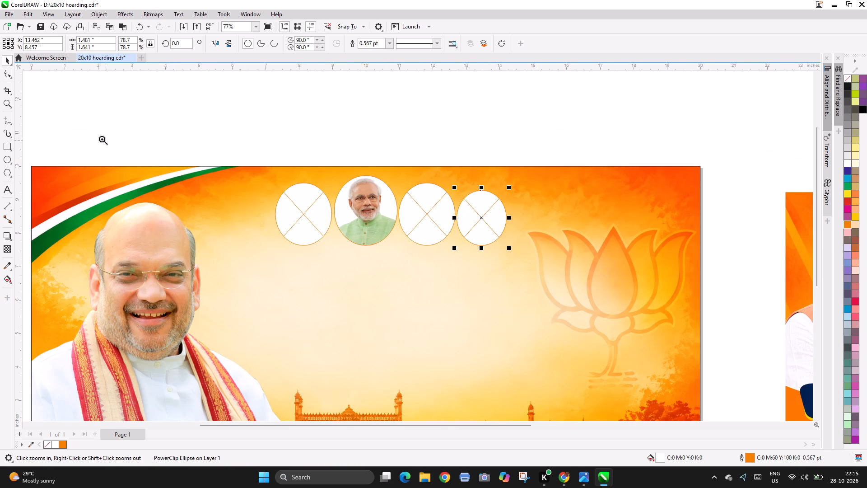
Place a copy of the smallest empty oval frame just left of the leftmost oval, level with its counterpart.
drag(102, 139, 592, 316)
drag(625, 225, 246, 227)
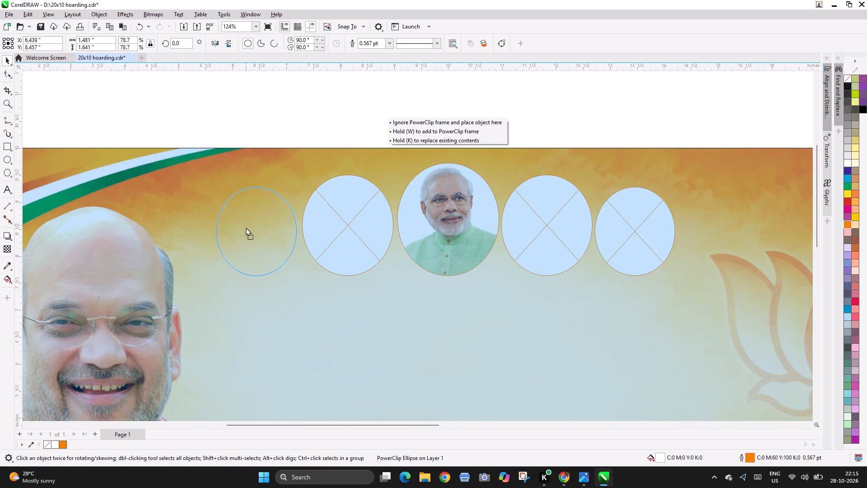
drag(246, 227, 248, 229)
ctrl+right_click(248, 229)
click(315, 126)
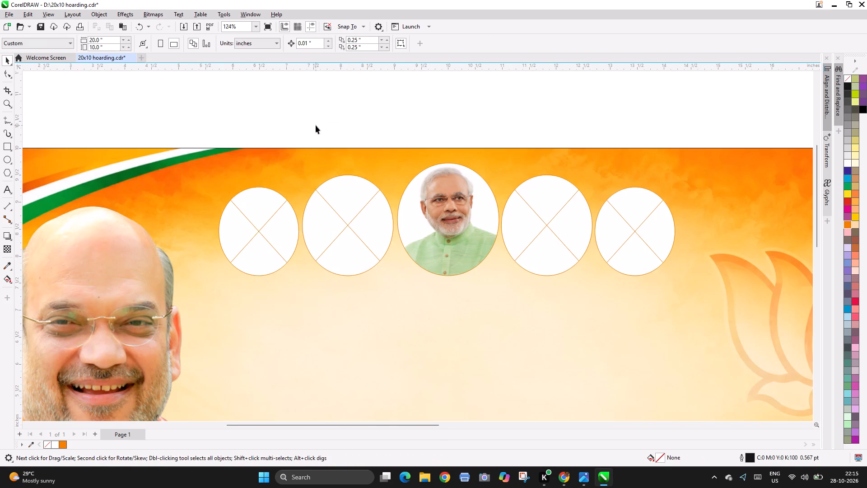
Save the hoarding document.
key(F4)
key(F2)
right_click(277, 168)
key(F2)
key(F2)
drag(146, 174, 361, 264)
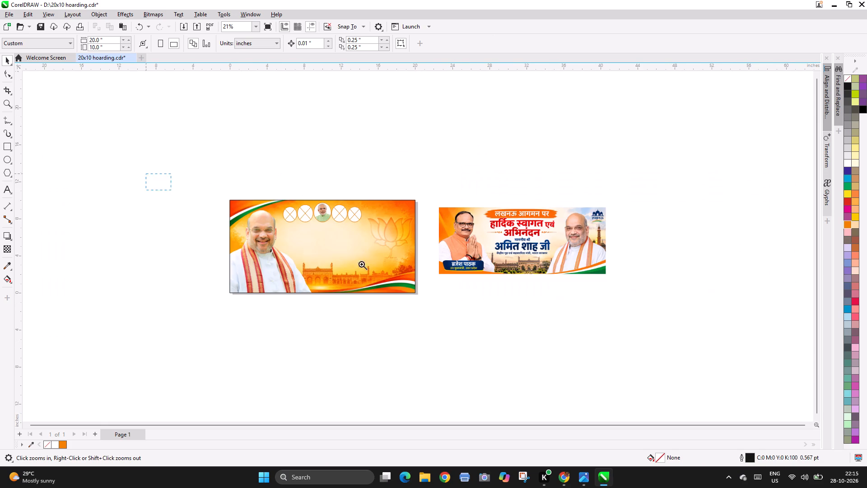
drag(361, 264, 588, 327)
key(F2)
key(F2)
drag(127, 122, 605, 343)
key(ctrl+s)
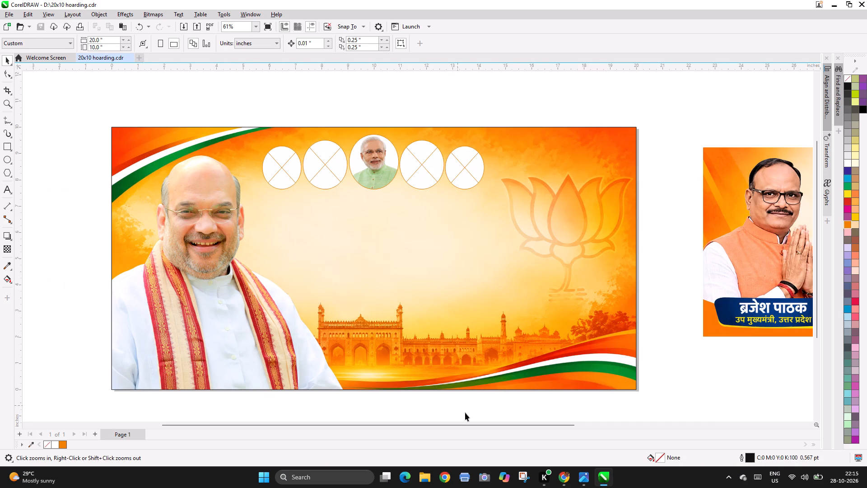
Switch to Chrome and close the full-size Modi picture and the PM Narendra Modi HD Pics page.
click(564, 474)
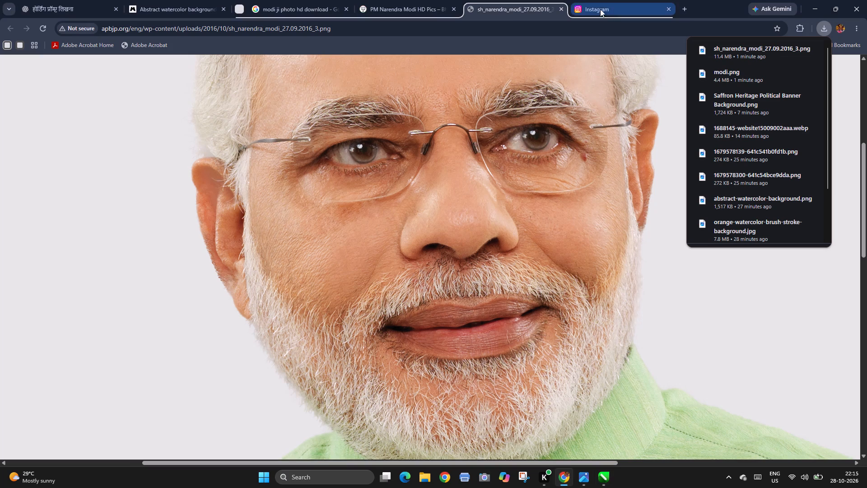
click(563, 10)
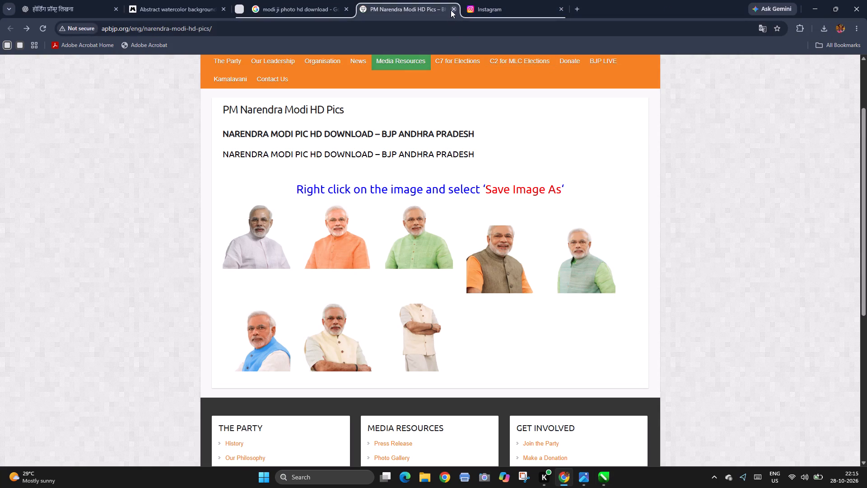
click(451, 8)
Search Google Images for "nitin naveen photo hd download", reusing the earlier Modi photo search.
click(299, 5)
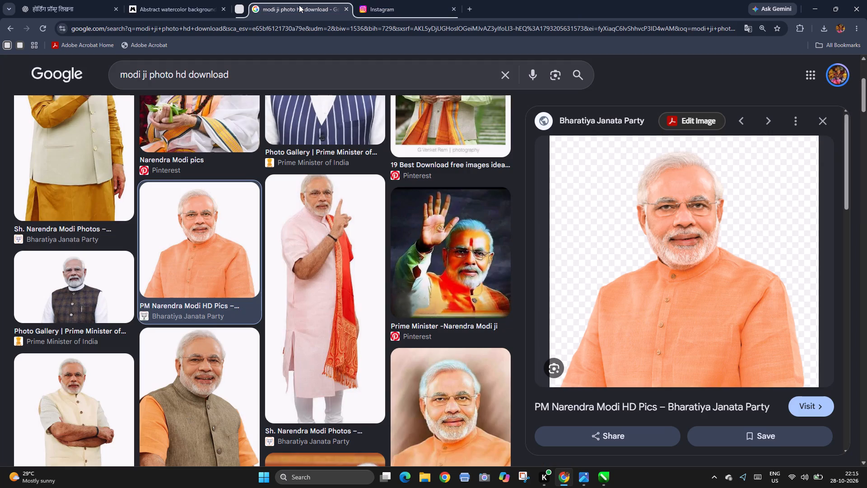
drag(172, 74, 155, 73)
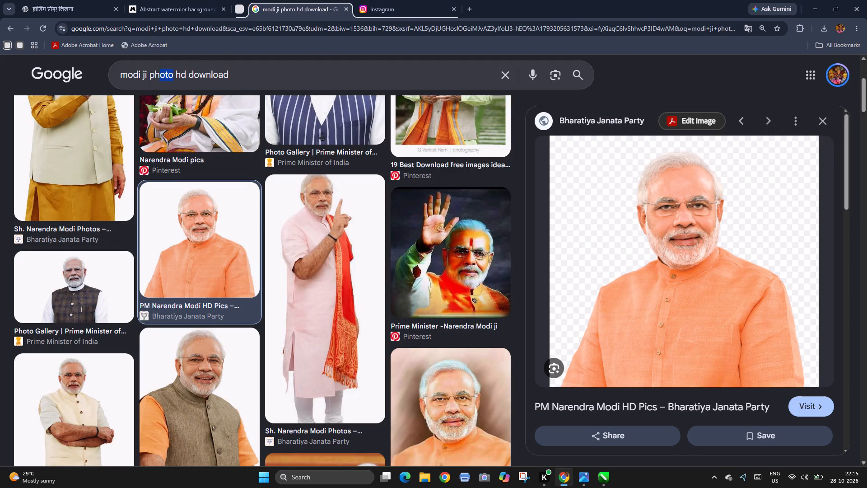
drag(155, 73, 36, 71)
key(Left)
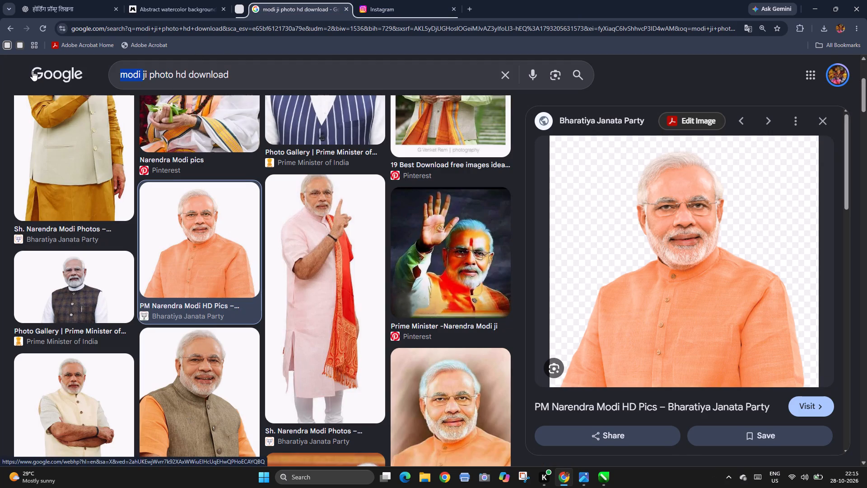
key(ctrl+shift+Right)
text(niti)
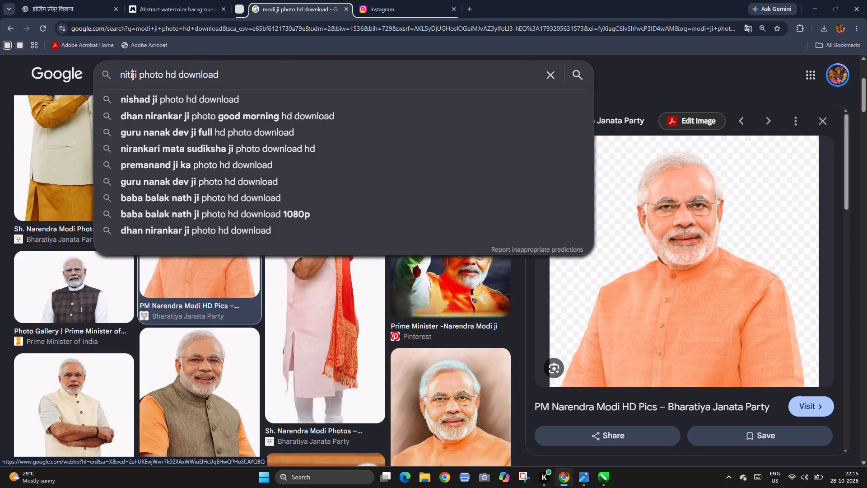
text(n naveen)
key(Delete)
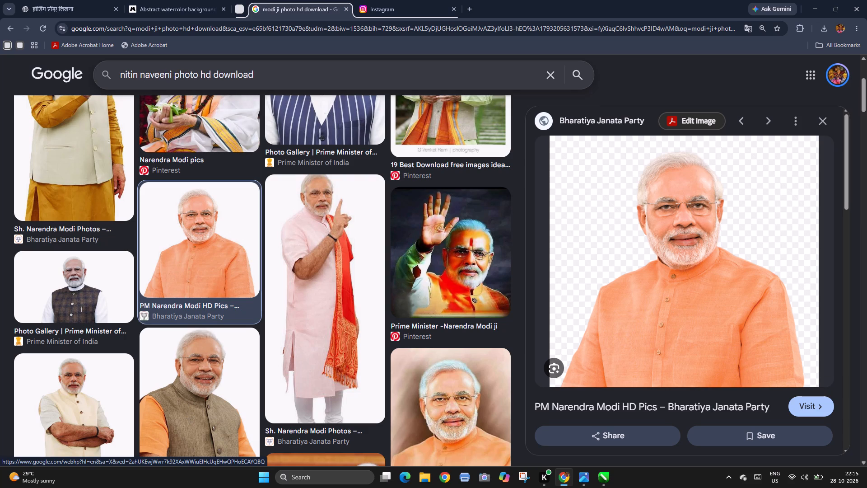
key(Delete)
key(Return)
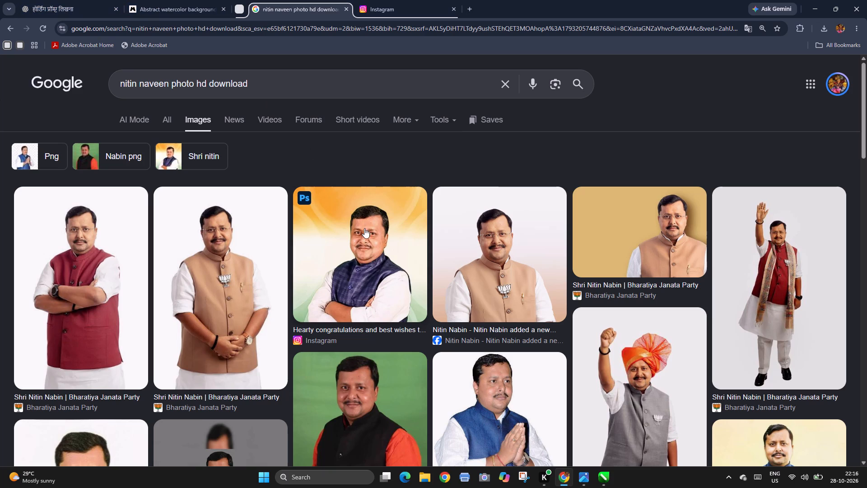
Open the full-size image of Nitin Nabin in the tan vest with the lotus badge from its Facebook photo page.
scroll(369, 235, down, 3)
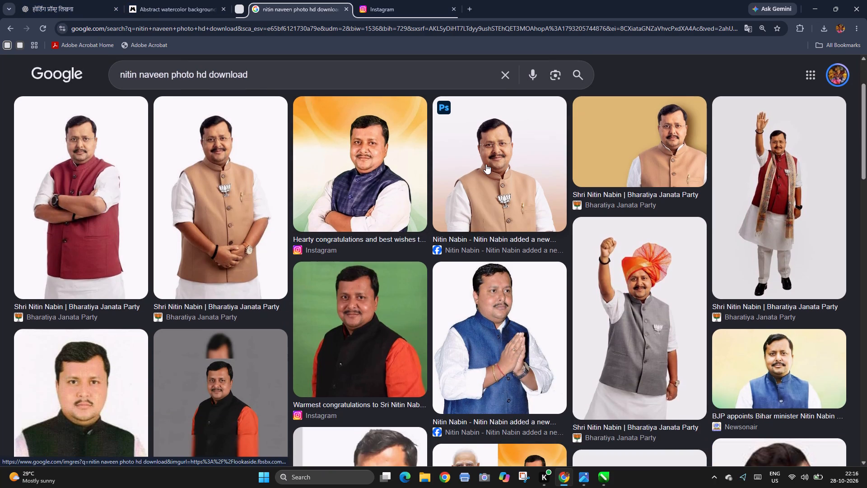
click(486, 164)
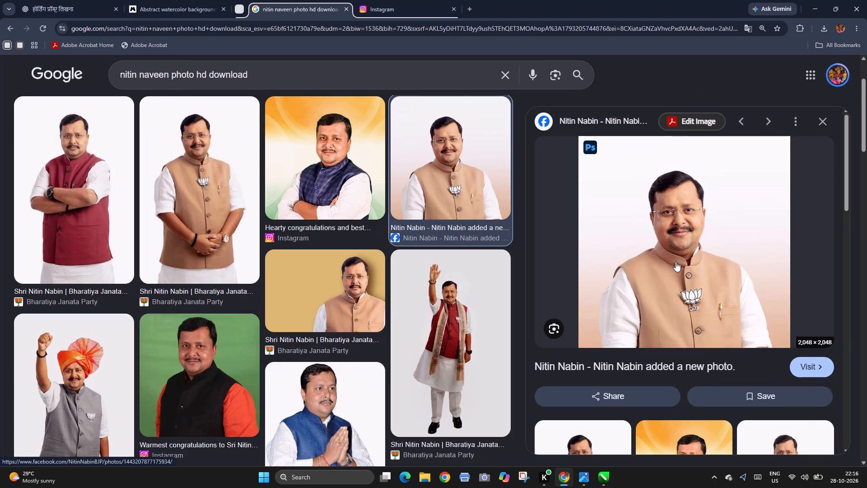
right_click(680, 226)
click(698, 230)
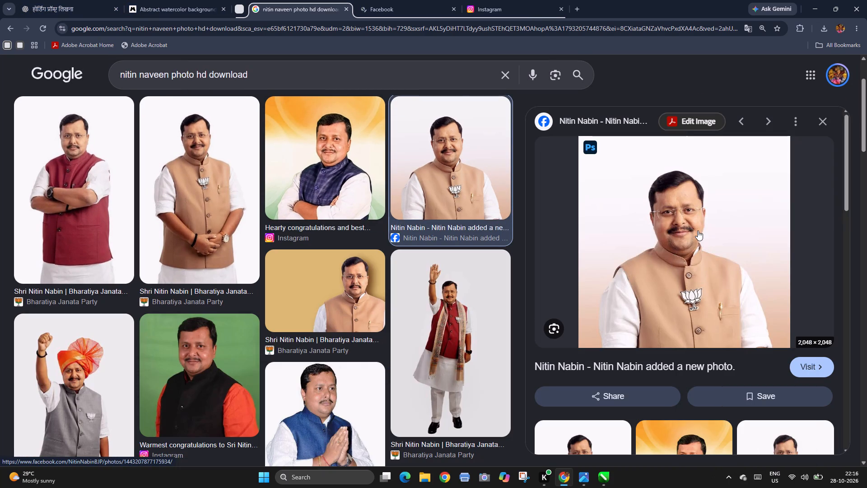
click(420, 6)
click(530, 162)
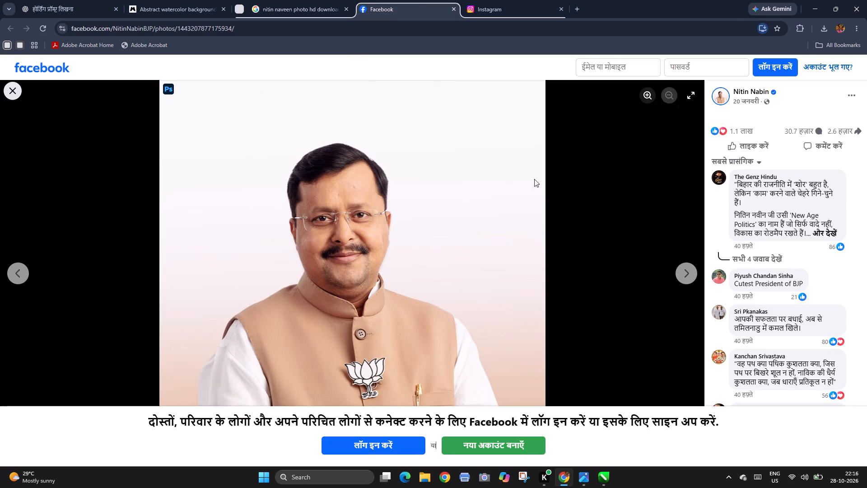
right_click(348, 222)
click(367, 231)
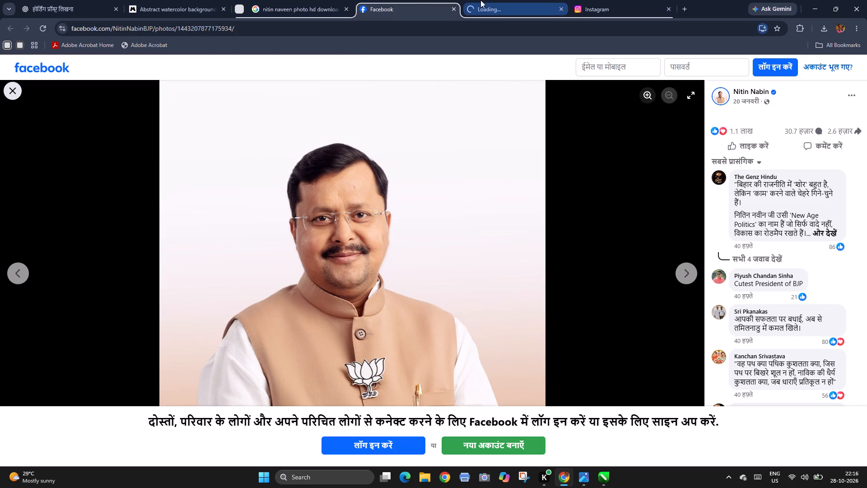
click(483, 4)
right_click(433, 185)
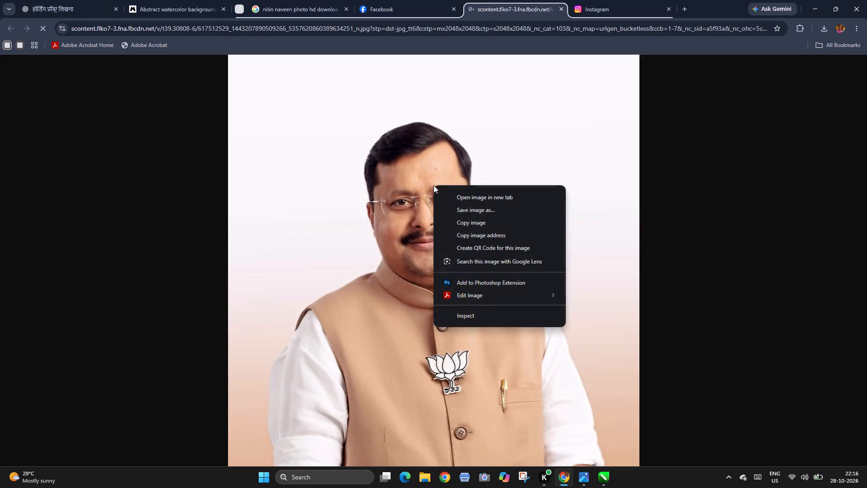
click(417, 162)
Save the full-size portrait to the Desktop as a JPG named nitin.
right_click(438, 238)
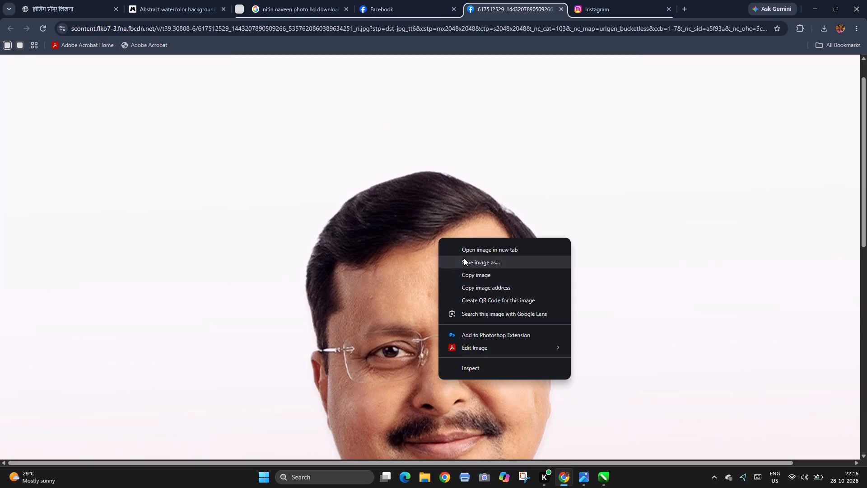
click(465, 260)
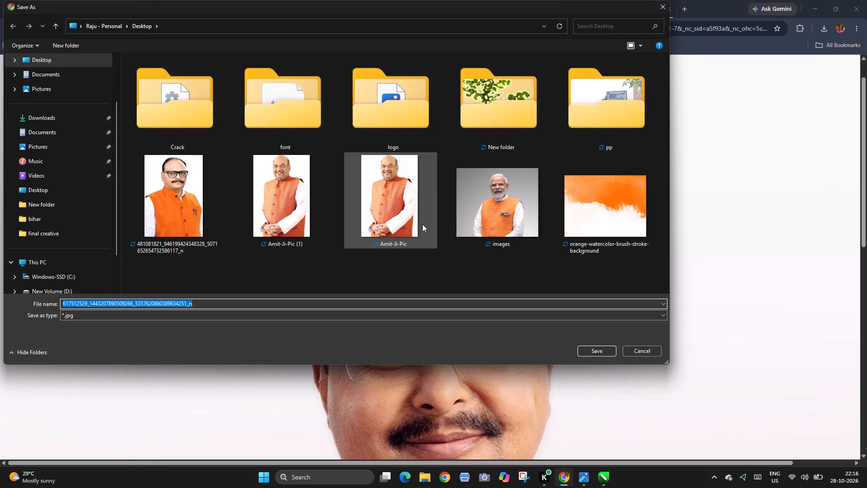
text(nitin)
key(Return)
Switch back to CorelDRAW and start importing the saved nitin portrait into the hoarding document.
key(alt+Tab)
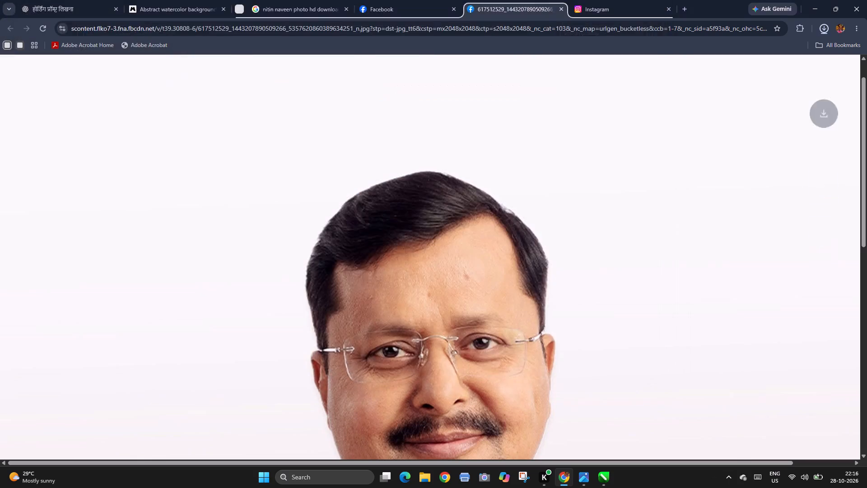
right_click(389, 92)
click(415, 141)
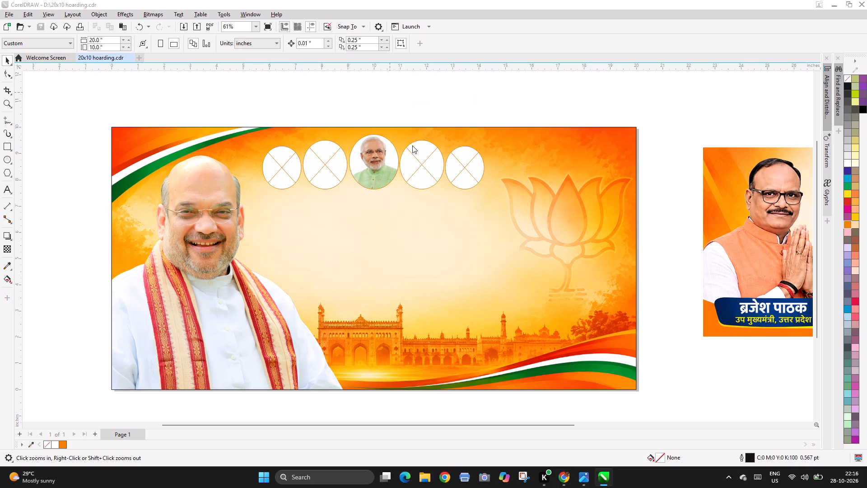
Import the nitin portrait image from the Desktop and place it about 1.02 inches square above the right-hand ovals.
click(410, 146)
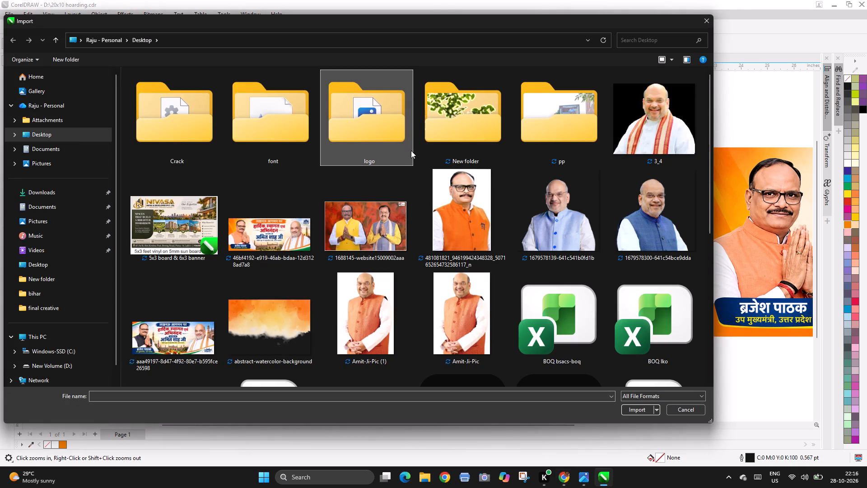
text(nn)
double_click(277, 222)
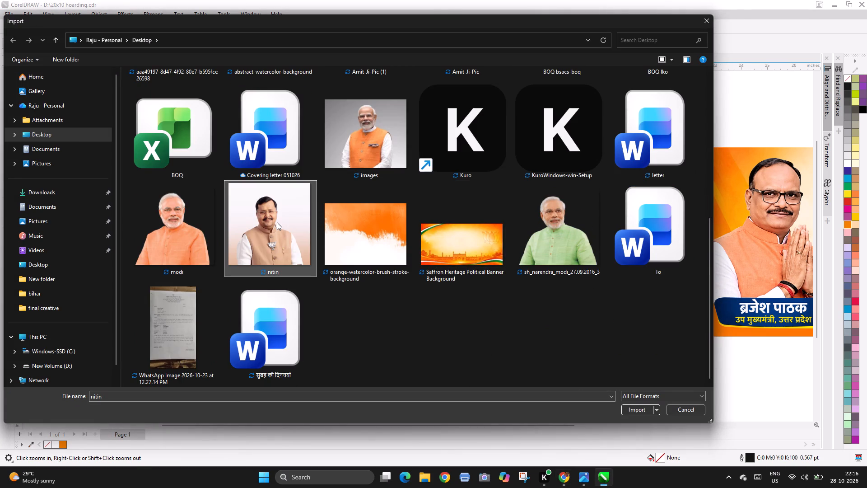
drag(441, 108, 515, 134)
PowerClip the nitin portrait inside the empty oval immediately right of Modi and open the frame's contents for editing.
key(F2)
drag(325, 107, 568, 207)
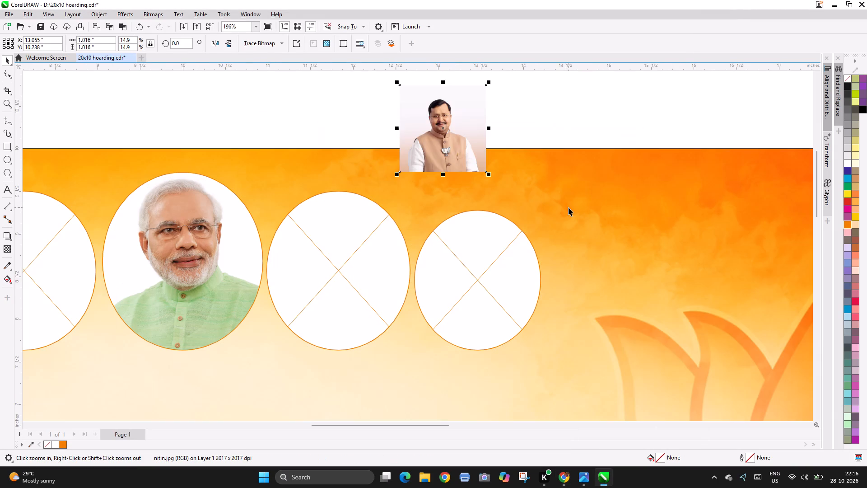
key(alt+a)
click(369, 272)
ctrl+click(362, 267)
click(358, 281)
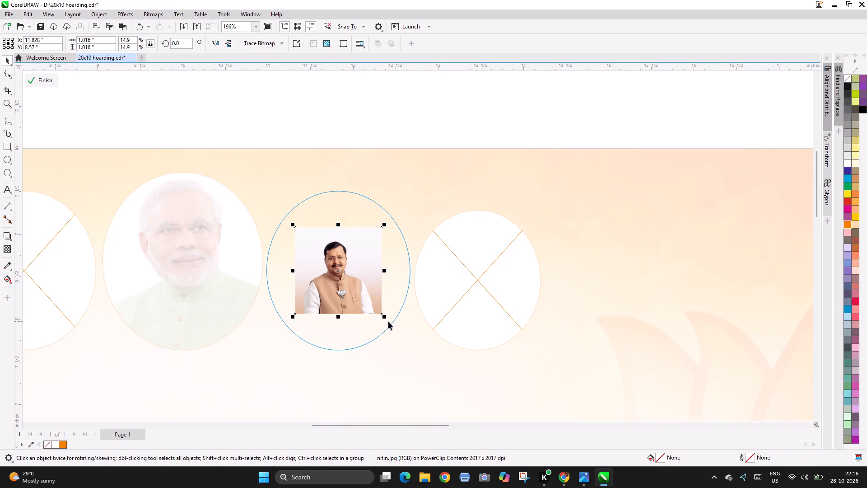
Enlarge the nitin portrait to about 3.2 inches square, fit its head and shoulders within the oval, and finish editing the contents.
drag(387, 319, 519, 418)
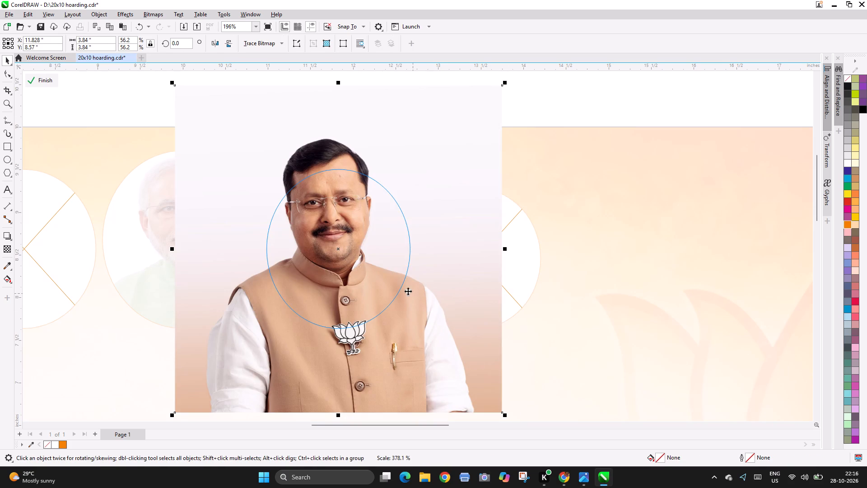
drag(378, 272, 384, 300)
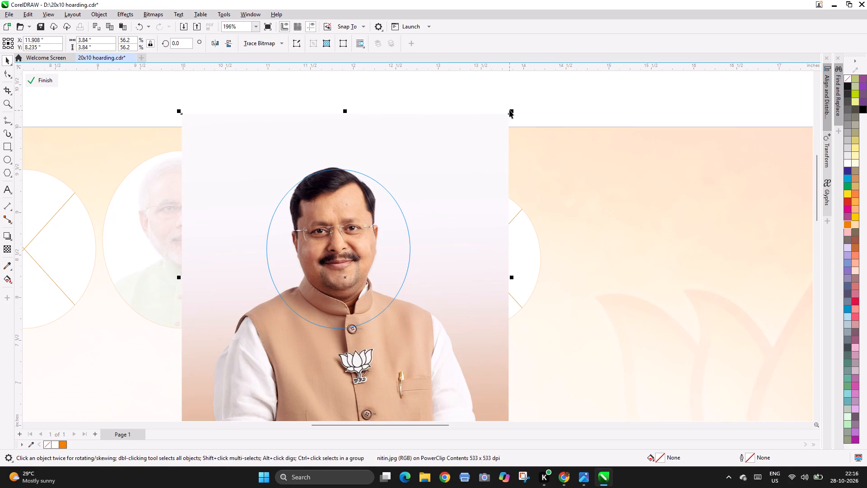
shift+drag(510, 109, 507, 128)
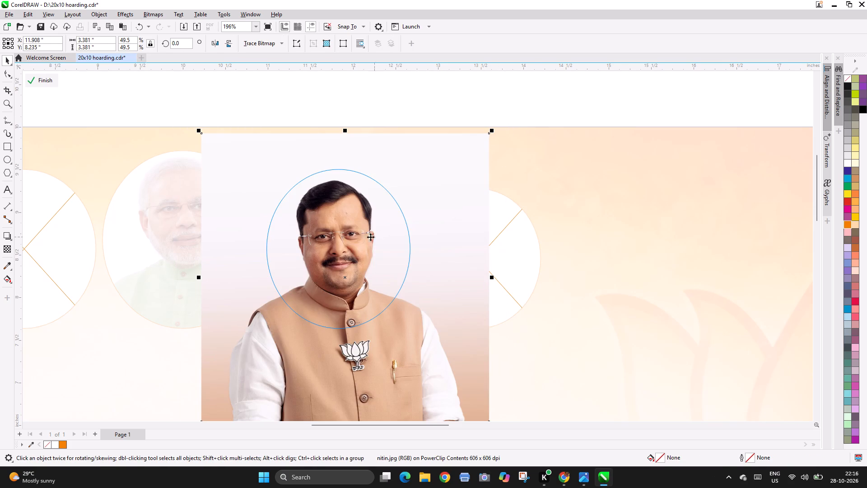
drag(363, 237, 363, 232)
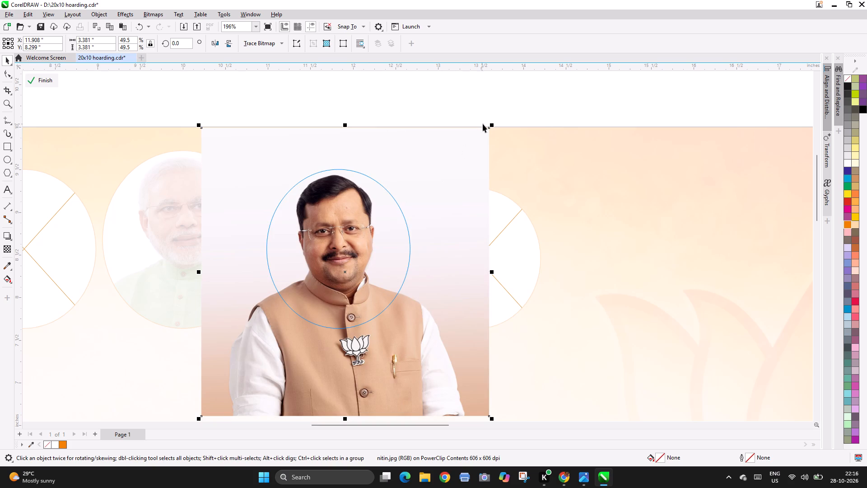
drag(493, 122, 492, 130)
ctrl+click(390, 105)
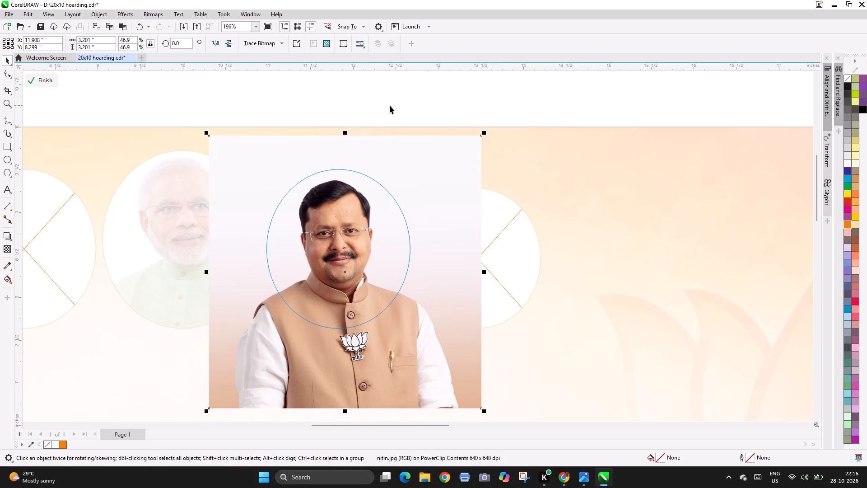
click(390, 105)
key(F3)
key(F2)
drag(126, 157, 523, 380)
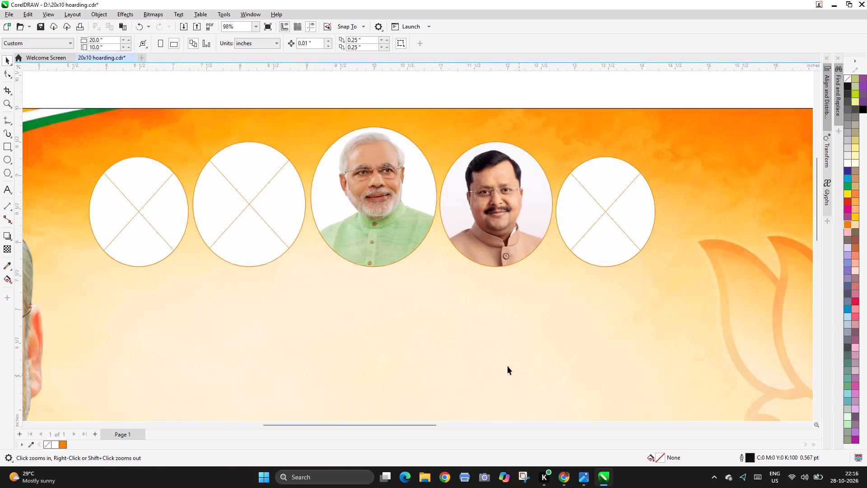
Enlarge Modi's portrait inside its oval to about 3.80 by 3.41 inches, shift it slightly down, and finish editing the contents.
ctrl+double_click(359, 196)
click(381, 212)
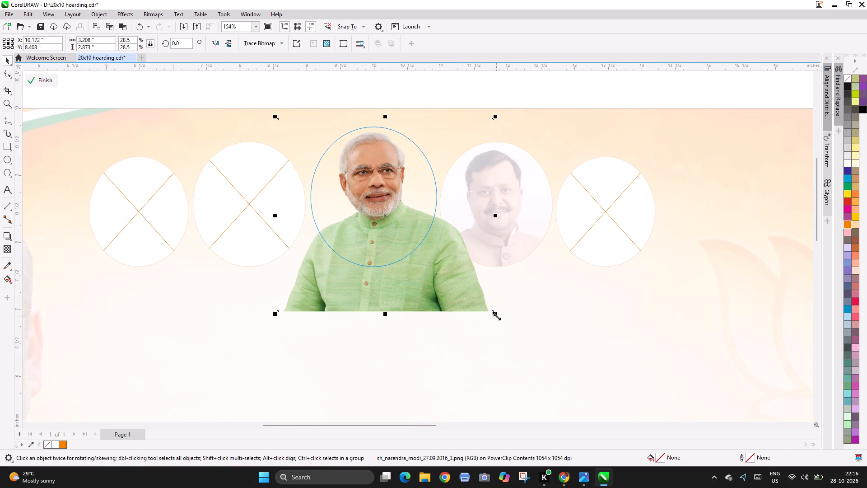
shift+drag(496, 316, 516, 338)
drag(378, 207, 378, 219)
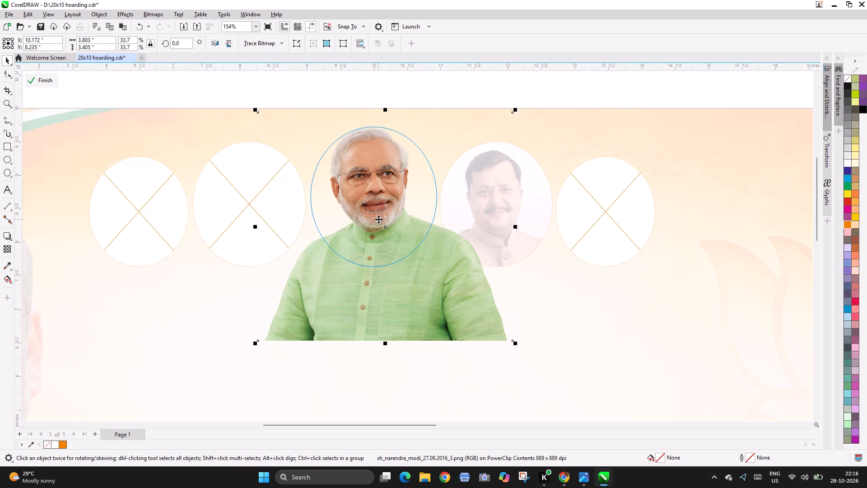
drag(381, 216, 383, 221)
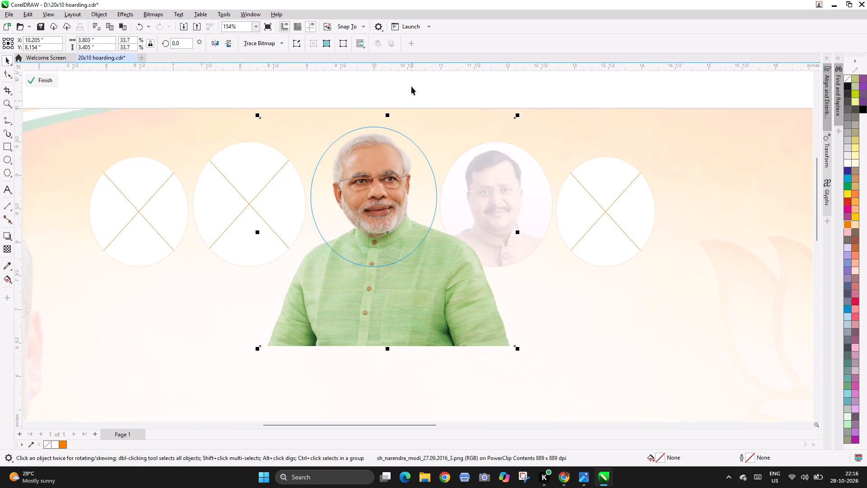
ctrl+double_click(411, 85)
Examine the row of oval portraits up close and against the whole hoarding and the reference design.
key(F3)
key(F2)
drag(266, 124, 625, 267)
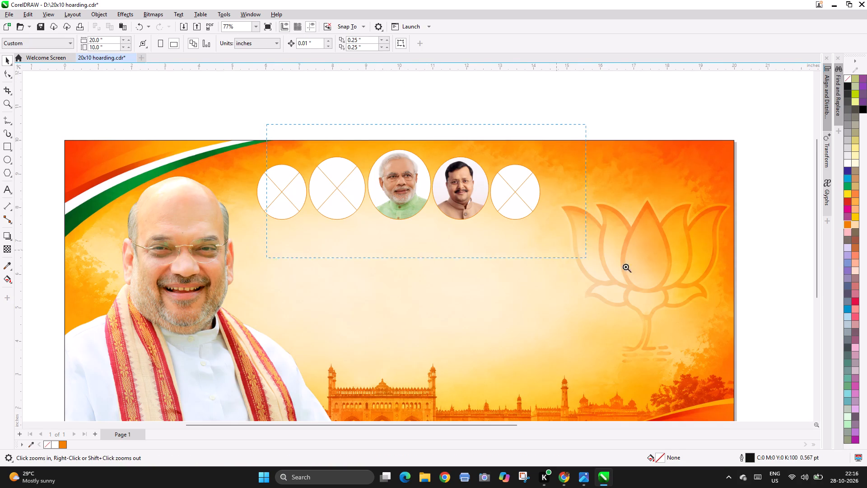
drag(625, 267, 643, 270)
key(F2)
key(F2)
drag(155, 124, 517, 317)
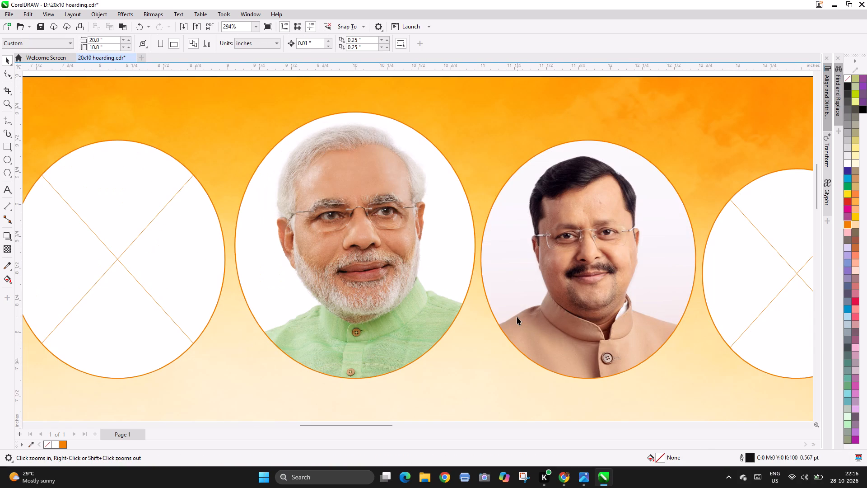
key(F4)
key(F2)
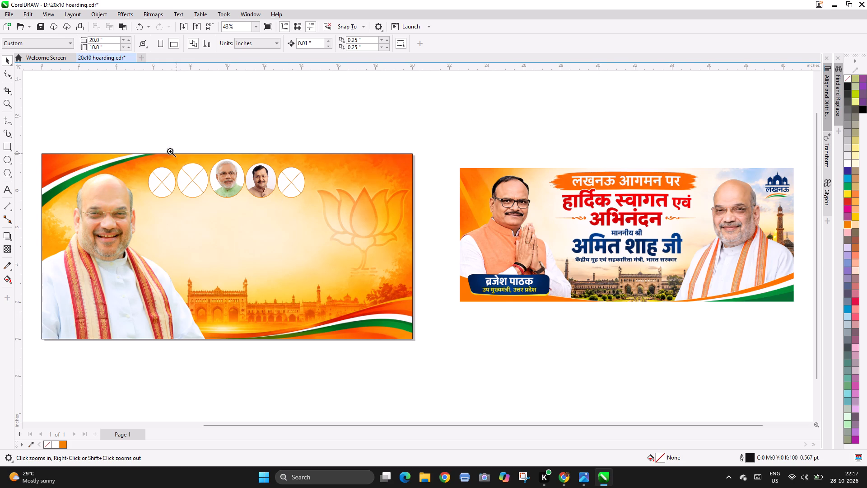
drag(155, 138, 532, 288)
key(F2)
right_click(280, 173)
key(F2)
key(F2)
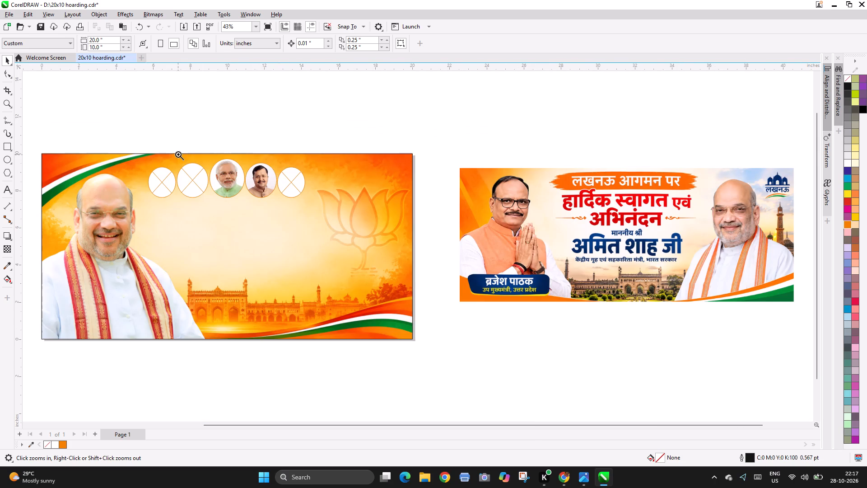
right_click(178, 154)
key(F2)
key(F2)
drag(230, 184, 544, 272)
Switch to Chrome, close the full-size Nitin photo and Facebook tabs, and search Google Images for "yogi photo hd download".
key(alt+Tab)
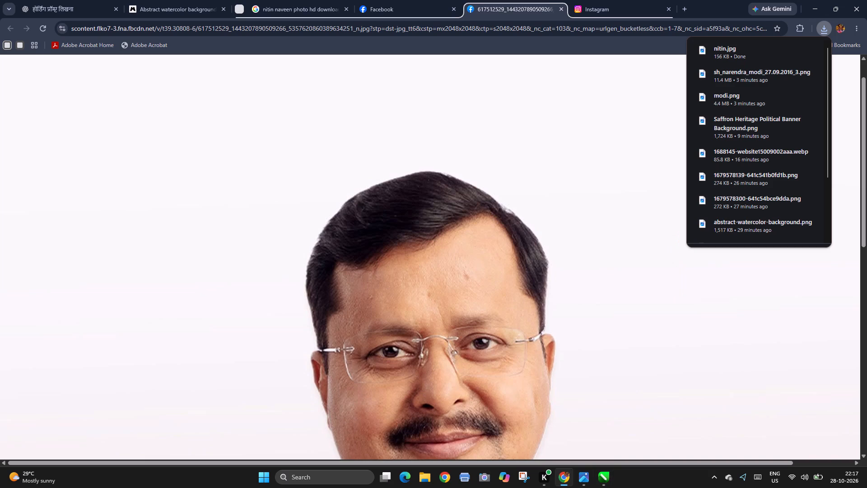
click(563, 11)
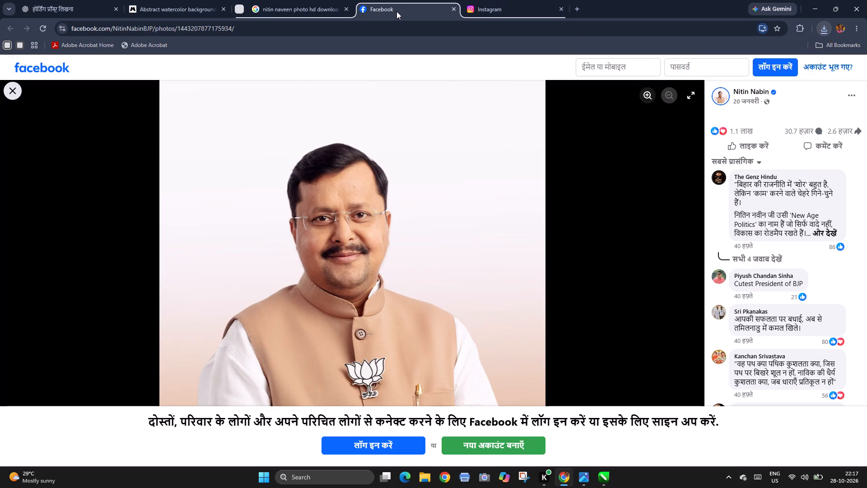
click(452, 9)
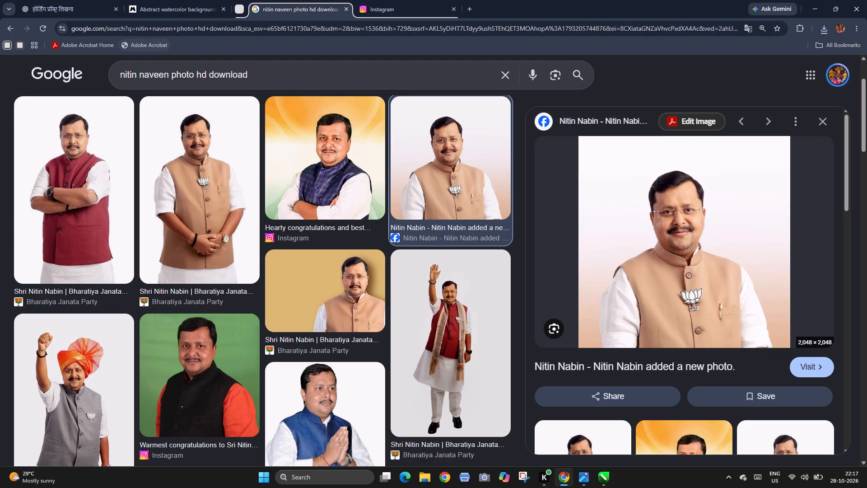
drag(171, 75, 114, 75)
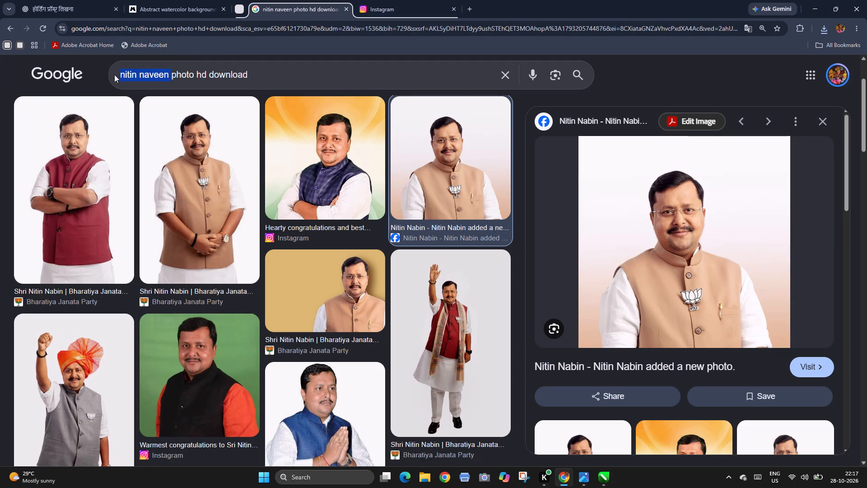
drag(114, 75, 92, 75)
text(yogi)
key(space)
key(Return)
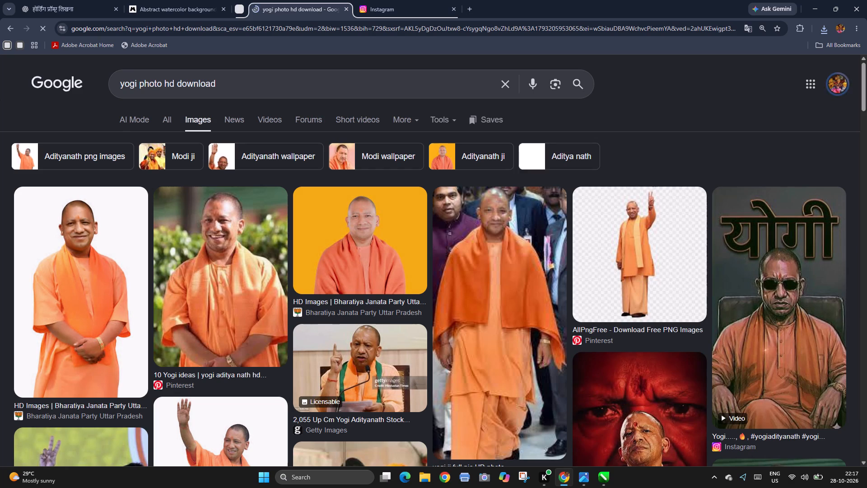
Browse the Yogi photos and open the NicePNG page of the smiling head-and-shoulders portrait in a new tab.
scroll(373, 297, down, 2)
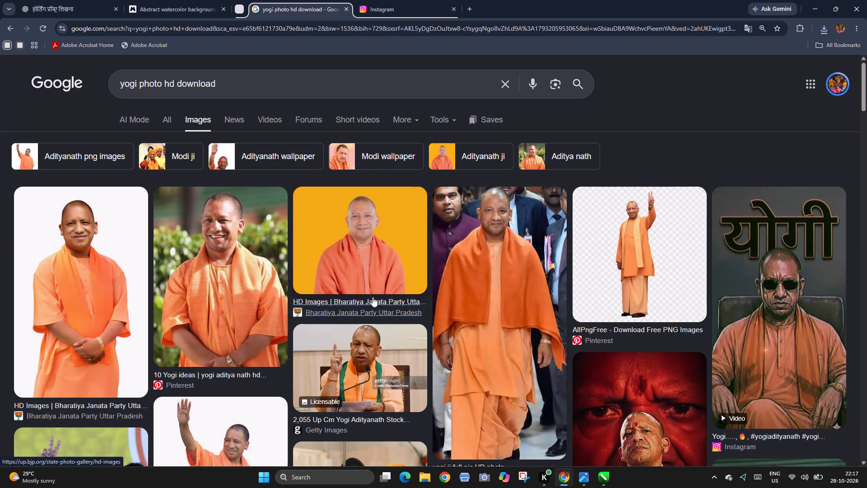
scroll(373, 297, down, 2)
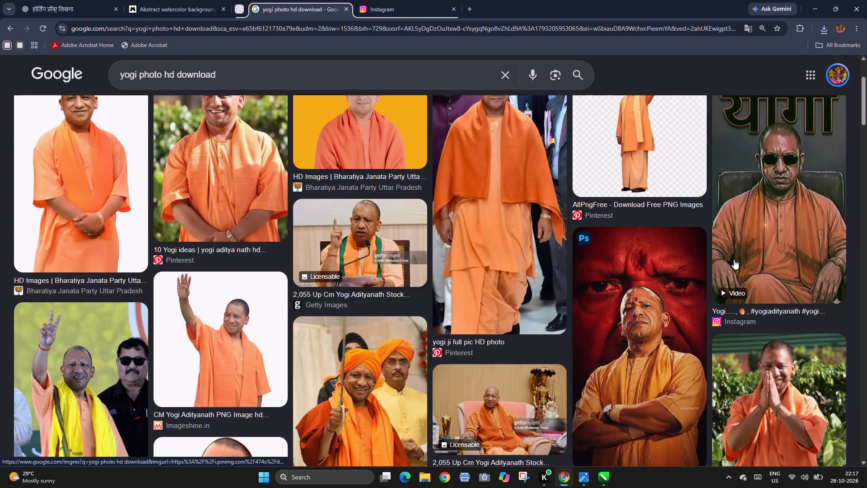
scroll(308, 277, down, 6)
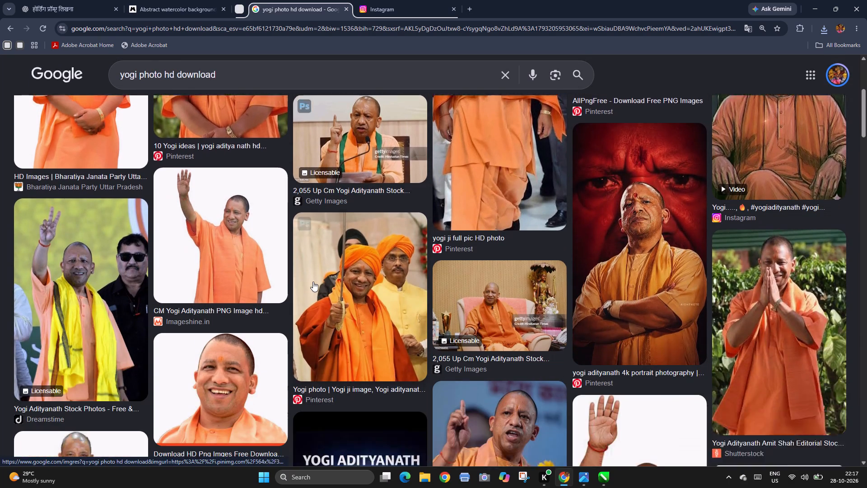
click(244, 279)
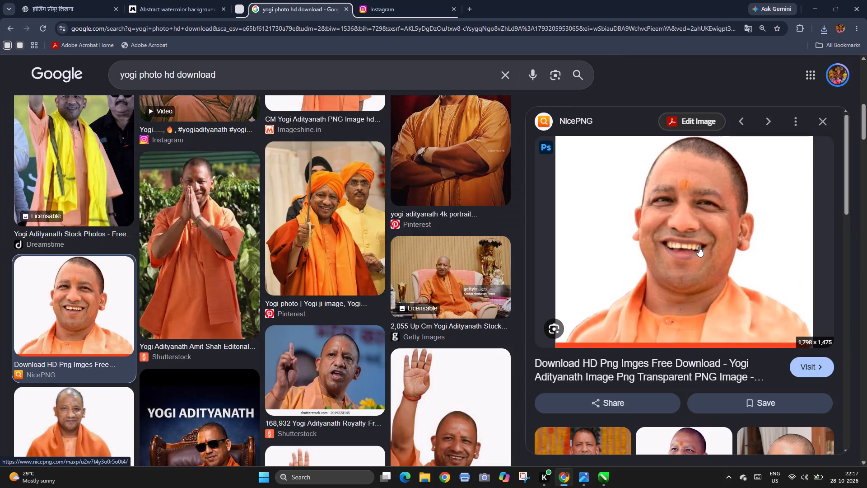
right_click(694, 208)
click(708, 217)
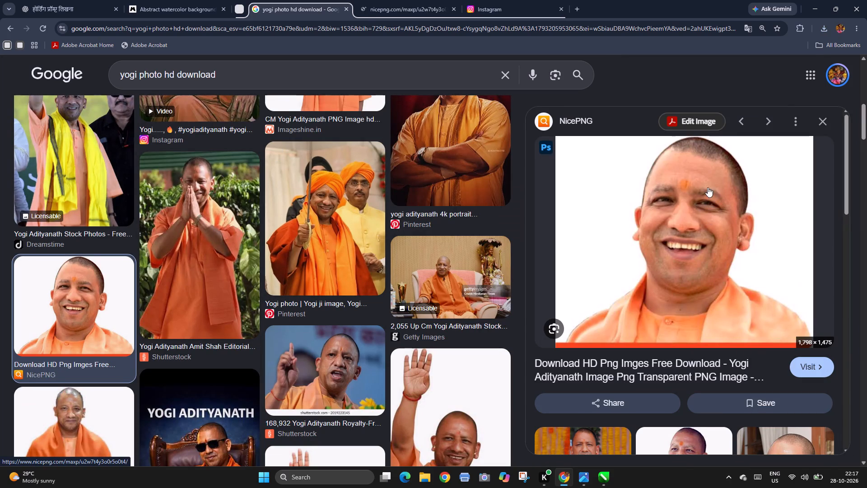
click(410, 0)
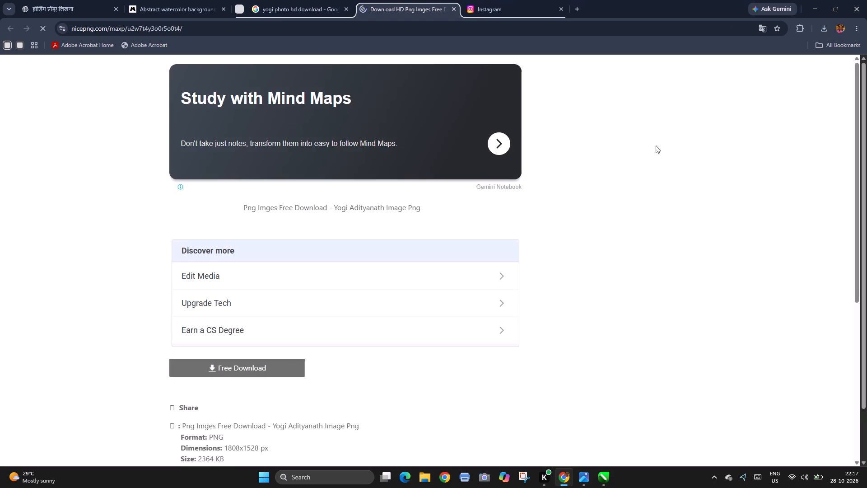
Save the NicePNG Yogi portrait to the Desktop as yogi.
scroll(540, 308, down, 7)
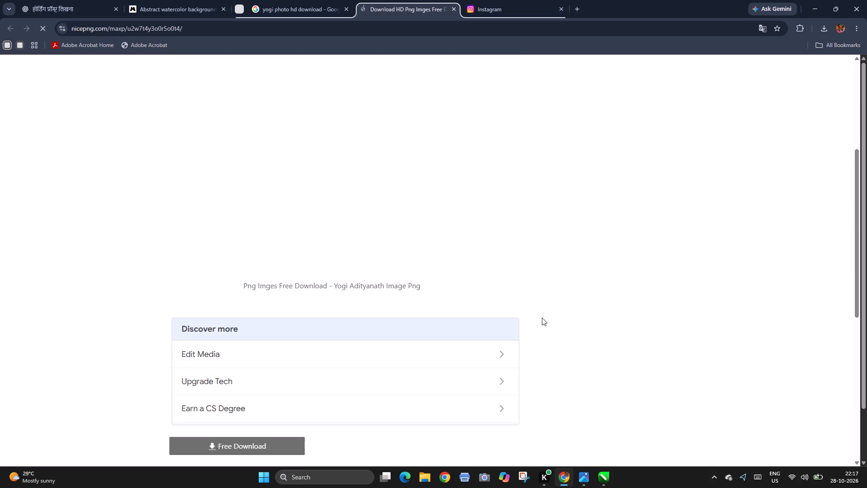
scroll(536, 310, up, 6)
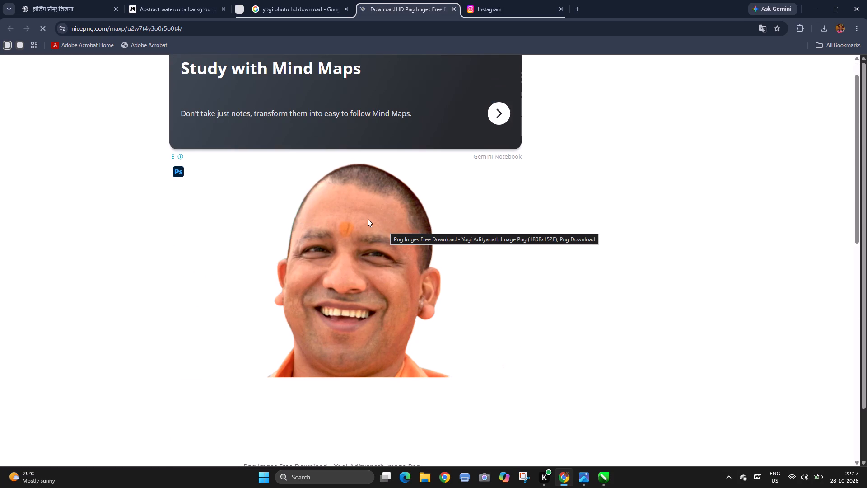
right_click(369, 211)
click(391, 235)
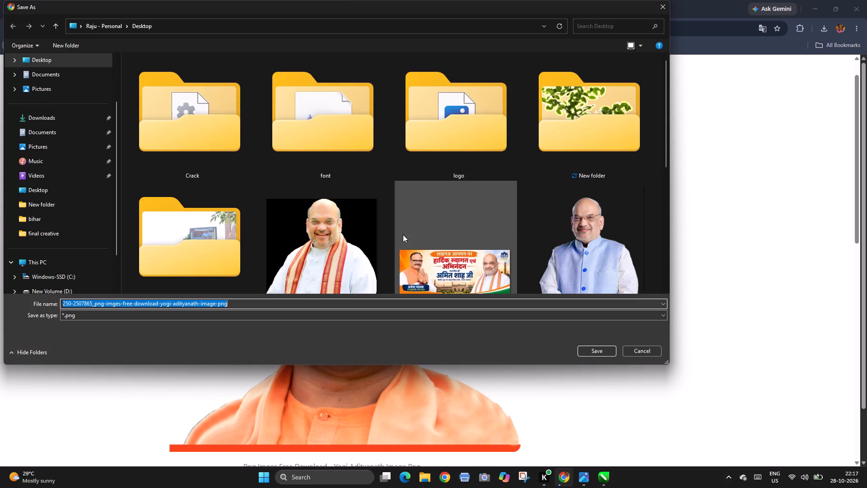
text(yogi)
key(Return)
Switch to CorelDRAW, import the yogi image from the Desktop, and place it about 1.05 by 0.86 inches beside the right-hand empty oval.
key(alt+Tab)
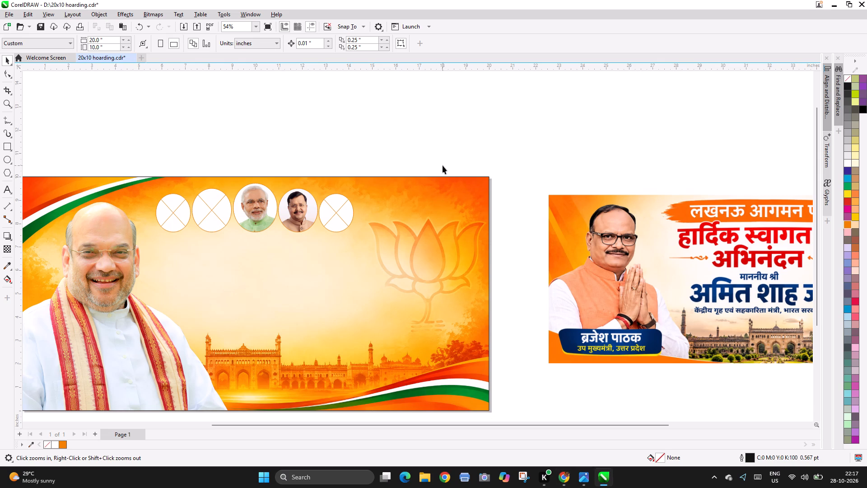
key(F2)
key(F2)
drag(242, 142, 308, 187)
drag(308, 187, 493, 270)
right_click(436, 117)
click(467, 166)
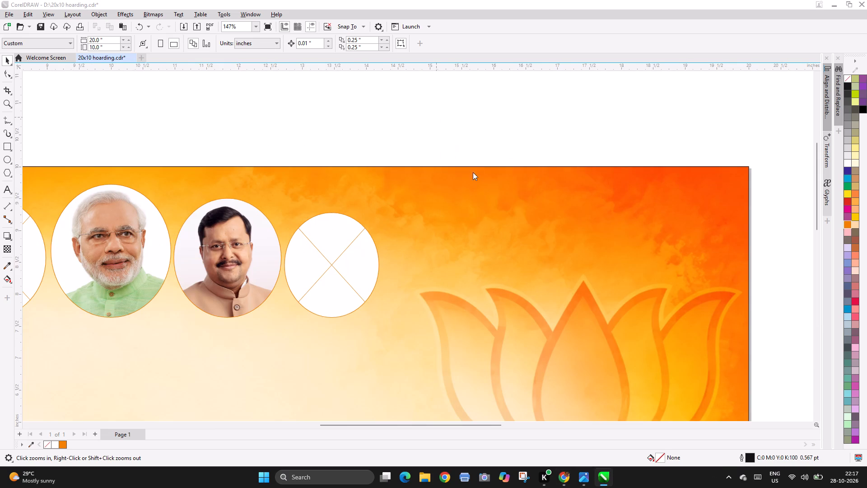
click(442, 240)
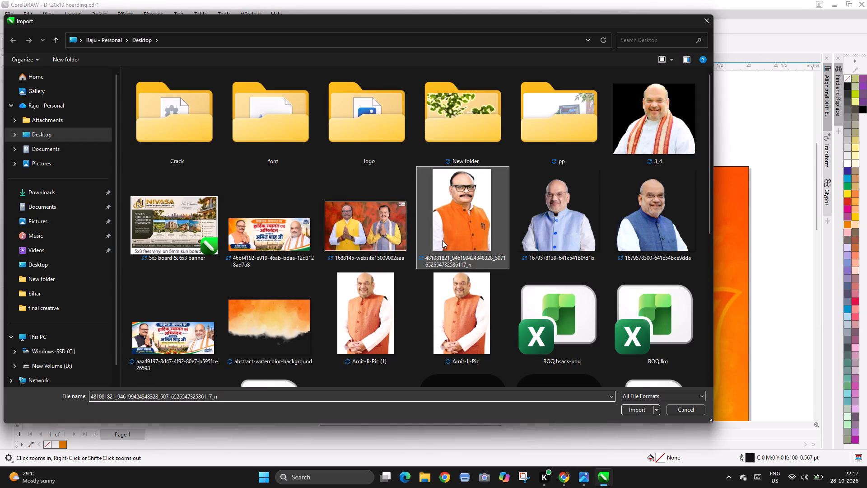
key(y)
double_click(290, 316)
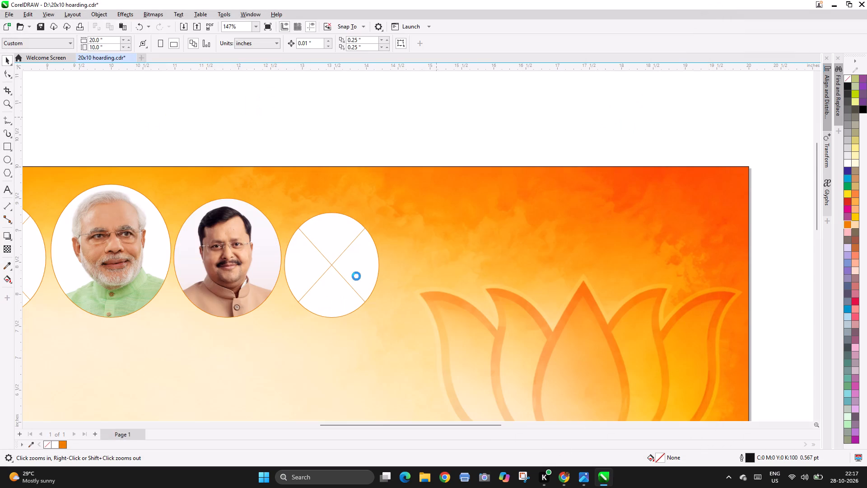
drag(392, 211, 466, 267)
PowerClip the yogi portrait inside the empty oval right of Nitin's and open the frame's contents for editing.
key(alt+a)
click(349, 253)
key(F2)
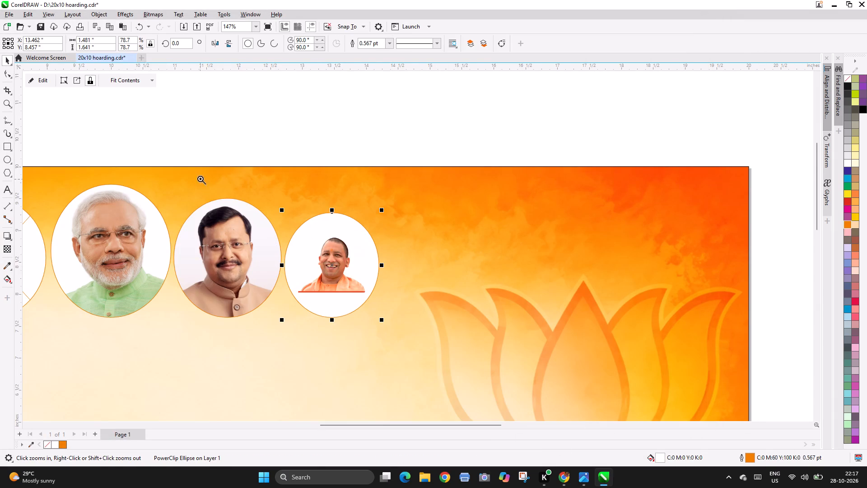
drag(203, 179, 493, 336)
ctrl+click(428, 283)
click(421, 308)
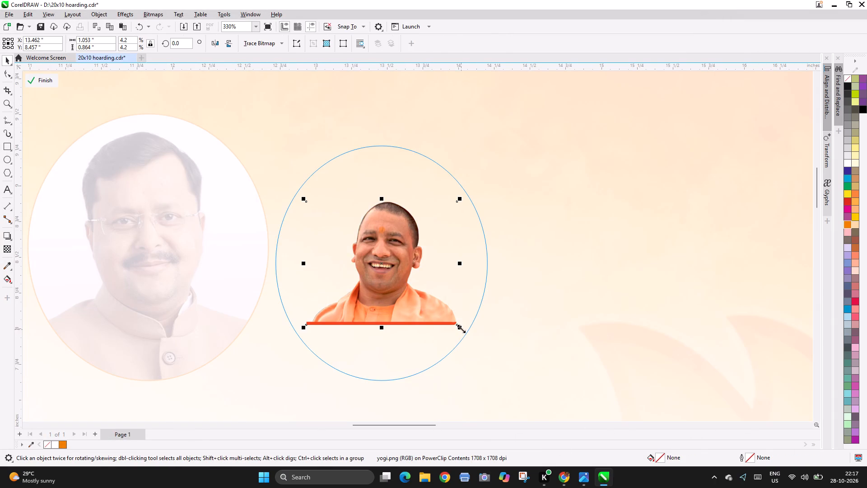
Enlarge the yogi portrait to about 2.03 by 1.67 inches, fit its head and shoulders within the oval, and finish editing.
drag(461, 328, 537, 380)
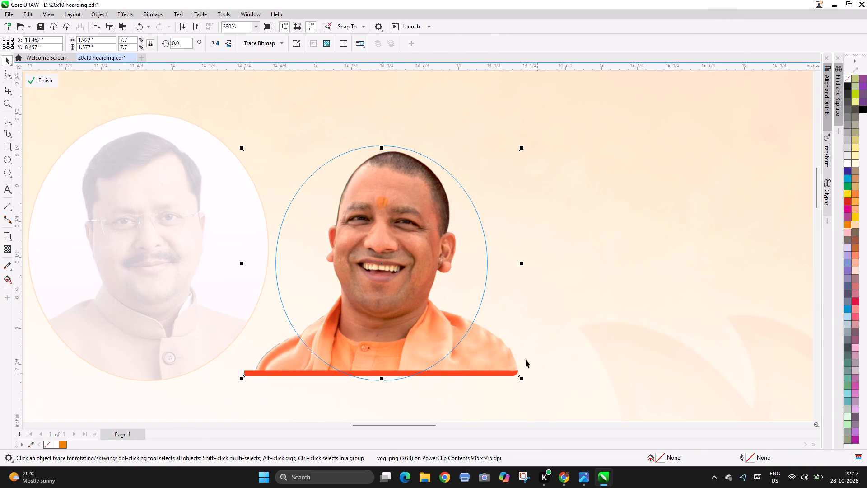
drag(429, 298, 429, 303)
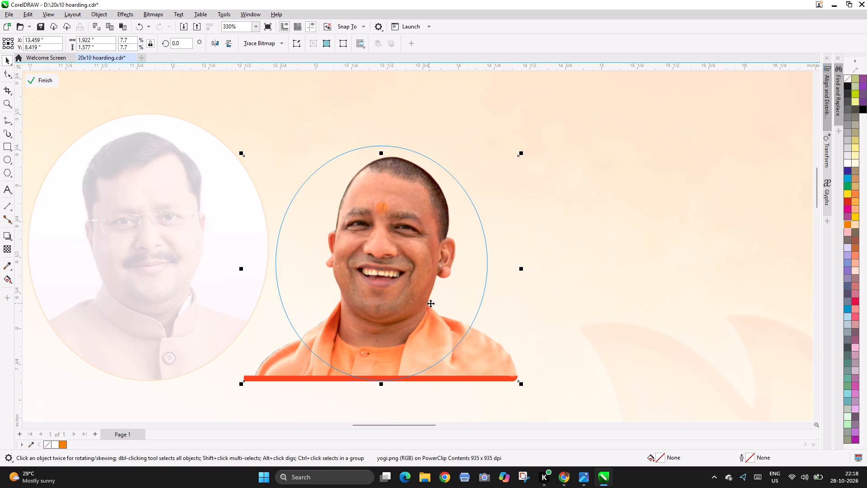
drag(418, 287, 412, 287)
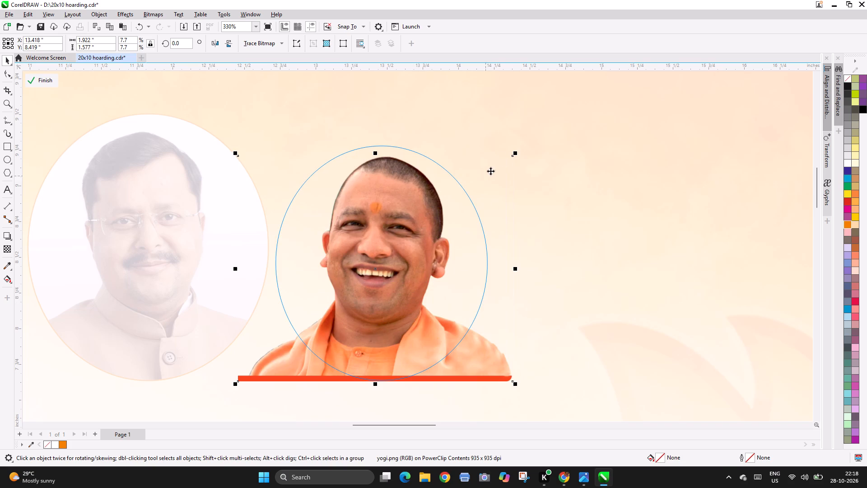
shift+drag(515, 154, 523, 146)
click(420, 225)
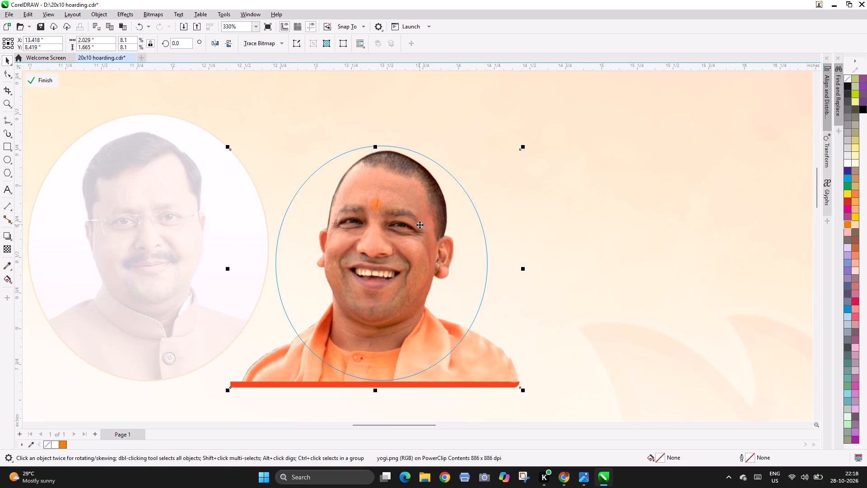
ctrl+click(532, 247)
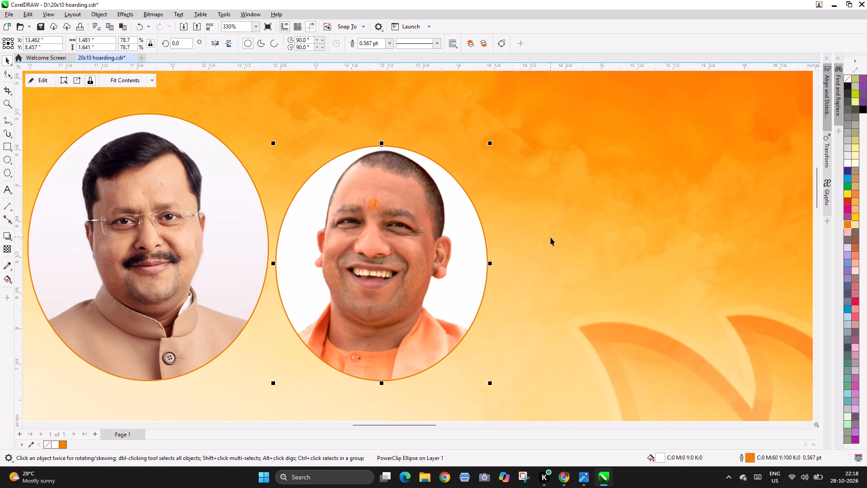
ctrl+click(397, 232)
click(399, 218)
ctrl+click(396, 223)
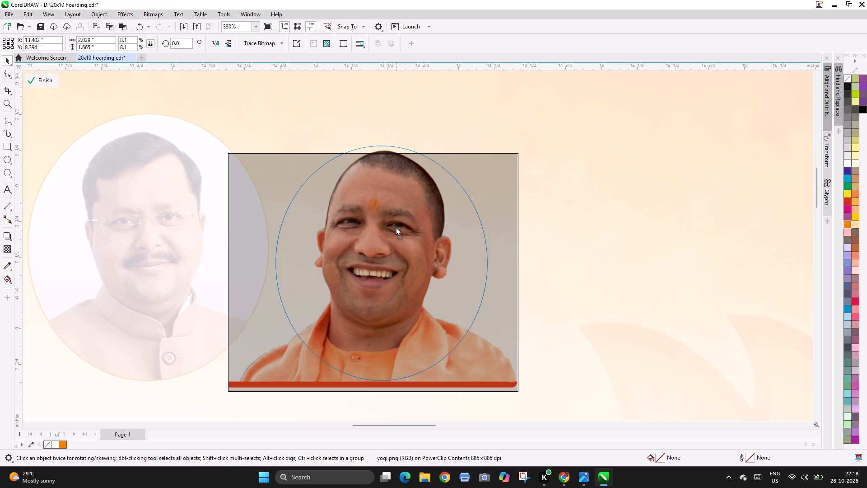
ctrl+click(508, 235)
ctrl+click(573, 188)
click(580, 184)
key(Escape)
Open the yogi frame's contents, rotate the portrait about 4.8 degrees counterclockwise, and finish editing.
key(F3)
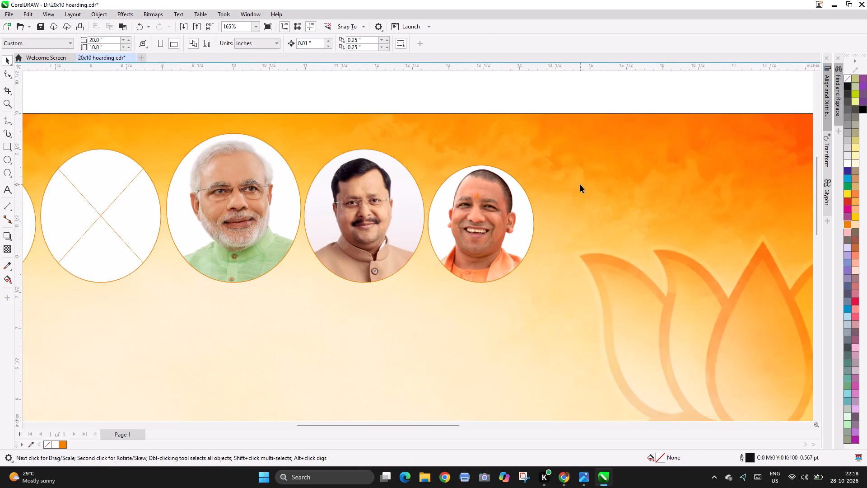
key(F3)
key(F2)
right_click(458, 159)
key(F2)
key(F2)
drag(217, 171, 614, 286)
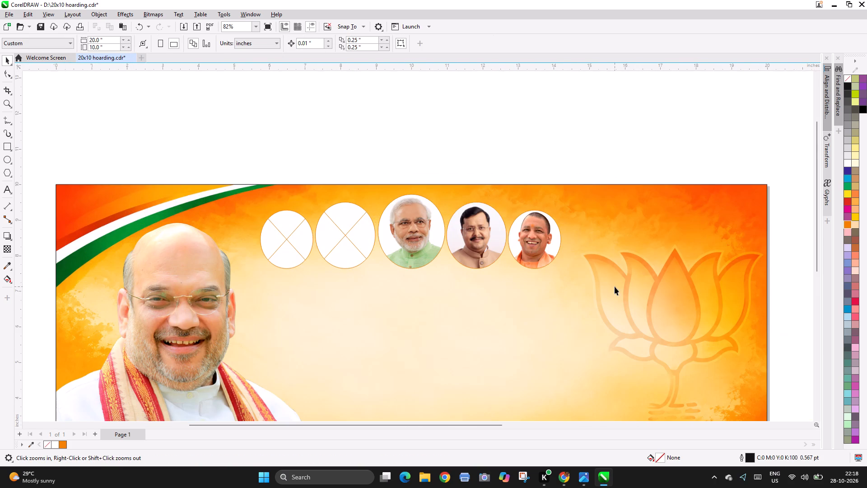
key(F2)
key(F2)
drag(353, 167, 651, 307)
ctrl+double_click(500, 249)
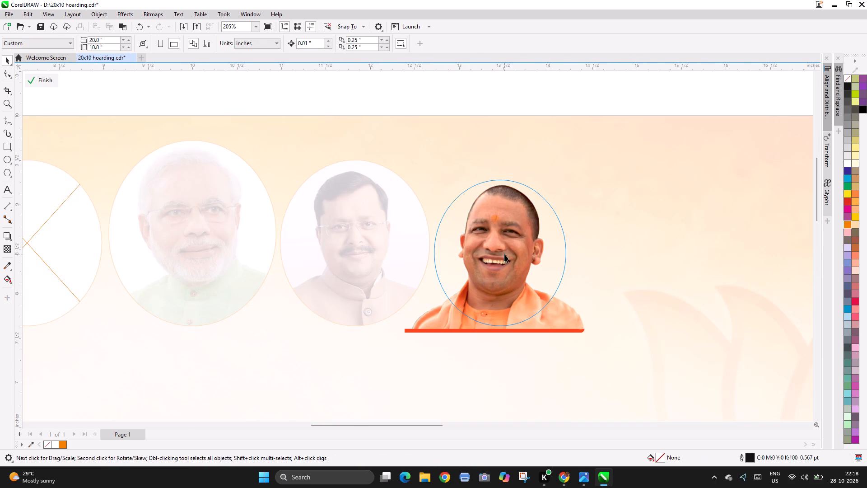
click(504, 254)
click(503, 254)
drag(588, 178, 587, 175)
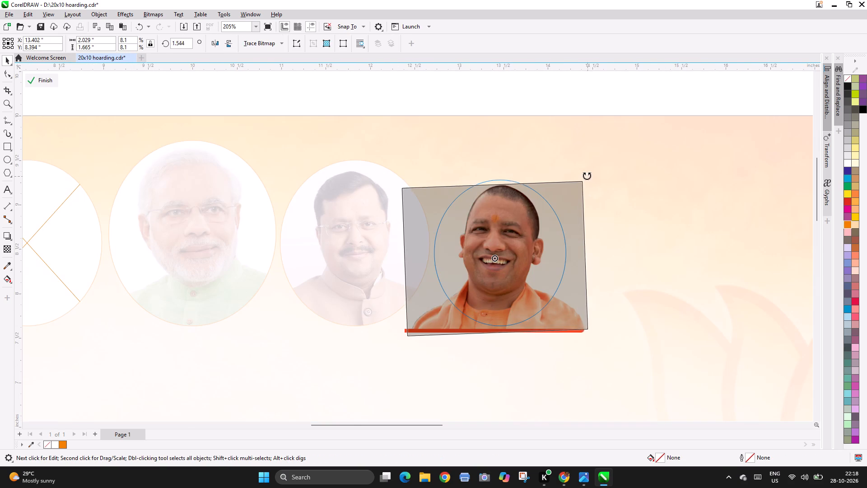
drag(587, 175, 583, 172)
click(645, 245)
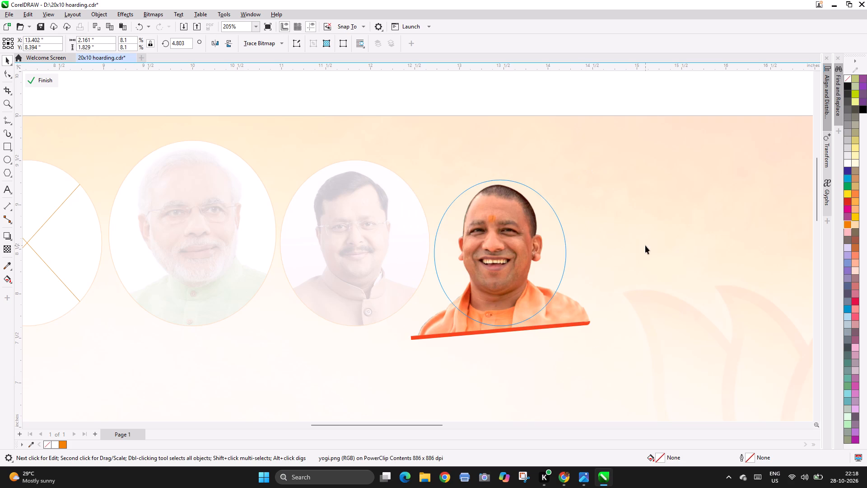
key(F2)
drag(354, 161, 654, 352)
ctrl+click(671, 291)
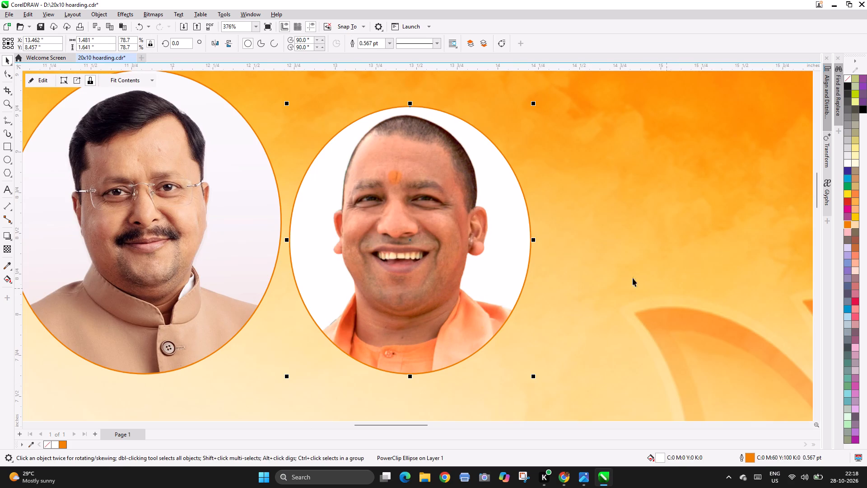
key(Escape)
Reopen the yogi frame's contents, nudge the portrait slightly down to a Y position of about 8.379 inches, and finish editing.
key(F3)
key(F3)
key(F2)
right_click(330, 203)
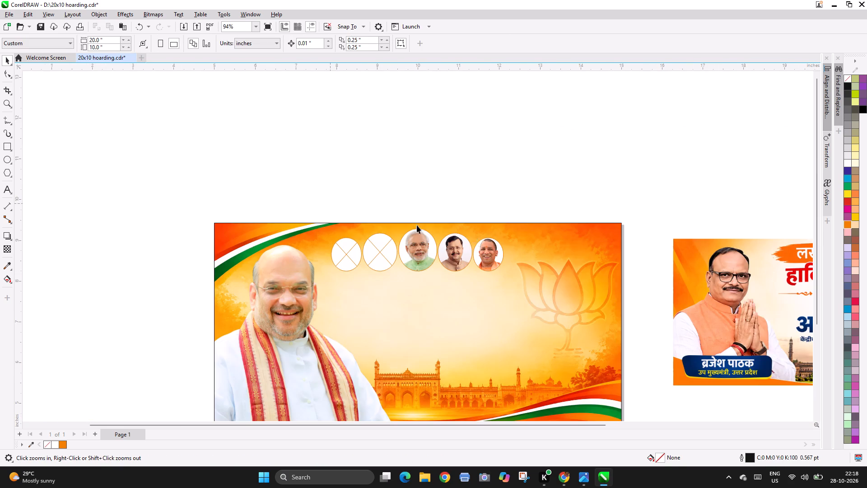
key(F2)
key(F2)
drag(359, 203, 600, 317)
ctrl+double_click(453, 235)
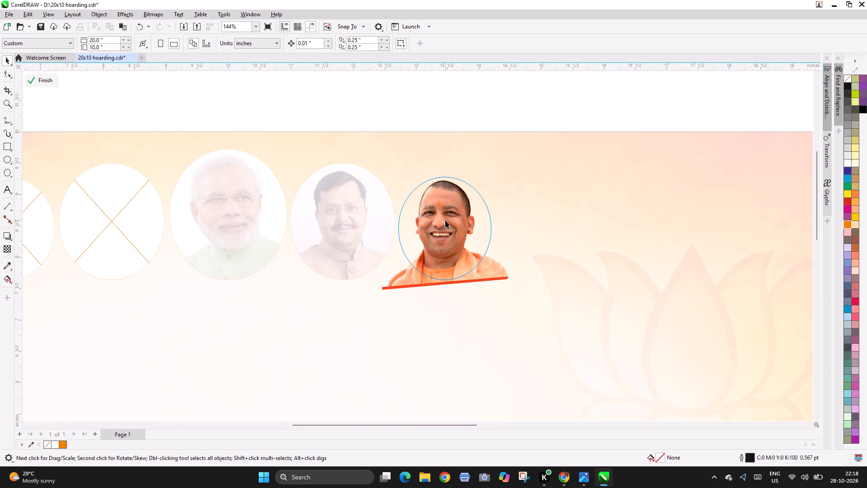
click(445, 220)
key(F2)
drag(351, 166, 560, 310)
click(443, 194)
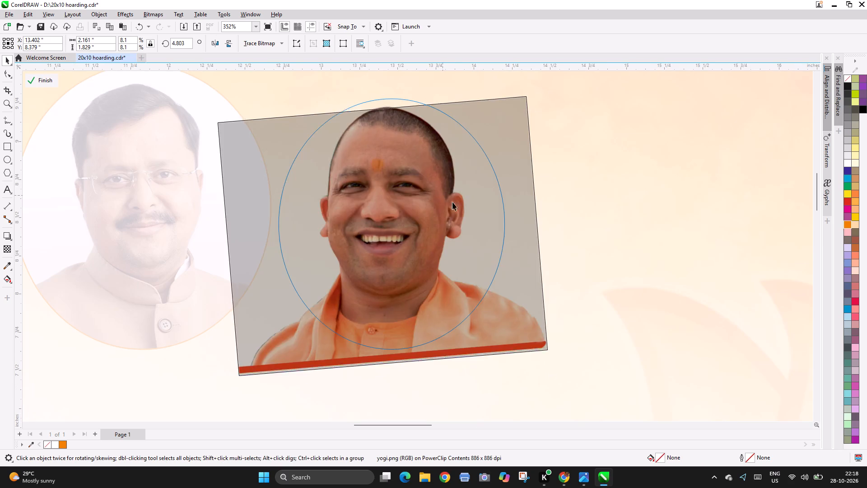
ctrl+click(589, 235)
Deselect everything and save the hoarding document.
key(F3)
key(F3)
key(F2)
right_click(402, 192)
key(F2)
key(F2)
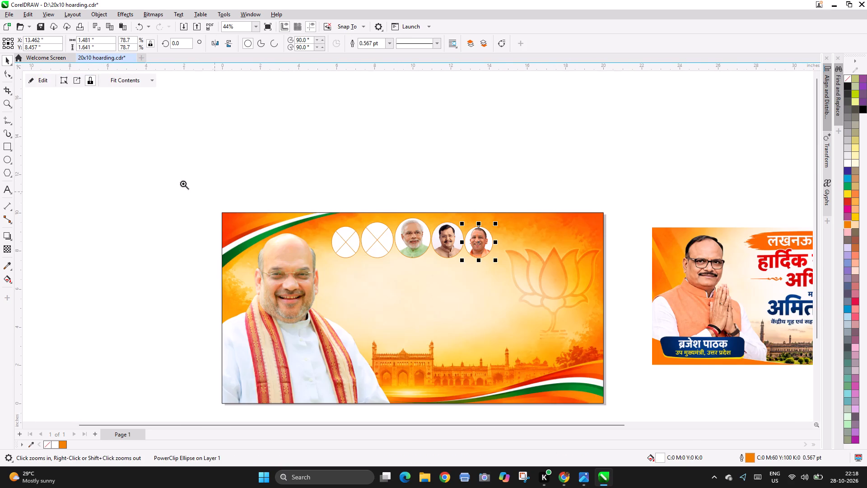
drag(183, 183, 787, 352)
click(537, 141)
key(ctrl+s)
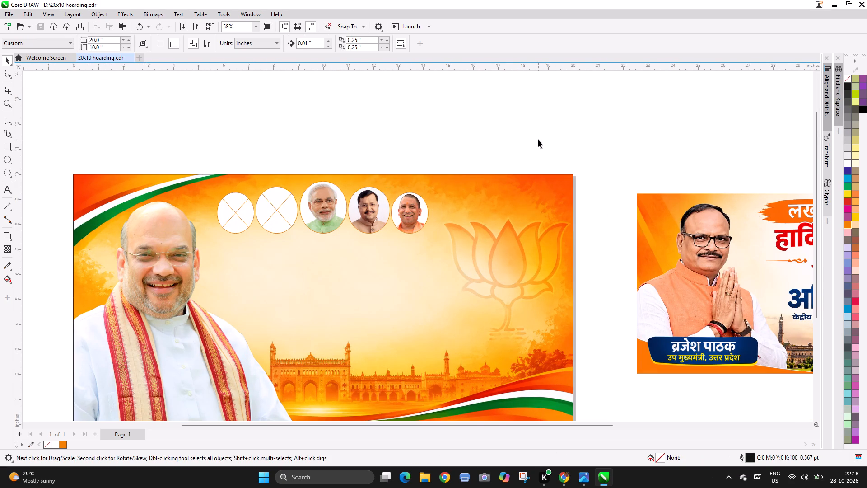
Switch to Chrome, close the NicePNG tab, and search Google Images for "rajnath singh hd download".
key(alt+Tab)
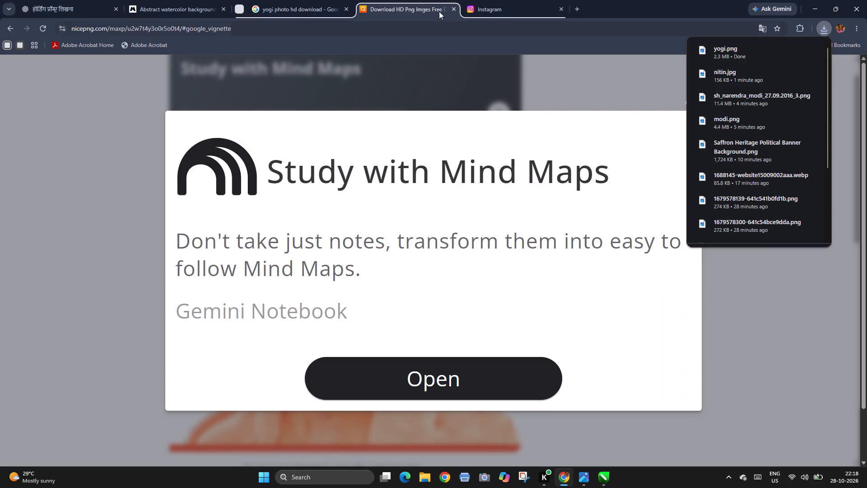
click(456, 8)
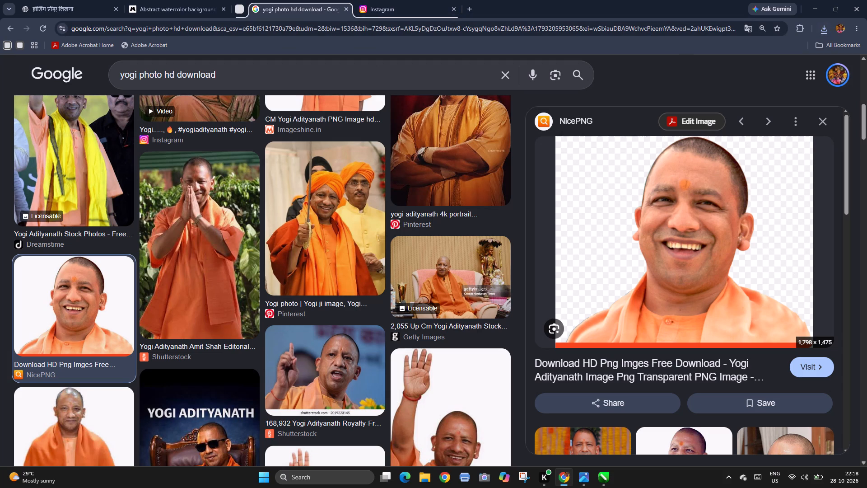
drag(162, 75, 57, 64)
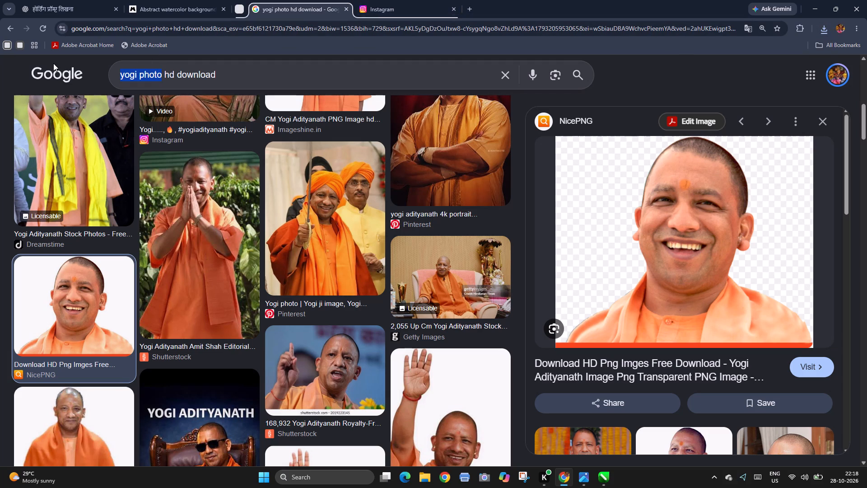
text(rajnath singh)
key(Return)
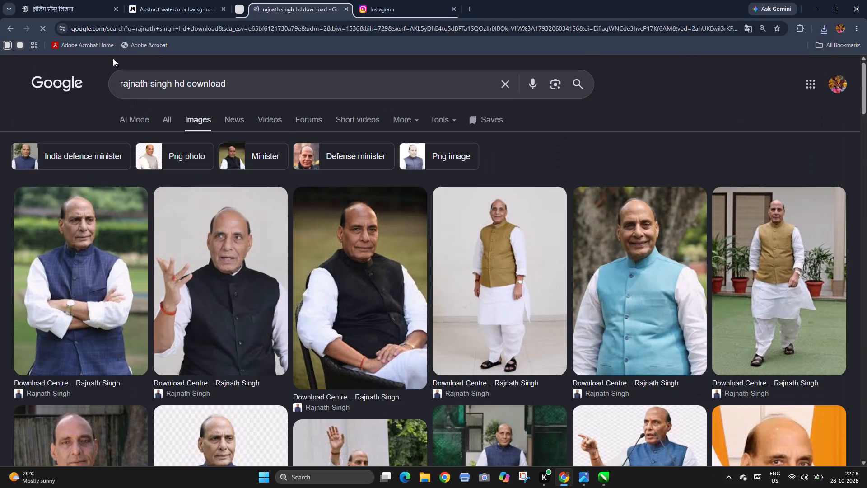
Find the white-background Rajnath Singh portrait in a dark vest, open its Facebook source in a new tab, and browse further results.
scroll(307, 235, down, 4)
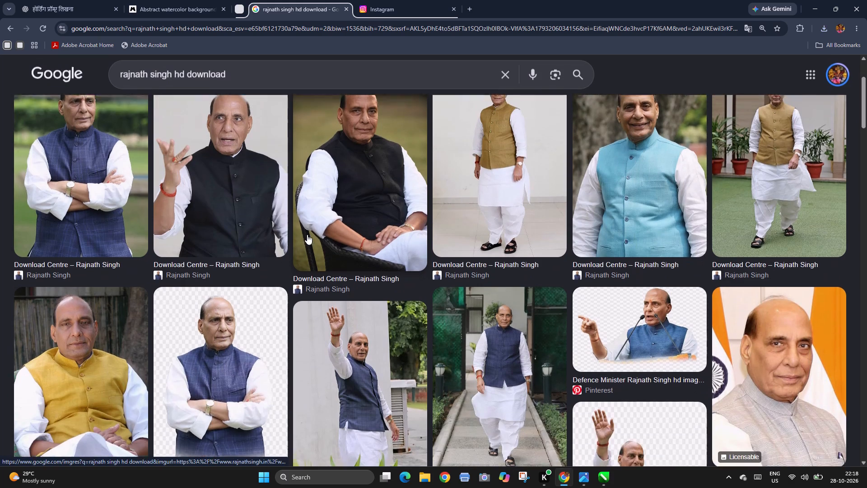
scroll(307, 235, down, 4)
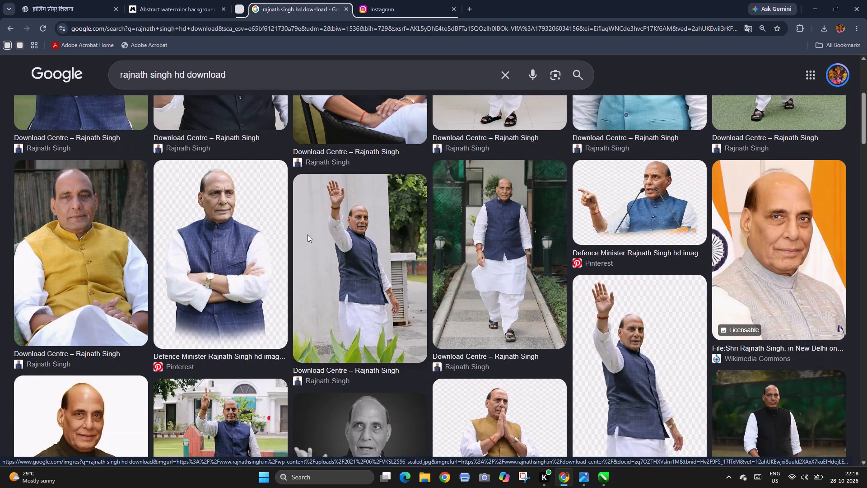
scroll(307, 235, down, 4)
click(87, 345)
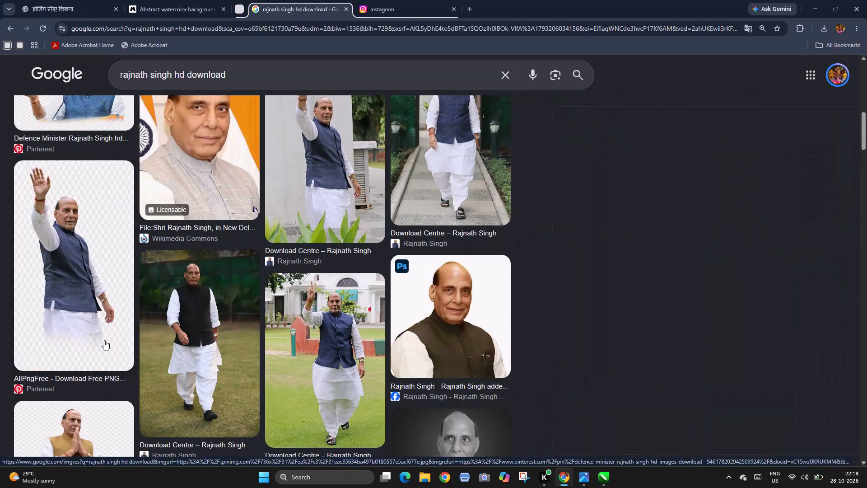
right_click(676, 202)
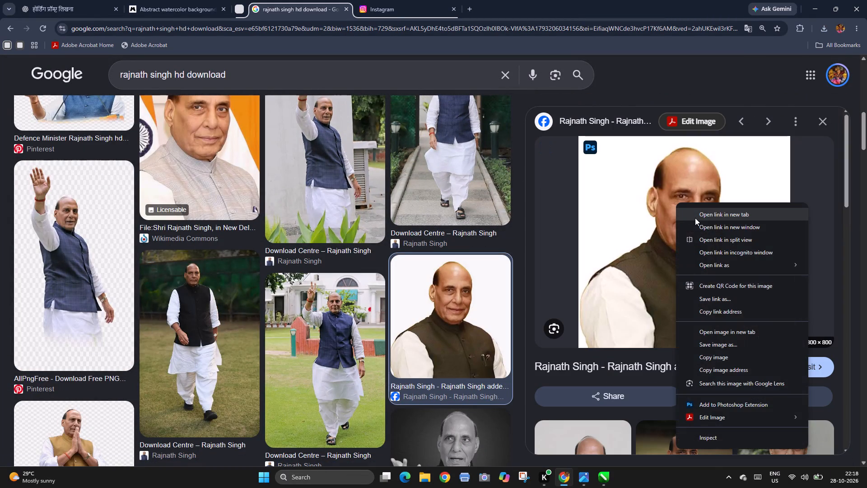
click(695, 217)
scroll(384, 290, down, 6)
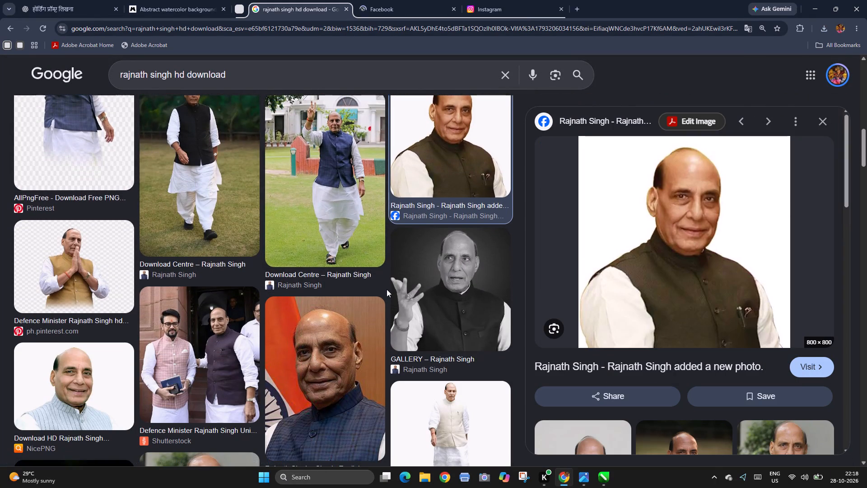
scroll(387, 289, down, 6)
scroll(591, 280, down, 7)
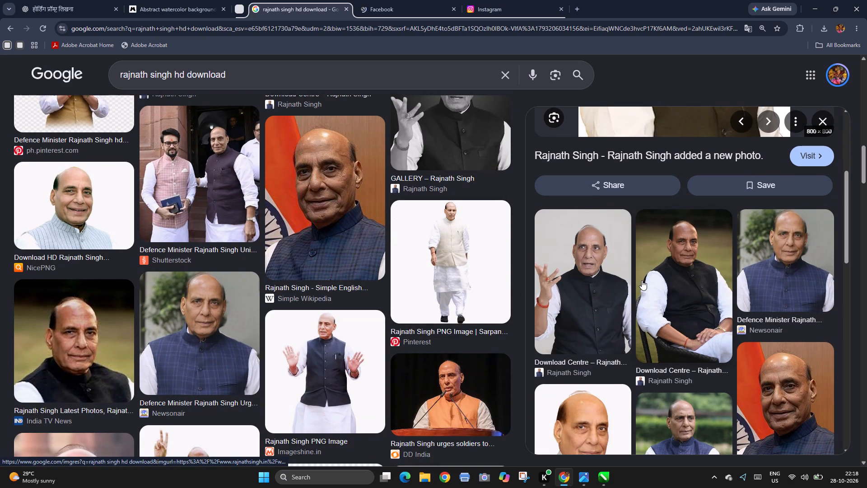
scroll(642, 280, down, 4)
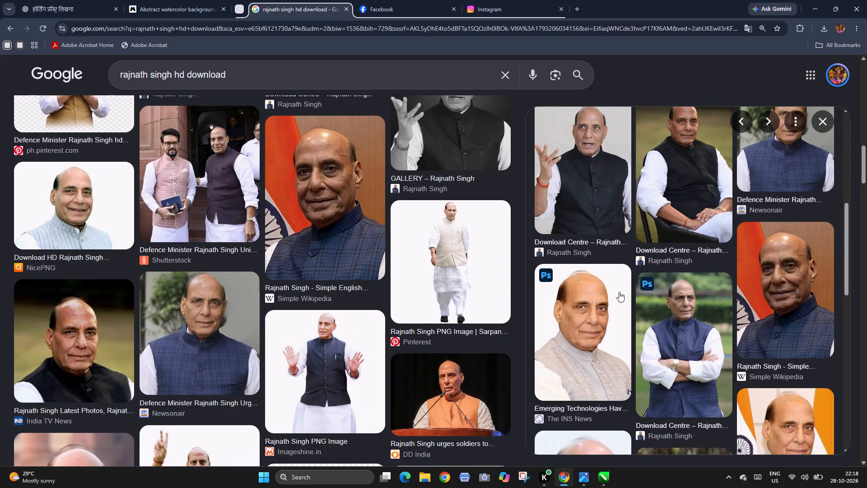
Dismiss the login prompt on the Facebook photo page and open the Rajnath Singh portrait image in its own tab.
click(384, 0)
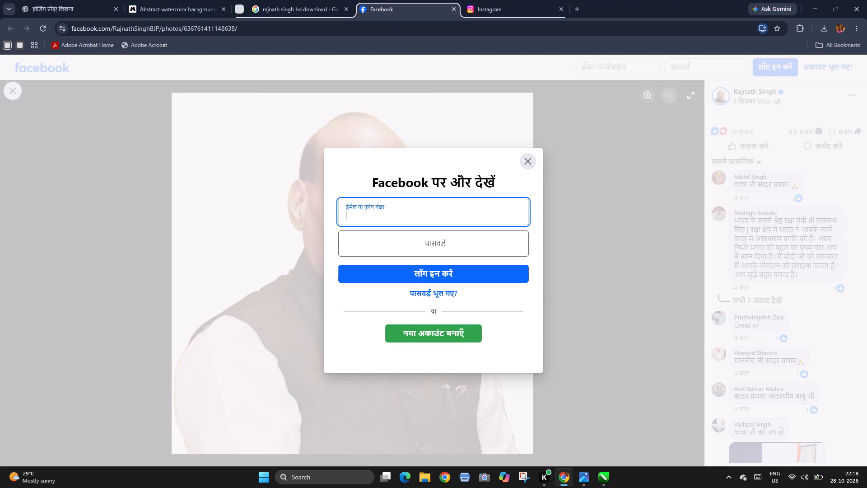
click(534, 159)
right_click(341, 200)
click(365, 214)
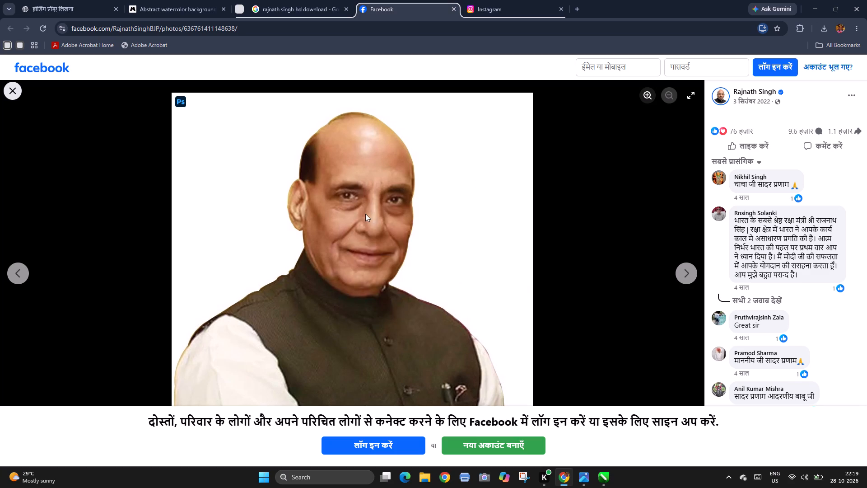
click(501, 0)
click(449, 186)
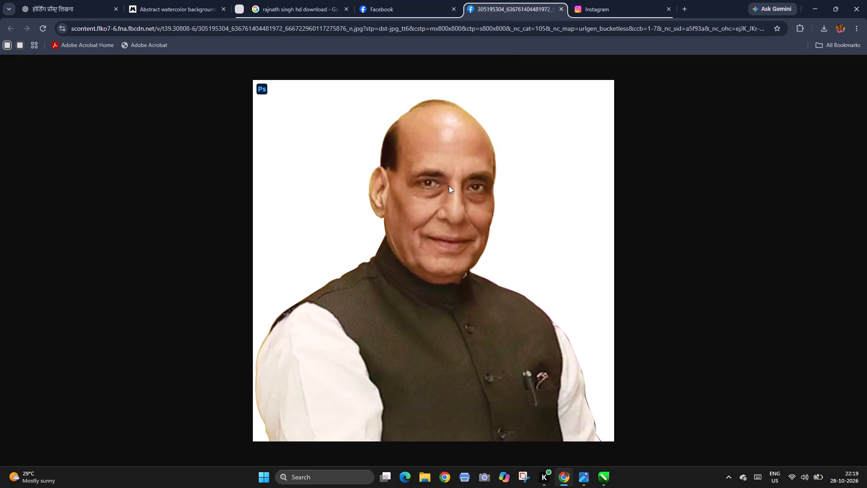
Save the Rajnath Singh portrait to the Desktop as a JPG under its suggested name and return to CorelDRAW.
right_click(449, 185)
click(477, 211)
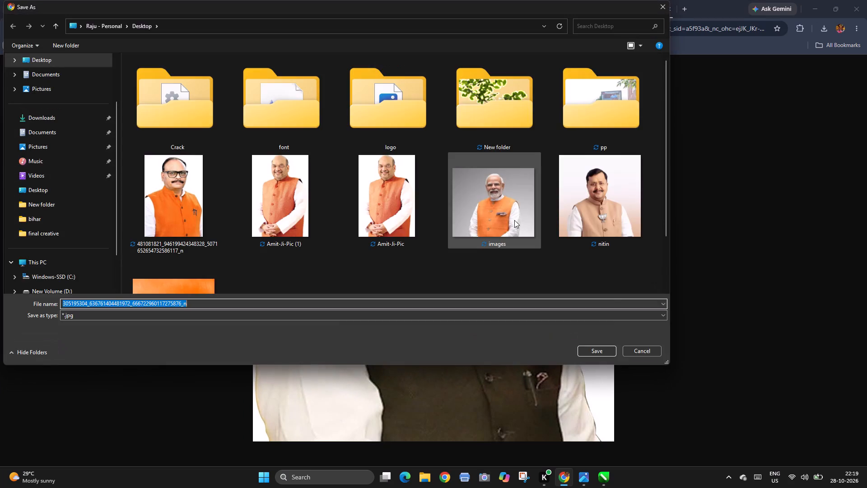
key(Return)
key(alt+Tab)
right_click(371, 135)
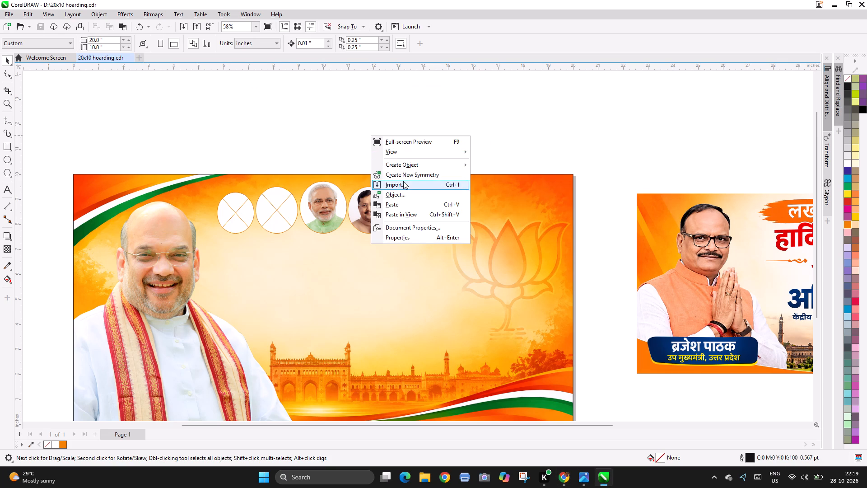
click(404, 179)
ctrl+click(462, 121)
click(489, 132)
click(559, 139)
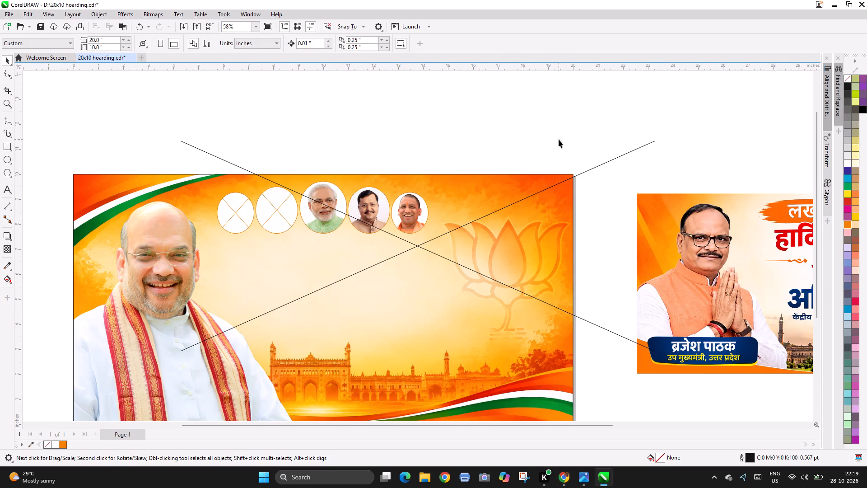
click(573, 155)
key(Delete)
Import the saved Rajnath Singh portrait from the Desktop and place it above the hoarding at about 1.36 by 1.36 inches.
right_click(449, 123)
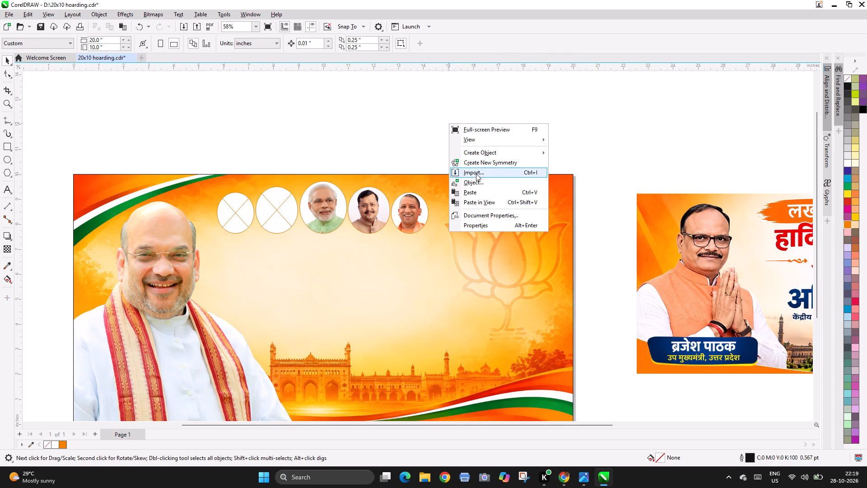
click(476, 174)
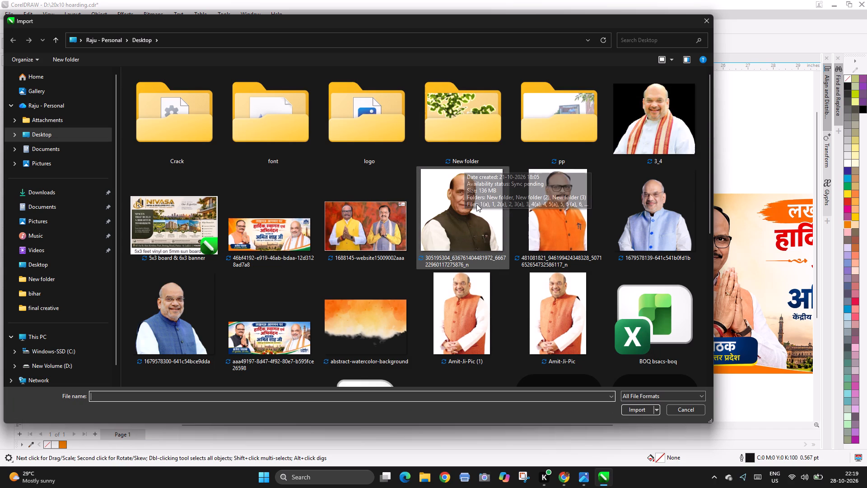
double_click(465, 209)
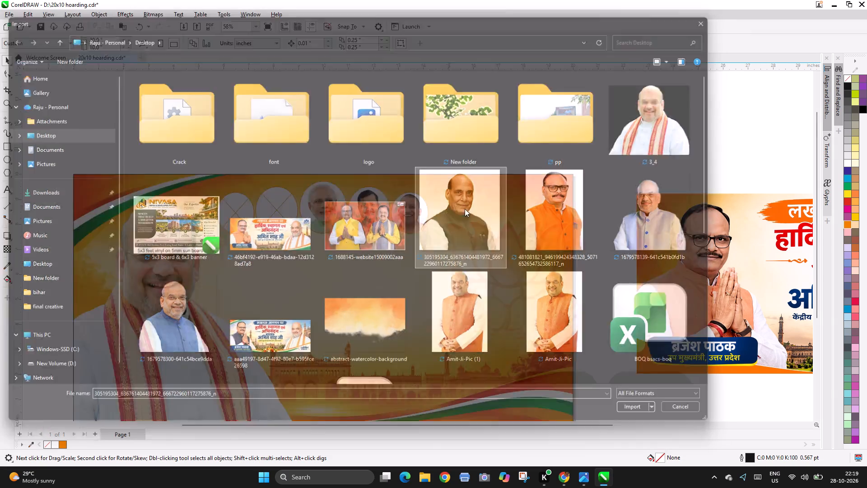
drag(275, 136, 339, 170)
PowerClip the Rajnath Singh portrait inside the empty oval directly left of Modi's and open the frame's contents for editing.
key(F2)
drag(189, 119, 421, 245)
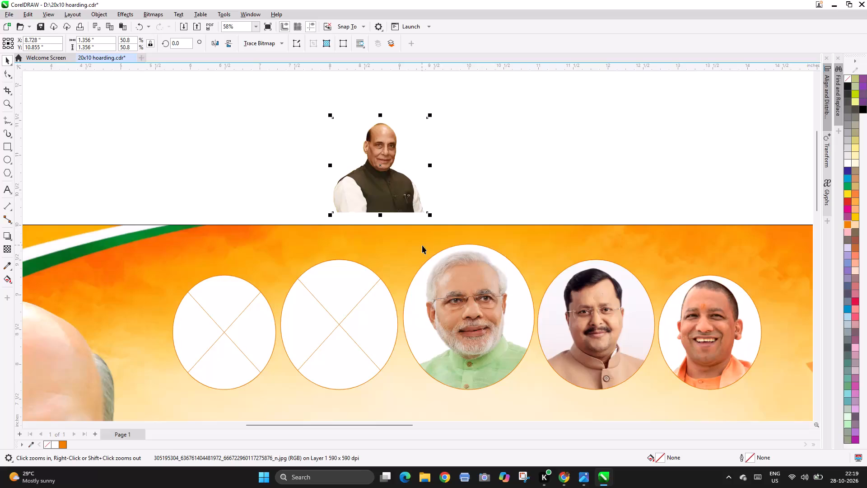
key(alt+a)
double_click(354, 311)
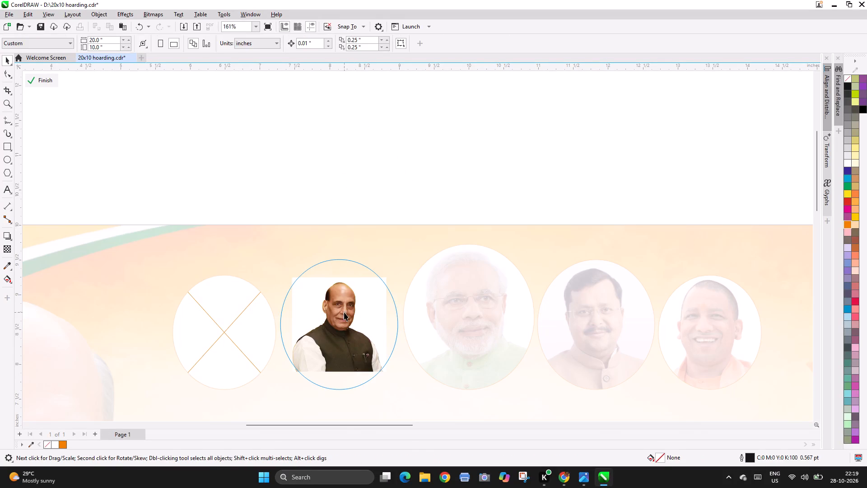
Enlarge the Rajnath Singh portrait, position it so the head and shoulders fill the oval, and finish editing.
click(344, 312)
drag(391, 274, 465, 192)
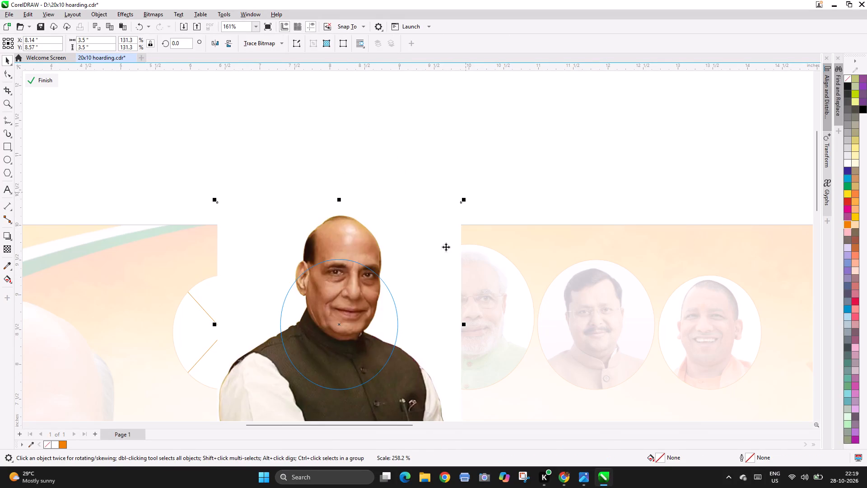
drag(346, 307, 345, 343)
drag(463, 234, 456, 256)
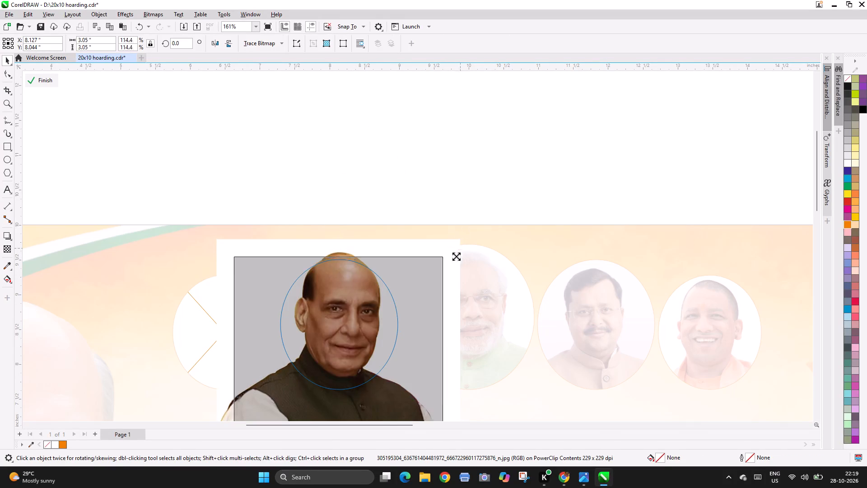
drag(456, 256, 450, 269)
drag(359, 324, 359, 314)
drag(359, 314, 359, 310)
ctrl+click(377, 212)
click(383, 183)
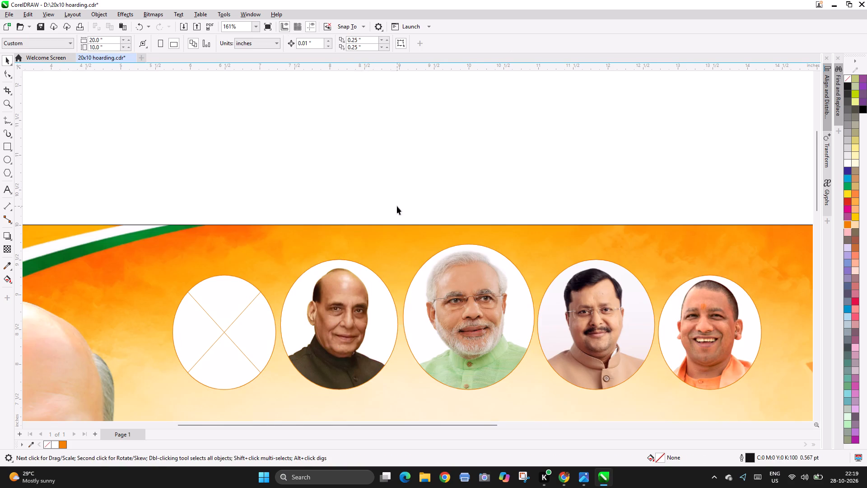
Mirror Nitin's oval portrait frame horizontally.
key(F3)
key(F2)
right_click(391, 188)
key(F2)
key(F2)
drag(259, 204, 648, 345)
key(F2)
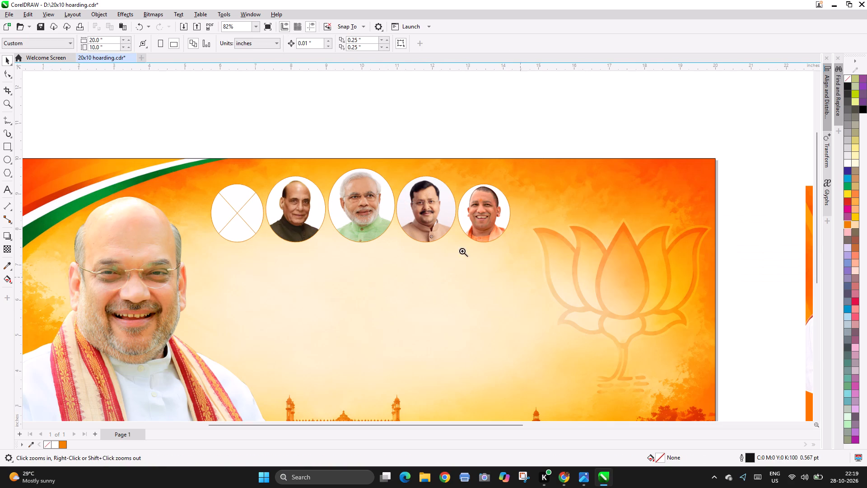
right_click(363, 205)
key(F2)
key(F2)
drag(232, 204, 588, 319)
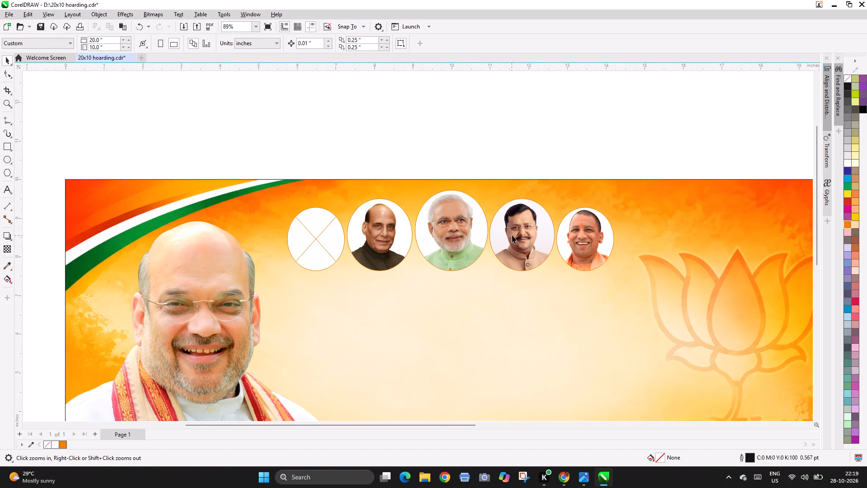
click(517, 232)
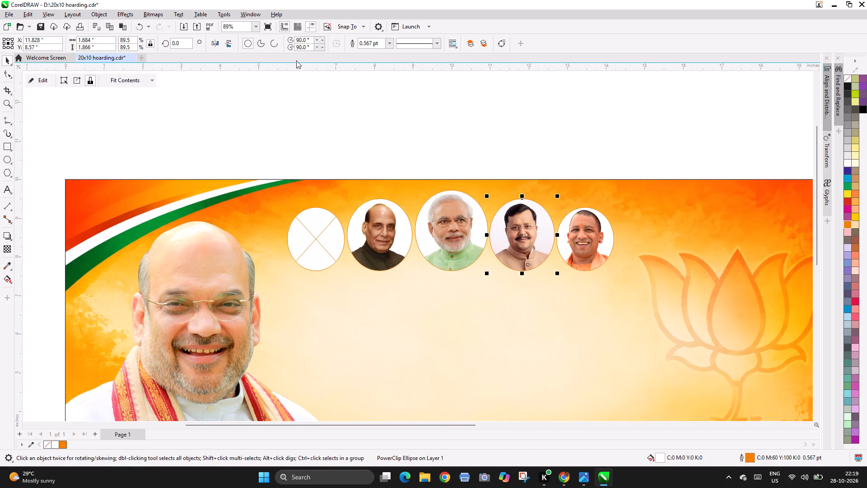
click(215, 44)
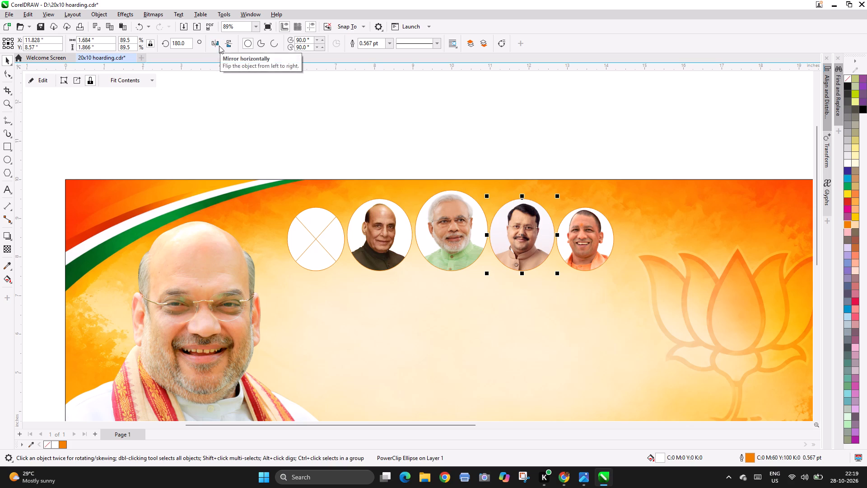
click(396, 124)
Open Nitin's frame contents, rotate the portrait a few degrees counterclockwise, and finish editing.
key(F2)
drag(326, 146, 612, 281)
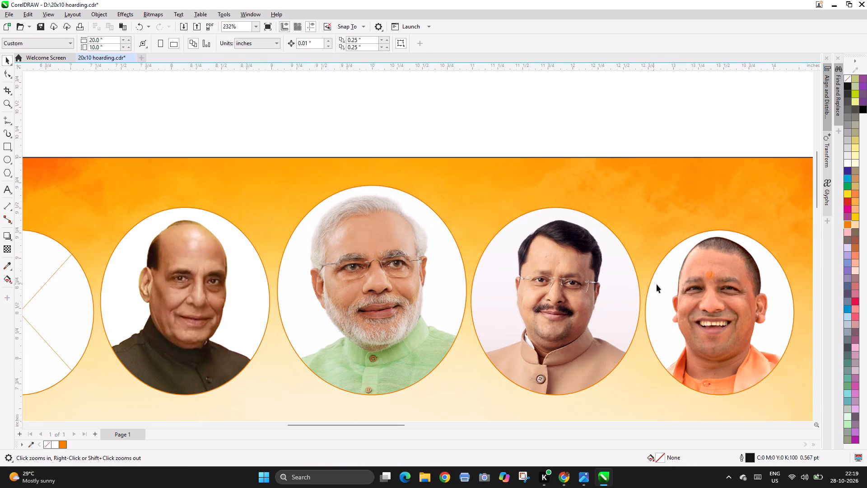
ctrl+click(570, 292)
ctrl+click(566, 292)
click(554, 286)
click(568, 288)
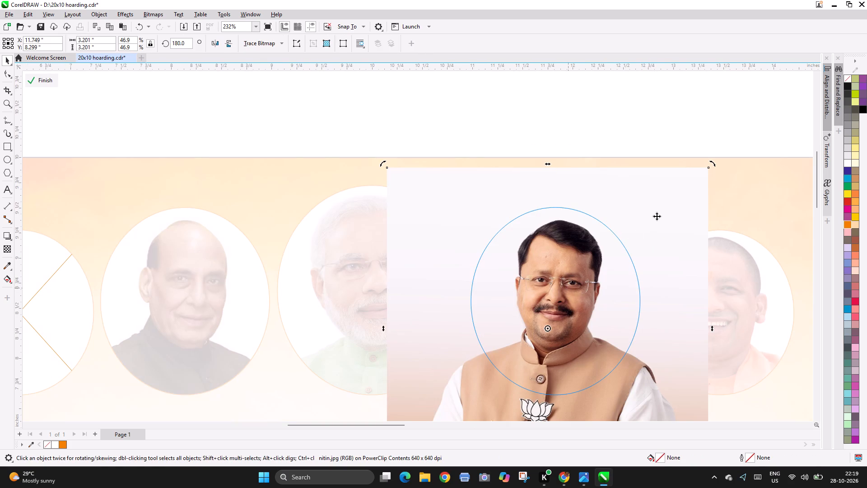
drag(713, 164, 698, 154)
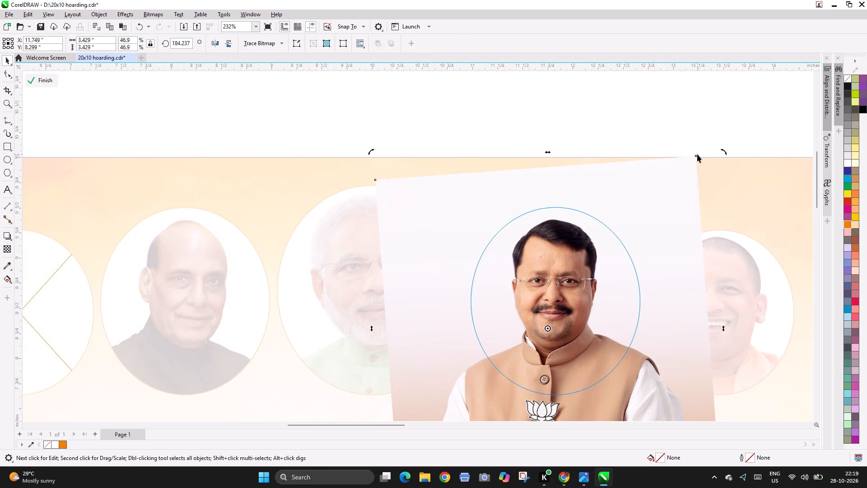
drag(726, 152, 722, 149)
ctrl+click(583, 120)
click(566, 111)
Examine the top row of oval portraits for head size, tilt and alignment across the hoarding.
key(F3)
key(F2)
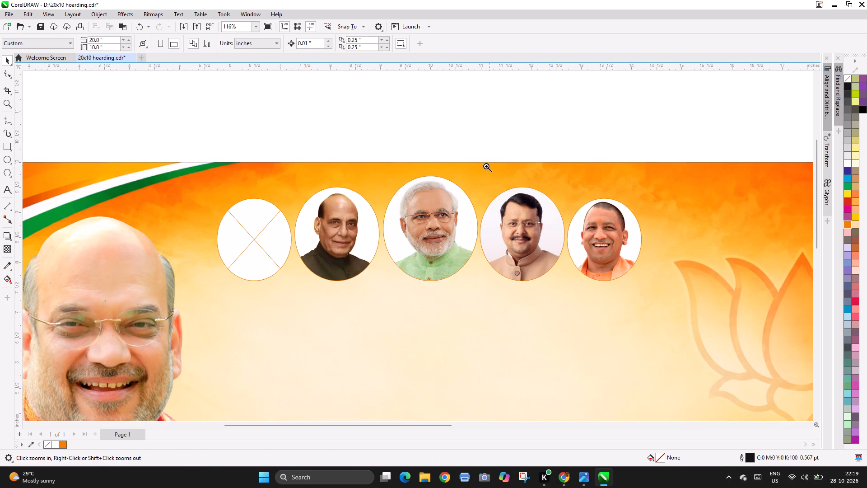
right_click(410, 147)
key(F2)
key(F2)
drag(206, 182, 565, 313)
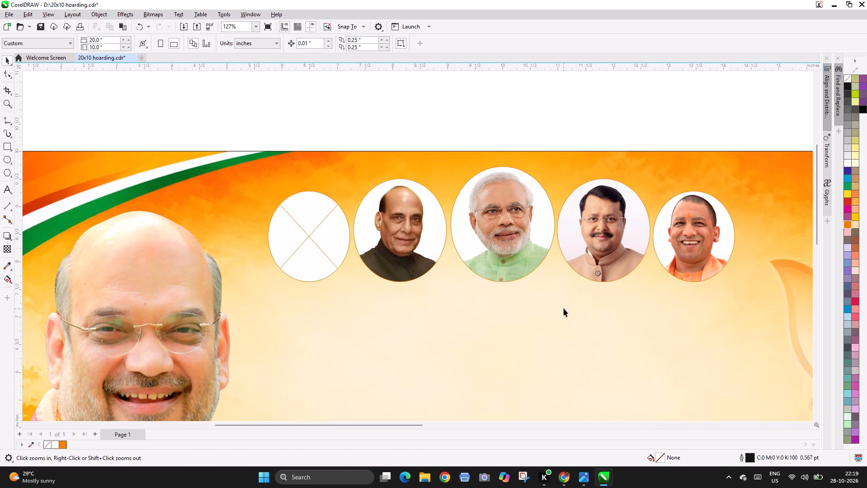
key(F2)
right_click(375, 212)
key(F2)
key(F2)
drag(229, 183, 567, 299)
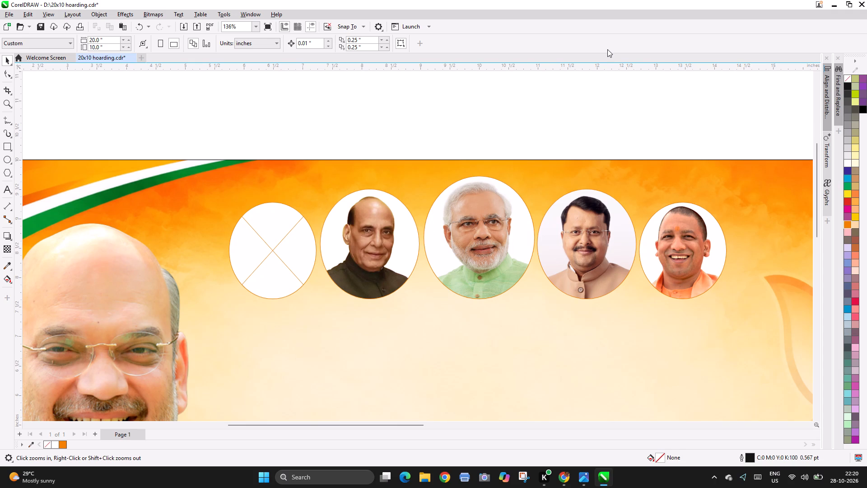
Switch to Chrome and close the Rajnath Singh photo tab and the Facebook tab.
key(alt+Tab)
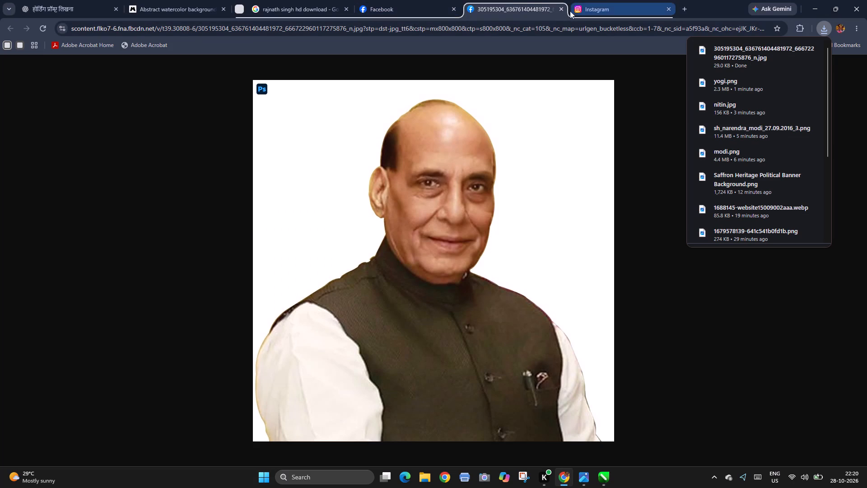
click(564, 9)
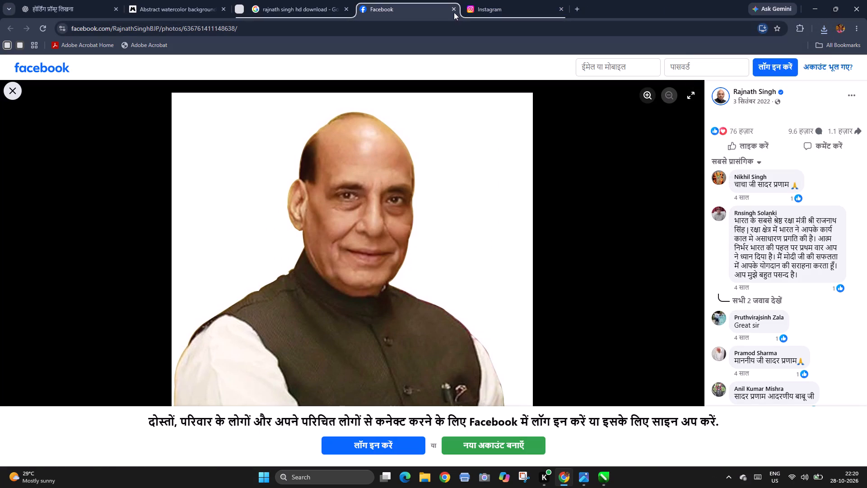
click(453, 10)
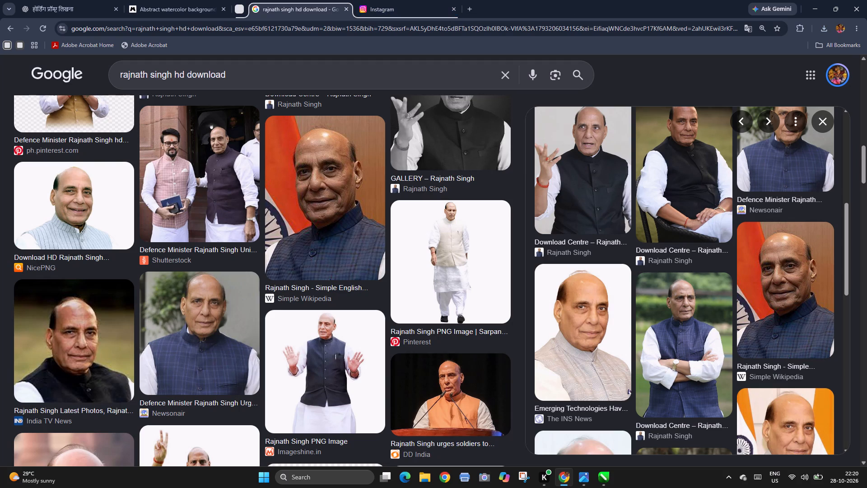
Search Google Images for "pankaj chaudhary hd download".
drag(172, 73, 0, 73)
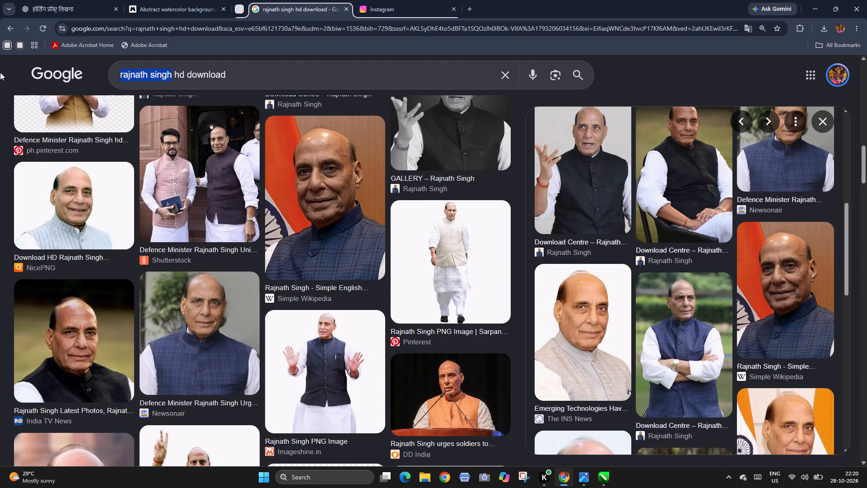
text(pankaj)
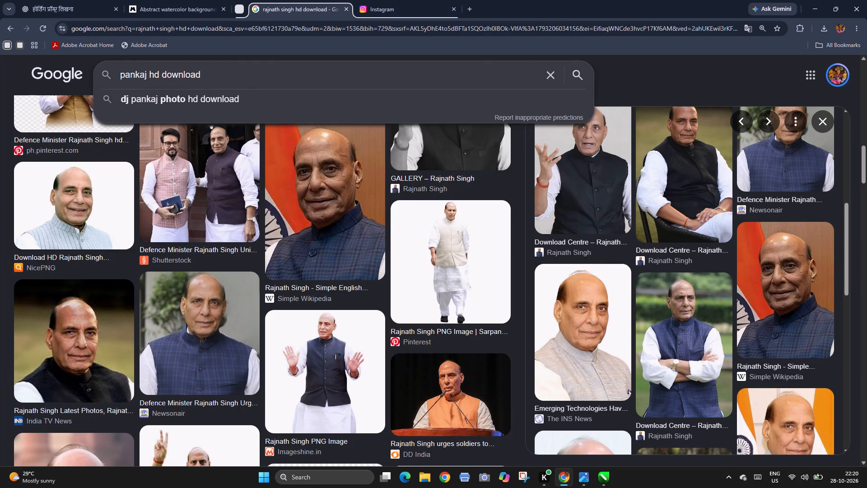
key(space)
text(cha)
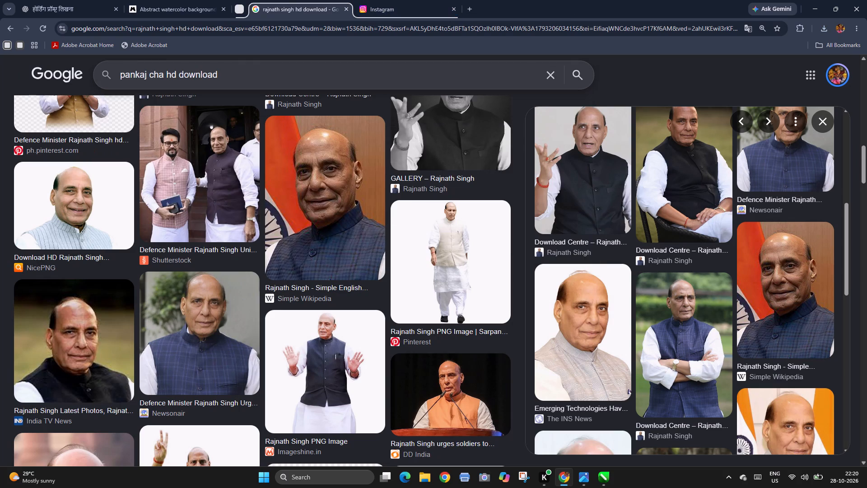
text(udhary)
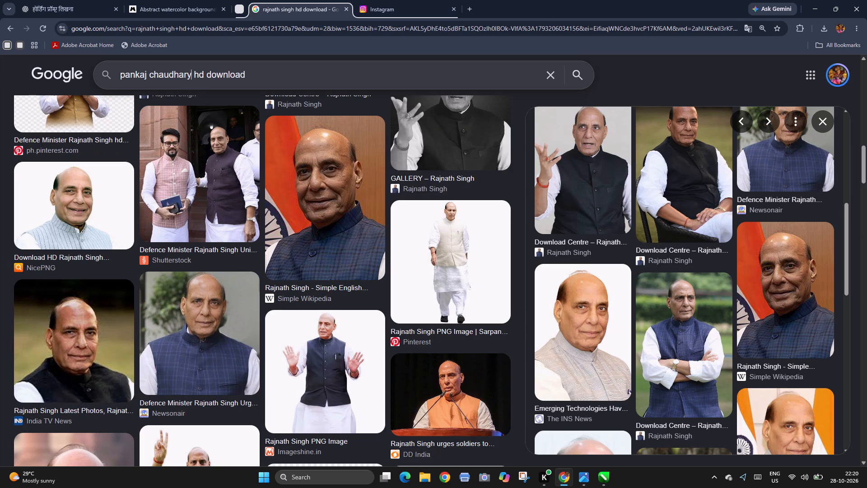
key(Return)
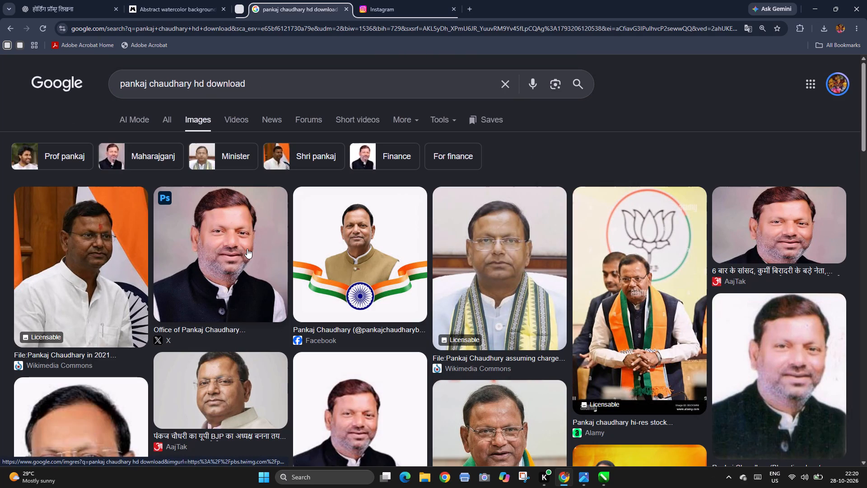
Preview several Pankaj Chaudhary portraits in the image results to find one suitable for the remaining oval frame.
click(234, 225)
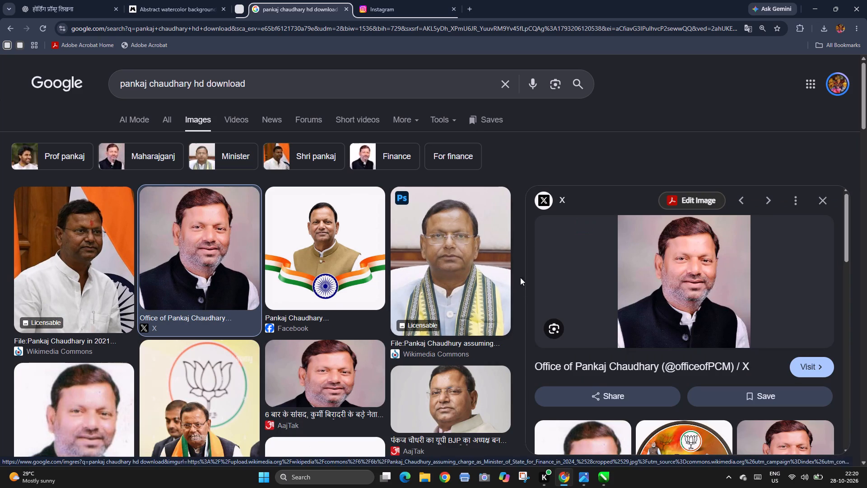
key(Escape)
scroll(301, 234, down, 3)
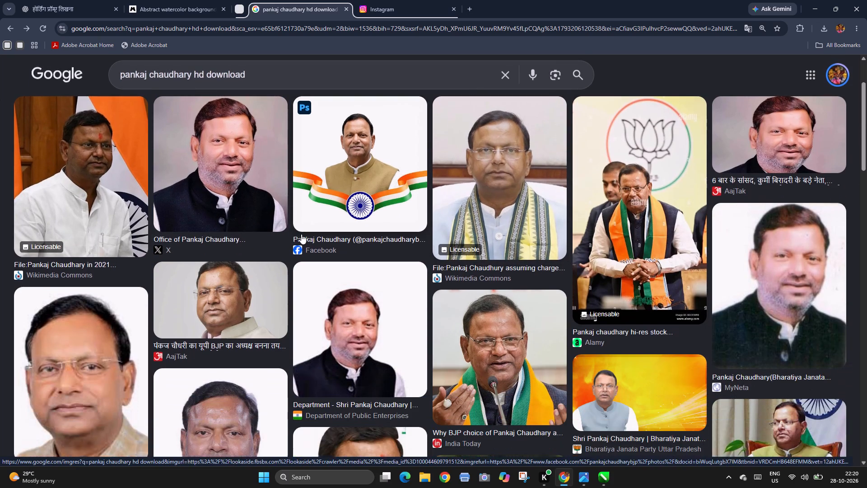
scroll(301, 234, down, 3)
click(379, 223)
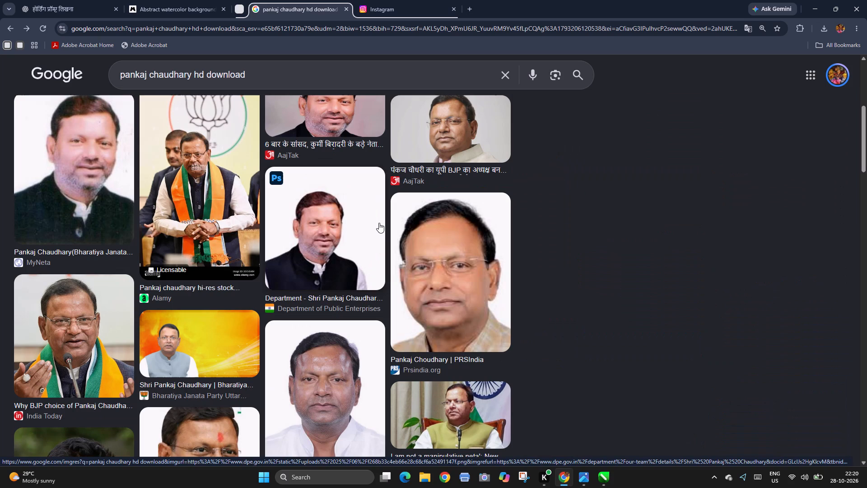
key(Escape)
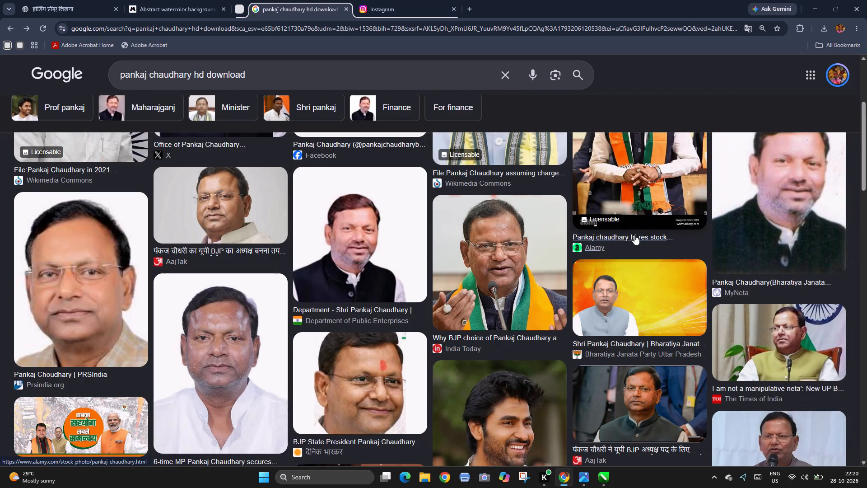
scroll(555, 257, up, 4)
click(808, 281)
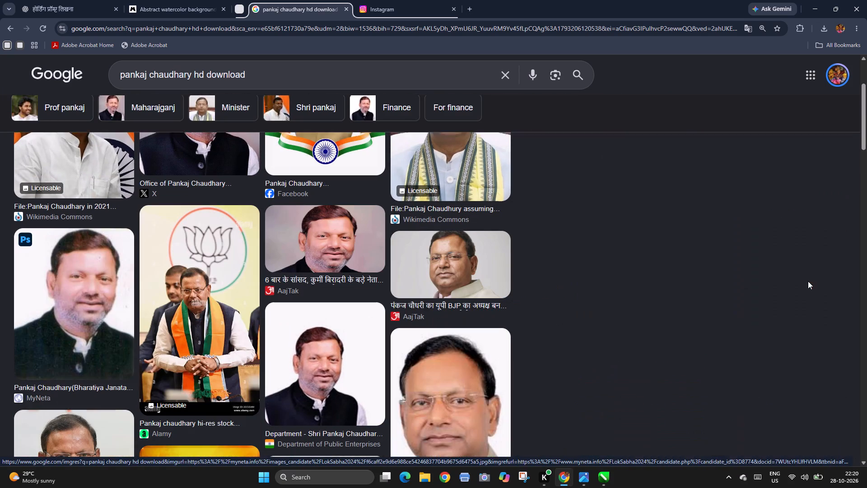
key(Escape)
scroll(689, 235, up, 4)
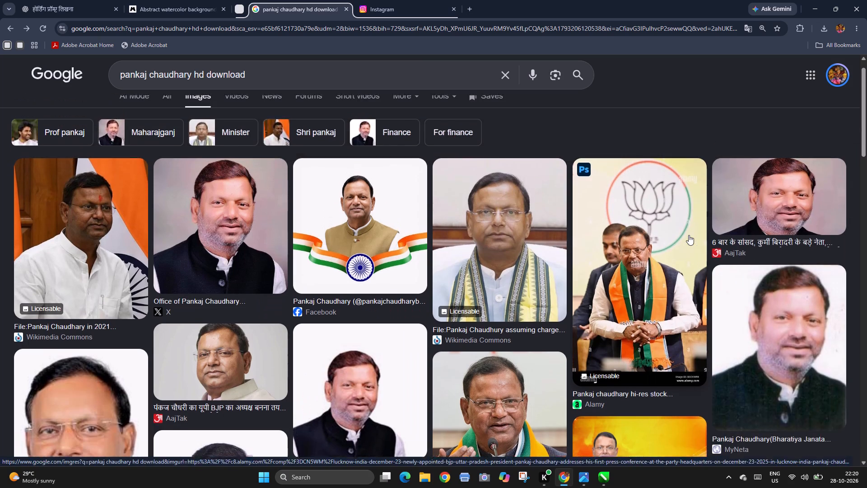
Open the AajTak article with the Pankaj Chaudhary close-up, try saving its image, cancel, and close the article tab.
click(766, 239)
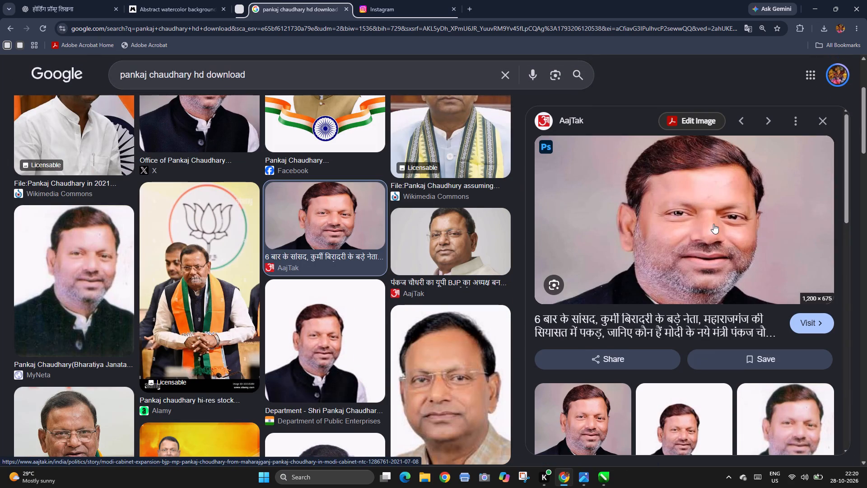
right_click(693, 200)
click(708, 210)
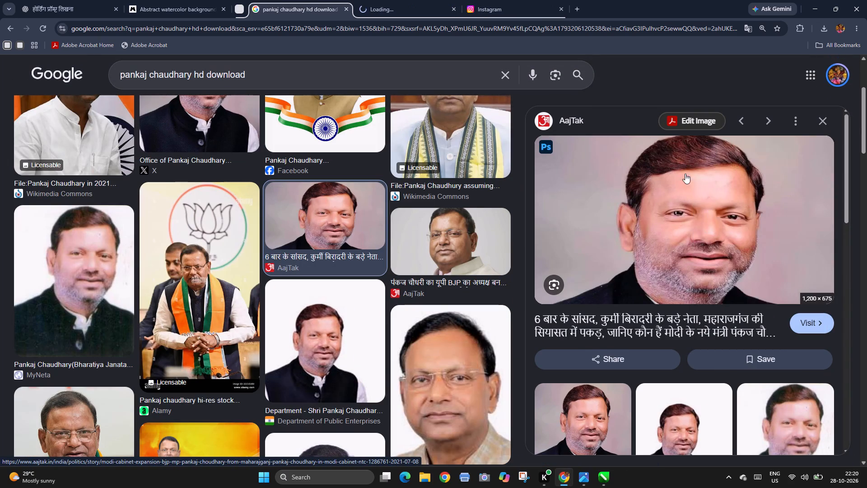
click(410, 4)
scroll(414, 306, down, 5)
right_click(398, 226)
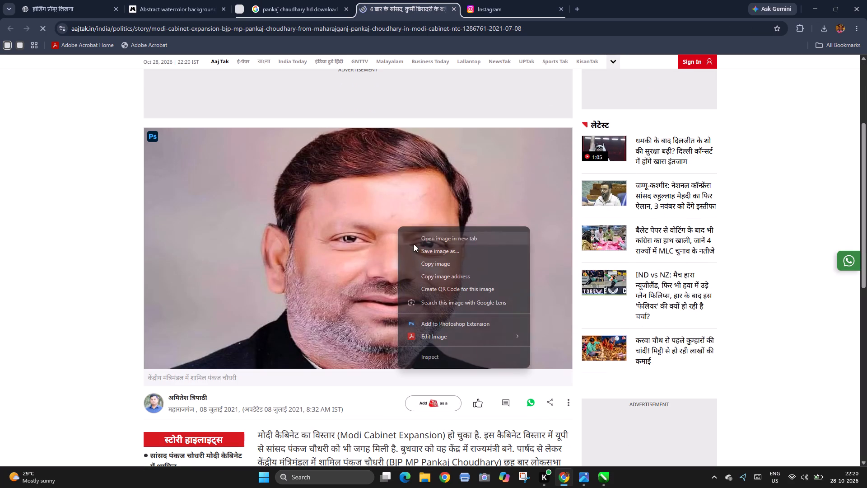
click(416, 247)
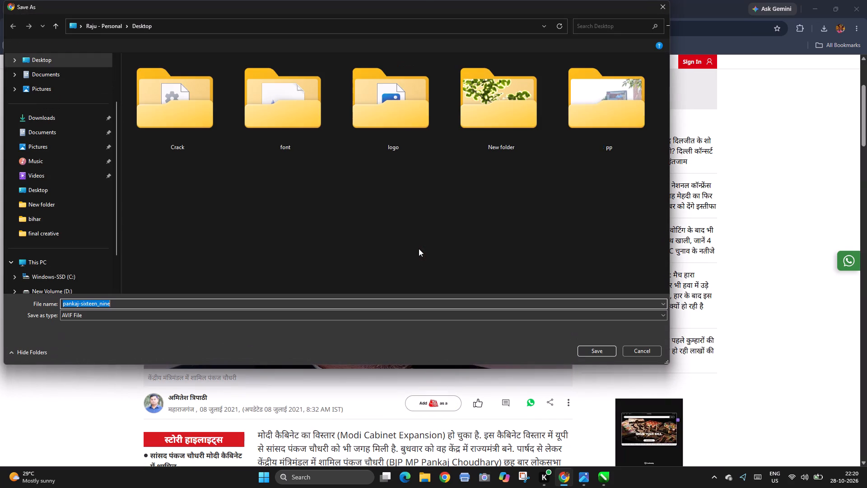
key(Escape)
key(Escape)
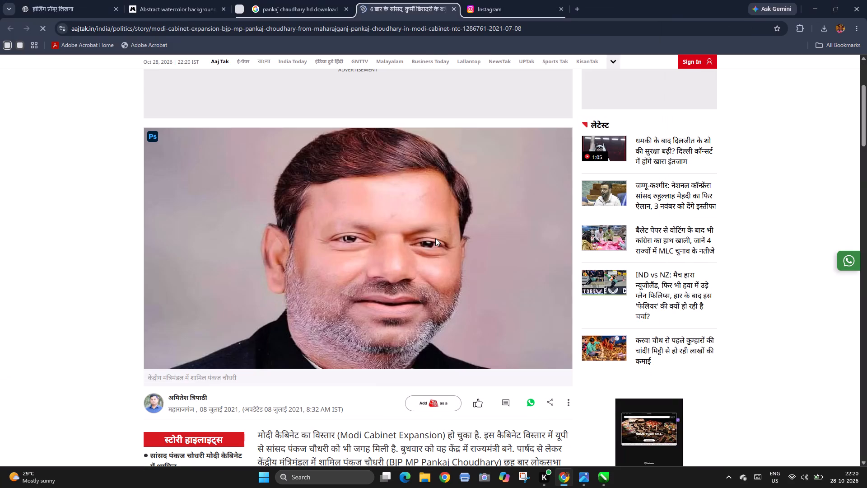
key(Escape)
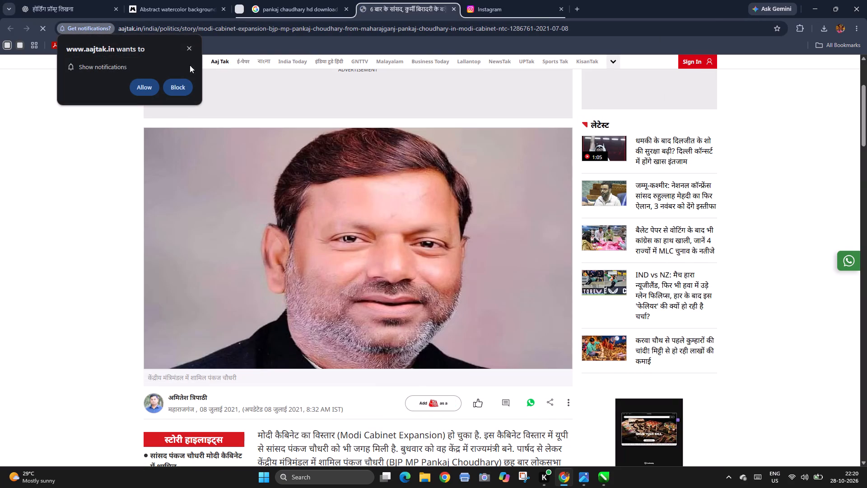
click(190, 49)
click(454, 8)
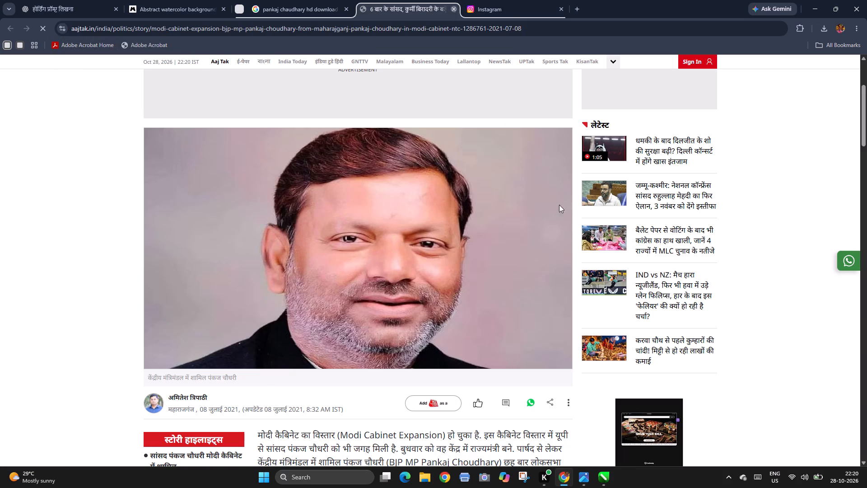
Return to the full image results and filter them to Large size.
scroll(576, 234, down, 6)
click(657, 253)
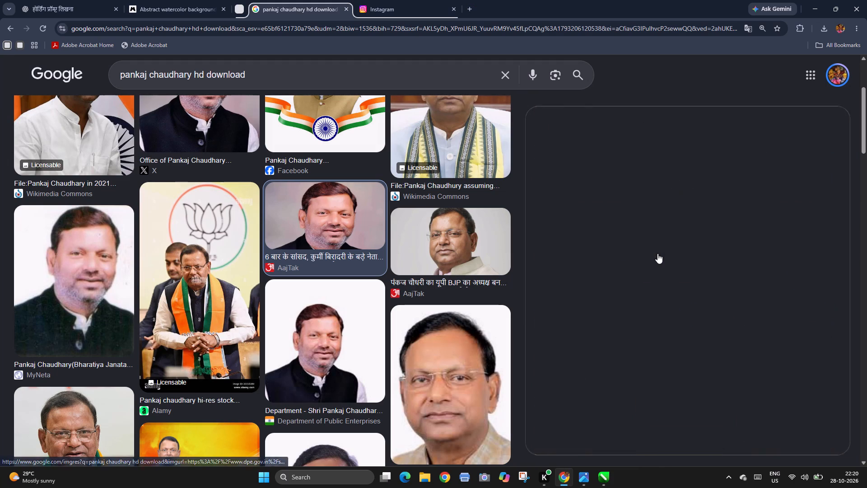
key(Escape)
scroll(360, 273, up, 2)
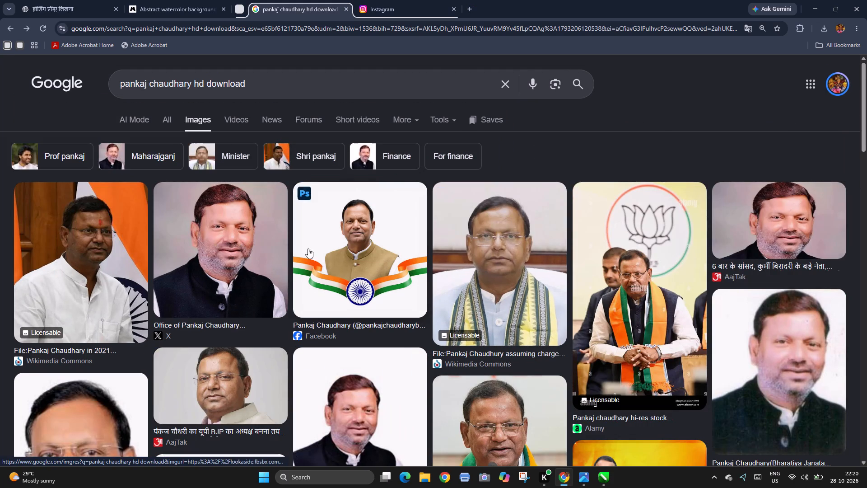
scroll(308, 249, up, 12)
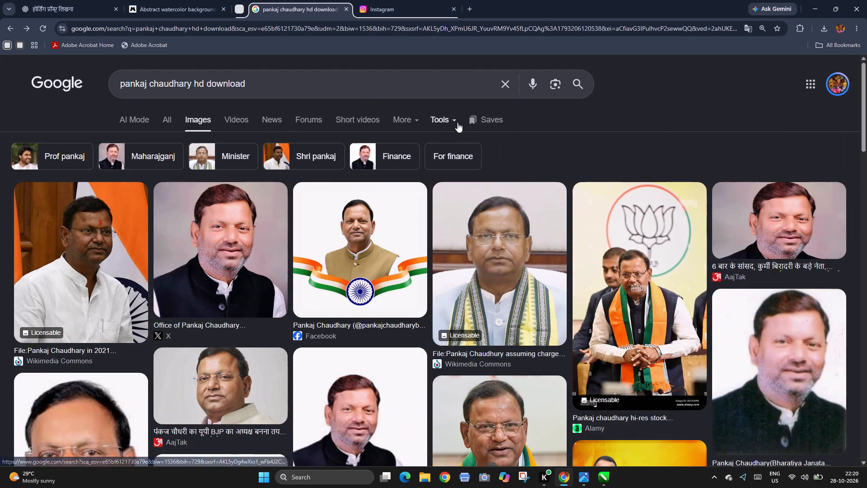
click(443, 119)
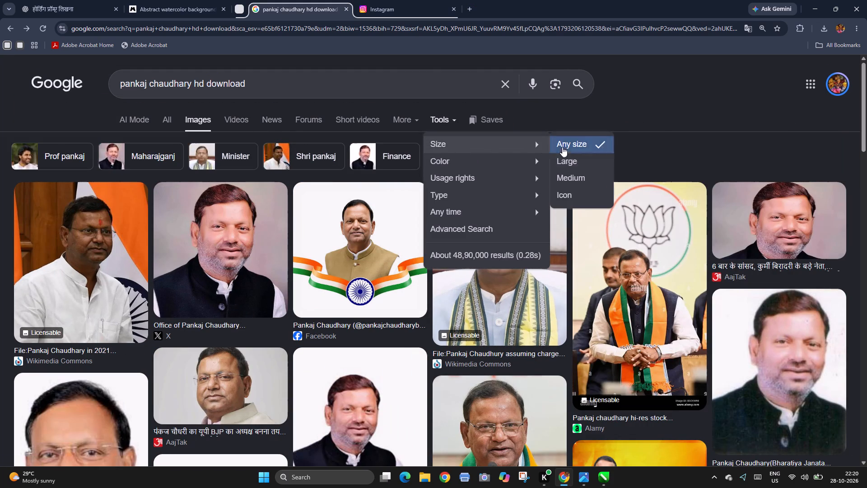
click(579, 157)
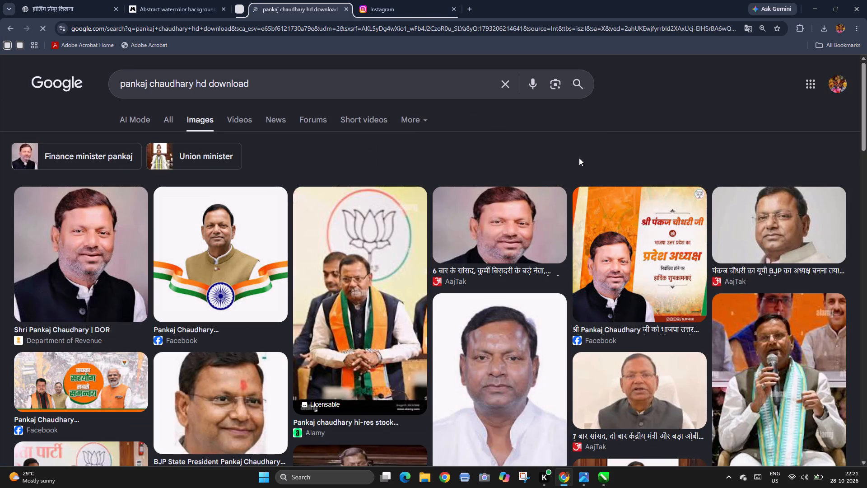
Open the Department of Revenue portrait of Pankaj Chaudhary at full size and save it to the Desktop as SPC.
click(103, 260)
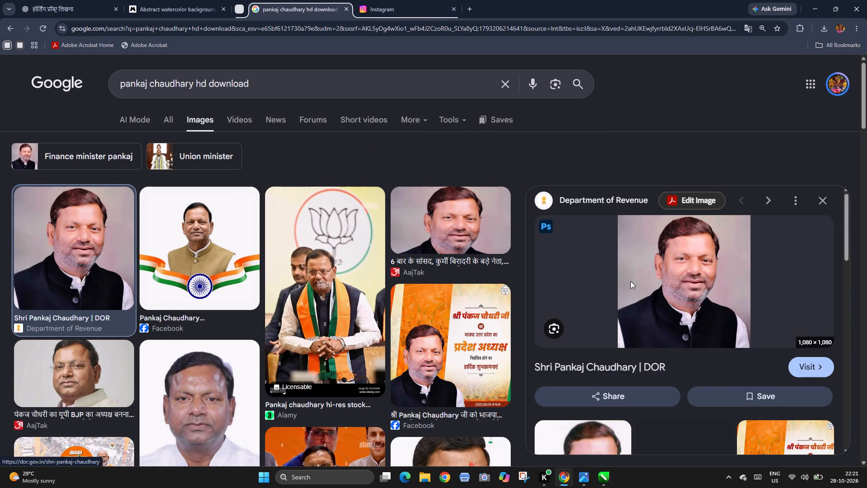
right_click(656, 246)
click(685, 231)
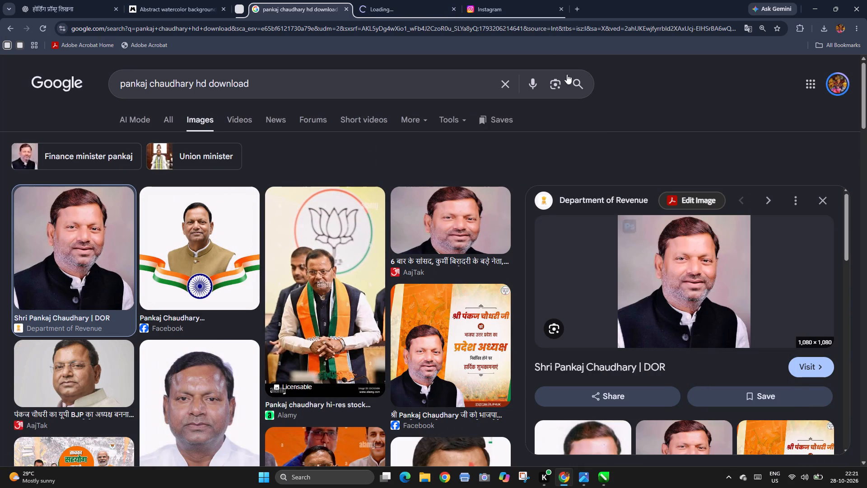
click(396, 5)
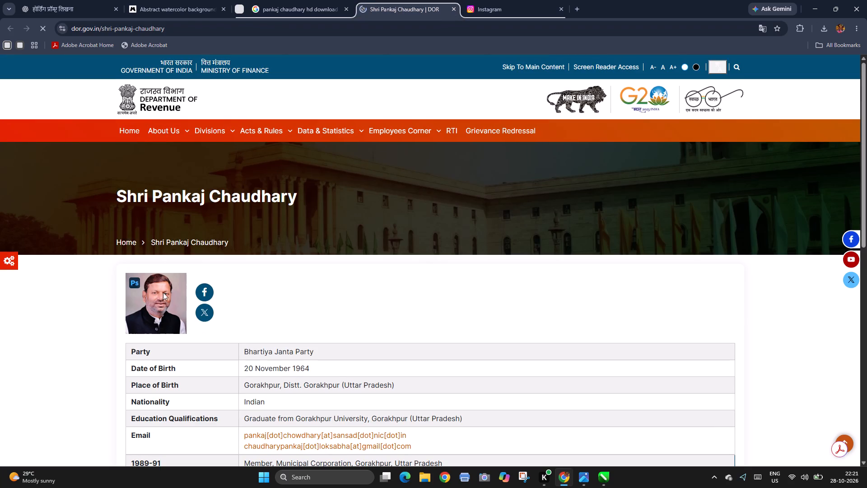
right_click(154, 290)
click(172, 300)
click(511, 0)
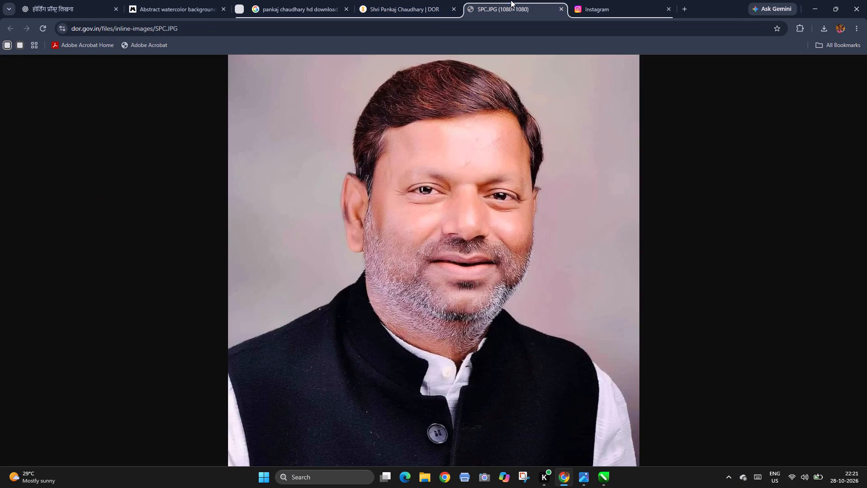
click(451, 191)
right_click(451, 190)
click(471, 211)
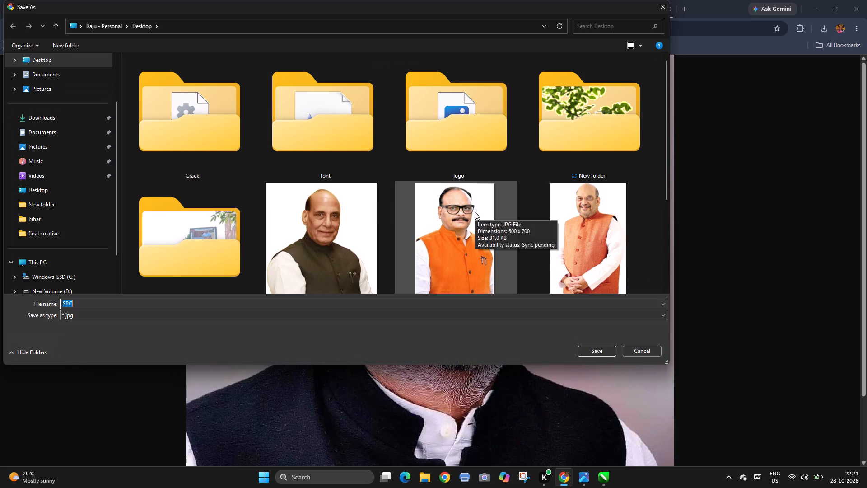
key(Return)
Switch to CorelDRAW and import the SPC photo from the Desktop, placing it small above the hoarding page.
key(alt+Tab)
right_click(370, 108)
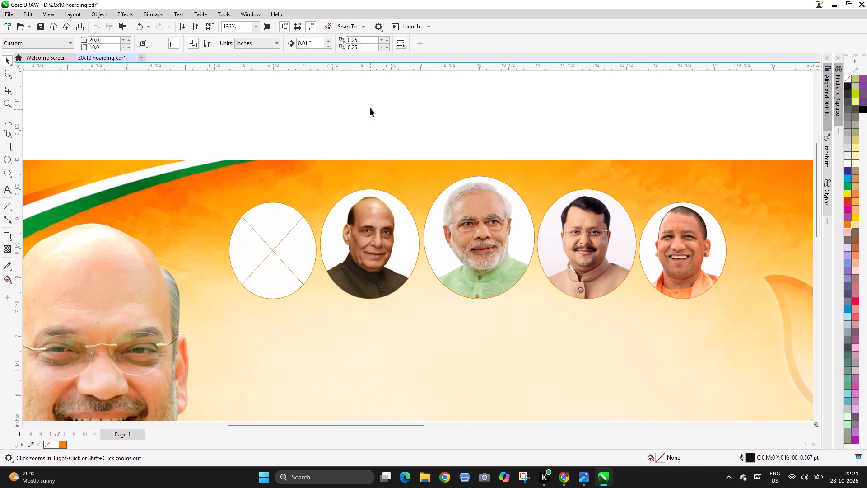
click(390, 156)
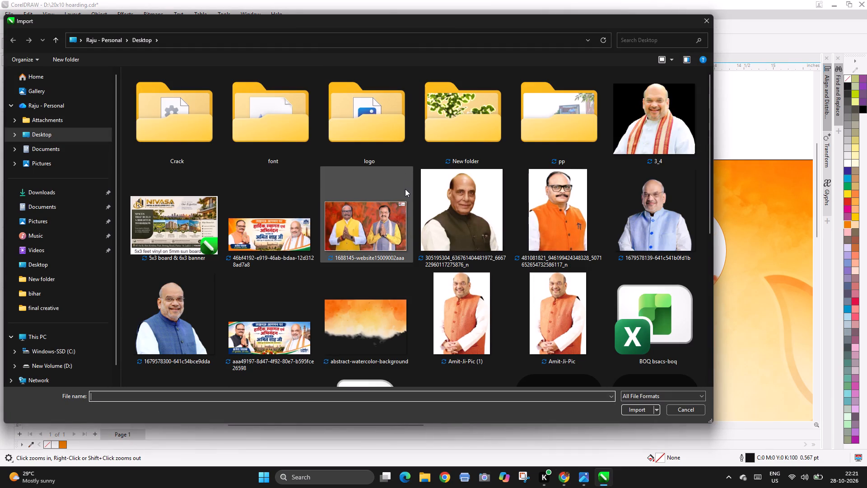
key(s)
text(ss)
click(450, 244)
key(s)
double_click(186, 322)
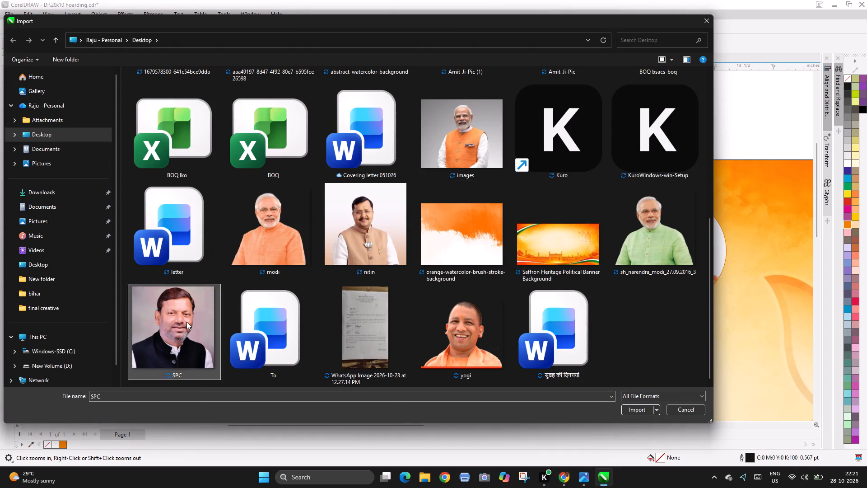
drag(368, 94, 445, 137)
PowerClip the SPC photo into the empty oval, enlarge it to about 1.97 inches square, centre the head, and finish editing.
key(alt+a)
click(268, 259)
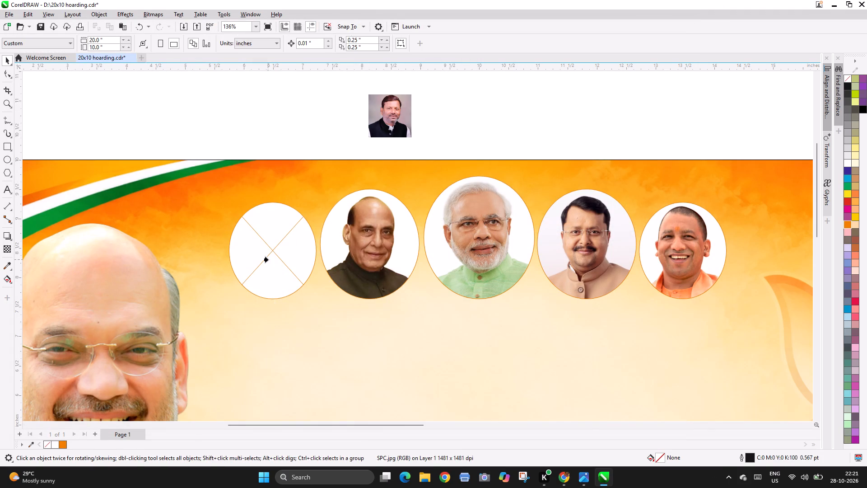
ctrl+click(277, 261)
click(283, 262)
drag(298, 276, 335, 316)
drag(289, 260, 286, 270)
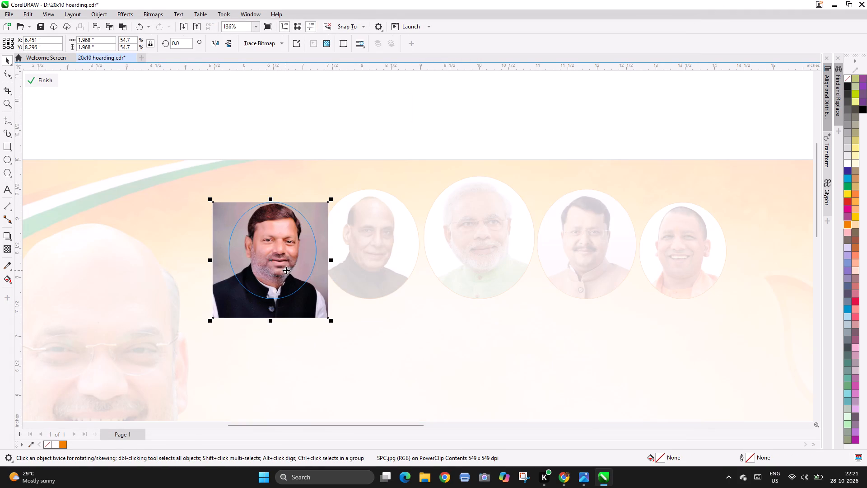
ctrl+click(314, 131)
click(346, 117)
Examine the Pankaj Chaudhary portrait in the leftmost oval, comparing its framing and background with the neighbouring leader portraits.
key(F3)
key(F2)
key(F2)
drag(199, 148, 617, 286)
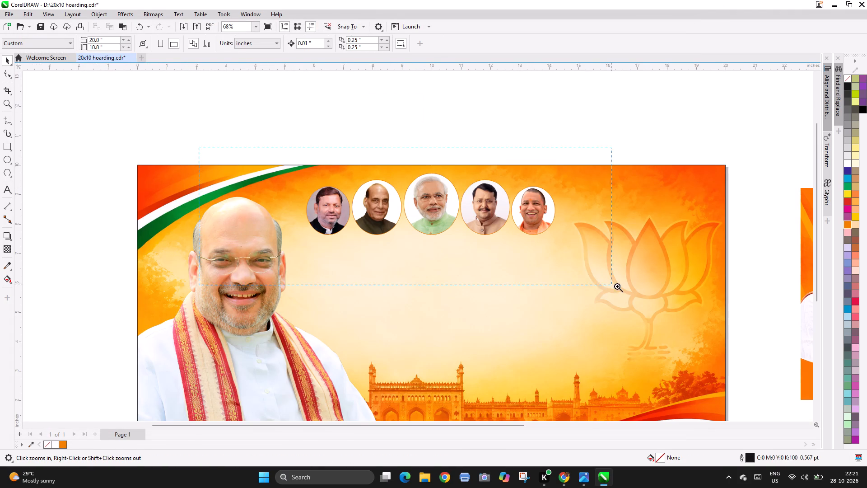
drag(617, 286, 620, 286)
key(F2)
key(F2)
drag(184, 179, 400, 288)
ctrl+click(381, 211)
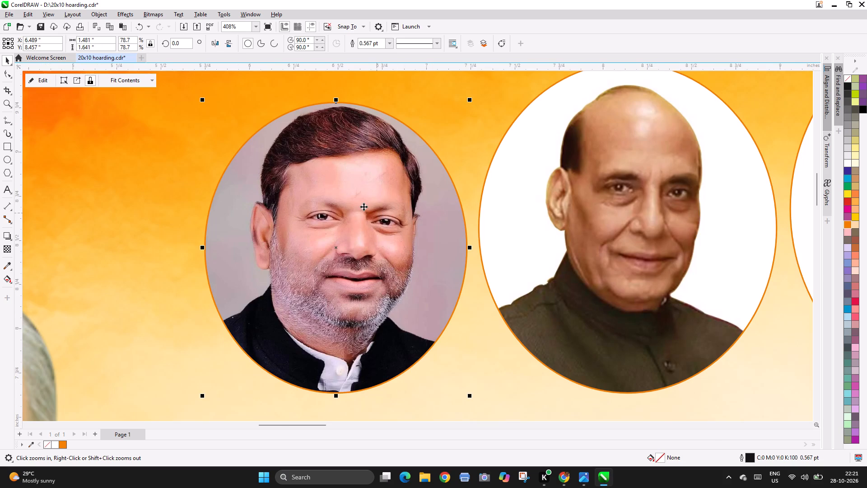
ctrl+click(364, 206)
click(367, 197)
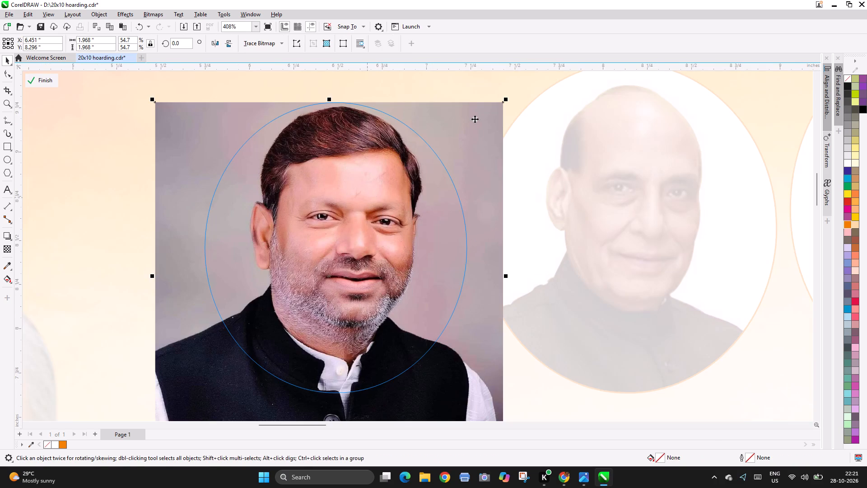
ctrl+click(475, 119)
ctrl+click(545, 117)
key(Escape)
key(F4)
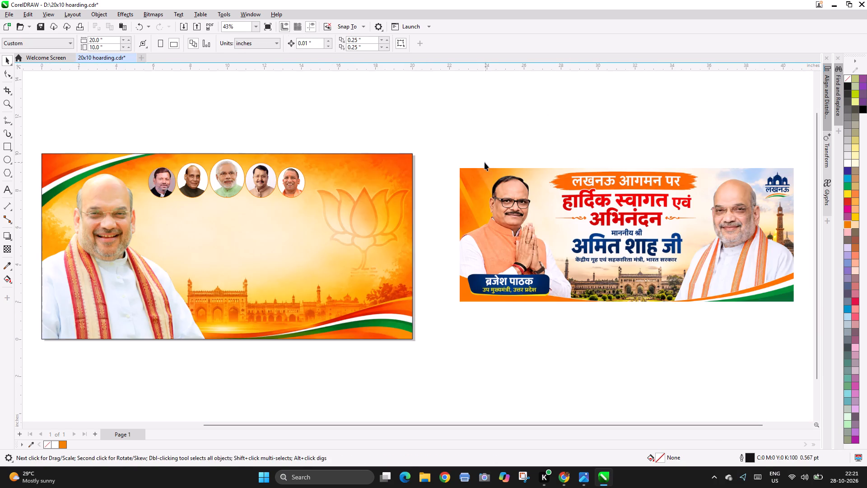
Switch to Chrome, remove the background from the Pankaj Chaudhary photo in the Photoshop extension, and save it to the Desktop as PhotoshopExtension_Image.png.
key(alt+Tab)
click(239, 67)
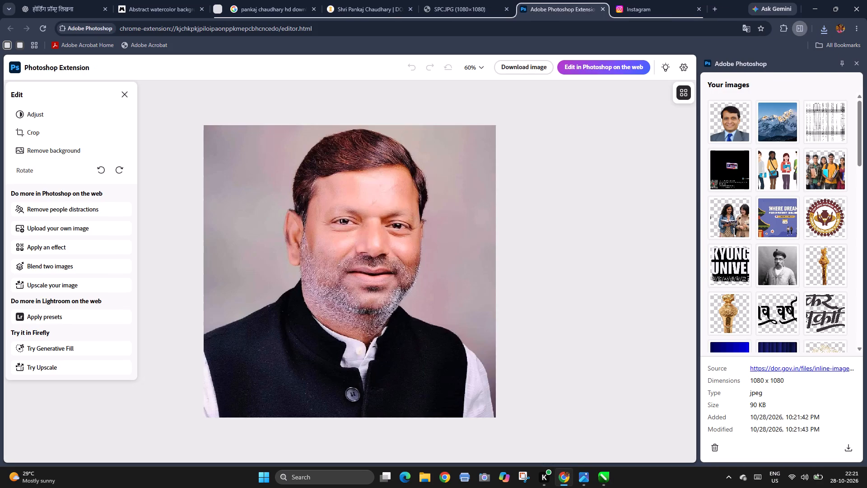
click(63, 150)
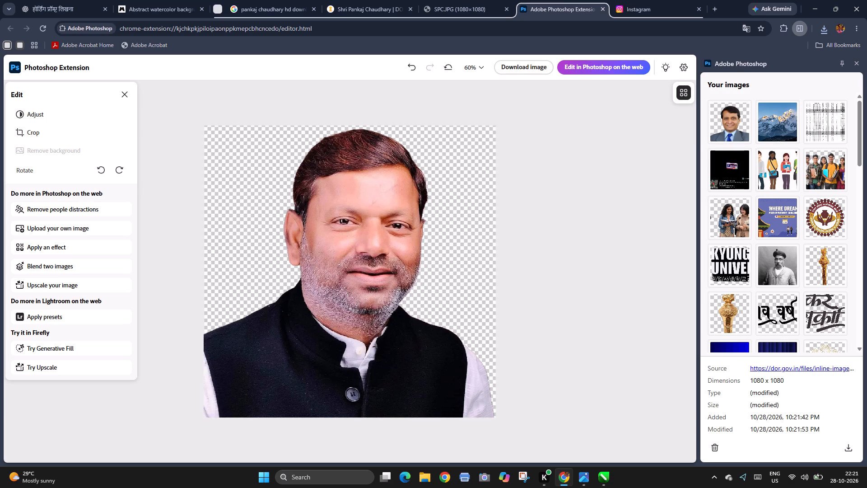
click(541, 69)
click(373, 286)
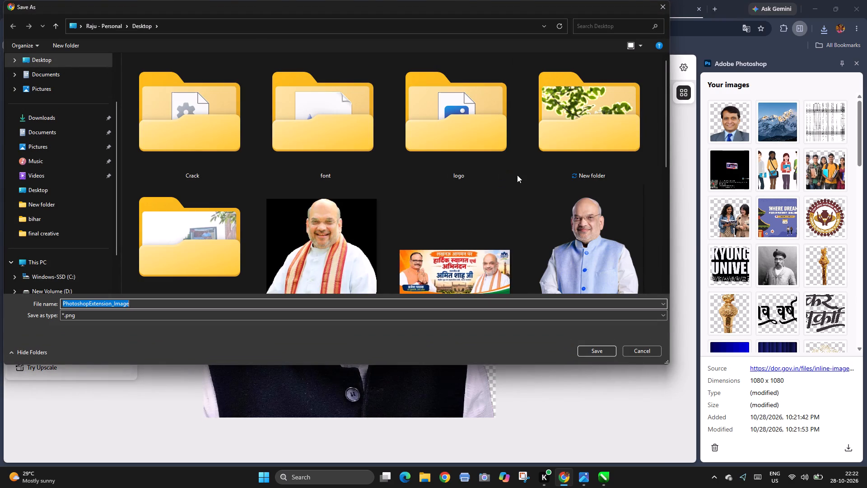
key(Return)
Switch to CorelDRAW and delete the SPC photo from inside the leftmost oval's PowerClip.
key(alt+Tab)
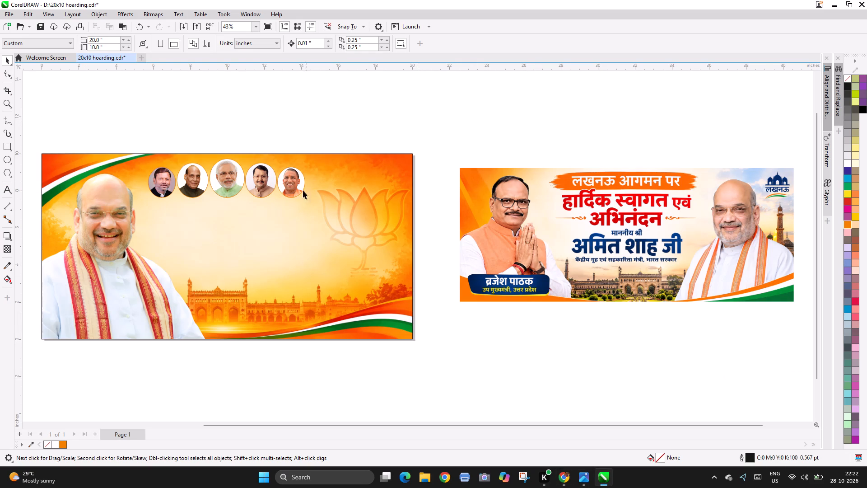
key(F2)
drag(79, 141, 319, 207)
ctrl+double_click(300, 238)
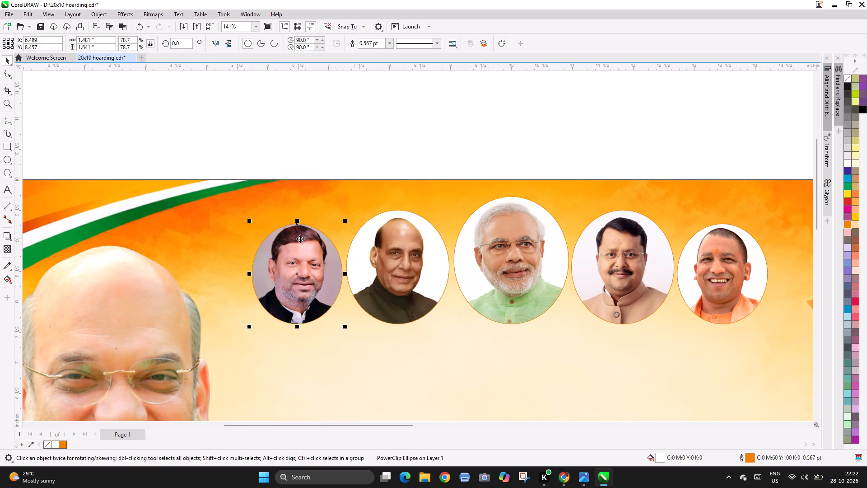
click(307, 262)
key(Delete)
Import PhotoshopExtension_Image from the Desktop into the open PowerClip, placing it about 1.5 inches square over the empty oval.
right_click(328, 124)
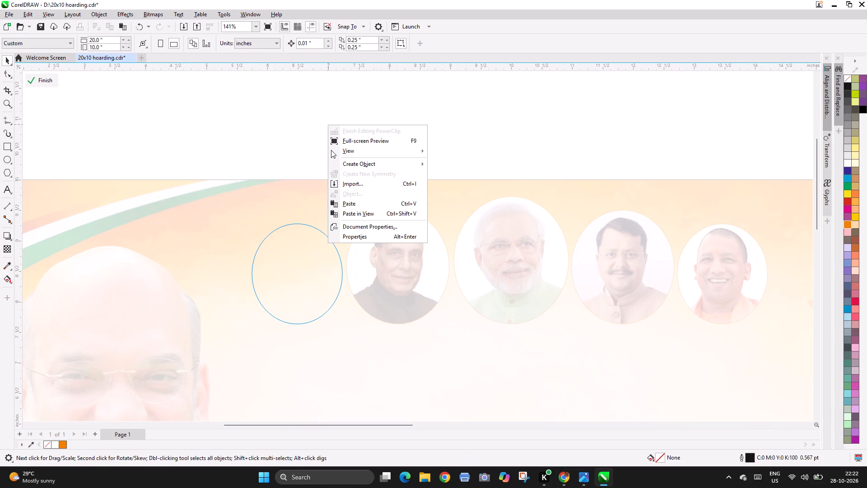
click(340, 182)
click(353, 172)
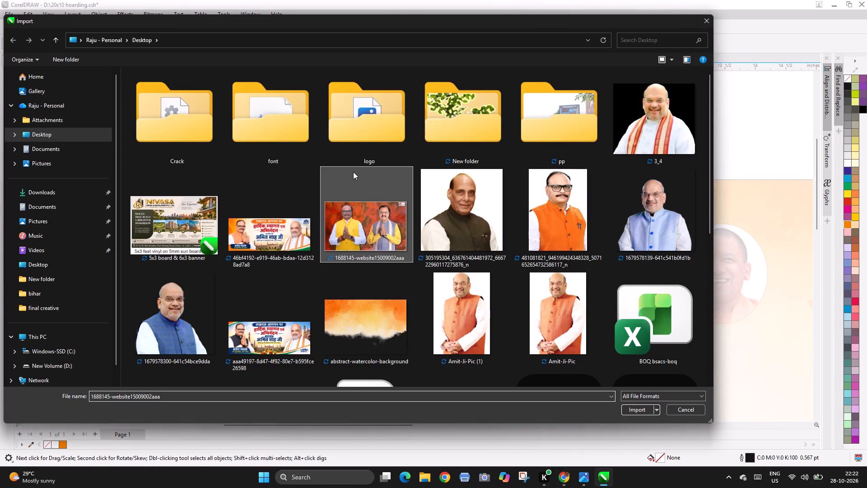
text(phto)
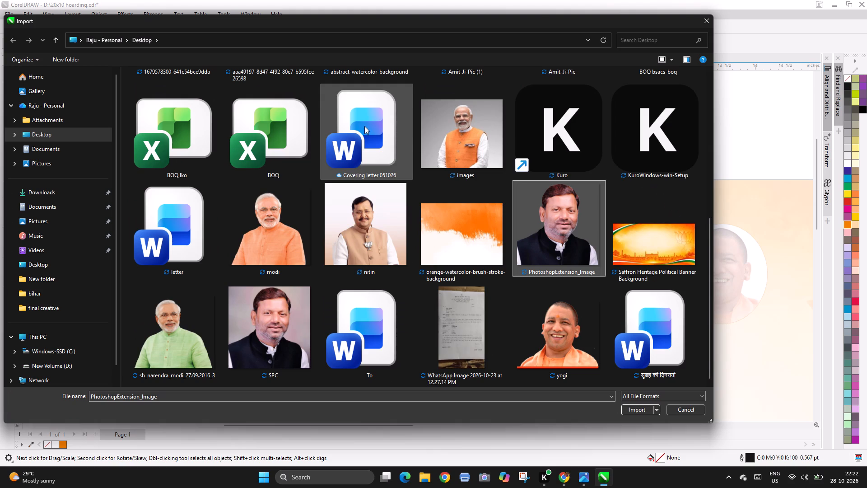
double_click(580, 200)
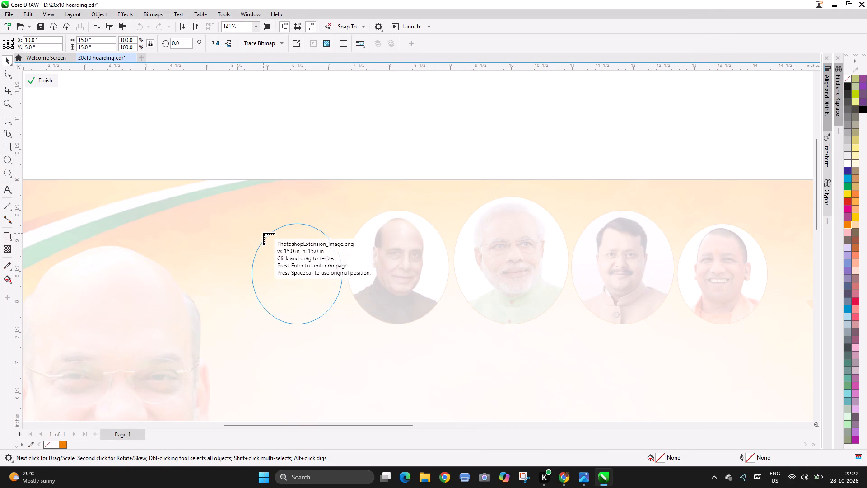
drag(263, 233, 354, 336)
Enlarge the cutout portrait to about 1.85 inches square, centre the head in the oval, and finish editing the PowerClip.
drag(309, 277, 292, 272)
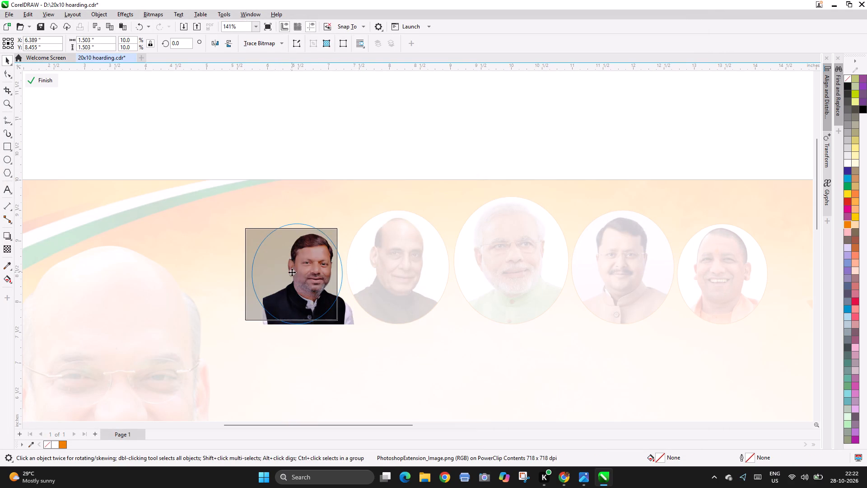
key(F2)
drag(192, 224, 448, 381)
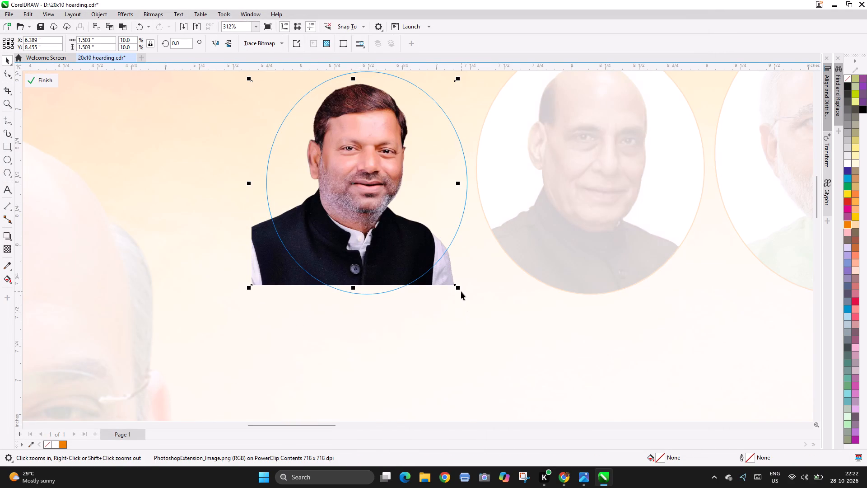
drag(461, 291, 484, 317)
drag(376, 214, 380, 239)
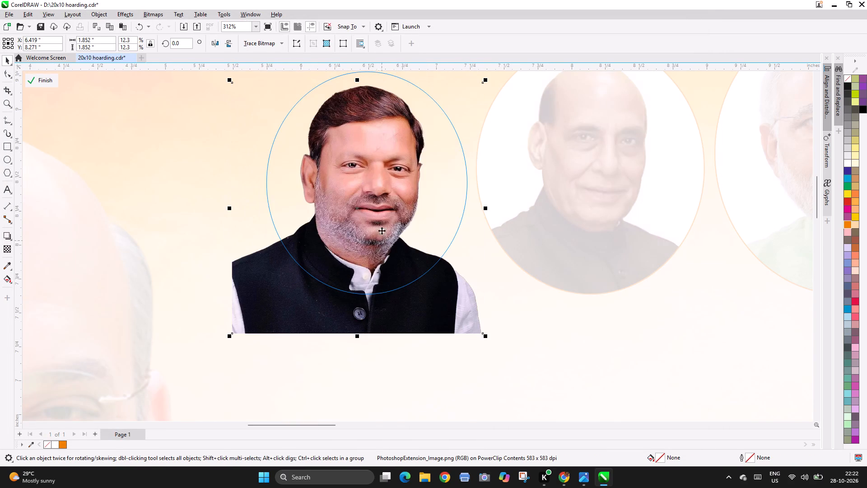
click(380, 225)
ctrl+click(511, 338)
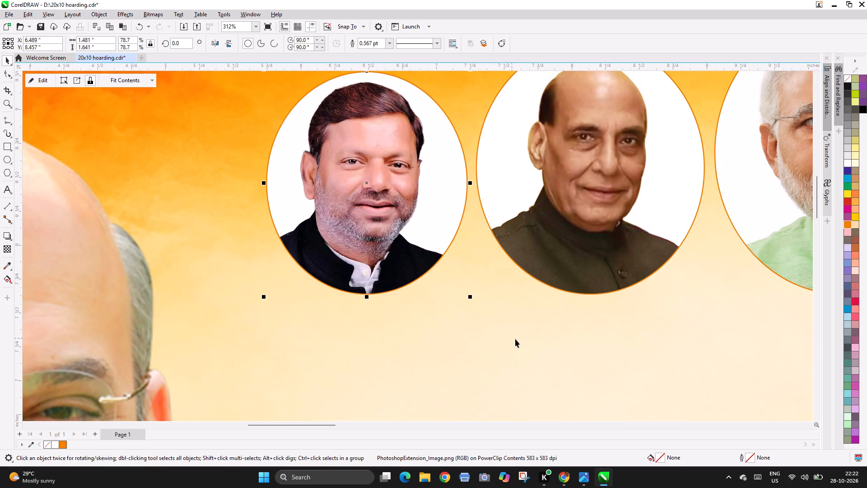
click(536, 331)
Reopen the oval's PowerClip, reduce the cutout portrait to about 1.76 inches square, shift it up slightly, and finish editing.
ctrl+double_click(389, 219)
click(376, 217)
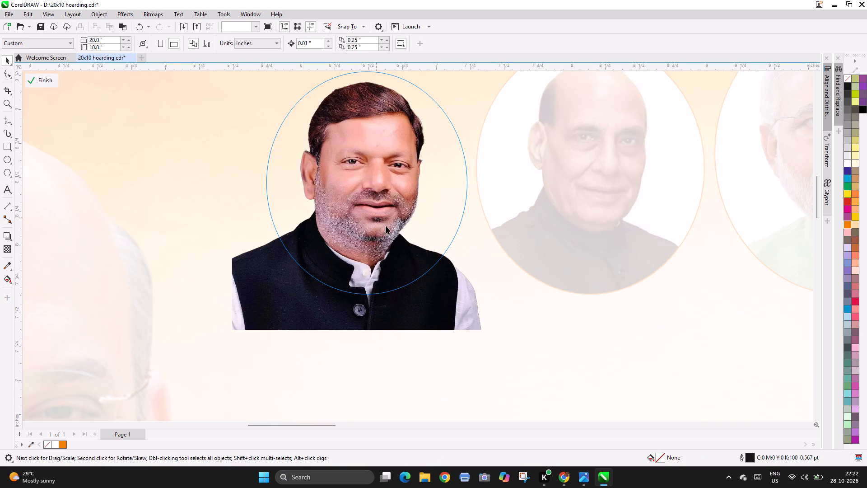
drag(485, 333, 485, 326)
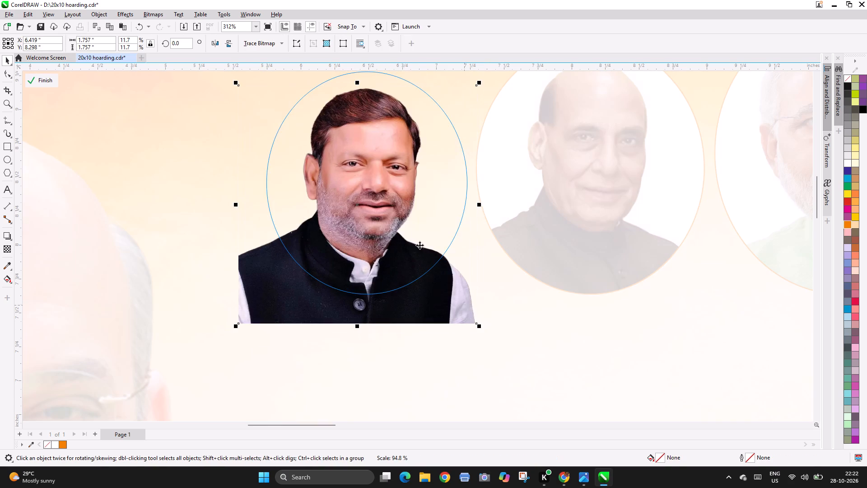
drag(418, 234, 420, 226)
ctrl+click(511, 308)
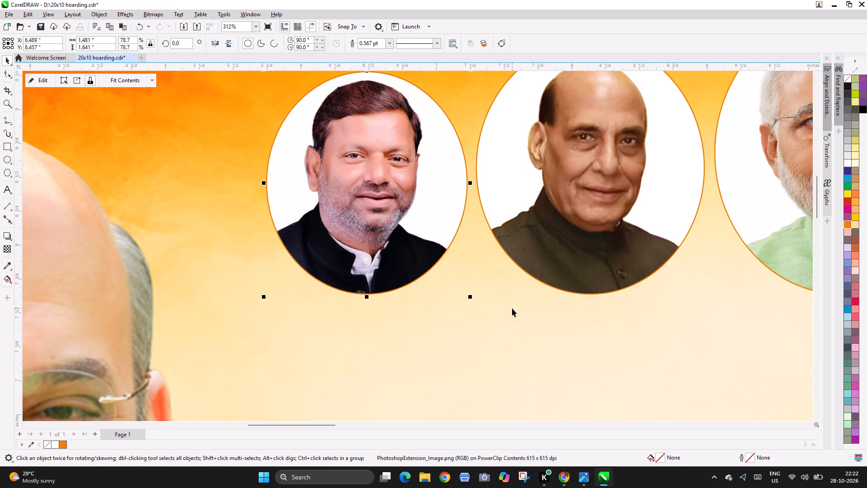
key(Escape)
Group the five leader ovals, move the group slightly up, and centre it horizontally on the hoarding background.
key(F4)
click(317, 119)
key(F2)
key(F2)
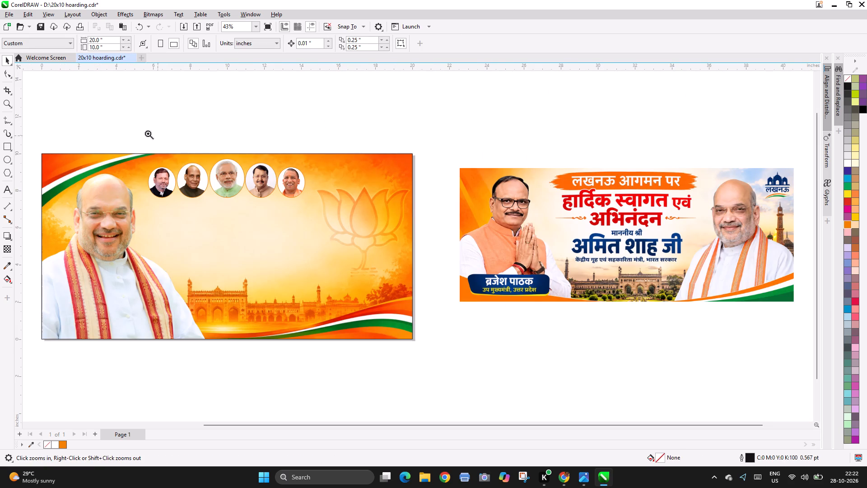
right_click(171, 118)
key(F2)
key(F2)
drag(149, 175, 471, 281)
key(F2)
key(F2)
drag(255, 135, 671, 298)
drag(159, 136, 627, 323)
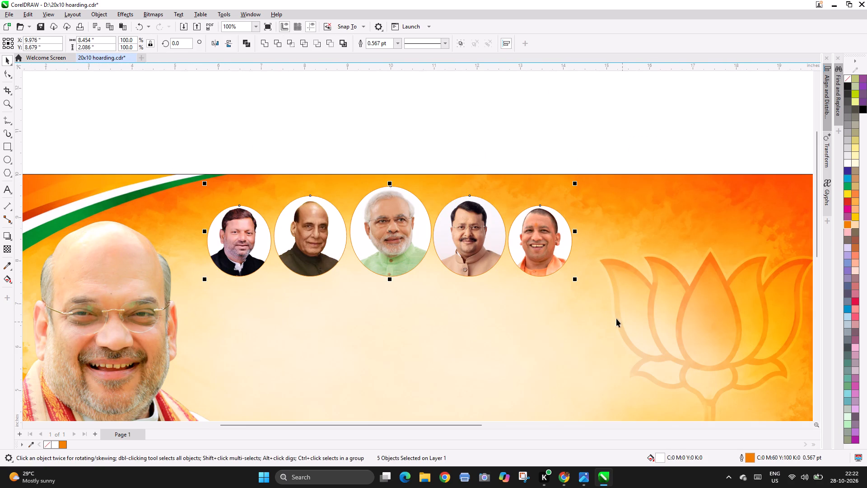
key(ctrl+g)
drag(542, 241, 542, 237)
shift+click(639, 226)
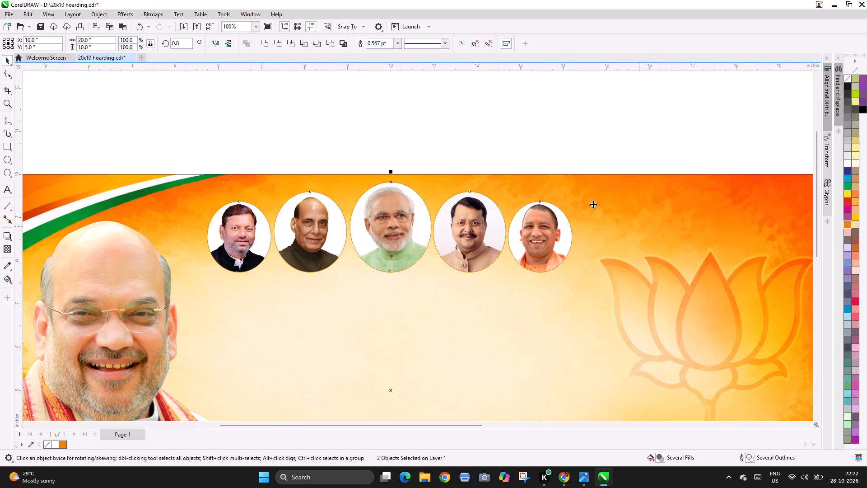
key(c)
click(527, 139)
Review the whole hoarding layout side by side with the reference design.
key(F3)
key(F2)
right_click(365, 223)
key(F2)
key(F2)
drag(230, 186, 773, 347)
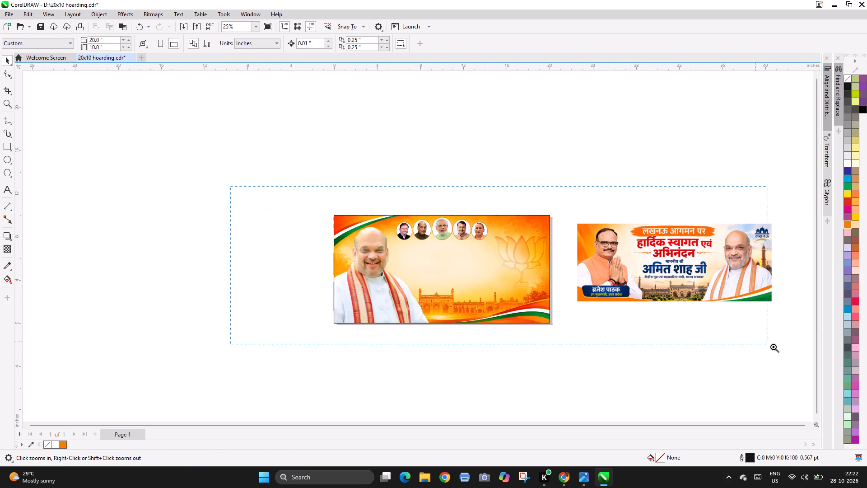
drag(773, 347, 835, 364)
key(F2)
key(F2)
drag(143, 149, 765, 317)
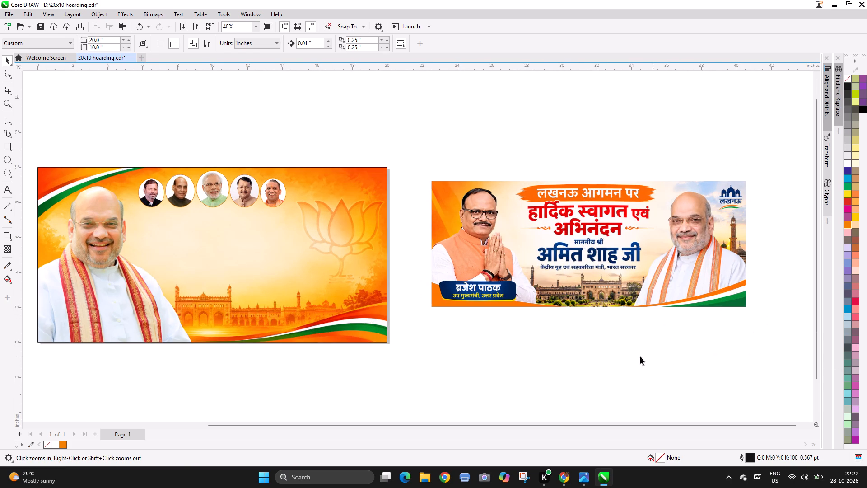
click(634, 357)
Save the 20x10 hoarding document.
key(ctrl+s)
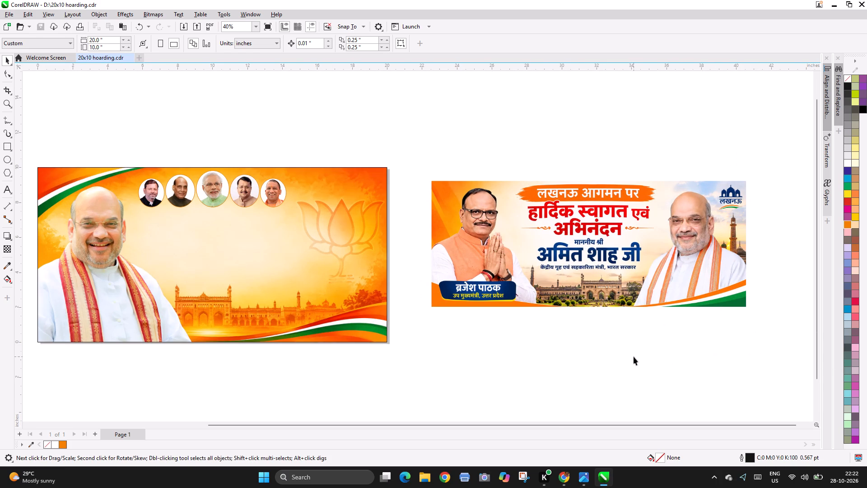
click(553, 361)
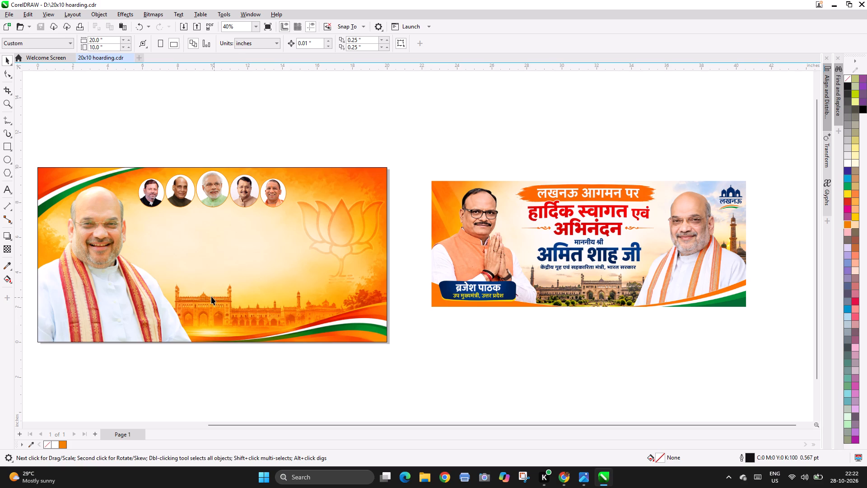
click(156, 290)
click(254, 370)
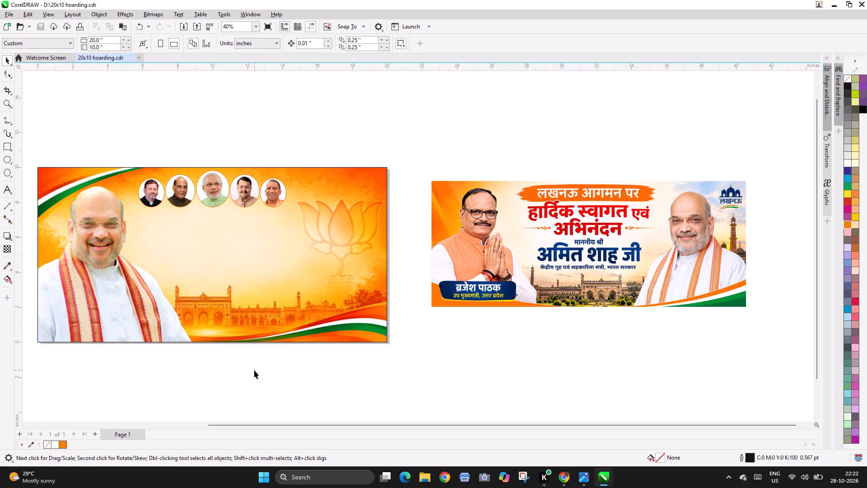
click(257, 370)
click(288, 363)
Examine Brajesh Pathak's portrait and the surrounding lettering close up in the reference banner.
click(466, 233)
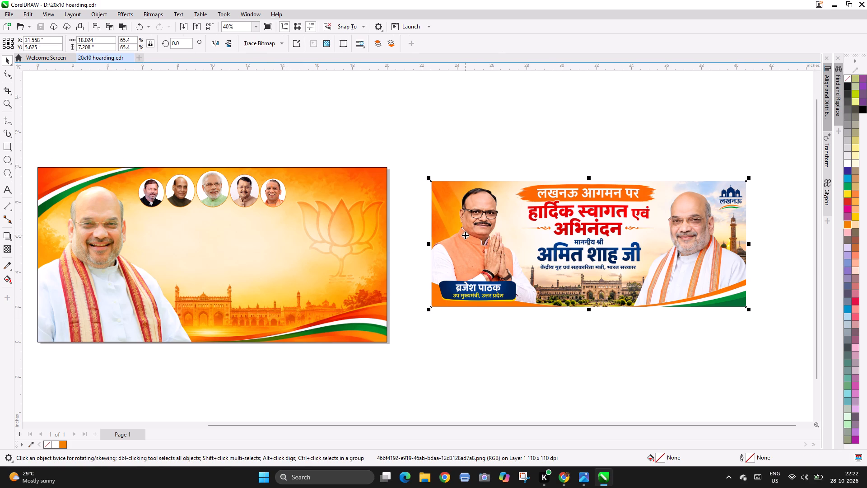
key(F2)
drag(436, 183, 526, 240)
key(F2)
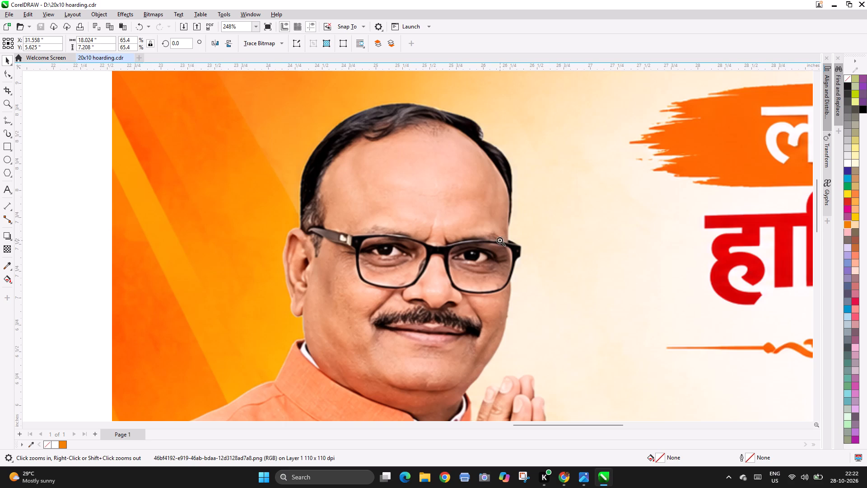
right_click(499, 240)
key(F2)
drag(420, 263, 558, 317)
key(F2)
right_click(513, 237)
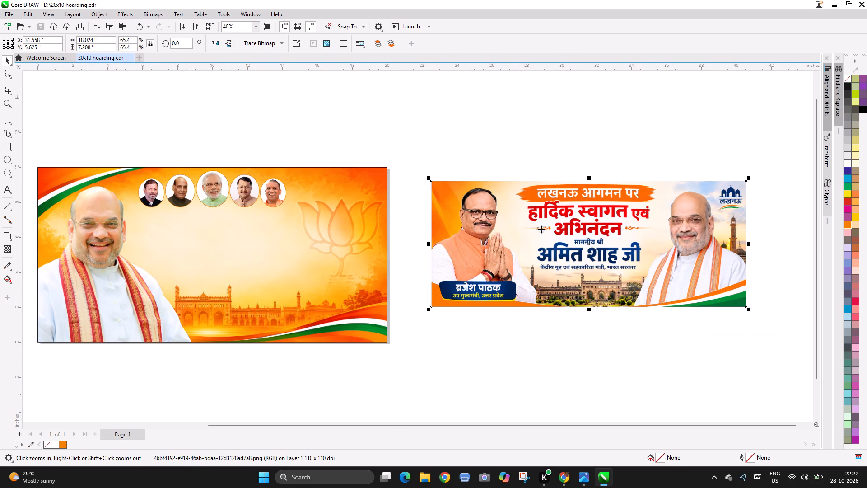
click(536, 164)
Save the 20x10 hoarding document.
key(ctrl+s)
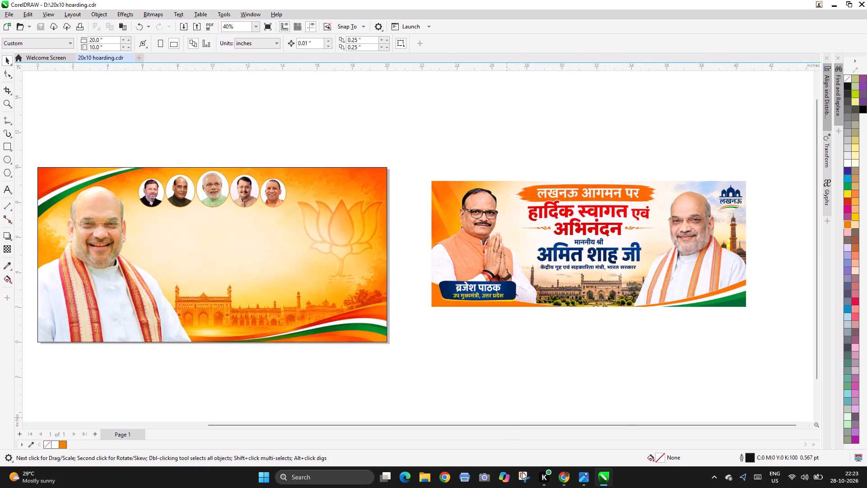
Switch to Chrome, close the Adobe Photoshop Extension page, and look through Brajesh Pathak's Instagram posts for a usable portrait.
click(559, 478)
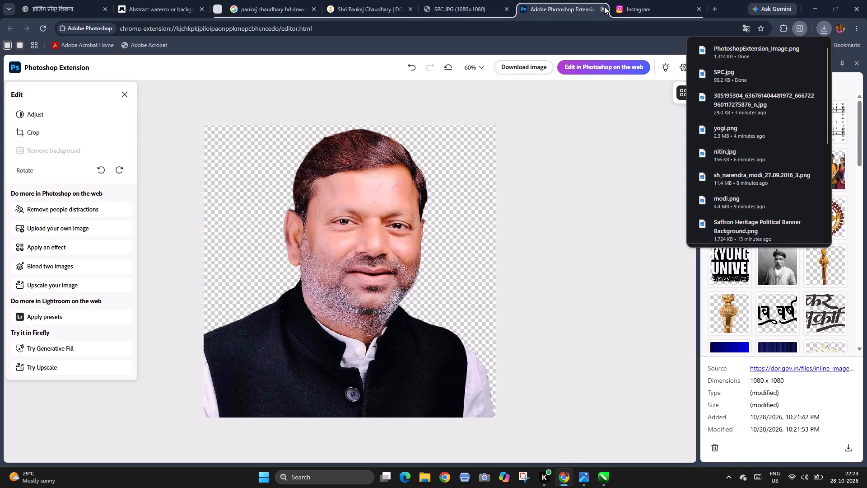
click(604, 6)
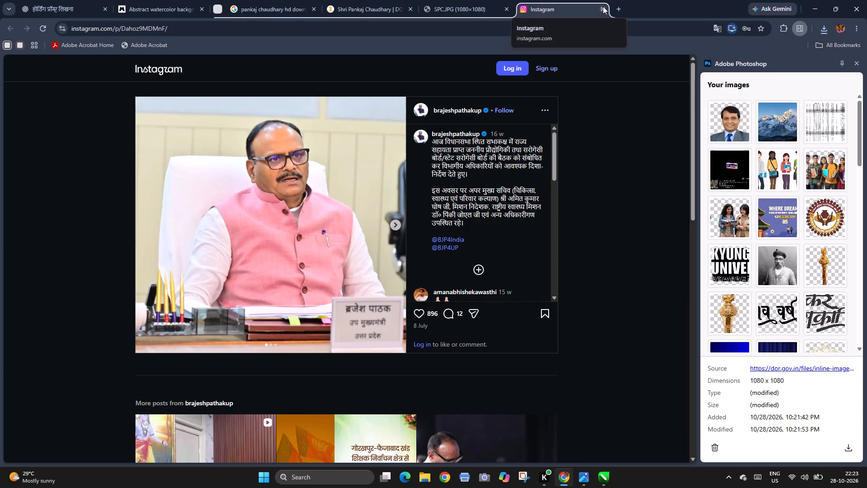
scroll(383, 257, down, 11)
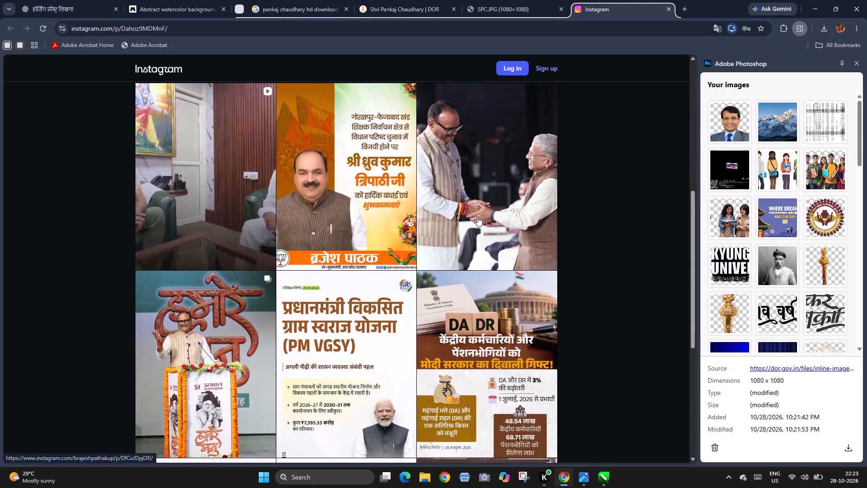
scroll(478, 217, down, 6)
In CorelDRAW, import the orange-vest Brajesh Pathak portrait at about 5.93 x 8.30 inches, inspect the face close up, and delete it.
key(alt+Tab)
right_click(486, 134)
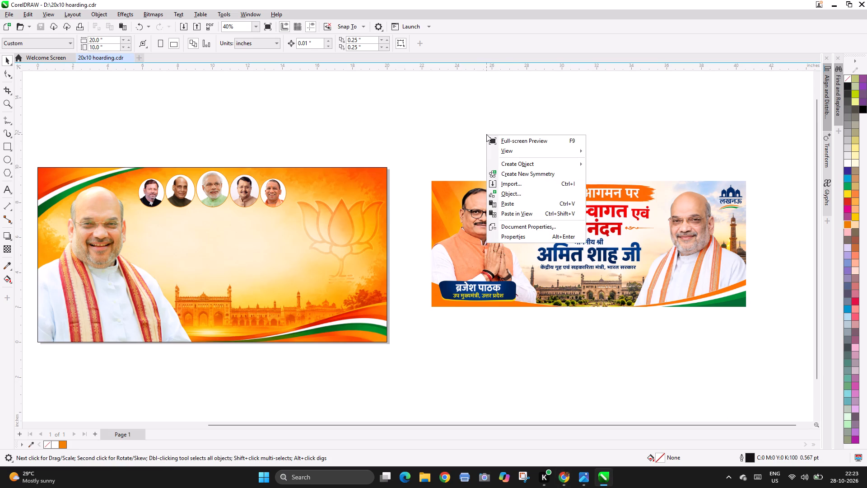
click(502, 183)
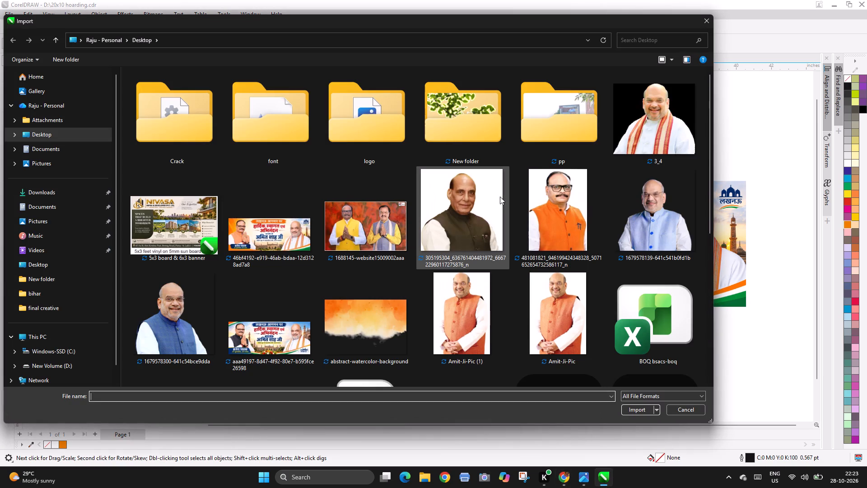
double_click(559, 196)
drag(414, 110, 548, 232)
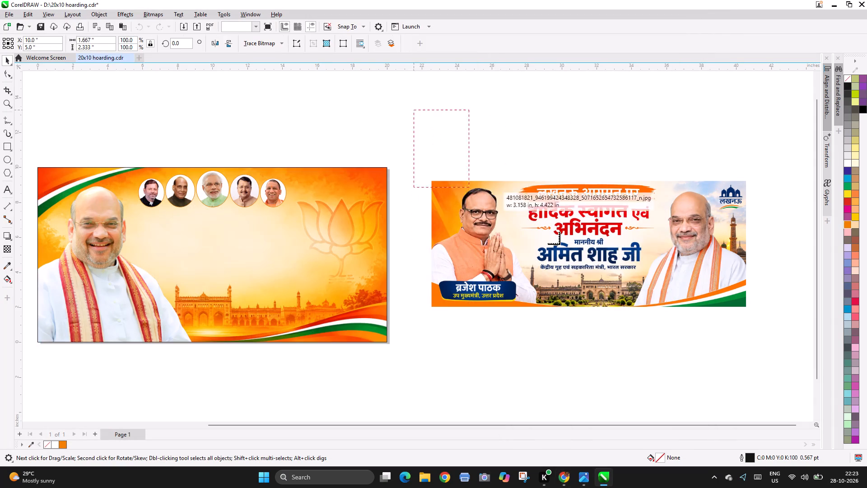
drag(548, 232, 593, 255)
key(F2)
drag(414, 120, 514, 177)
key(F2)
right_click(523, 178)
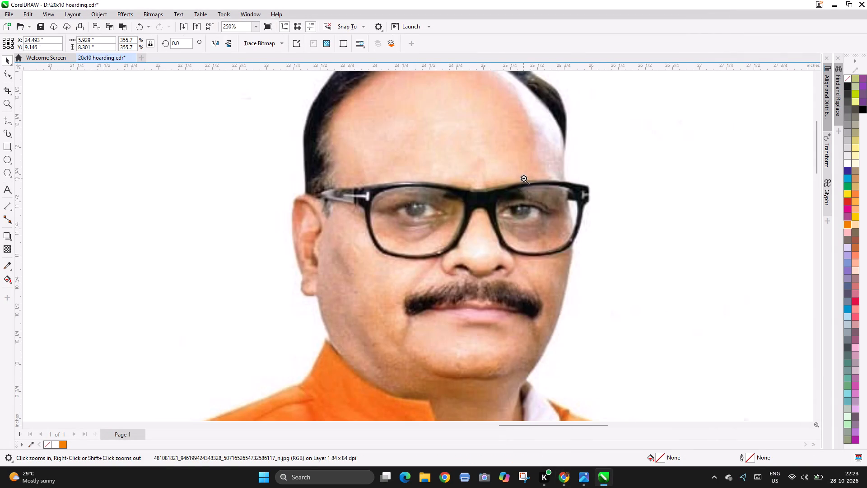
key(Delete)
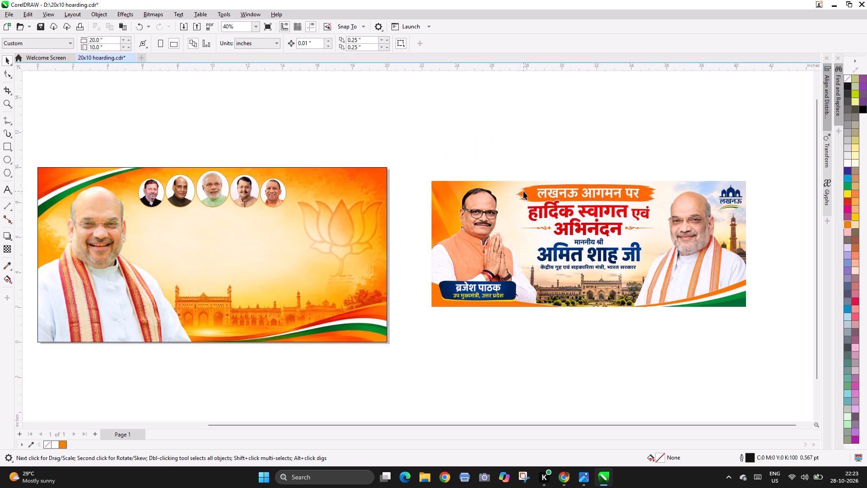
Return to Chrome, recheck the Instagram post, and close the Instagram, SPC.JPG and Shri Pankaj Chaudhary pages.
key(alt+Tab)
scroll(403, 282, down, 6)
scroll(403, 280, up, 10)
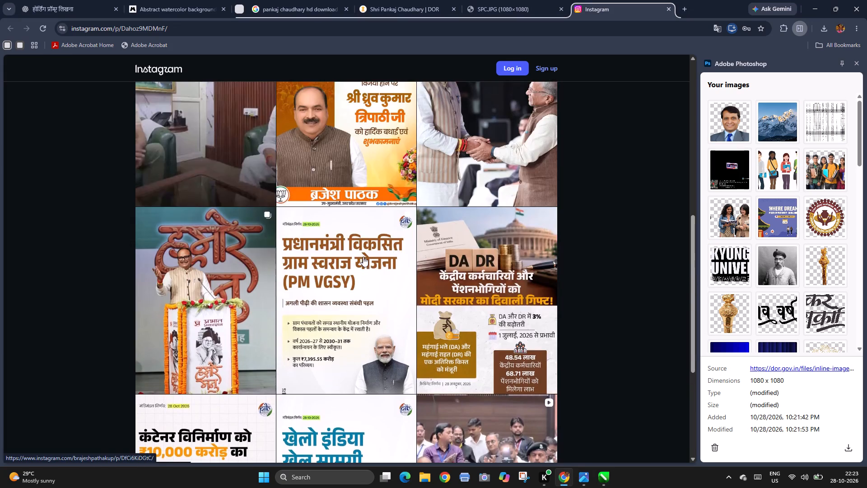
scroll(363, 257, up, 17)
scroll(369, 244, up, 6)
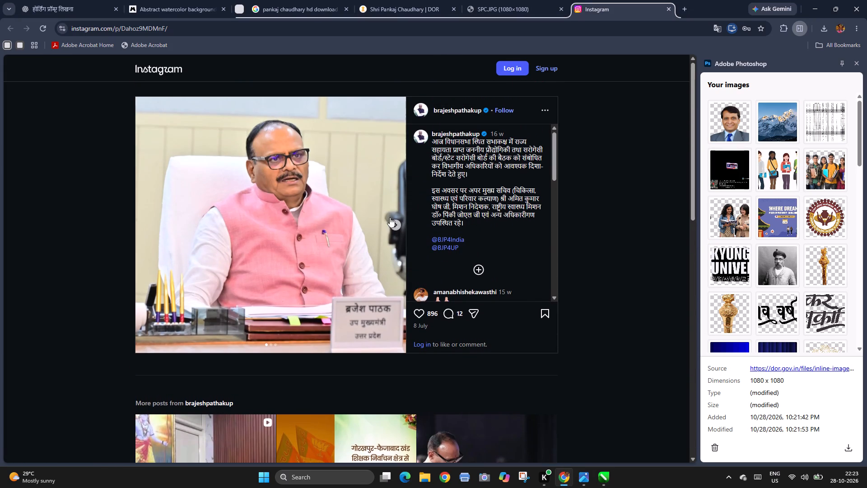
click(667, 9)
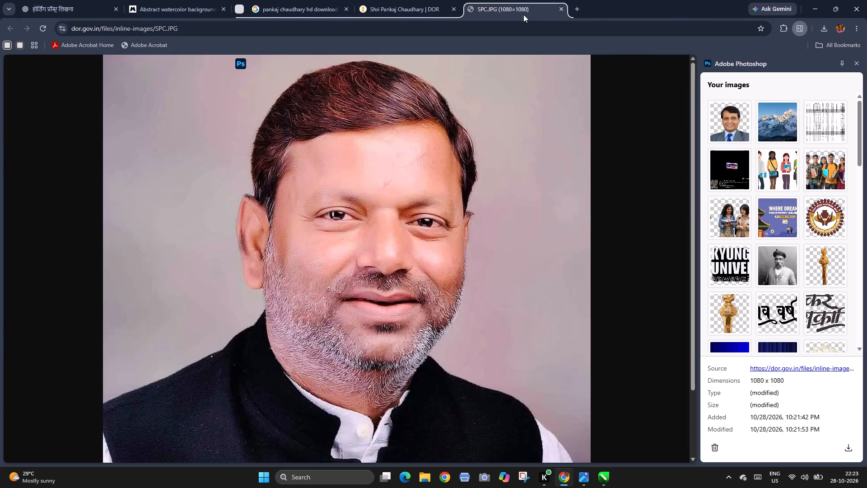
click(562, 9)
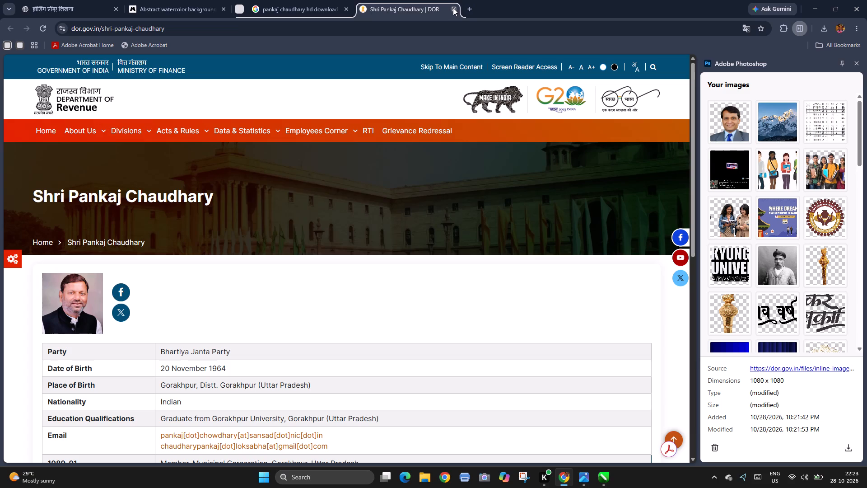
click(453, 8)
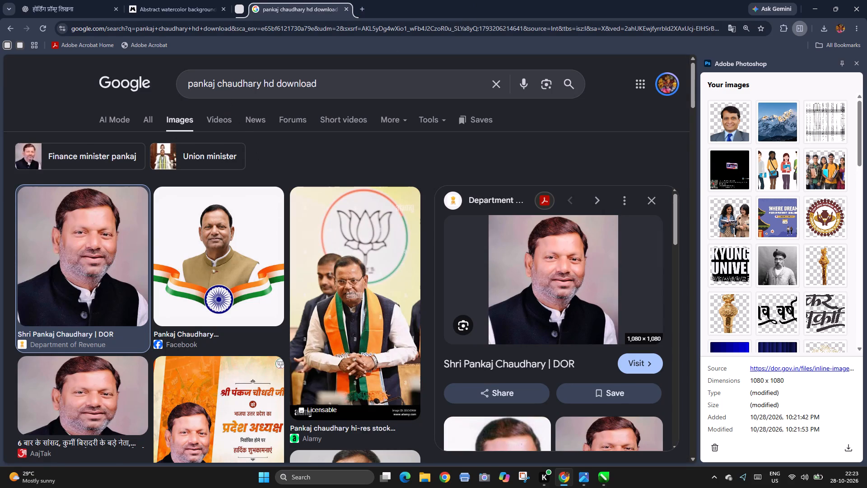
Search Google Images for "brijesh pathak hd download".
drag(260, 84, 147, 84)
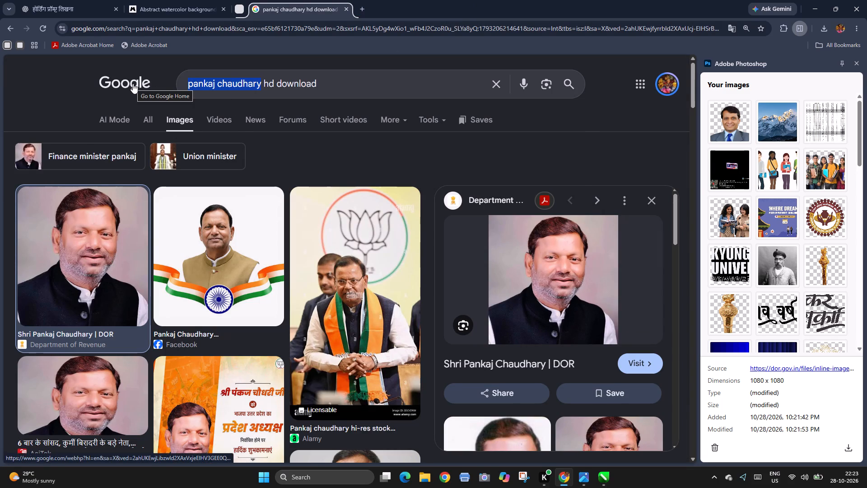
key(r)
key(BackSpace)
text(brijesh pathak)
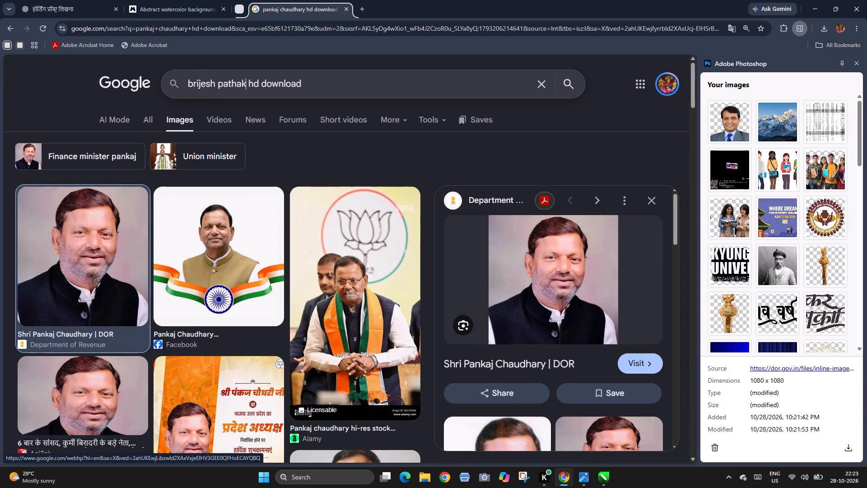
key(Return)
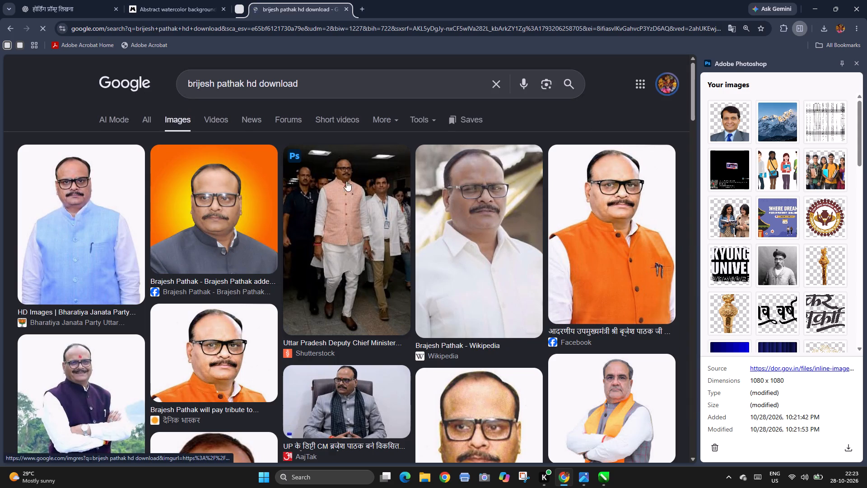
In Chrome, preview the blue-vest Brijesh Pathak image from the BJP Uttar Pradesh HD Images page and open its source in a new tab.
click(73, 215)
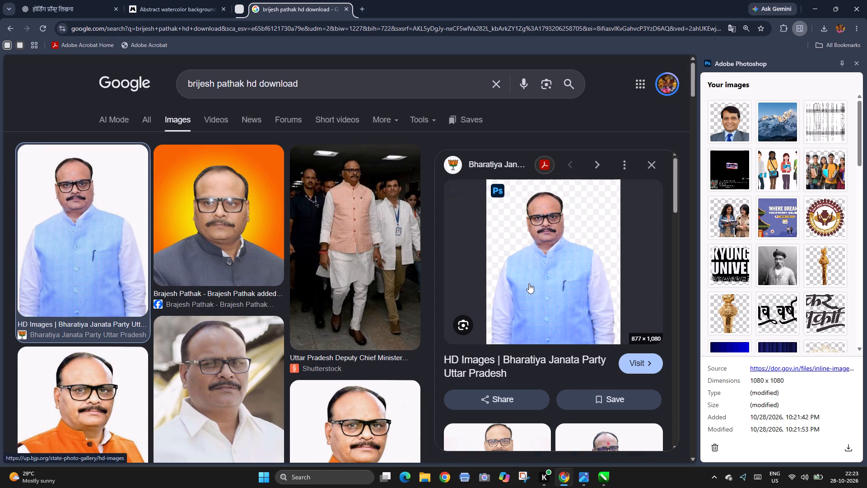
right_click(554, 223)
click(569, 231)
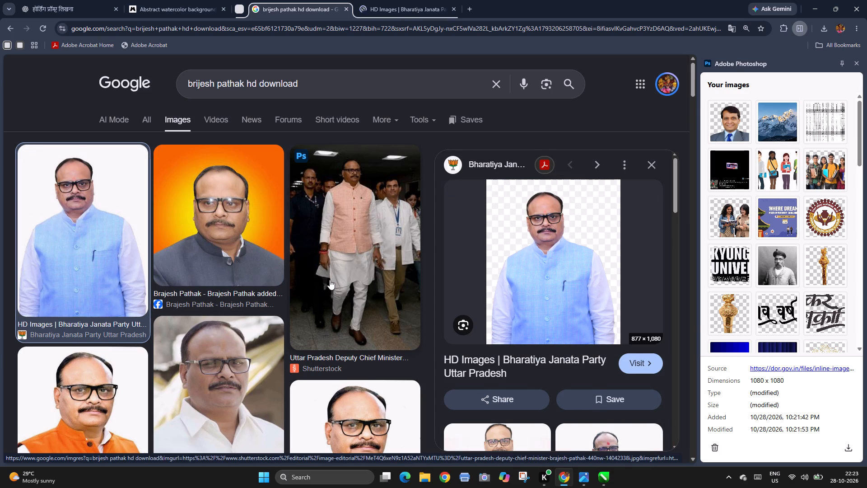
Look through the Brijesh Pathak image results and filter them to Large size.
scroll(329, 280, down, 12)
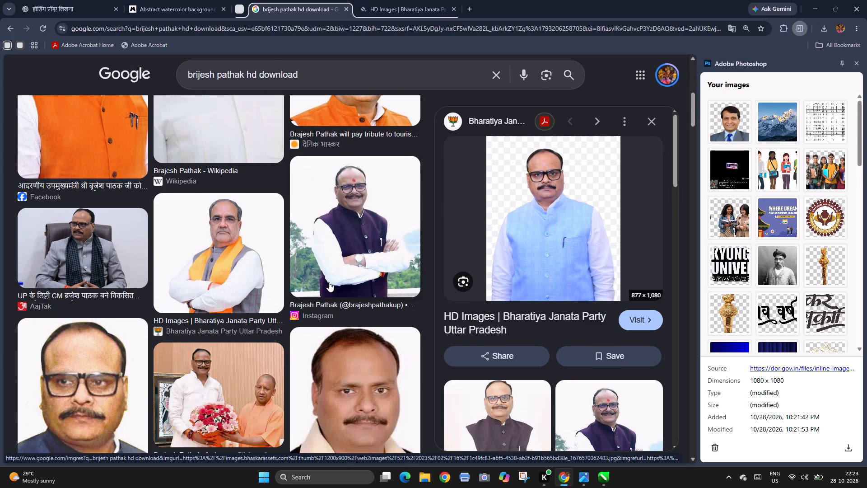
scroll(329, 282, up, 17)
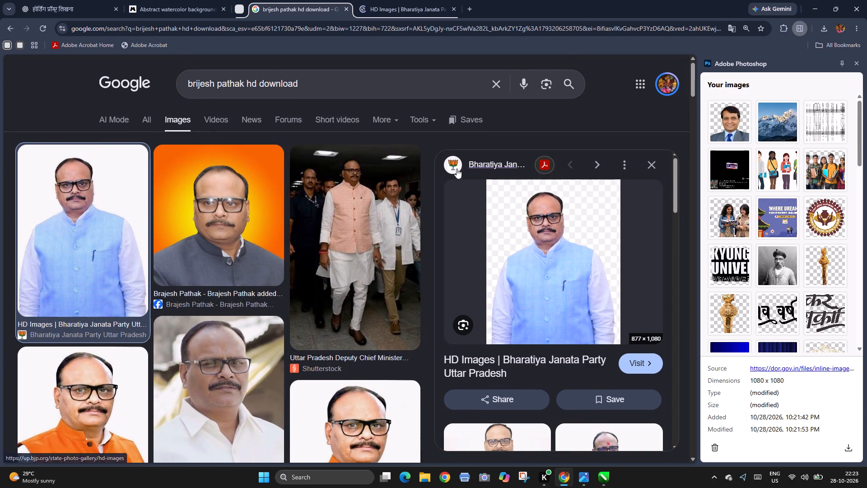
click(428, 121)
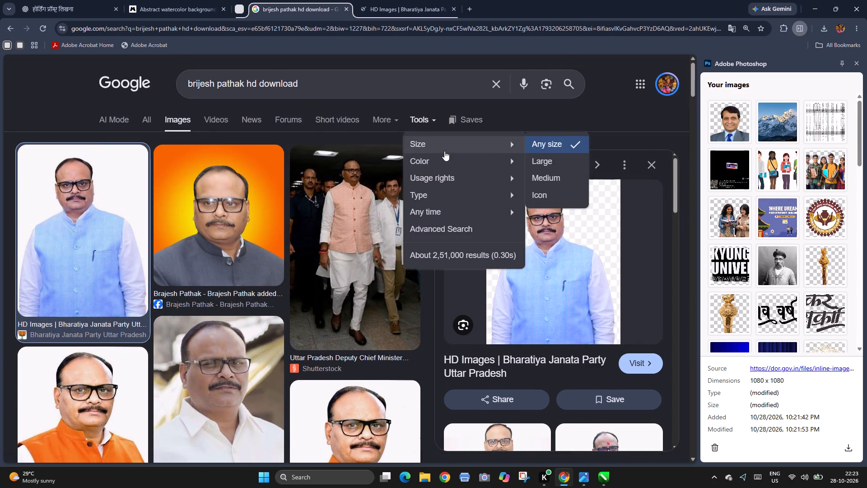
click(544, 160)
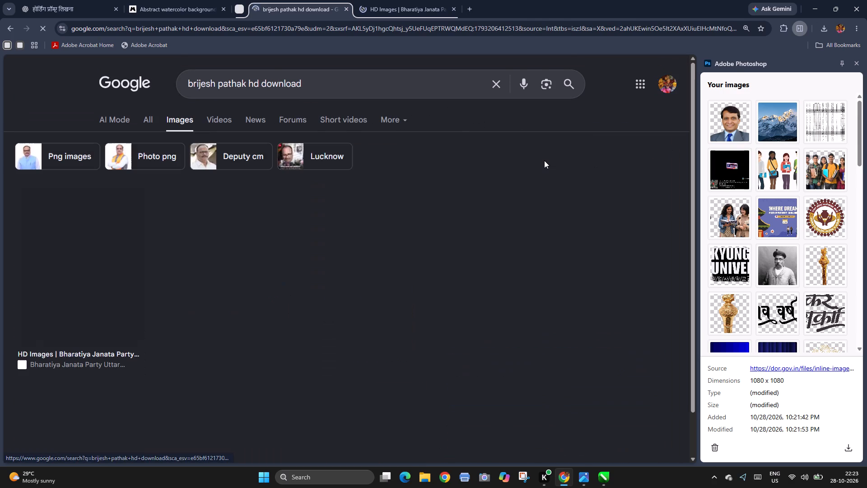
Close the Photoshop extension side panel and open the Shri Brajesh Pathak entry from the BJP Uttar Pradesh HD Images gallery in a new tab.
click(854, 61)
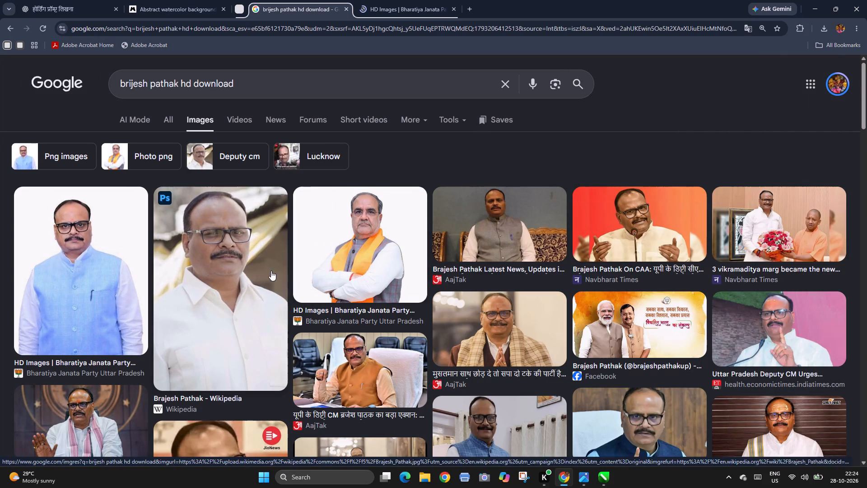
scroll(316, 276, down, 6)
scroll(437, 289, down, 6)
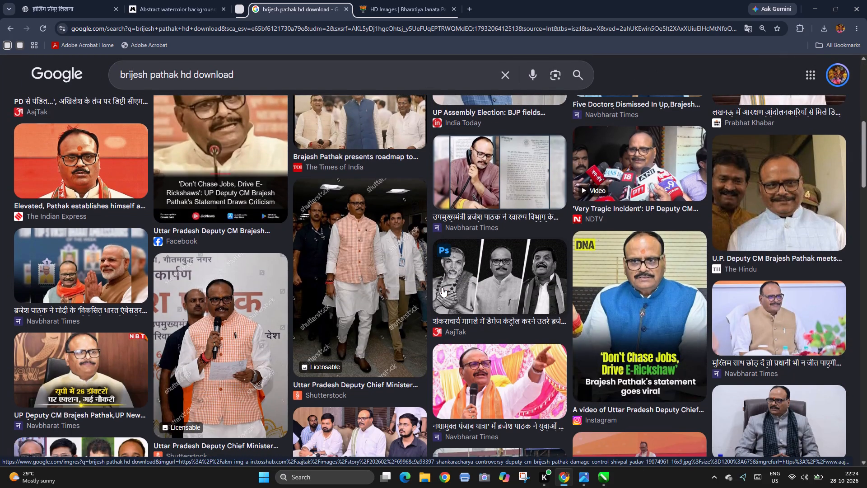
click(364, 7)
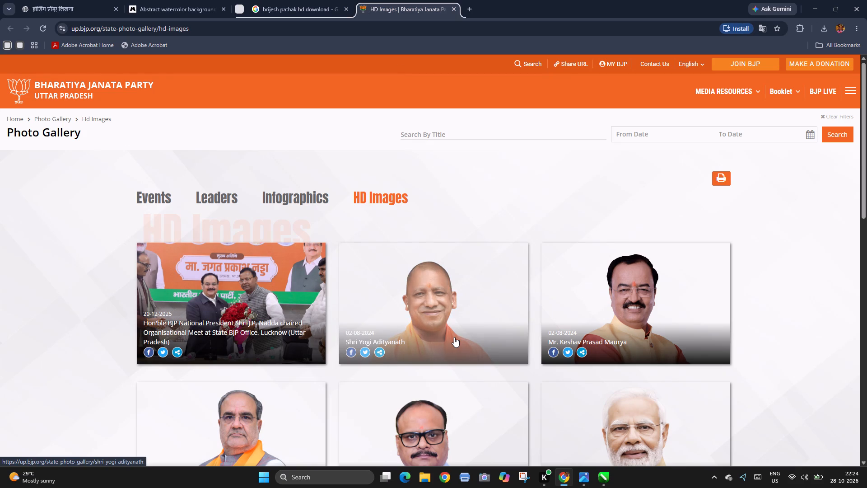
scroll(454, 337, down, 5)
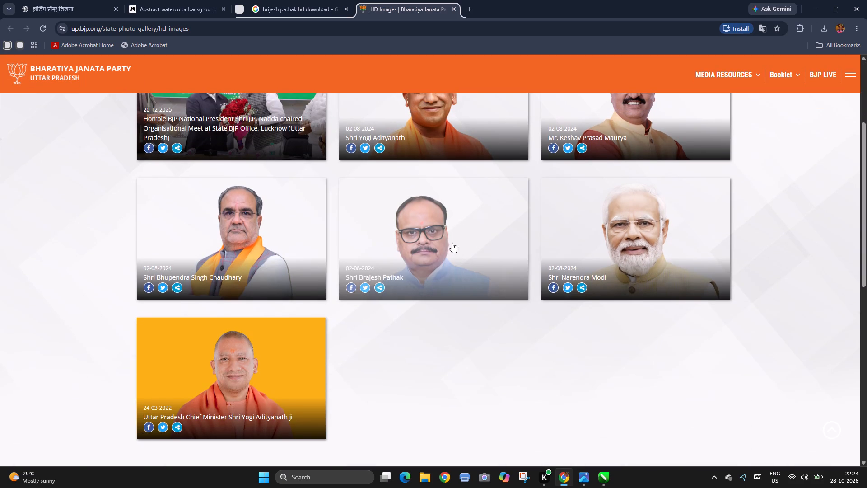
right_click(443, 226)
click(455, 236)
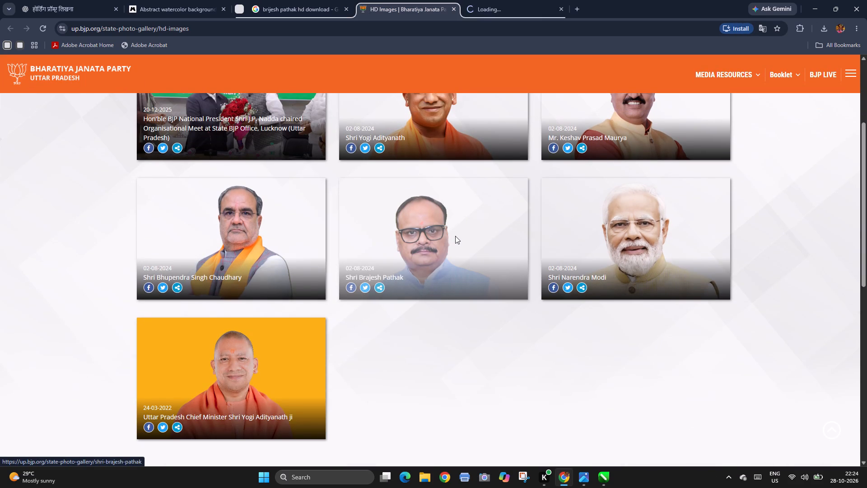
click(480, 5)
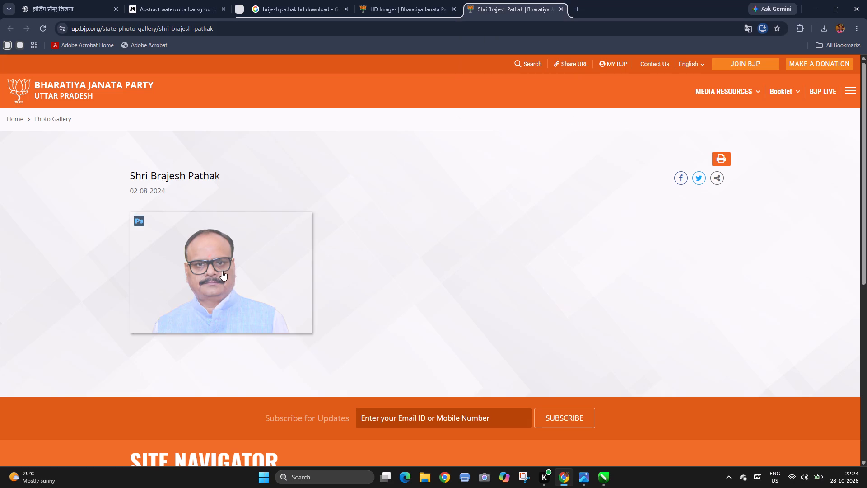
Preview the blue-vest portrait on the Shri Brajesh Pathak page, close the preview, and open the linked full-size image in its own tab.
click(217, 264)
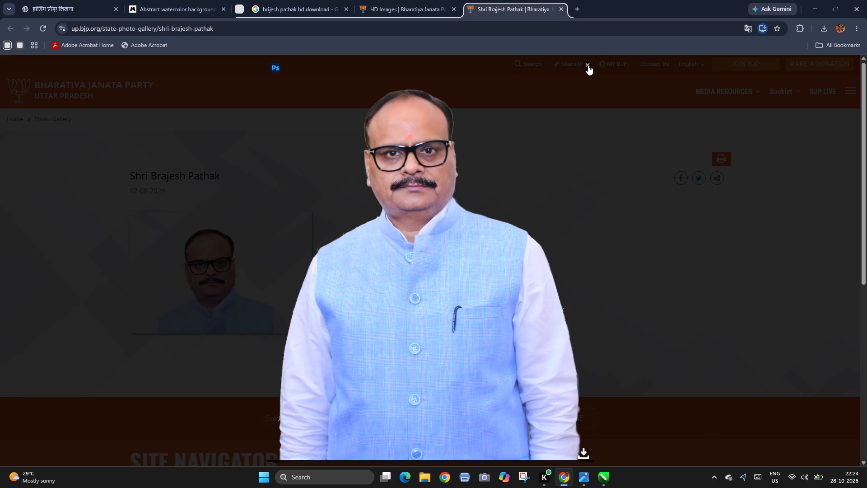
click(588, 65)
right_click(270, 239)
click(300, 230)
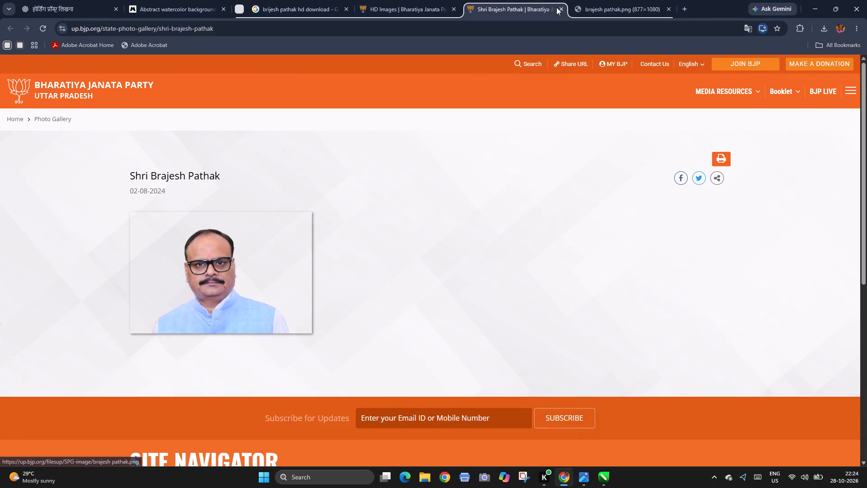
click(588, 3)
Save the full-size portrait to the Desktop as brajesh pathak.png.
click(415, 186)
right_click(419, 178)
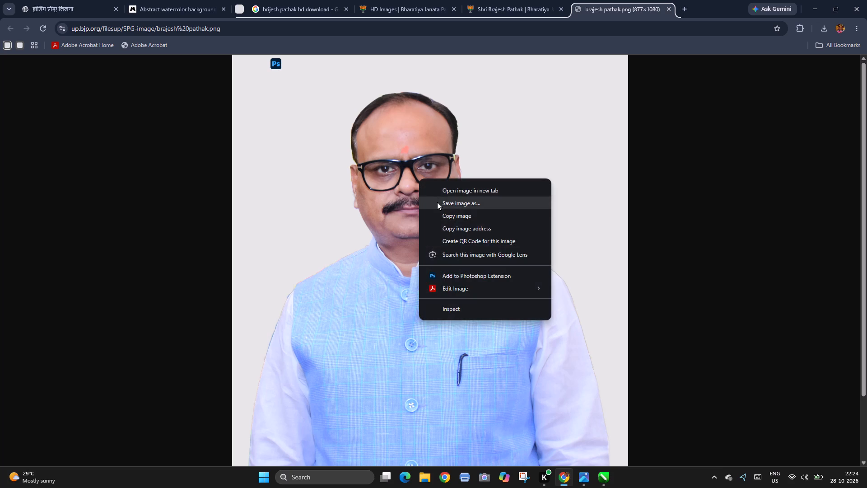
click(437, 202)
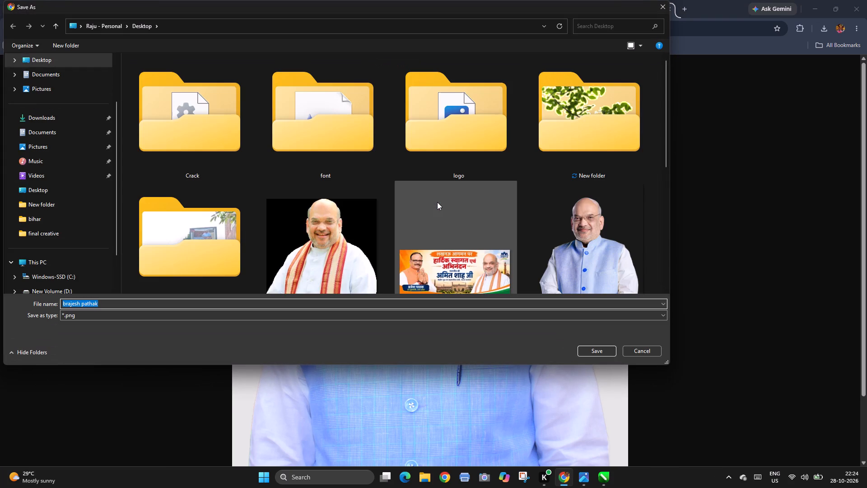
key(Return)
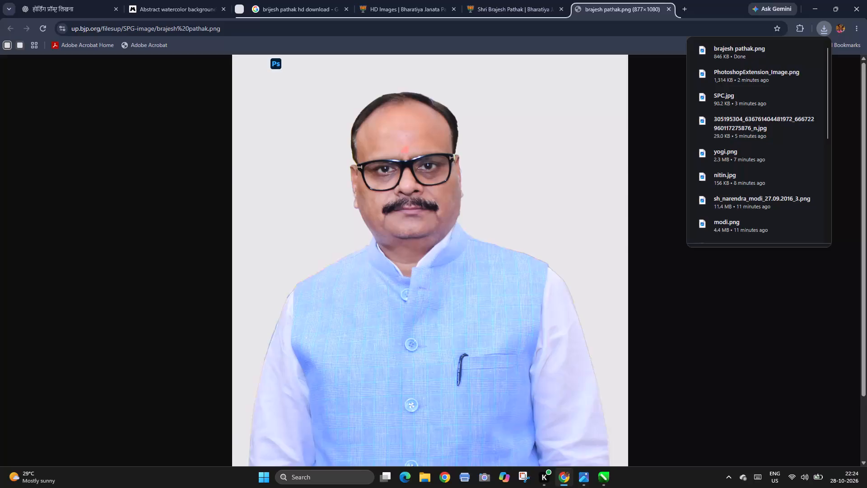
In CorelDRAW, import brajesh pathak.png from the Desktop and place it over the hoarding's lower right part, about 8 in wide and 9.85 in high.
key(alt+Tab)
right_click(398, 163)
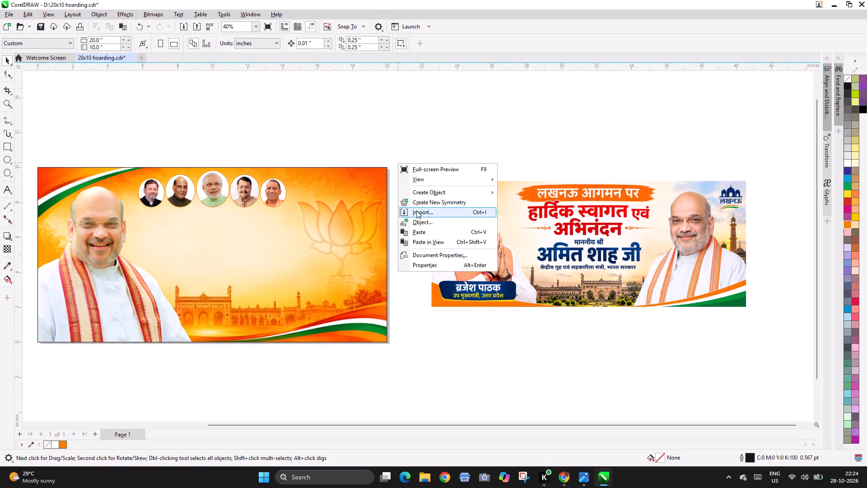
click(416, 211)
scroll(449, 233, down, 3)
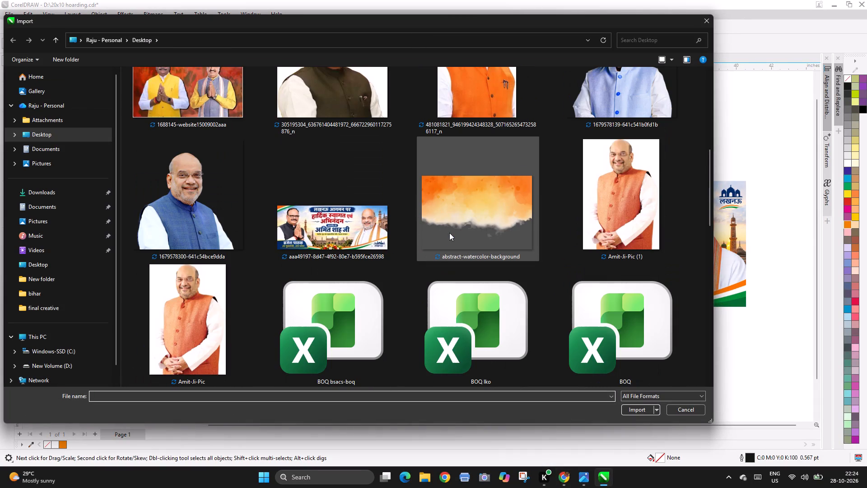
scroll(449, 233, up, 1)
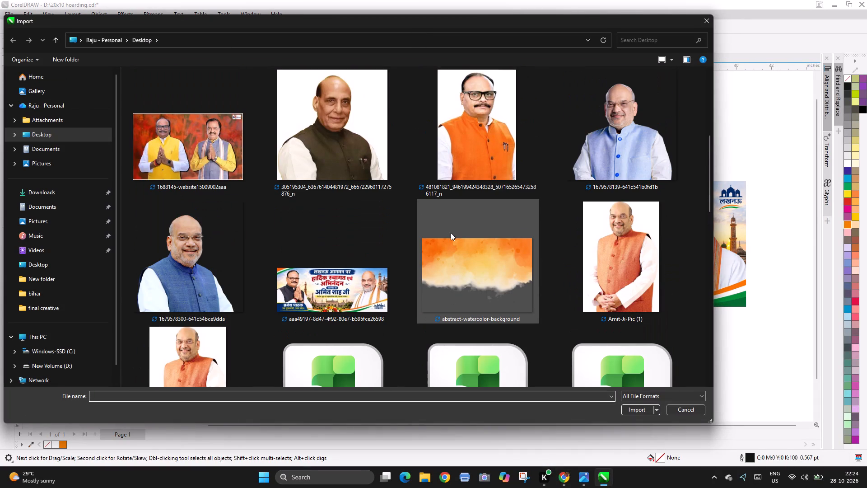
scroll(451, 233, down, 3)
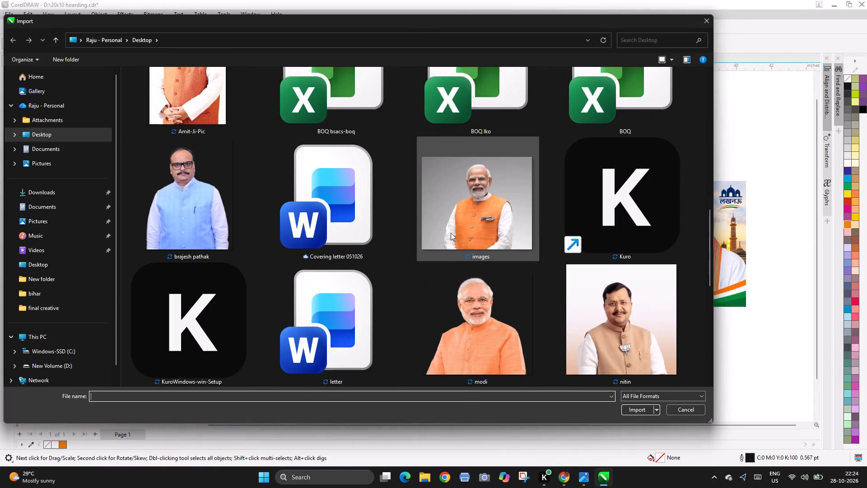
scroll(451, 233, down, 3)
scroll(451, 233, up, 3)
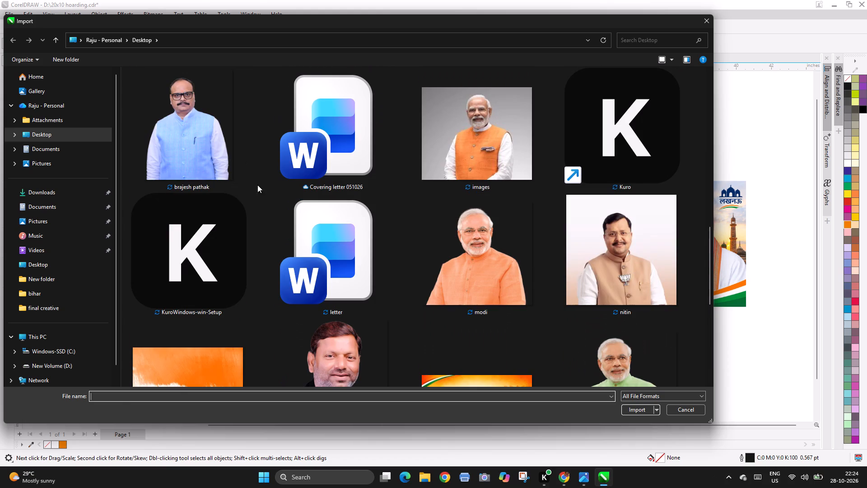
double_click(213, 146)
drag(241, 209, 362, 313)
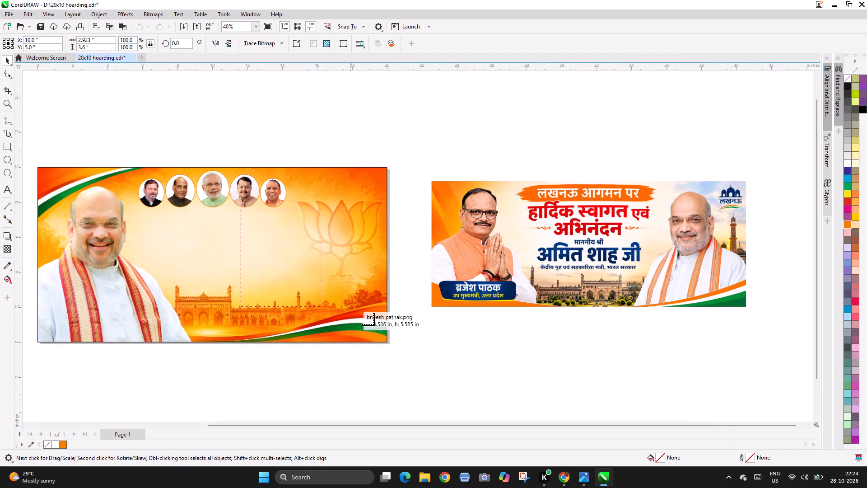
drag(362, 313, 463, 381)
click(499, 370)
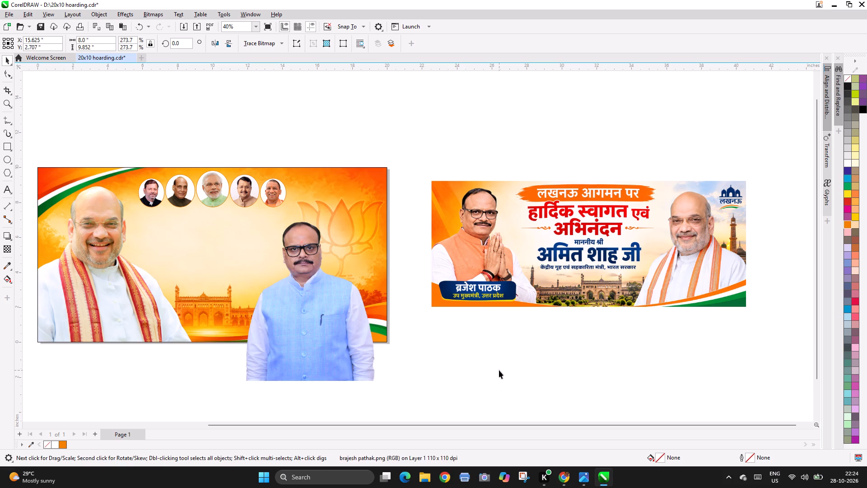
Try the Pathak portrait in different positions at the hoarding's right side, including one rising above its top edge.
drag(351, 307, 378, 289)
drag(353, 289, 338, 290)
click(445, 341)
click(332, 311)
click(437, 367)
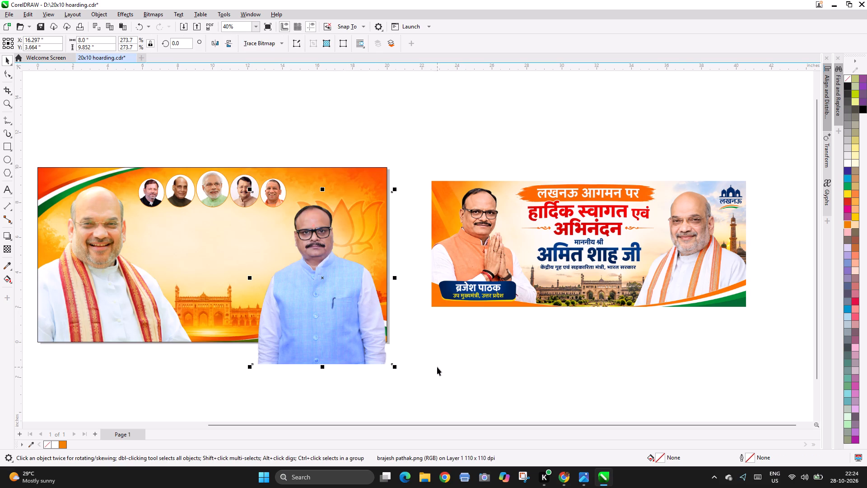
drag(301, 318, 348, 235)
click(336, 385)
Move the Pathak portrait down onto the hoarding's right side, centred at about X 17.15 in, Y 3.42 in.
key(F2)
drag(214, 293, 439, 351)
key(F2)
right_click(435, 320)
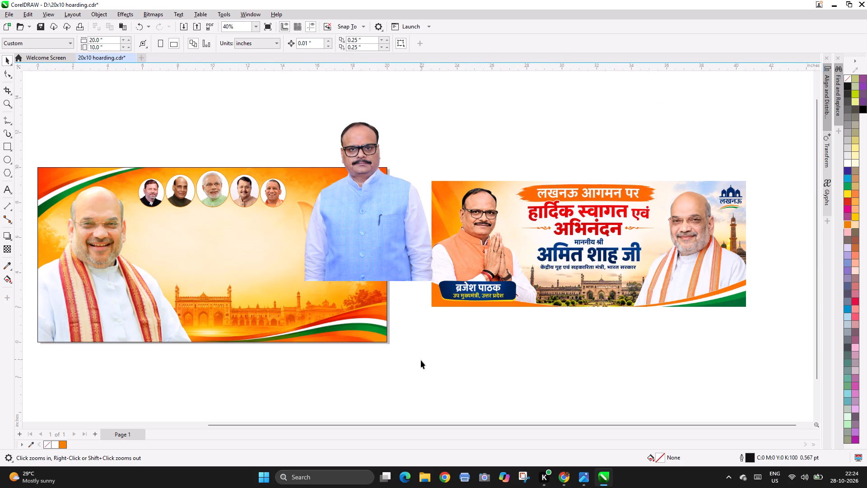
click(421, 360)
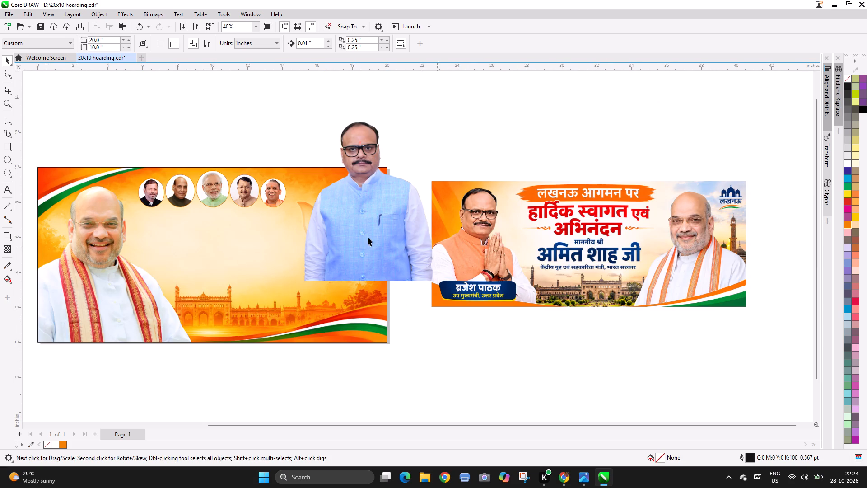
key(F3)
key(F2)
key(F2)
drag(139, 164, 612, 300)
key(F2)
key(F2)
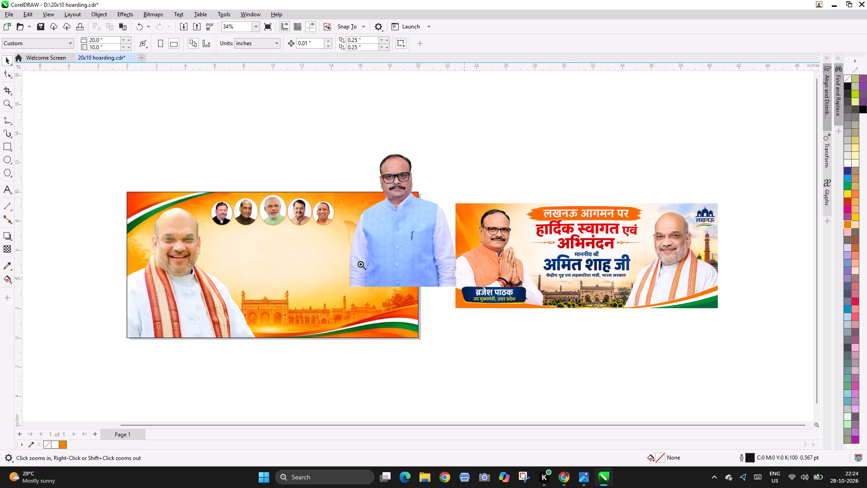
drag(88, 143, 738, 358)
click(597, 371)
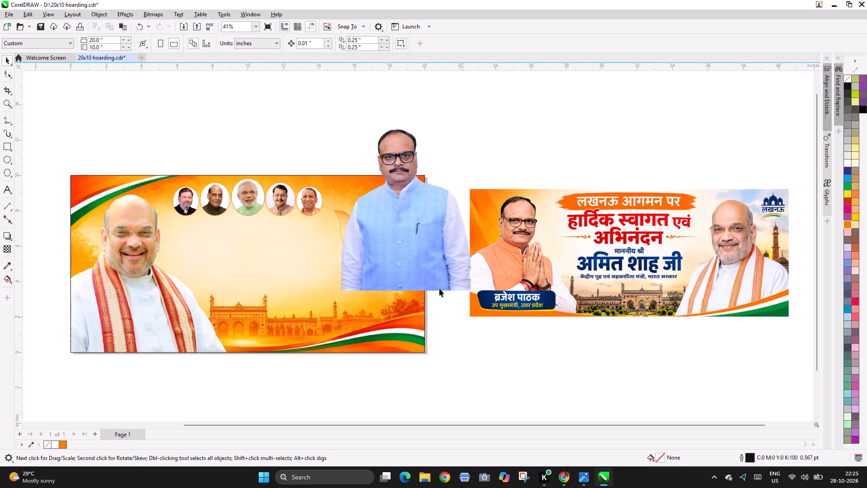
drag(413, 254, 398, 300)
drag(402, 286, 389, 318)
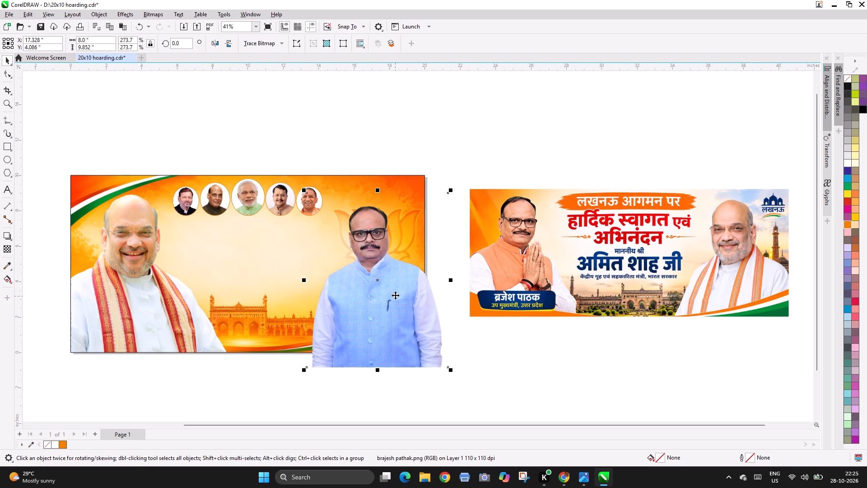
drag(395, 295, 395, 286)
drag(387, 284, 385, 305)
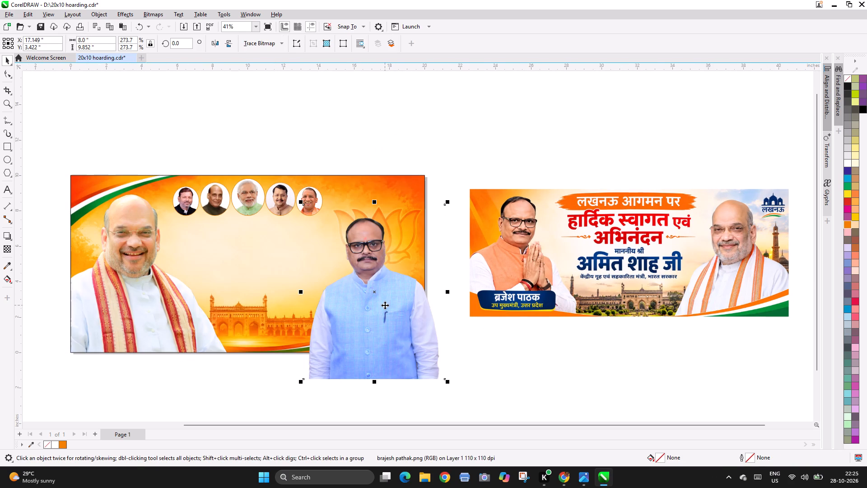
click(324, 172)
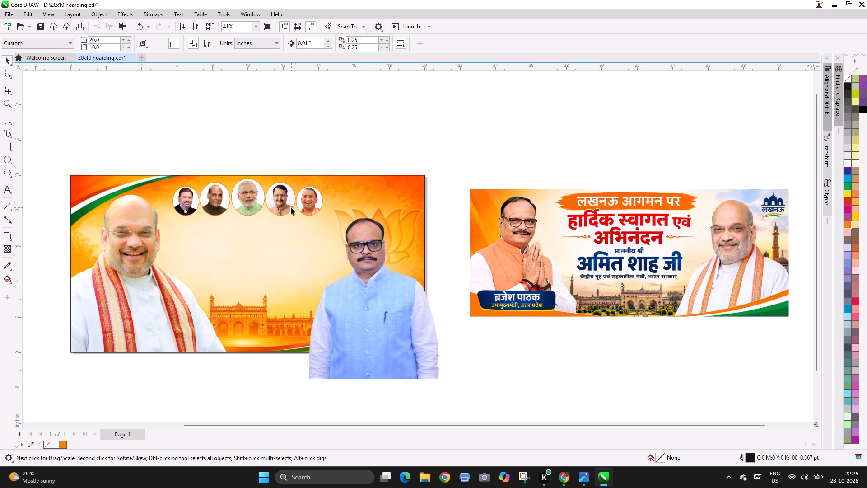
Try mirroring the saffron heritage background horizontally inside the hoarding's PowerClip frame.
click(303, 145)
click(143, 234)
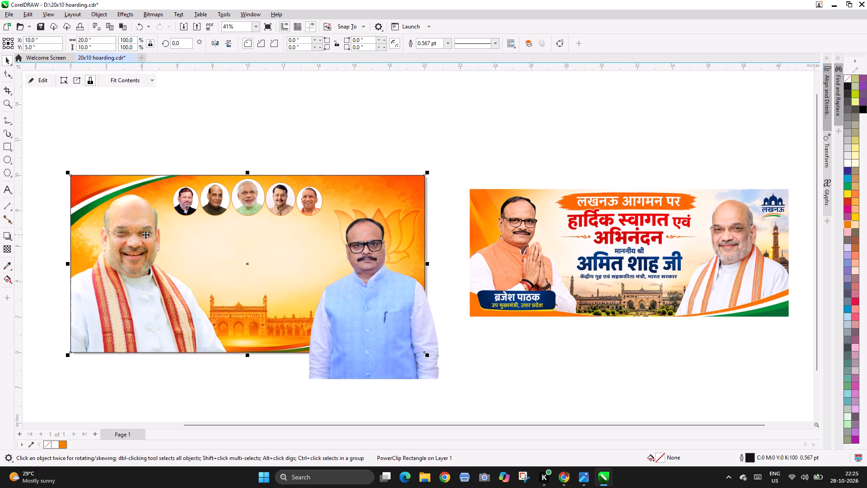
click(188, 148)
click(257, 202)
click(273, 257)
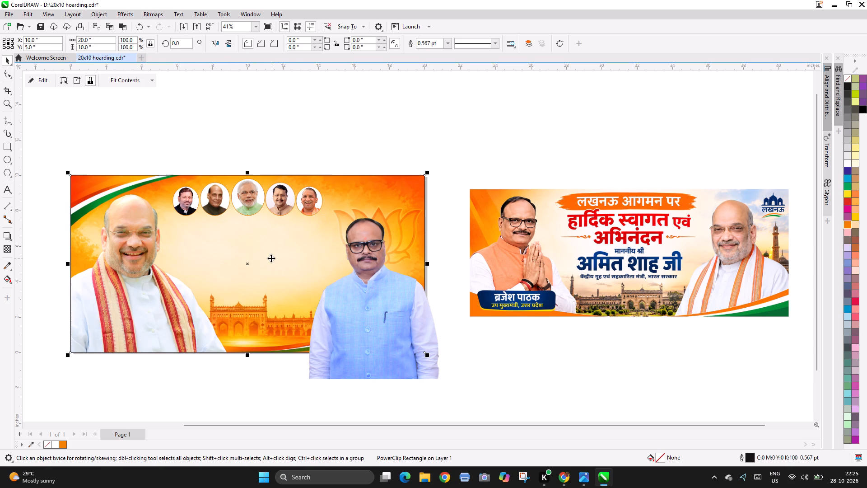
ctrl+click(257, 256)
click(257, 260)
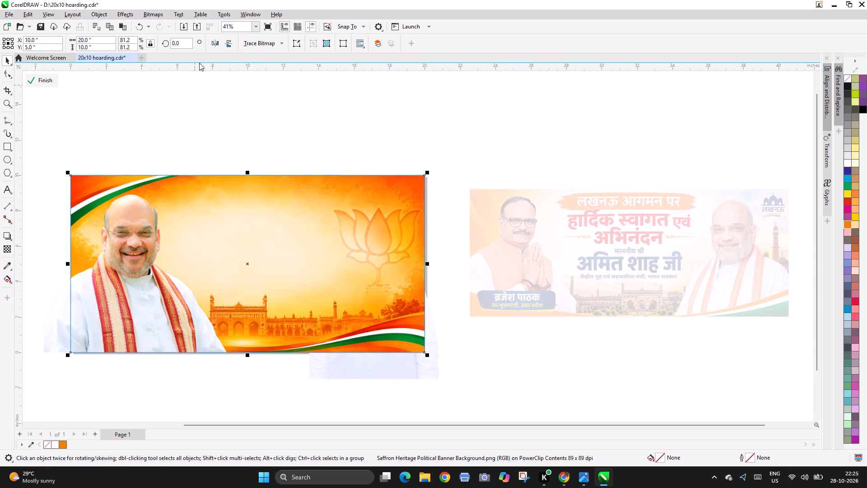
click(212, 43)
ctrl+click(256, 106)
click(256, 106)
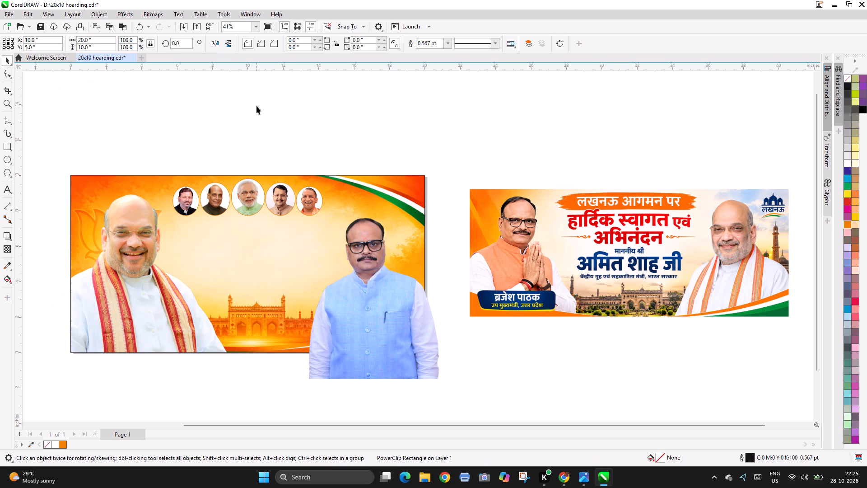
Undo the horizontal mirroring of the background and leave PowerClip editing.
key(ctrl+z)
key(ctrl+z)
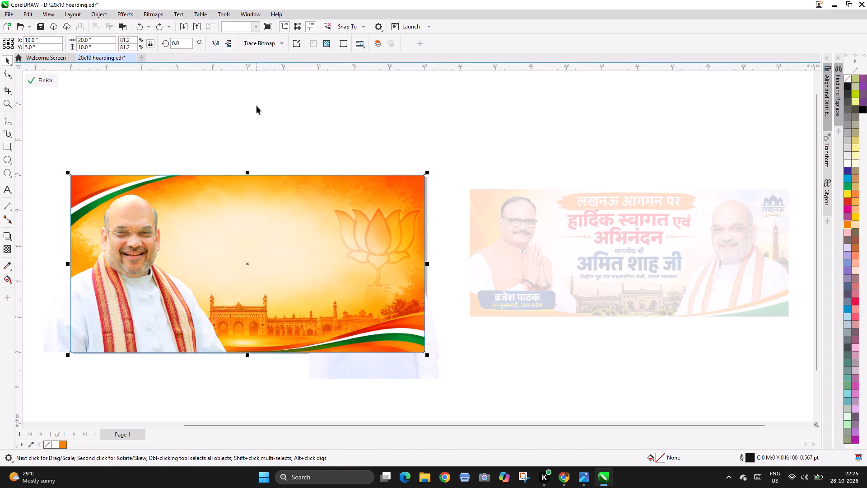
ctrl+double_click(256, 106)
Enlarge the Pathak portrait to about 10.05 in wide and 12.37 in high and shift it slightly down at the hoarding's right side.
key(F3)
key(F2)
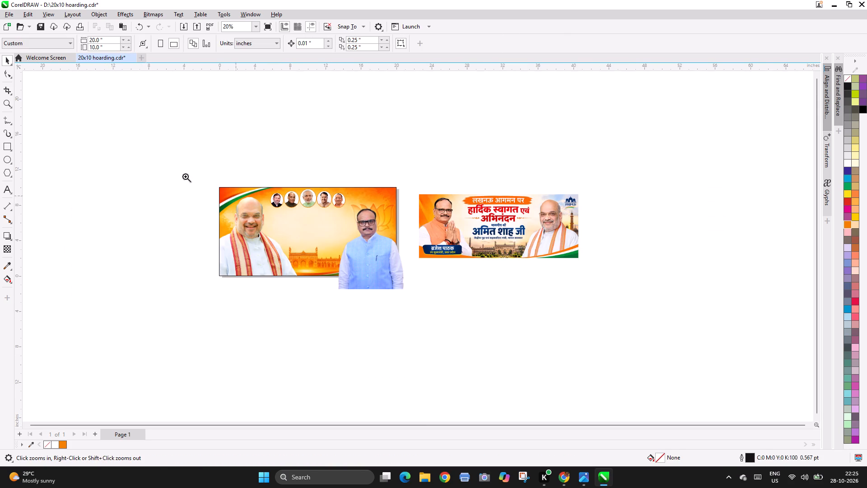
drag(129, 149, 620, 313)
key(F2)
key(F2)
drag(125, 146, 670, 372)
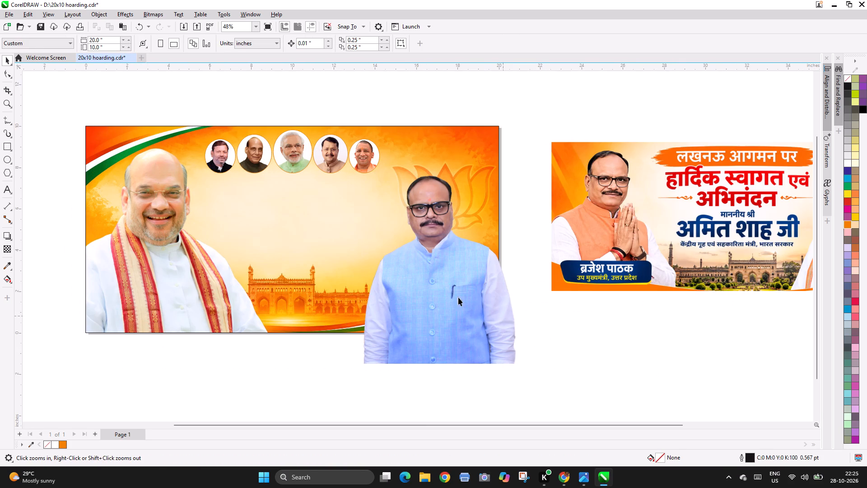
click(439, 281)
click(446, 289)
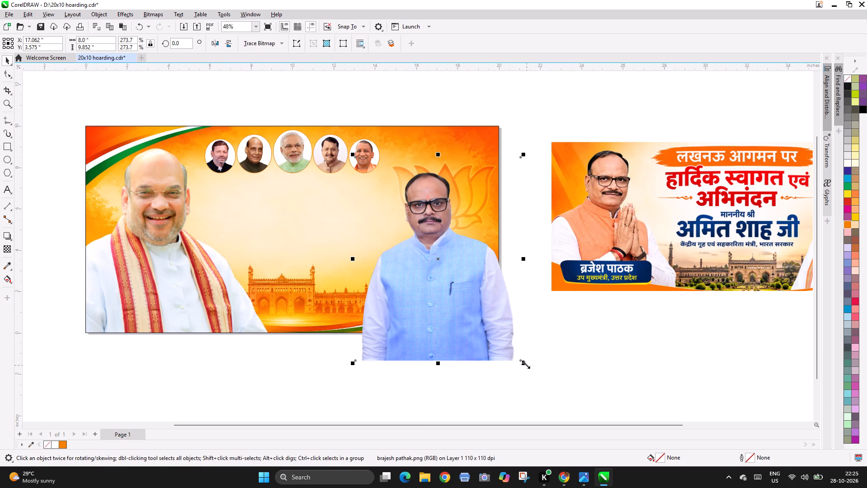
shift+drag(525, 366, 558, 392)
drag(446, 279, 446, 290)
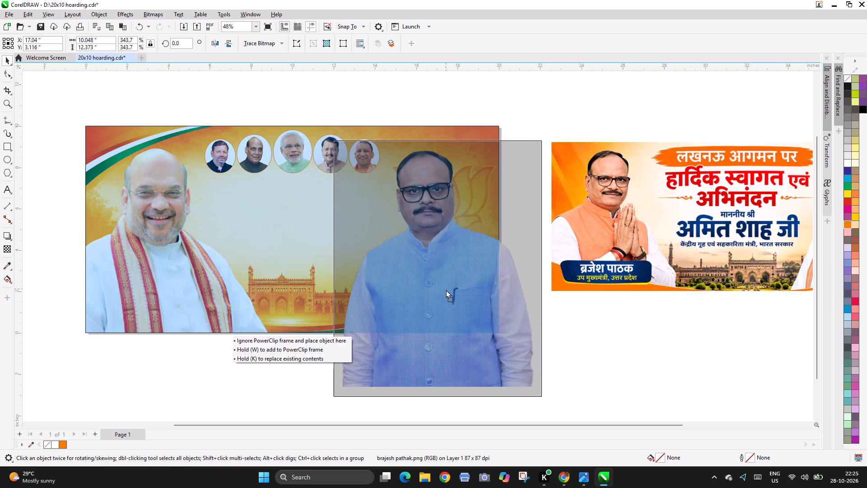
Lower the Pathak portrait to about X 17.04 in, Y 2.88 in and PowerClip it inside the hoarding frame.
drag(446, 290, 446, 291)
click(453, 279)
key(alt+a)
click(312, 216)
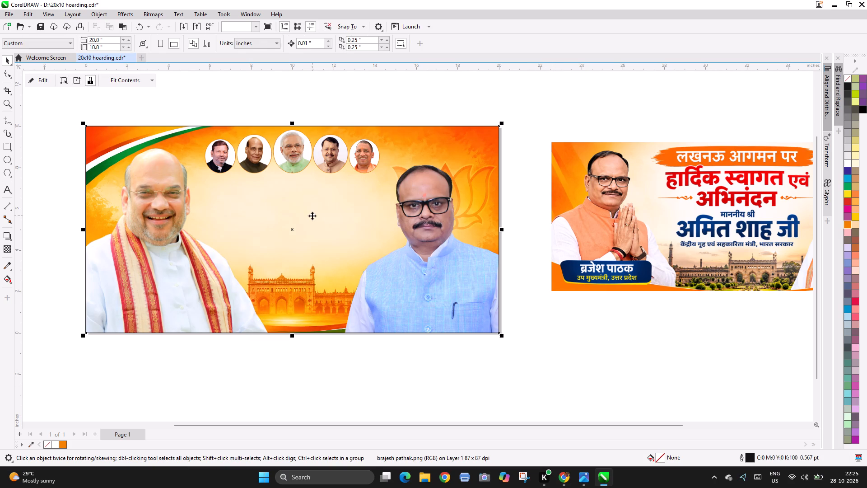
Examine the hoarding's layout with both portraits against the reference welcome design beside it.
click(564, 363)
key(F3)
key(F2)
drag(213, 203, 742, 372)
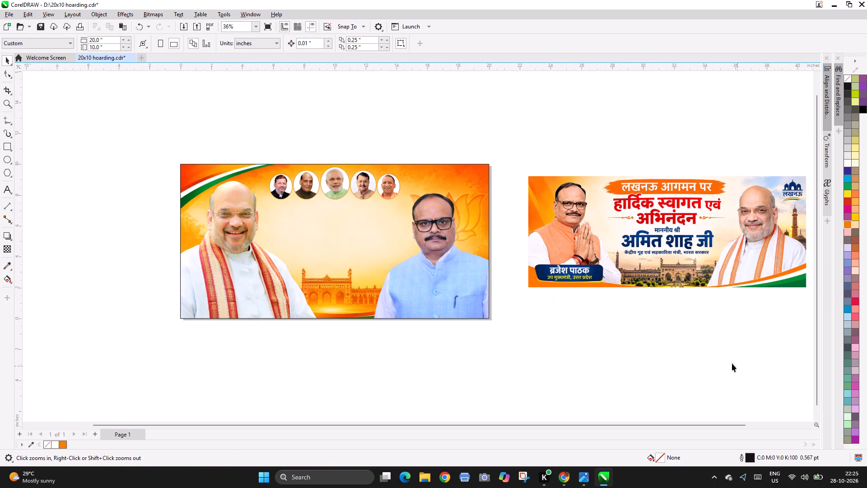
key(F2)
key(F2)
drag(132, 143, 808, 343)
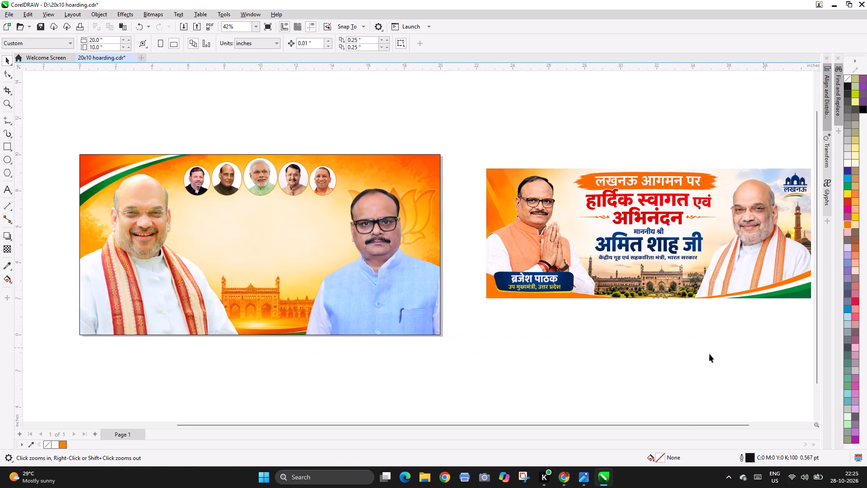
click(646, 361)
key(F2)
drag(59, 134, 598, 357)
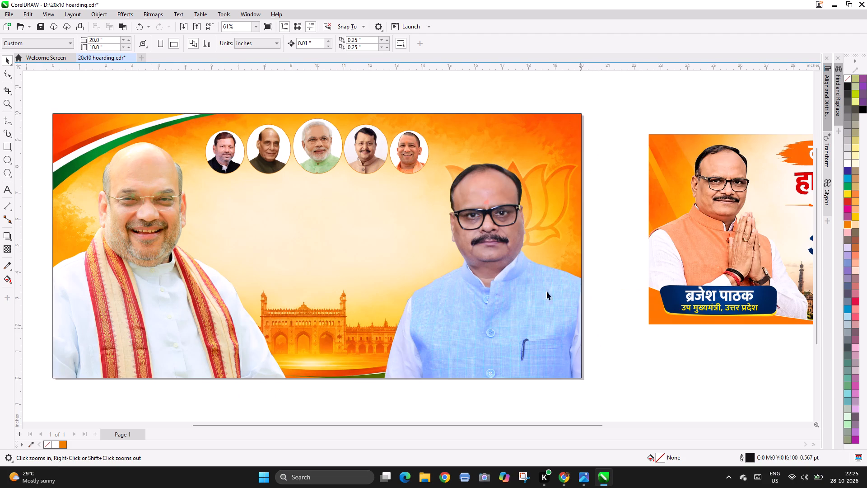
Nudge the Pathak portrait slightly upward inside the hoarding's PowerClip and finish editing the contents.
ctrl+double_click(499, 249)
click(498, 253)
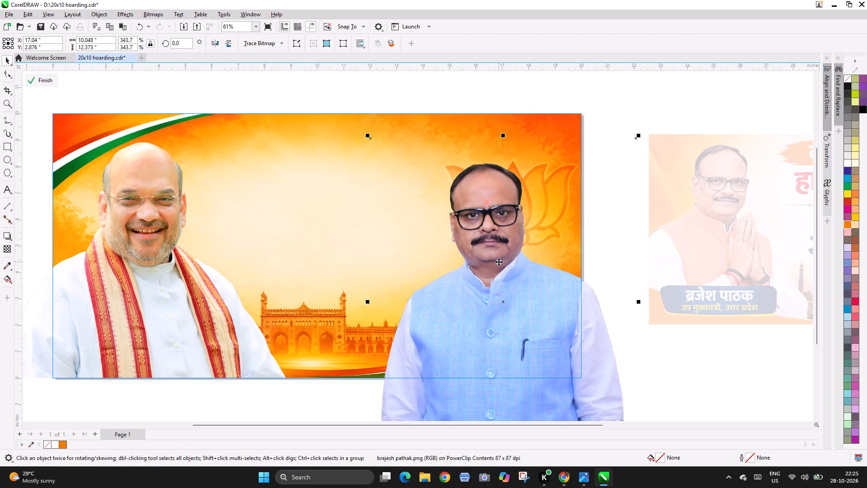
drag(499, 261, 499, 257)
ctrl+click(625, 113)
click(611, 107)
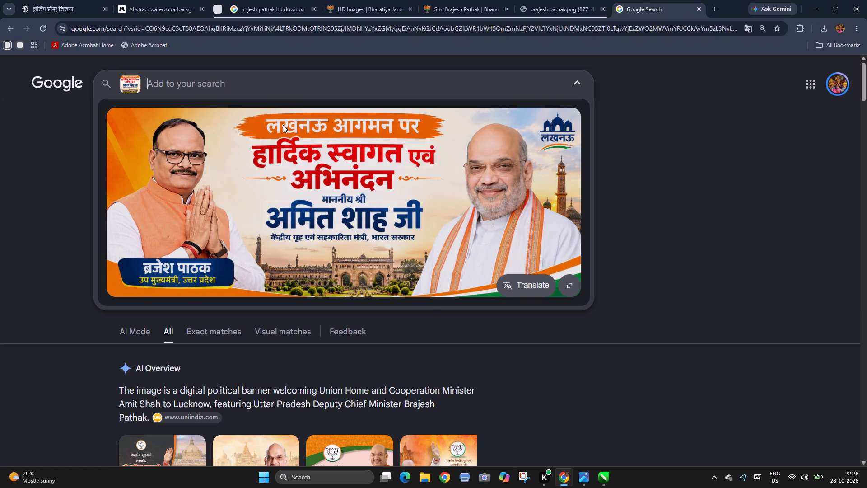
Copy the heading text "लखनऊ आगमन पर" from the banner image in Google Lens.
drag(273, 122, 353, 118)
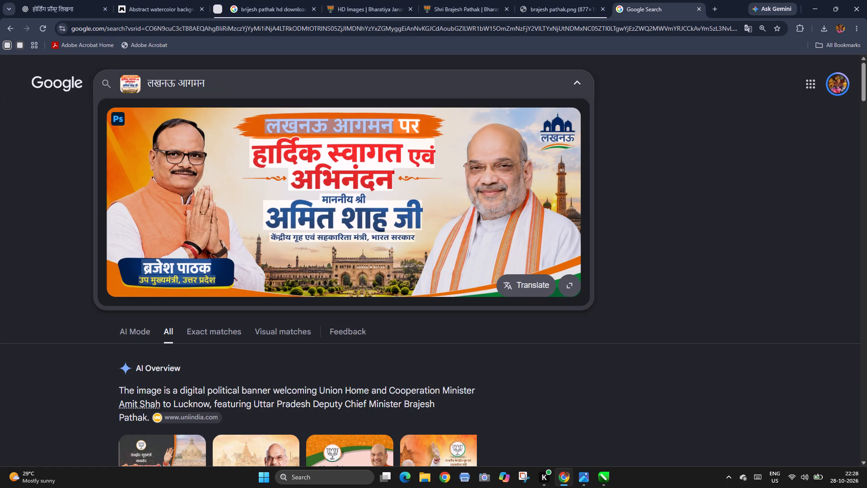
drag(353, 118, 412, 117)
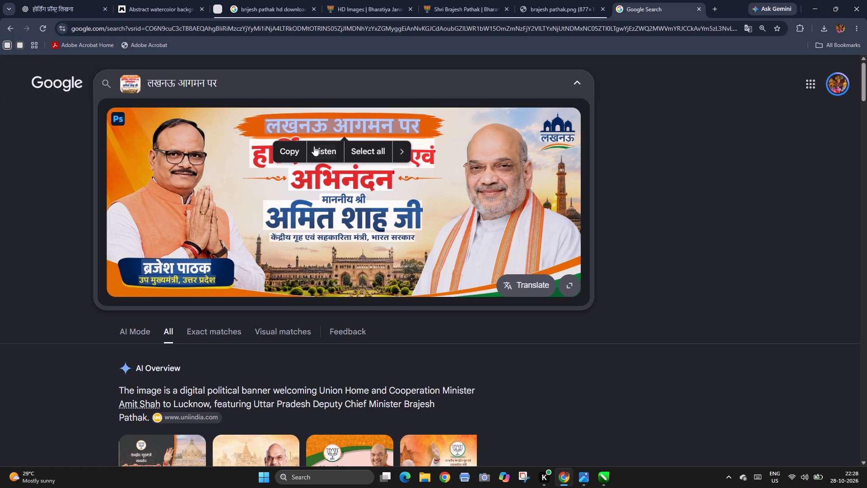
click(293, 152)
Switch to CorelDRAW and add the copied heading "लखनऊ आगमन पर" as Mukta text below the leader ovals.
key(alt+Tab)
key(F3)
key(F2)
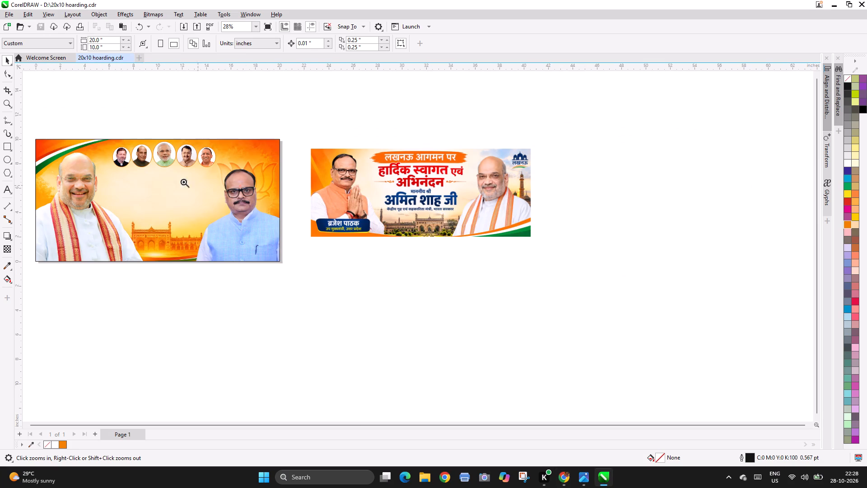
drag(64, 124, 369, 262)
click(6, 193)
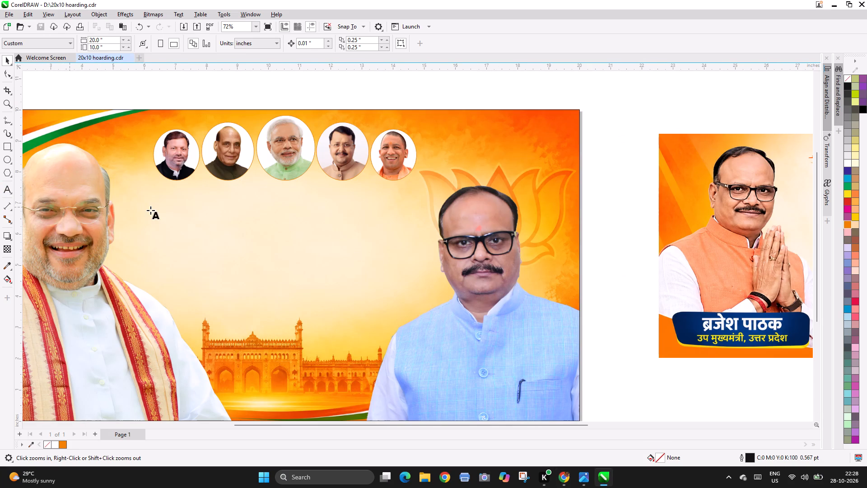
click(151, 210)
key(ctrl+a)
key(ctrl+a)
text(cf)
key(ctrl+a)
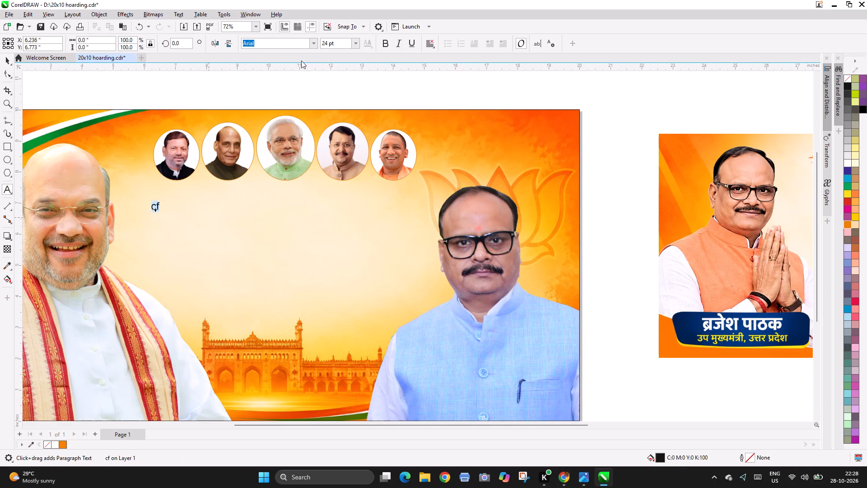
click(297, 41)
text(muka)
key(Return)
key(ctrl+v)
key(ctrl+space)
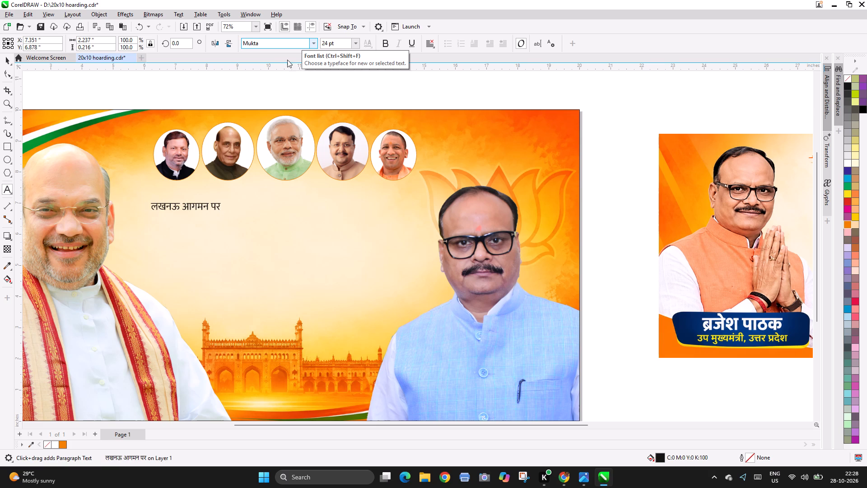
Enlarge the heading "लखनऊ आगमन पर" to about 62 pt, make it bold and centre it just beneath the leader ovals.
drag(226, 214, 346, 225)
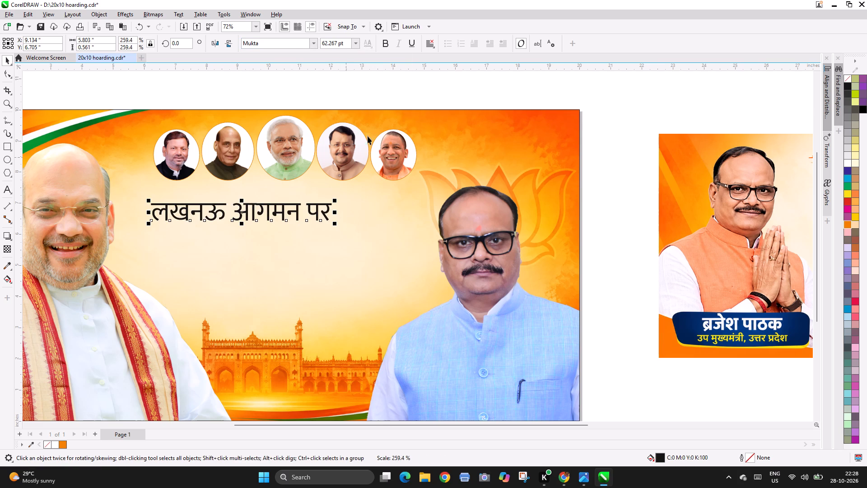
click(382, 45)
shift+click(303, 138)
key(c)
click(310, 85)
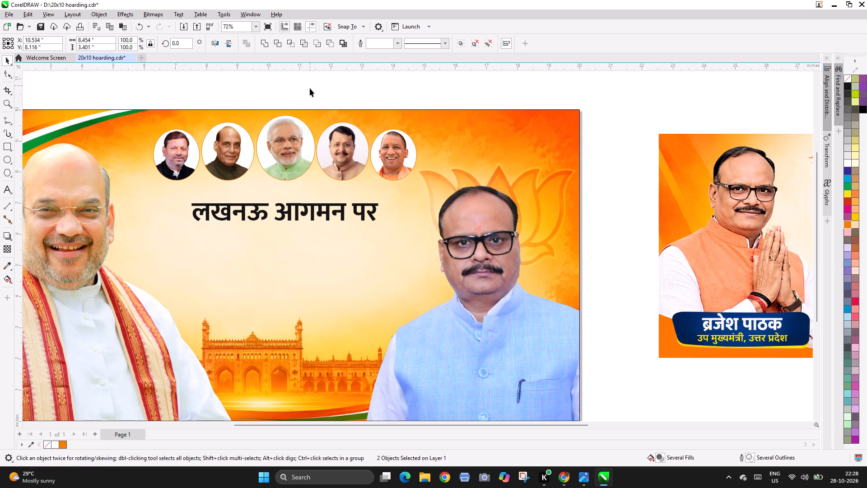
drag(290, 205, 290, 197)
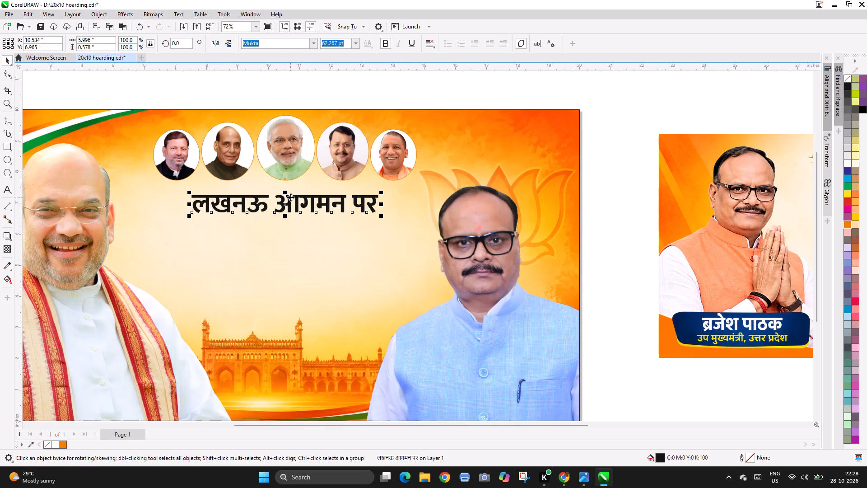
Duplicate the bold heading directly below itself as the base for the second text line.
drag(290, 197, 287, 233)
ctrl+right_click(287, 233)
Switch to Chrome and copy the text "हार्दिक स्वागत एवं अभिनंदन" from the banner image in Google Lens.
key(alt+Tab)
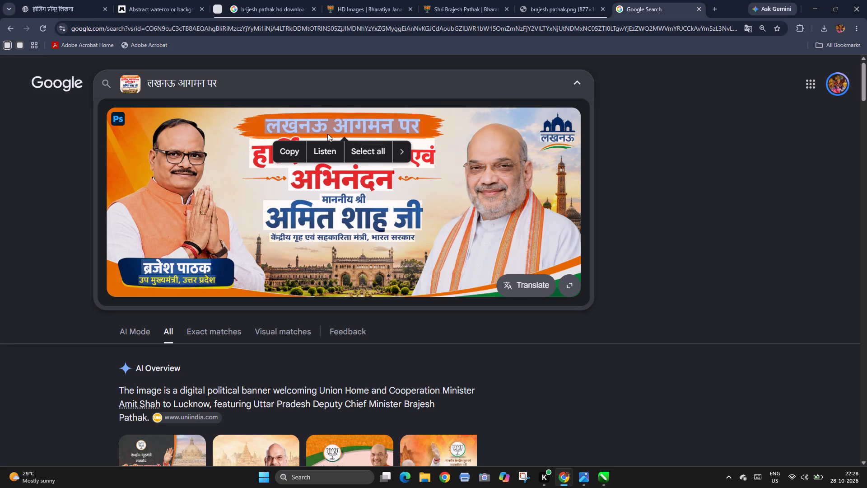
drag(258, 150, 405, 150)
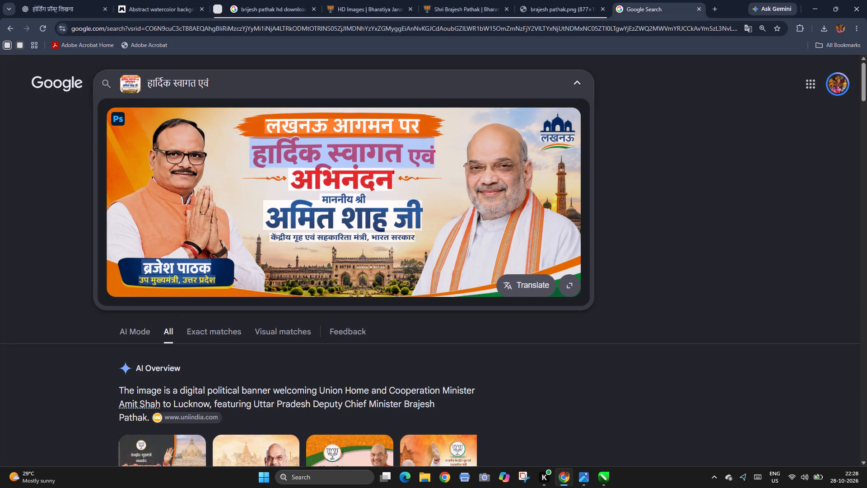
drag(405, 150, 403, 175)
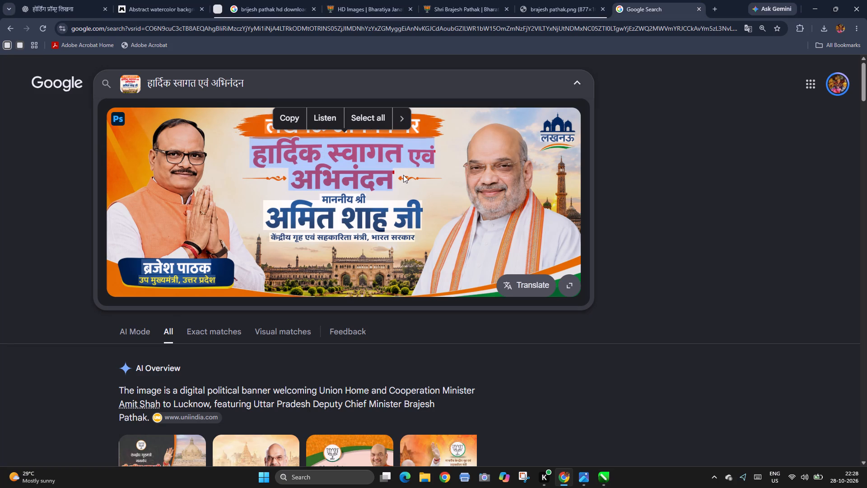
click(293, 122)
Switch to CorelDRAW, replace the duplicate's text with the copied "हार्दिक स्वागत एवं अभिनंदन" and centre both lines under the leader ovals.
key(alt+Tab)
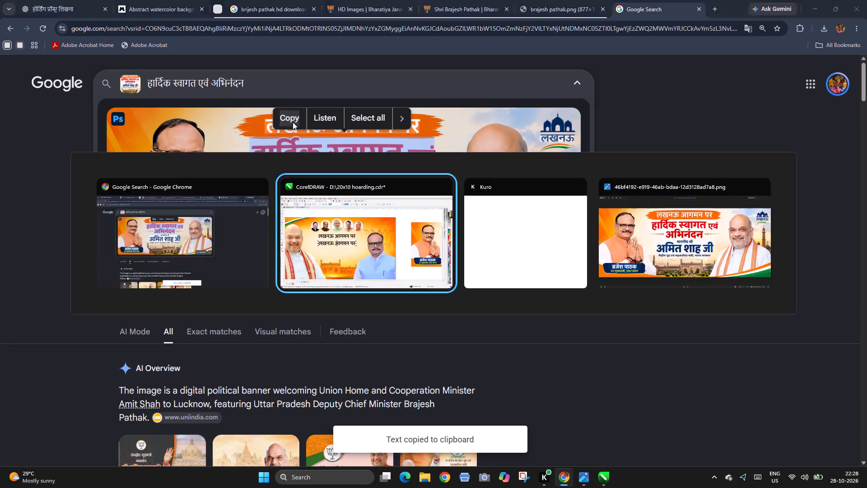
double_click(234, 232)
key(ctrl+a)
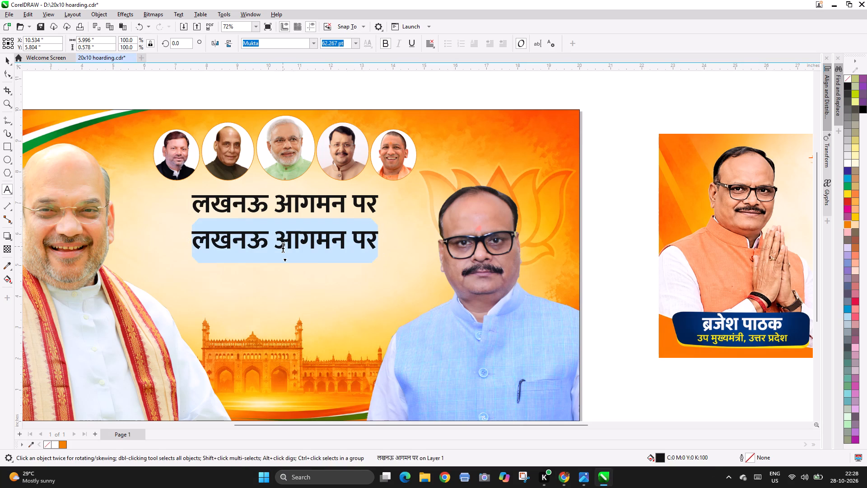
key(ctrl+v)
key(ctrl+space)
shift+click(306, 195)
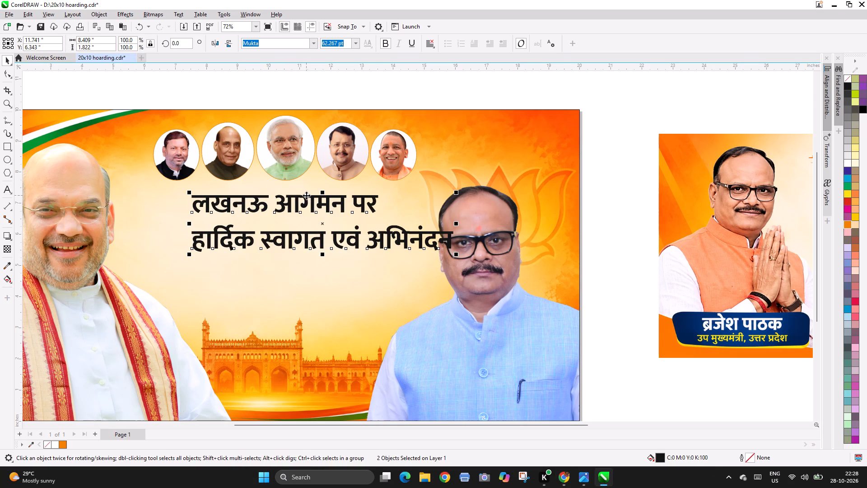
shift+click(301, 138)
key(c)
click(303, 82)
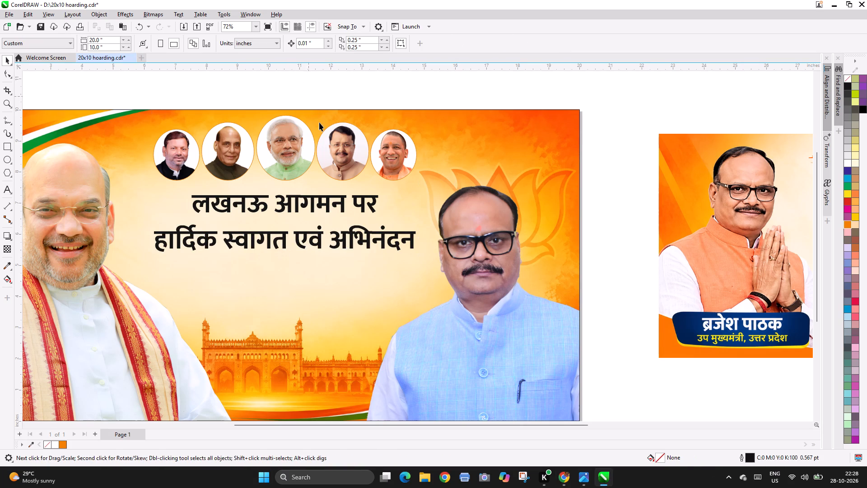
Switch to Chrome and copy "माननीय श्री अमित शाह जी केंद्रीय गृह एवं सहकारिता मंत्री, भारत सरकार" from the Google Lens banner image.
key(alt+Tab)
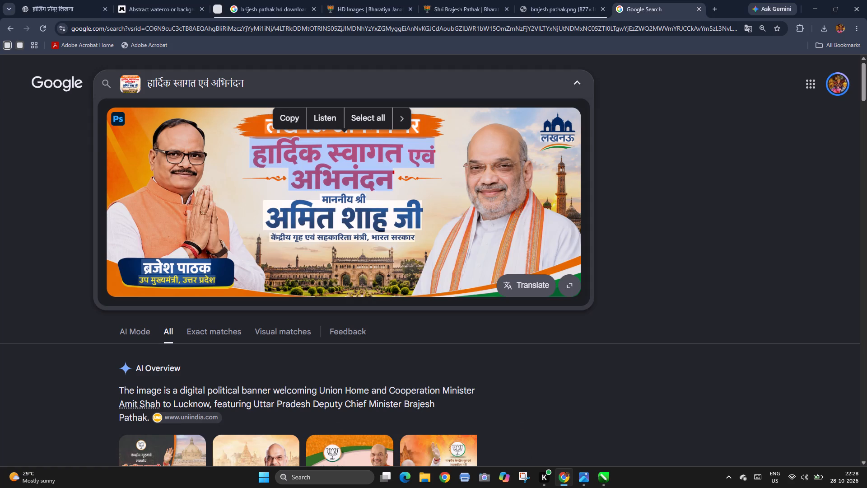
drag(321, 200, 412, 230)
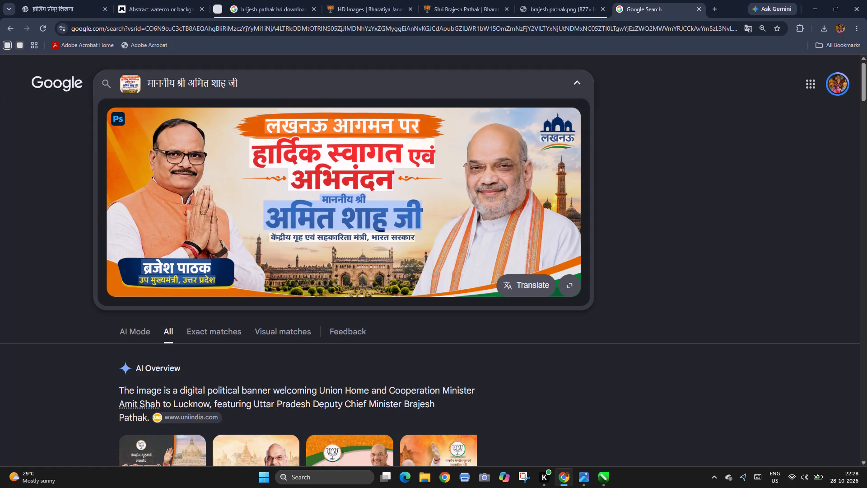
drag(412, 230, 413, 236)
click(294, 174)
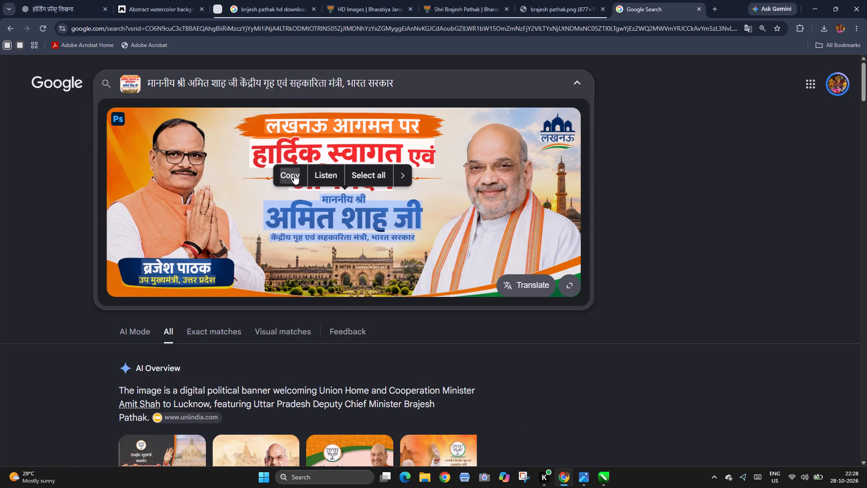
Switch to CorelDRAW, duplicate the welcome line below itself and replace its text with the copied Amit Shah name and designation.
key(alt+Tab)
drag(283, 233, 283, 281)
ctrl+right_click(283, 280)
double_click(283, 281)
key(ctrl+a)
key(ctrl+v)
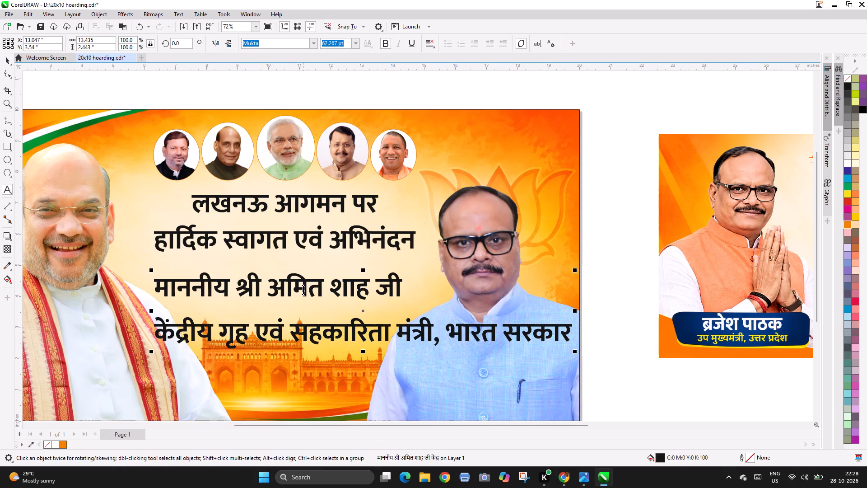
key(ctrl+space)
click(606, 347)
Examine the hoarding layout against the reference banner, including the brush stroke behind the reference heading.
key(F3)
key(F2)
drag(93, 183, 626, 378)
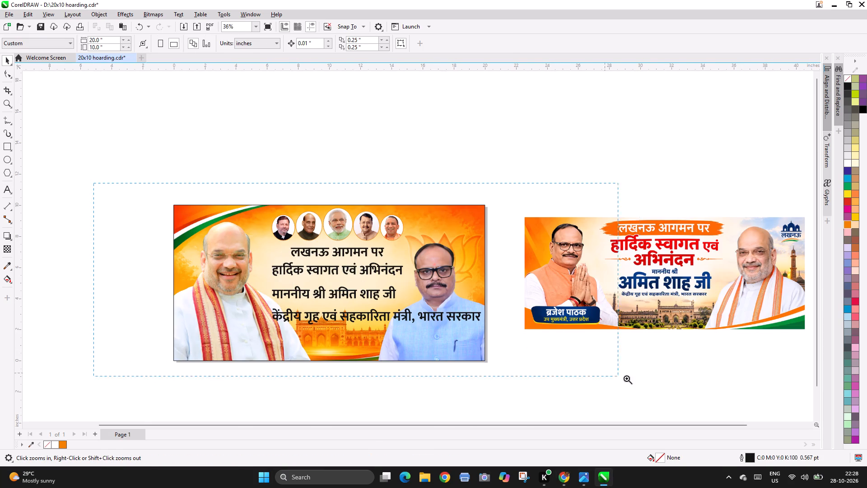
drag(626, 378, 670, 387)
key(F2)
right_click(393, 203)
key(F2)
key(F2)
drag(131, 193, 254, 263)
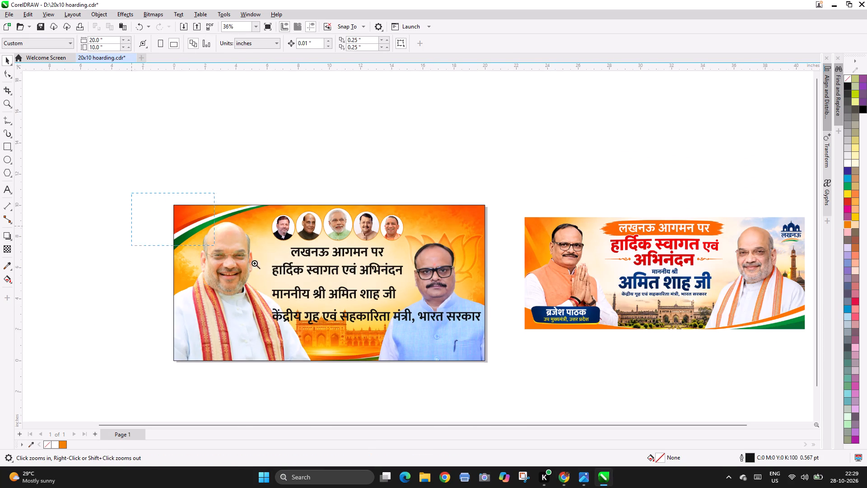
drag(254, 263, 702, 361)
key(F2)
key(F2)
drag(657, 164, 838, 196)
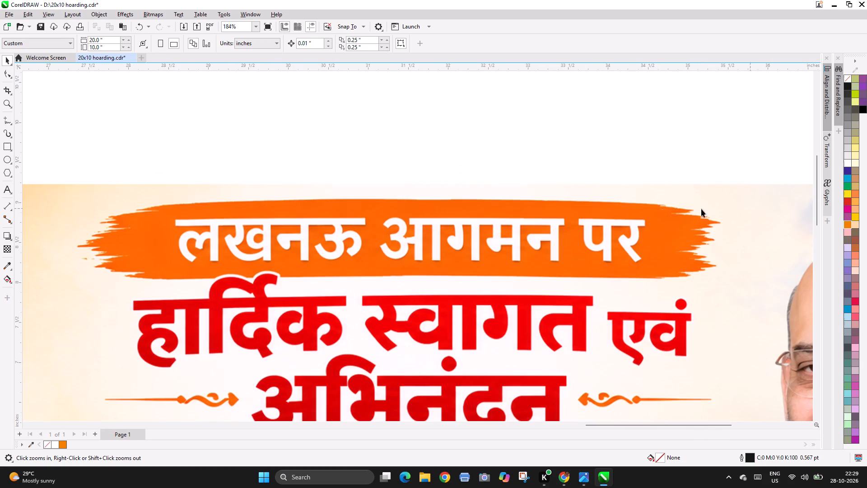
key(F2)
right_click(526, 207)
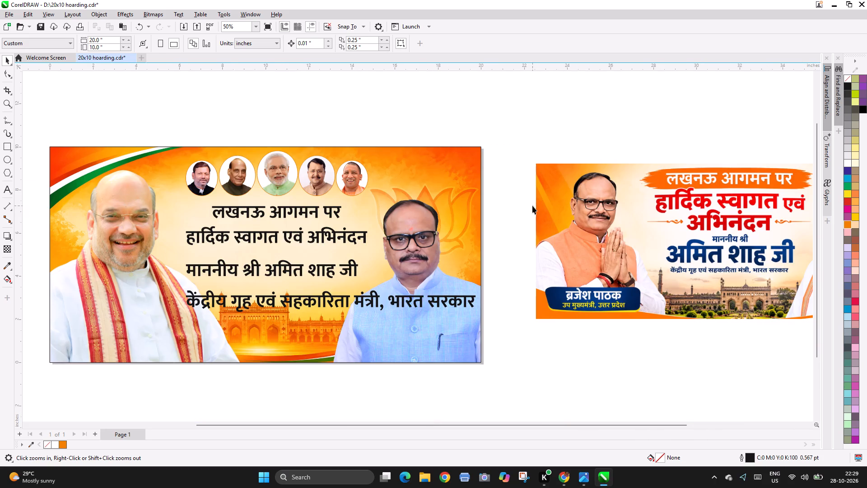
key(F2)
right_click(600, 201)
key(F2)
key(F2)
right_click(509, 187)
key(F2)
key(F2)
drag(393, 201, 712, 303)
Duplicate the reference banner image into the empty area above the original.
click(402, 227)
key(F3)
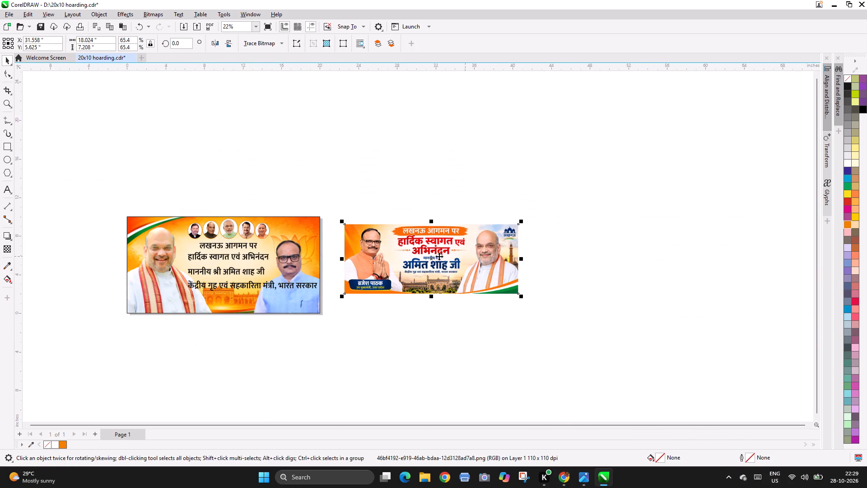
drag(438, 255, 430, 155)
right_click(430, 155)
Crop the duplicate banner with the Shape tool to just its orange heading strip, about 8.6 by 1.2 inches.
key(F2)
key(F2)
drag(299, 103, 616, 231)
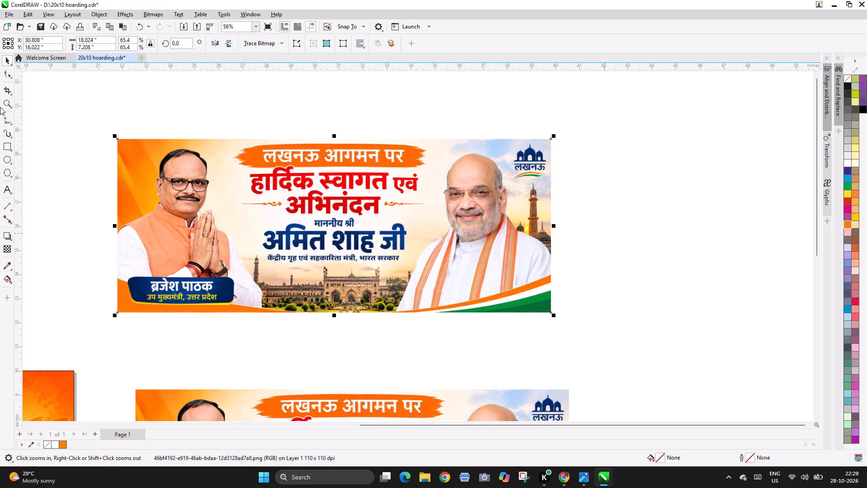
click(6, 75)
drag(71, 115, 207, 325)
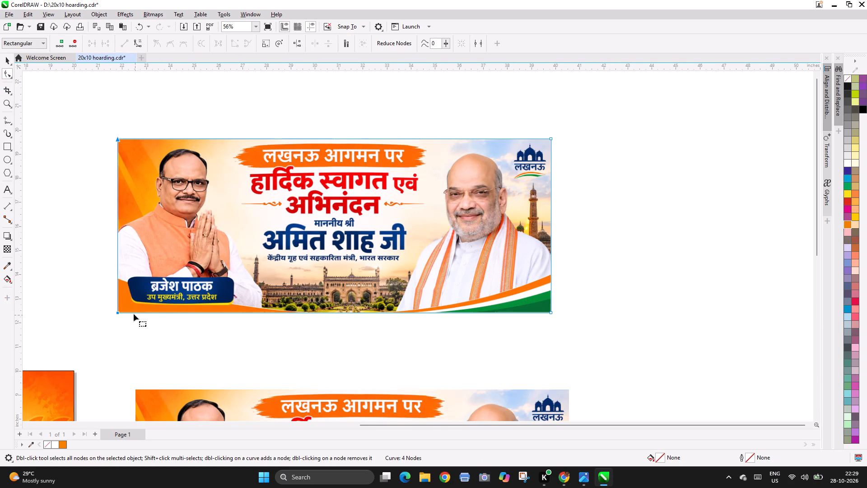
drag(119, 313, 230, 305)
drag(411, 99, 435, 108)
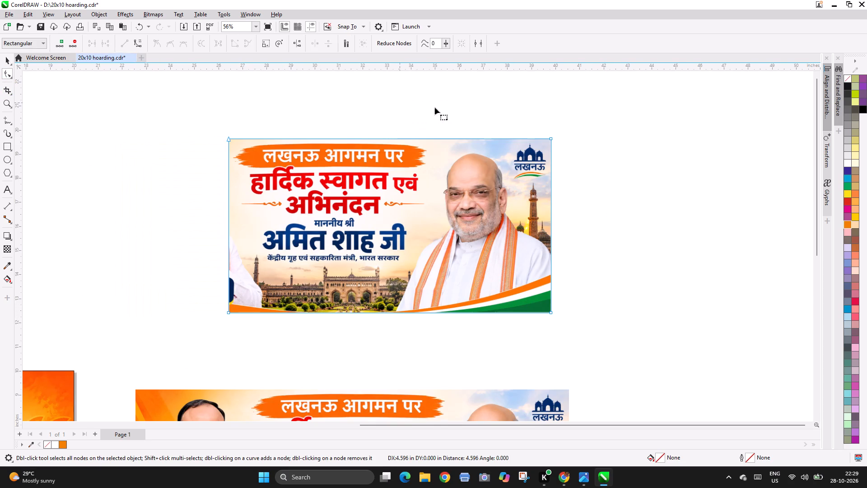
drag(435, 108, 587, 347)
drag(552, 312, 438, 310)
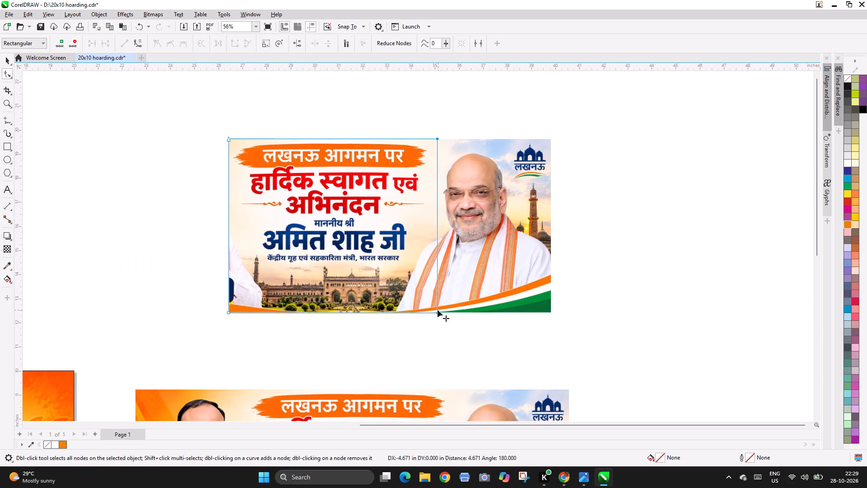
drag(438, 310, 437, 310)
drag(186, 283, 485, 334)
drag(437, 312, 426, 197)
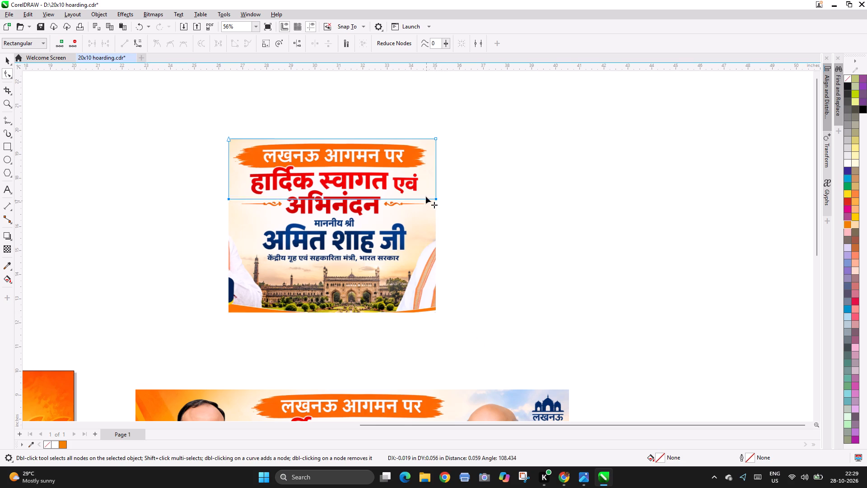
drag(426, 197, 425, 168)
key(space)
Convert the cropped heading strip to a 600 dpi Black and White (1-bit) bitmap.
key(F2)
drag(197, 125, 499, 189)
click(159, 14)
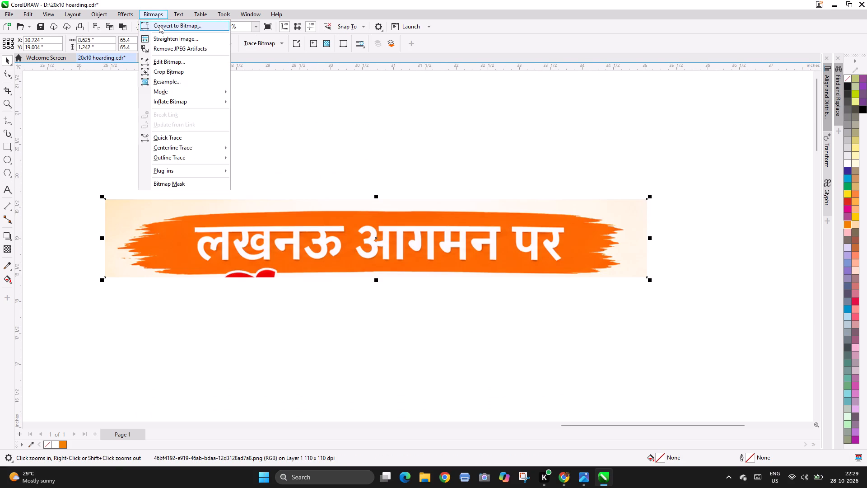
click(159, 25)
click(424, 211)
click(429, 221)
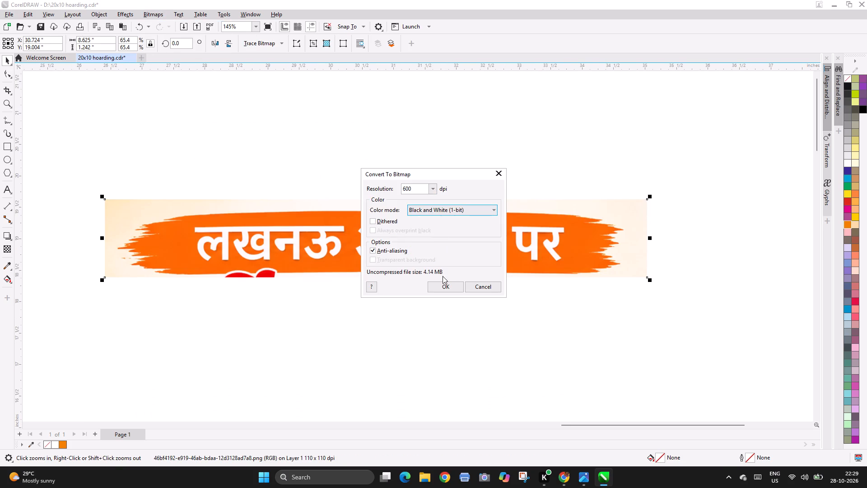
click(442, 290)
Vectorise the black-and-white strip with Quick Trace, move the traced group off the bitmap and delete the source bitmap.
click(266, 45)
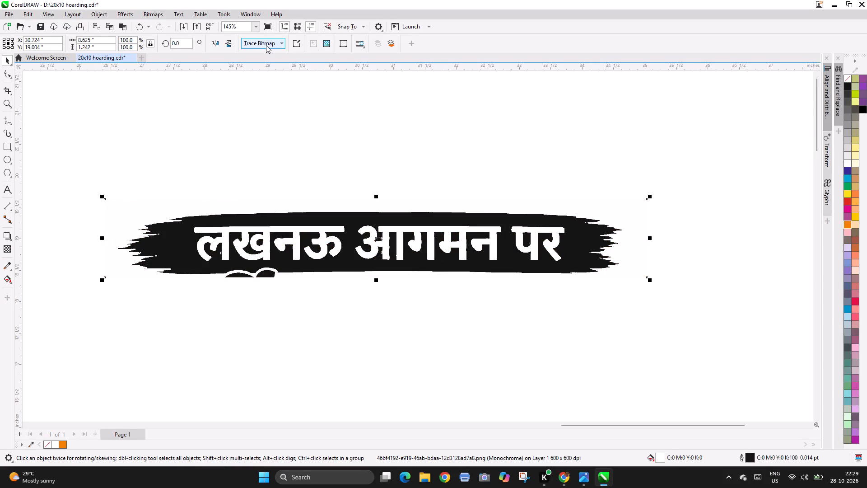
click(266, 58)
click(357, 183)
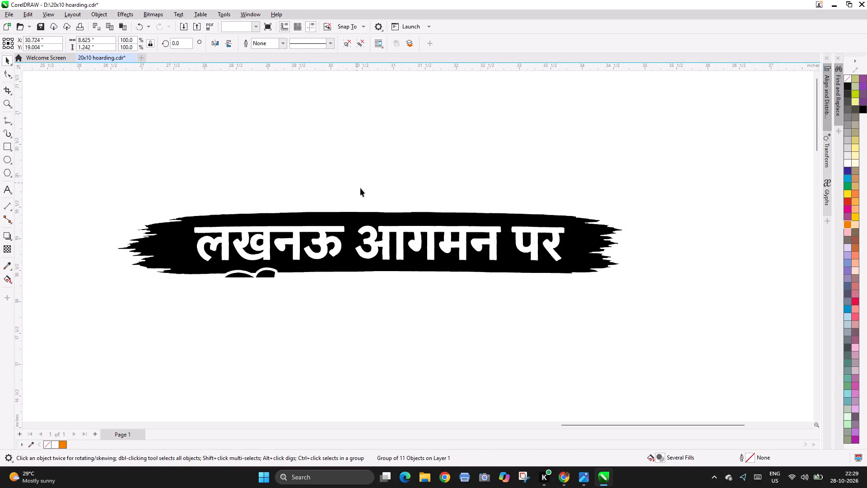
drag(378, 221, 384, 290)
click(378, 235)
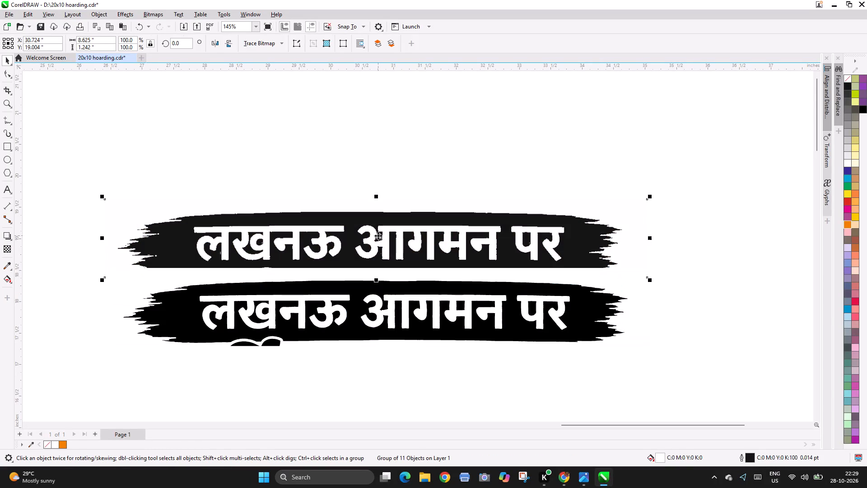
key(Delete)
Ungroup the traced strip and delete the lettering and stray pieces so only the brush stroke remains.
drag(355, 296, 340, 183)
click(355, 42)
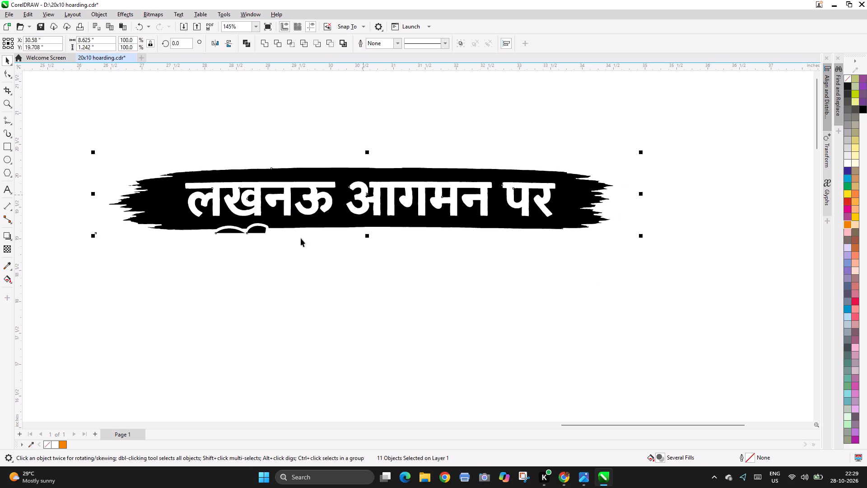
click(155, 151)
drag(157, 151, 560, 239)
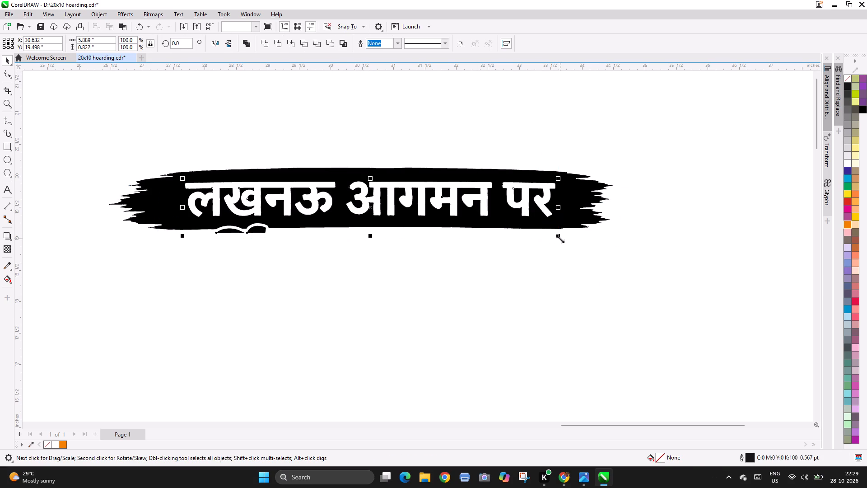
key(Delete)
Smooth out the two notches in the brush stroke's lower edge by deleting their nodes.
click(280, 219)
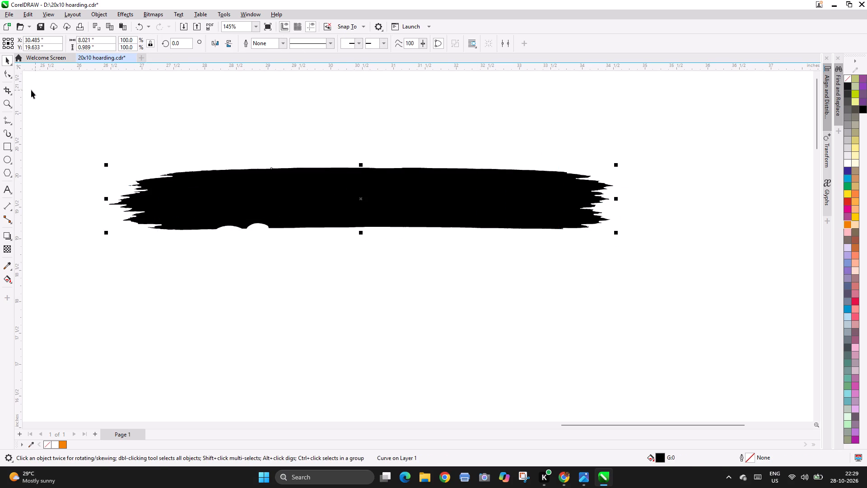
click(9, 76)
drag(285, 241, 210, 214)
key(Delete)
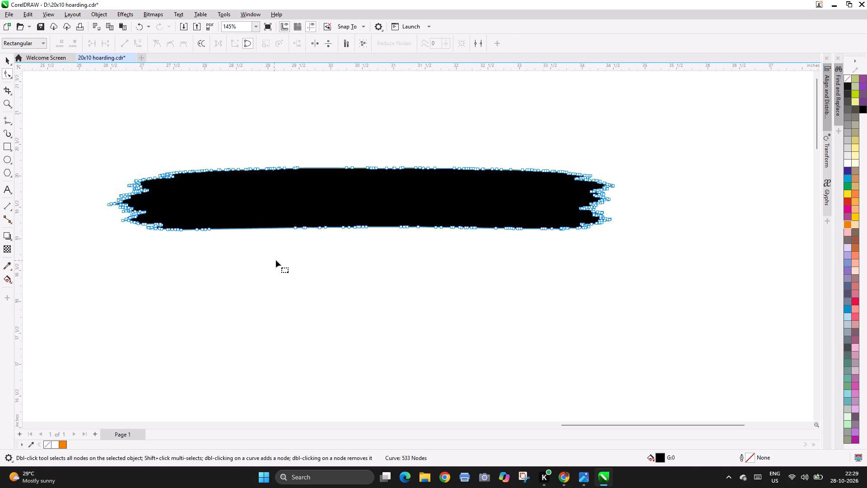
key(ctrl+space)
click(419, 284)
key(F4)
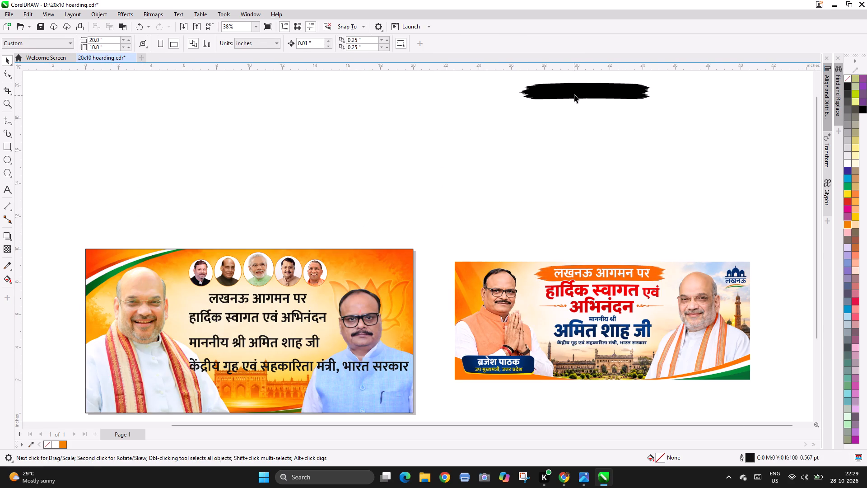
Move the black brush stroke onto the hoarding and fill it with orange sampled from the reference banner's heading stroke.
drag(575, 92, 246, 273)
key(F2)
key(F2)
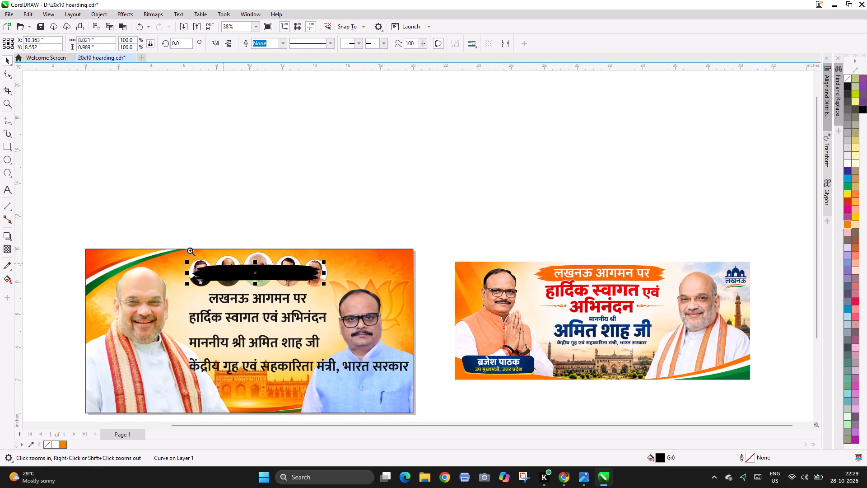
drag(152, 237, 671, 353)
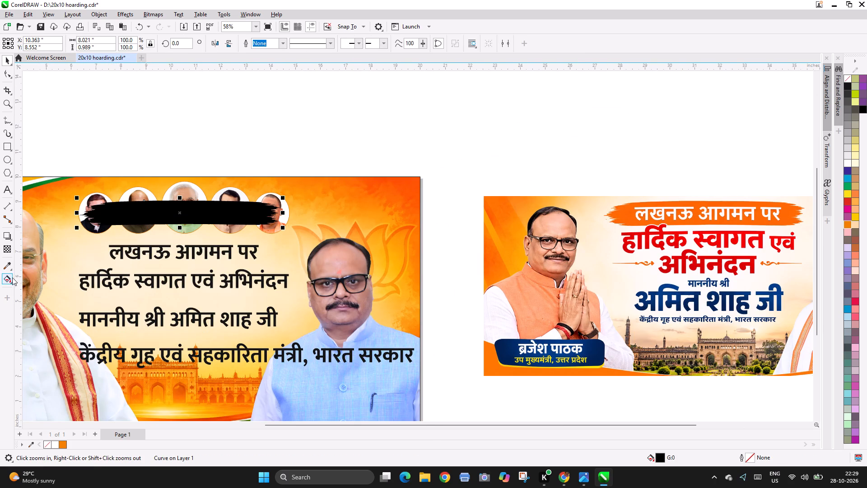
click(5, 267)
click(622, 215)
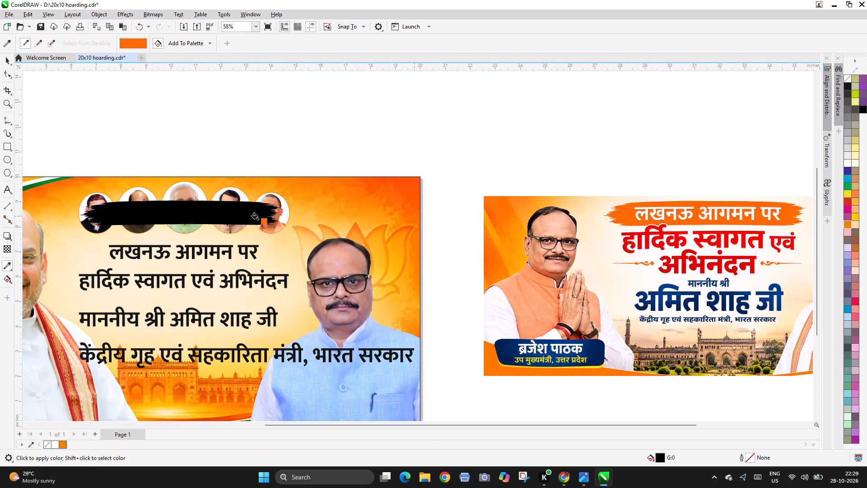
click(241, 212)
key(space)
Move all the Hindi text lines lower on the hoarding to open space beneath the leader ovals.
key(F3)
key(F2)
drag(101, 157, 444, 319)
drag(369, 294, 368, 343)
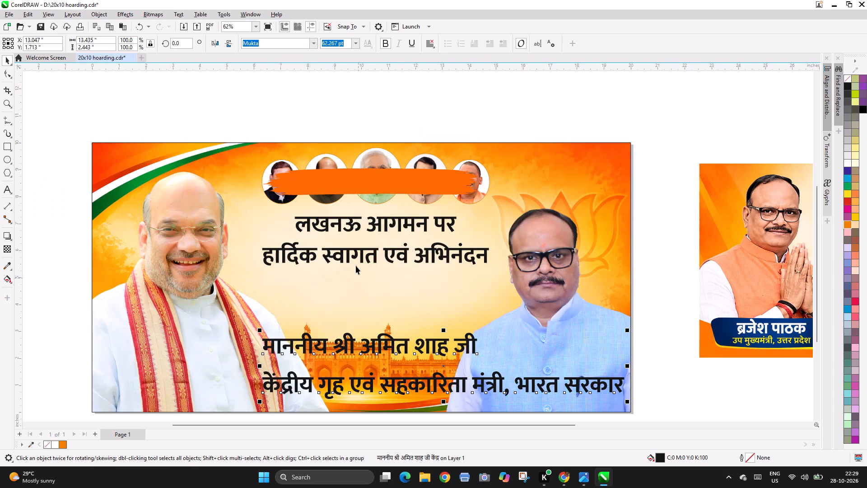
drag(355, 251, 355, 304)
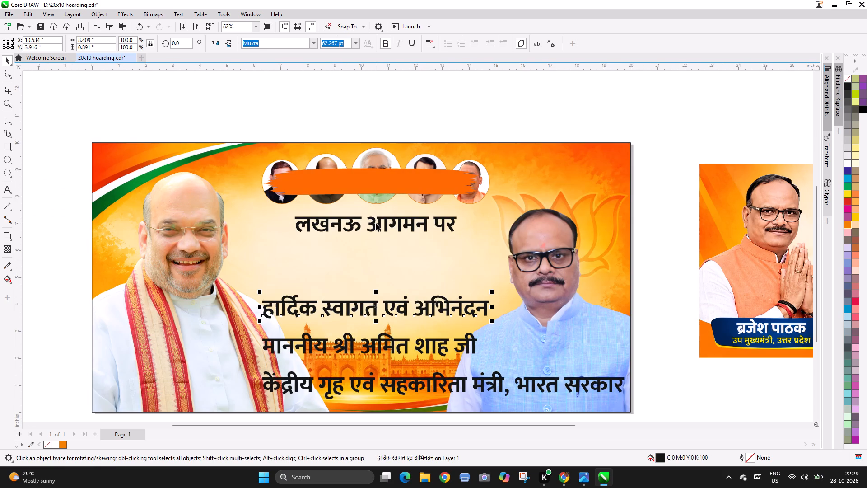
drag(376, 223, 373, 268)
Place the orange brush stroke beneath the leader ovals, centre it under the middle oval and scale it to about 7.55 inches wide.
drag(380, 179, 378, 220)
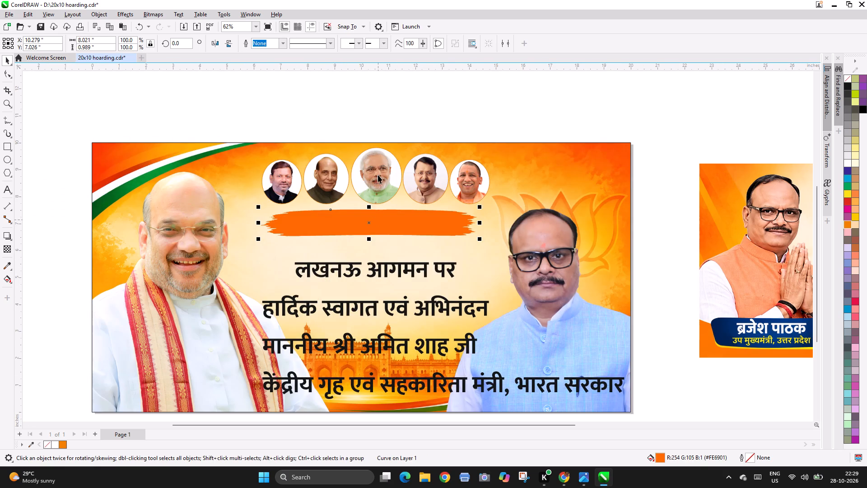
shift+click(376, 167)
key(c)
click(392, 121)
key(F2)
drag(187, 130, 595, 319)
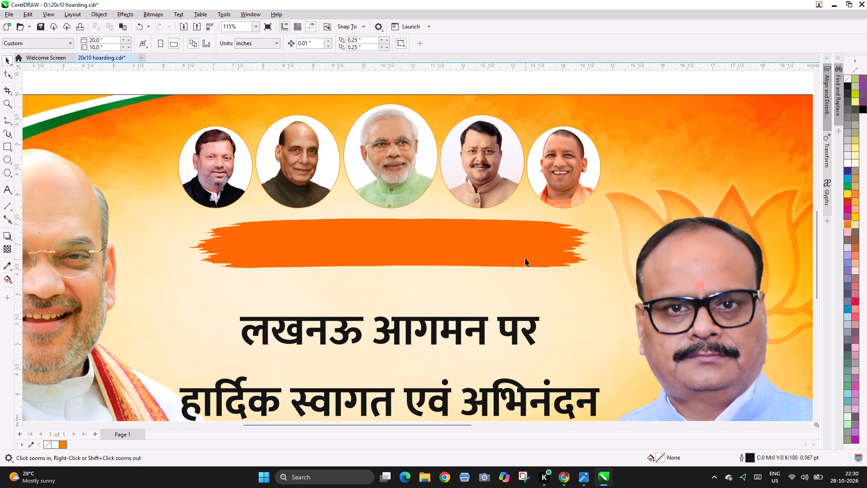
click(525, 258)
drag(596, 271, 584, 270)
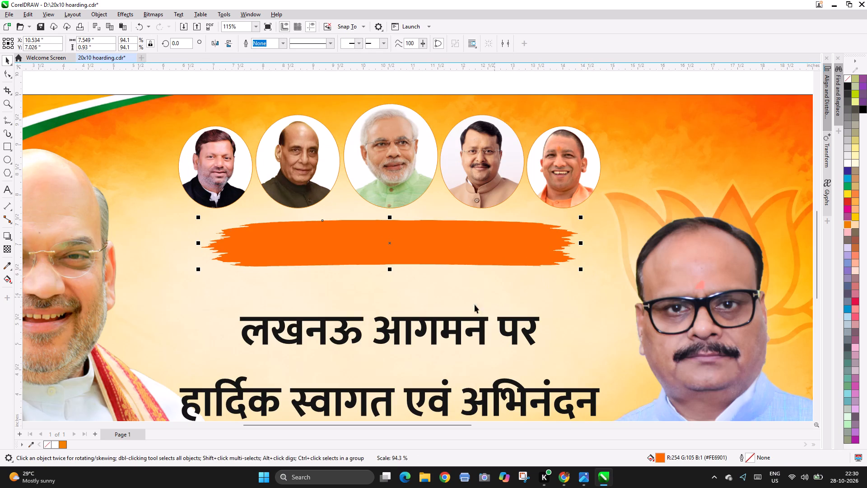
Bring the लखनऊ आगमन पर text to the front, fill it white and centre it on the orange brush stroke.
click(460, 319)
key(shift+Page_Up)
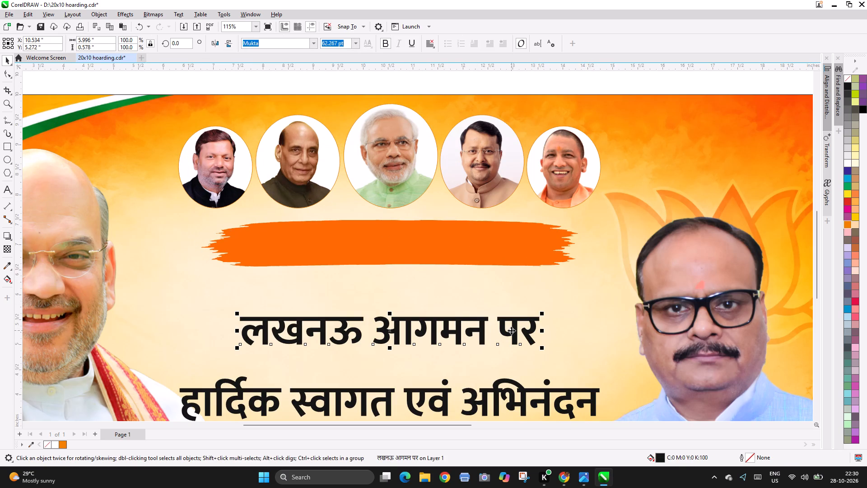
click(847, 165)
shift+click(491, 242)
text(ce)
key(Escape)
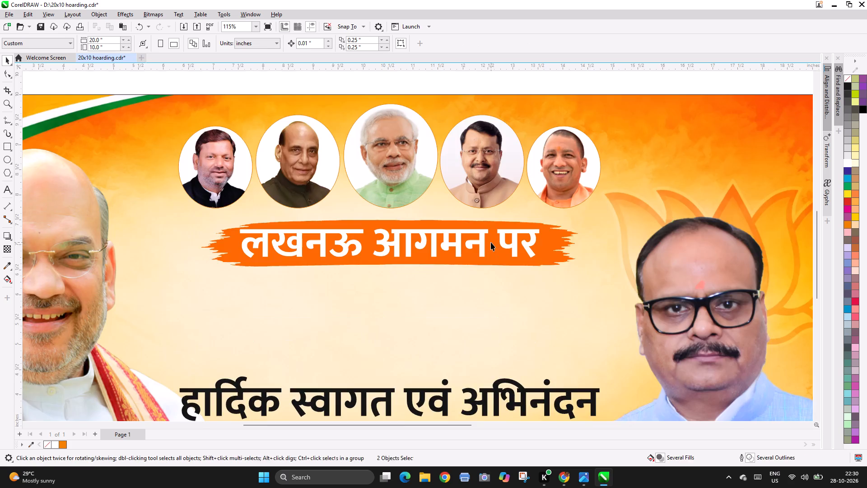
Scale the white लखनऊ आगमन पर heading to about 5.19 inches wide and align it centrally with the brush stroke.
key(F4)
key(F2)
key(F2)
drag(173, 263, 390, 316)
click(417, 263)
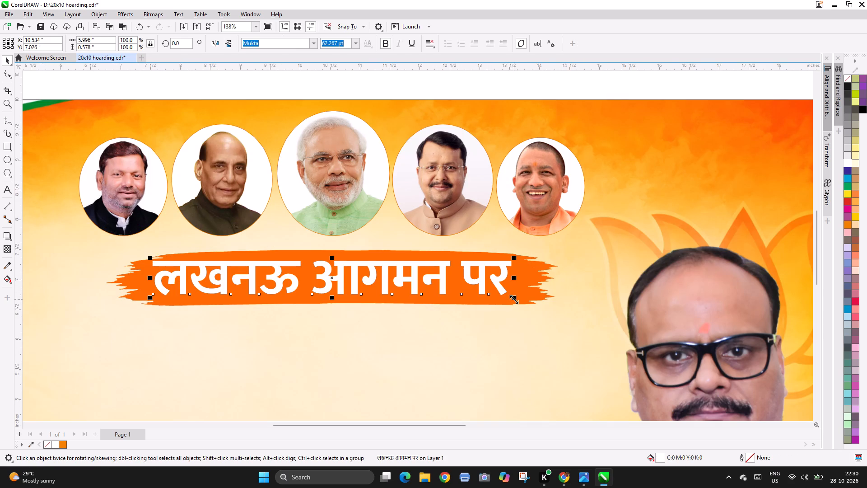
drag(514, 299, 490, 300)
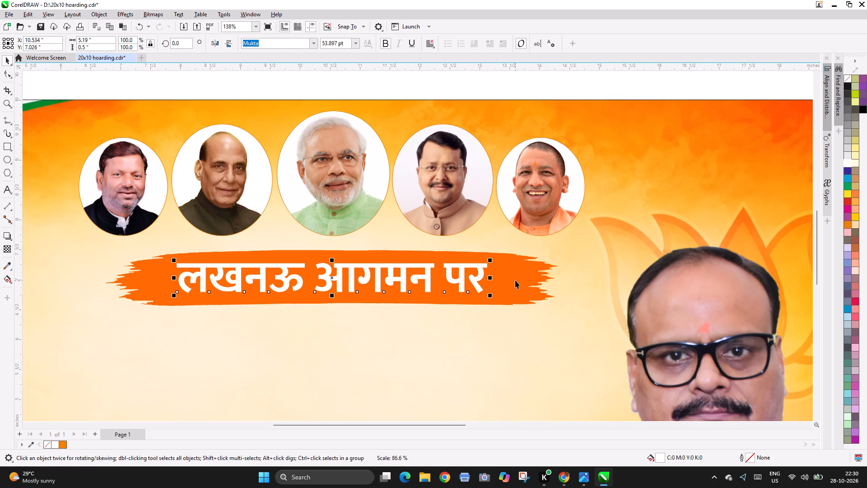
shift+click(515, 280)
key(c)
Move the हार्दिक स्वागत एवं अभिनंदन line up to just beneath the brush stroke.
key(F4)
click(509, 171)
key(F3)
key(F2)
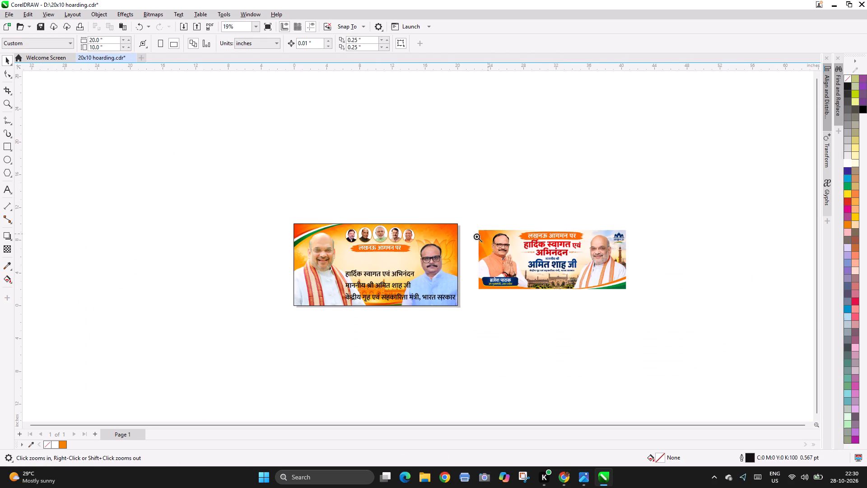
drag(233, 211, 722, 337)
key(F2)
key(F2)
drag(125, 165, 617, 307)
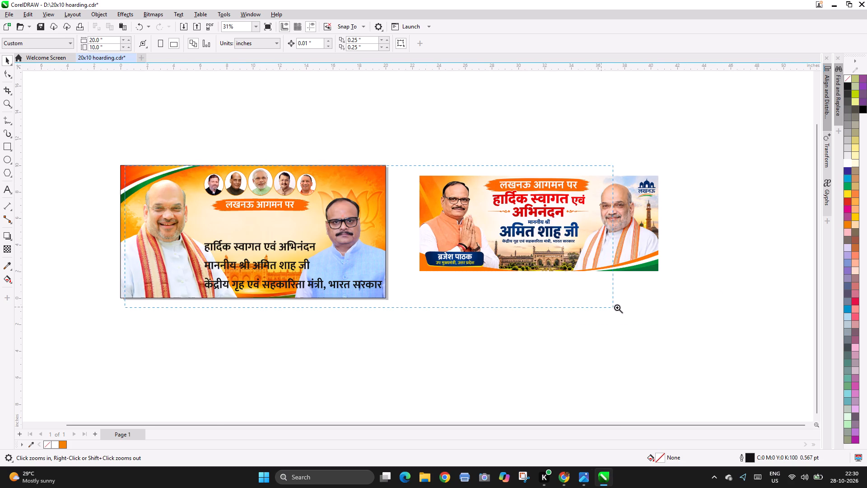
drag(617, 307, 617, 307)
drag(240, 260, 254, 227)
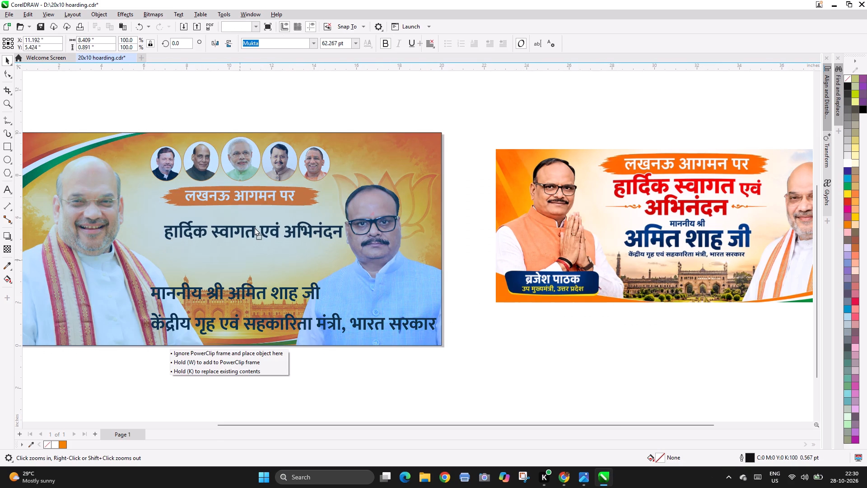
drag(254, 227, 254, 219)
Break the welcome line before अभिनंदन into two lines and centre-align its text.
click(516, 345)
key(space)
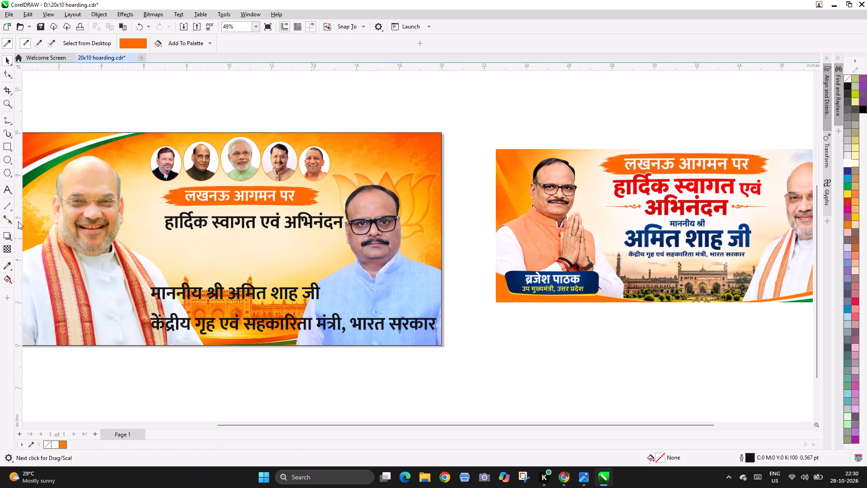
click(7, 193)
click(284, 219)
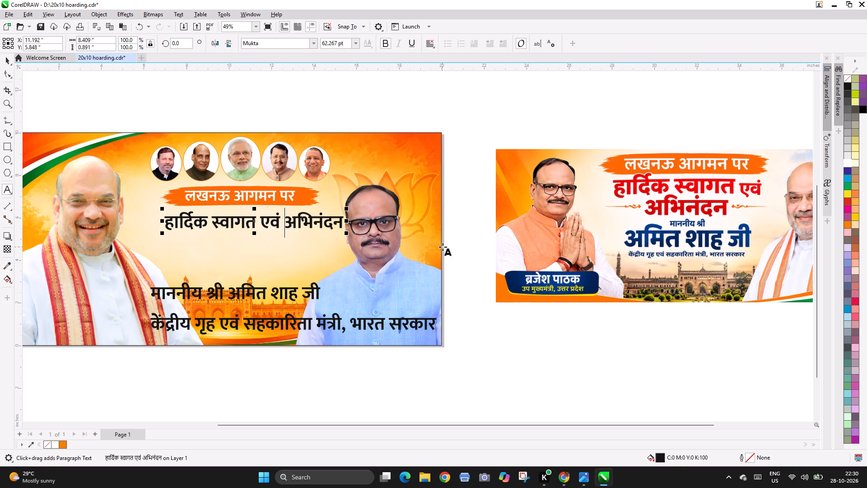
key(Return)
key(ctrl+a)
key(ctrl+e)
key(ctrl+space)
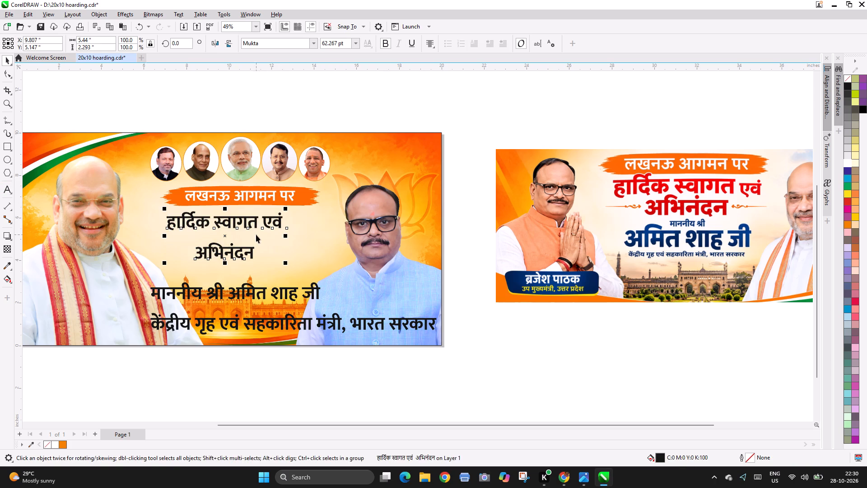
Centre the two-line welcome text horizontally under the लखनऊ आगमन पर heading.
key(F2)
drag(113, 166, 461, 288)
shift+click(339, 181)
key(c)
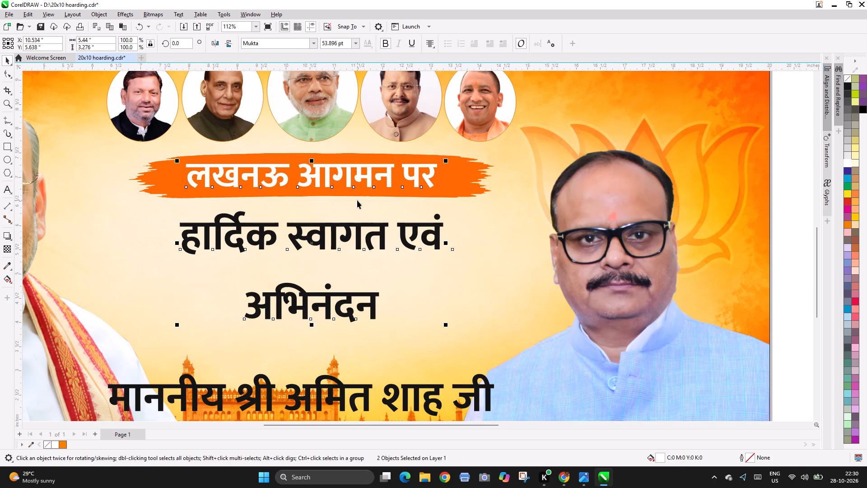
key(Escape)
Tighten the line spacing between हार्दिक स्वागत एवं and अभिनंदन.
click(300, 225)
click(8, 74)
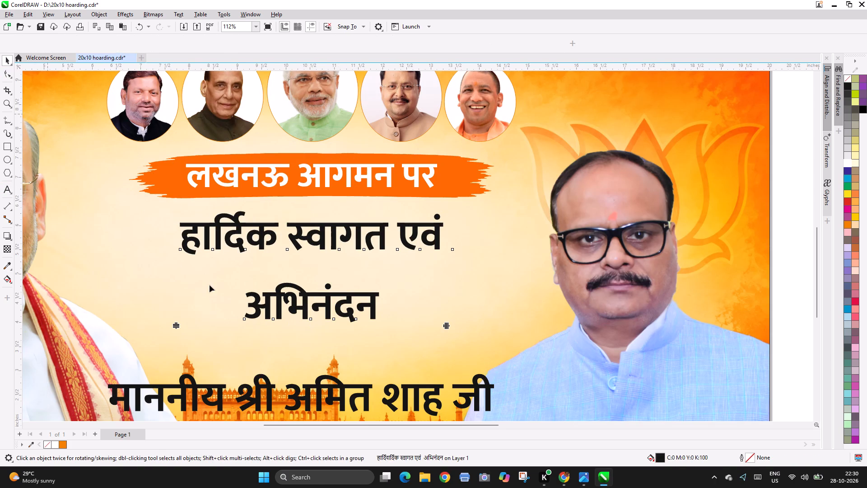
drag(177, 324, 182, 290)
click(3, 64)
Break the two-line welcome text apart into separate text objects.
key(F4)
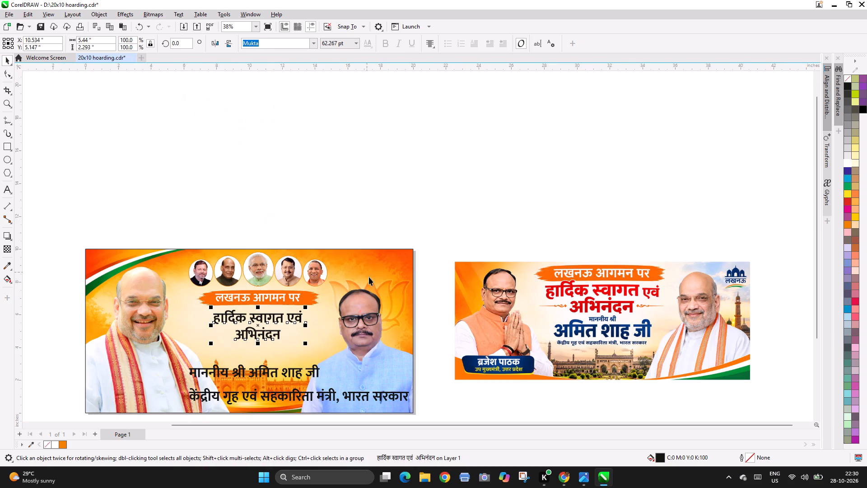
key(F2)
key(F2)
drag(132, 243, 456, 375)
key(ctrl+k)
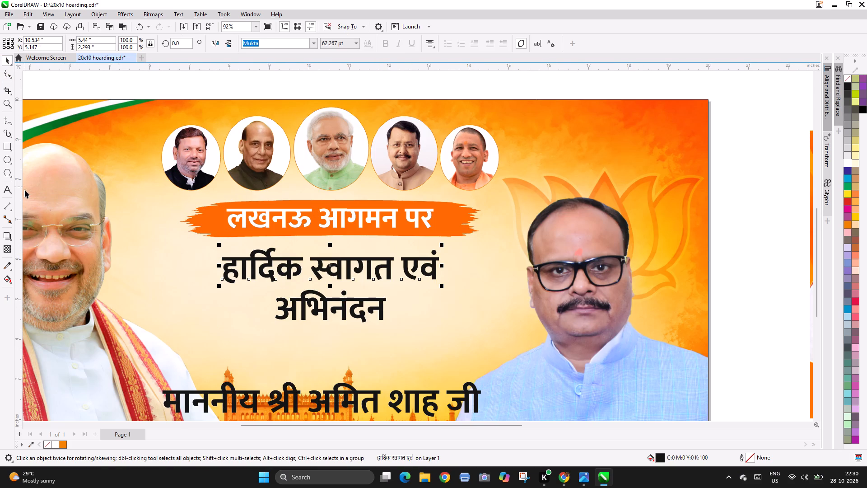
Set the word एवं in the first welcome line to 45 pt.
click(6, 190)
shift+click(396, 263)
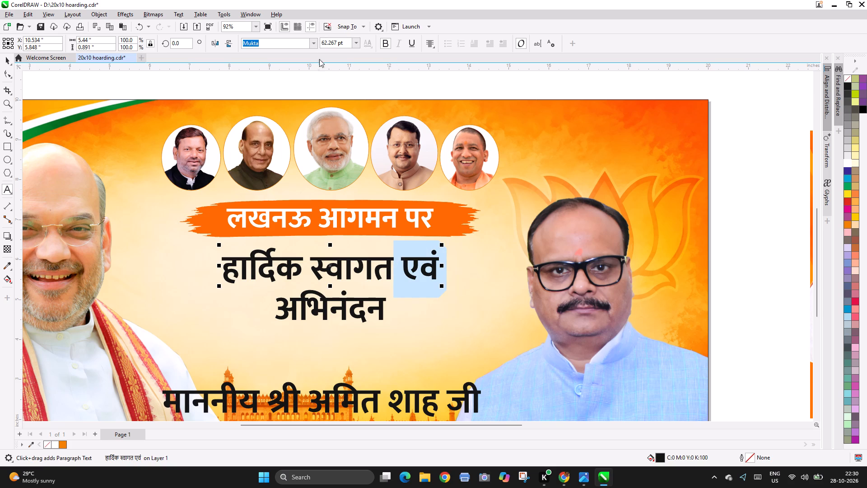
double_click(330, 45)
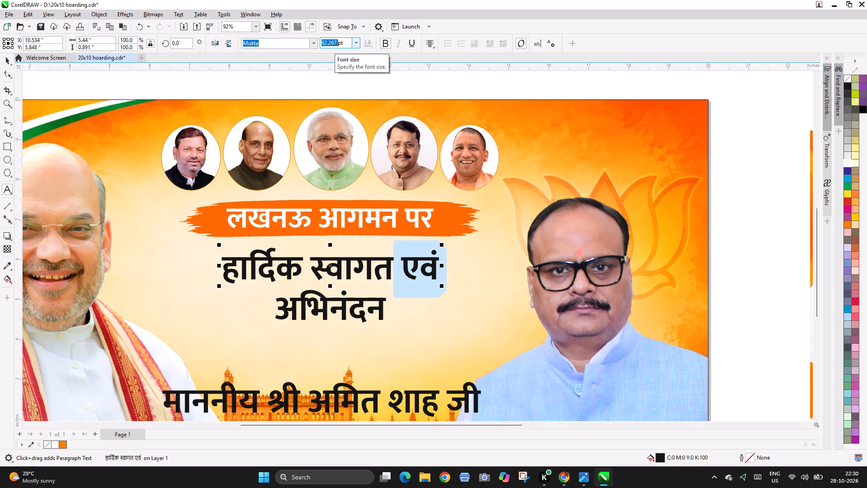
text(45)
key(Return)
key(ctrl+space)
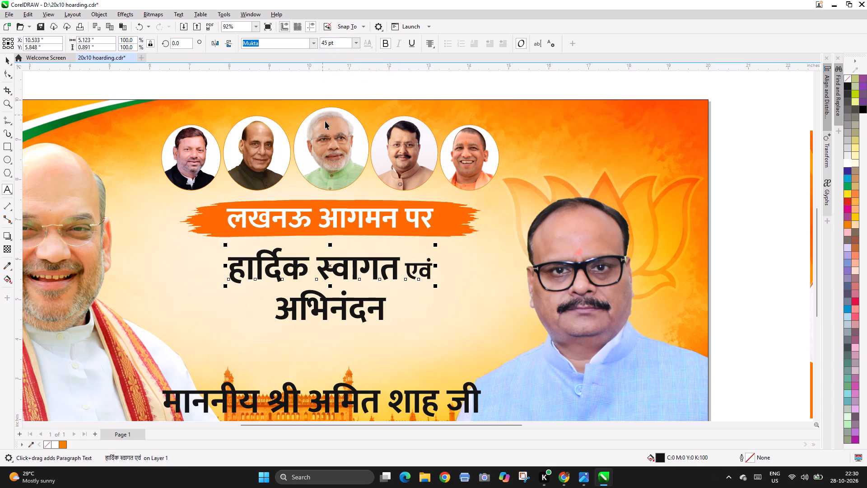
Change the हार्दिक स्वागत एवं line to Mukta ExtraBold and centre it under the लखनऊ आगमन पर heading.
click(314, 43)
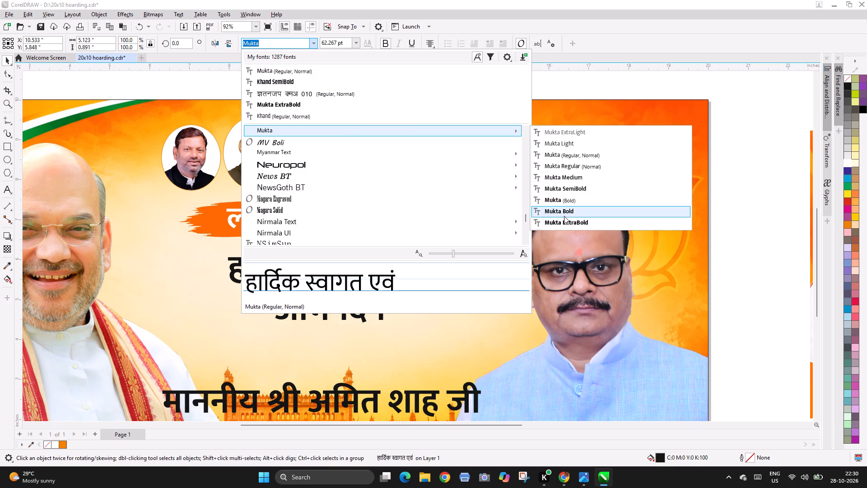
click(563, 223)
shift+click(392, 226)
key(c)
key(Escape)
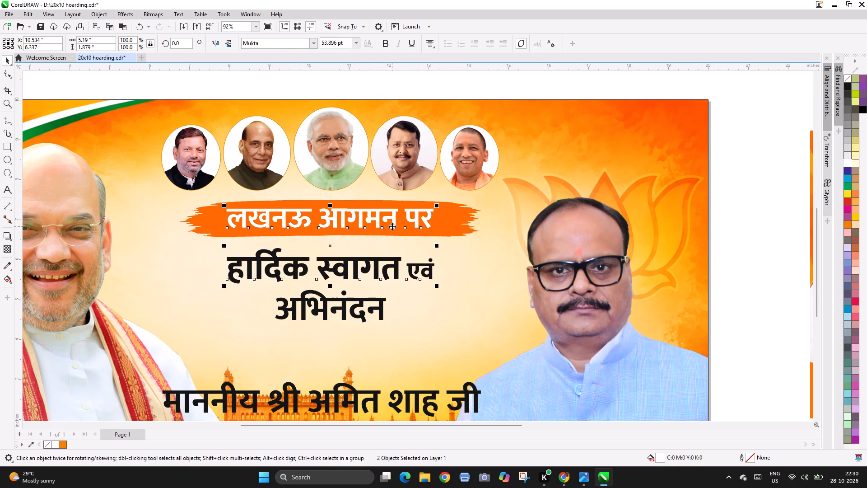
Enlarge the हार्दिक स्वागत एवं line from its centre to about 7.51 inches wide.
key(F4)
key(F2)
key(F2)
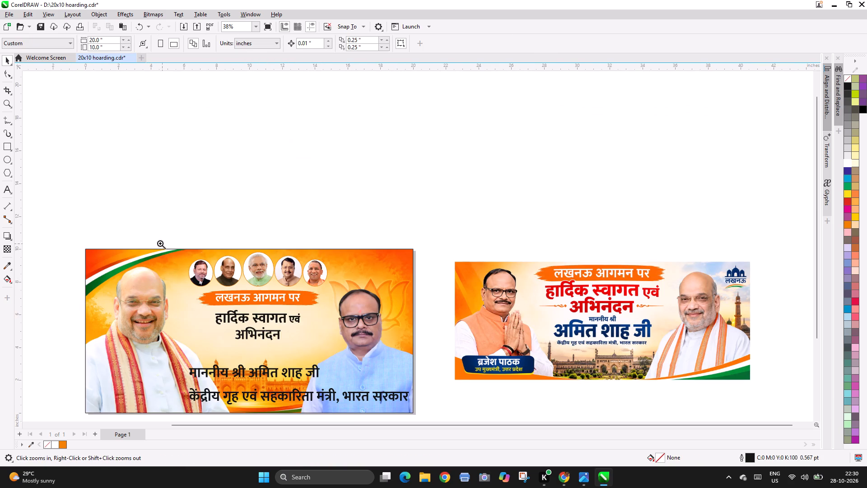
drag(159, 243, 433, 386)
click(377, 247)
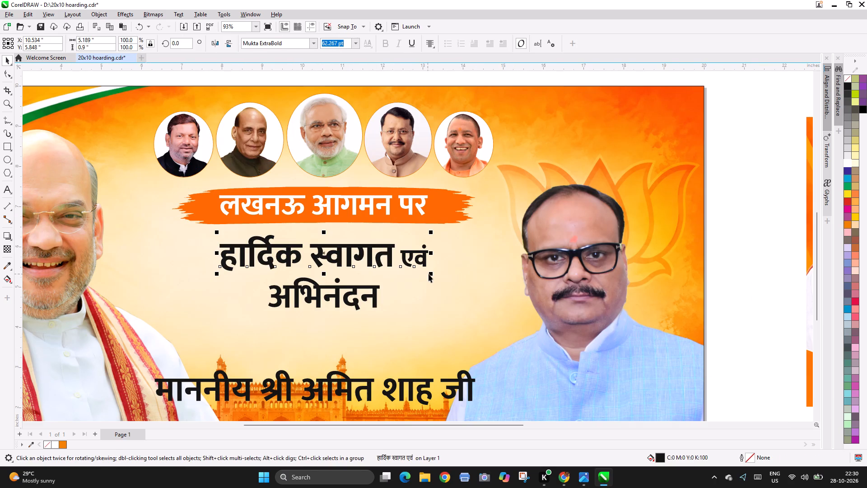
drag(431, 274, 477, 284)
Fill the हार्दिक स्वागत एवं line with red sampled from the reference banner's matching lettering.
key(F4)
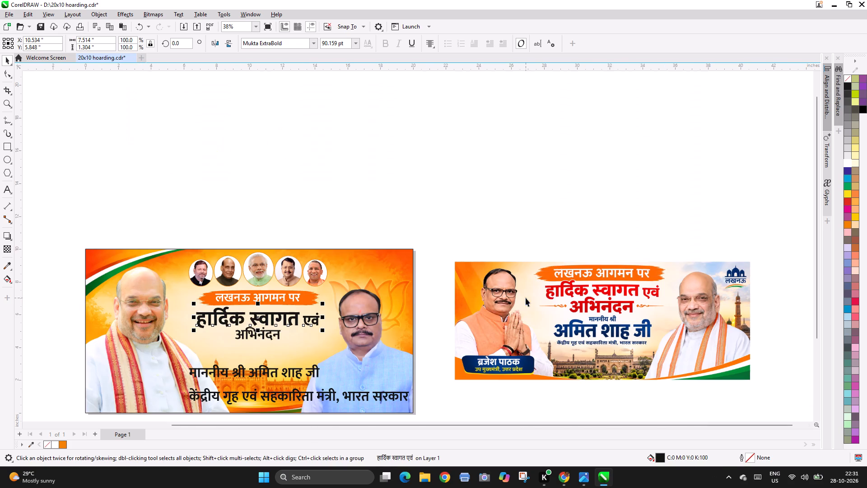
key(F2)
drag(512, 277, 639, 311)
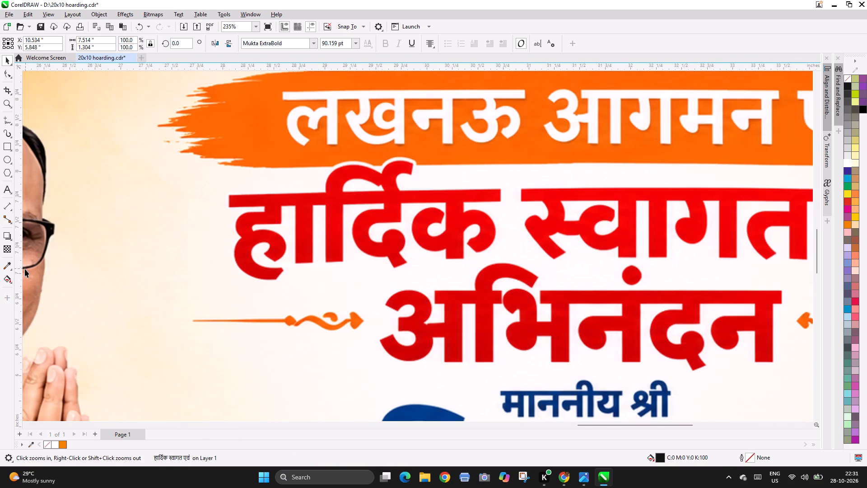
click(10, 265)
click(390, 202)
key(F4)
key(F2)
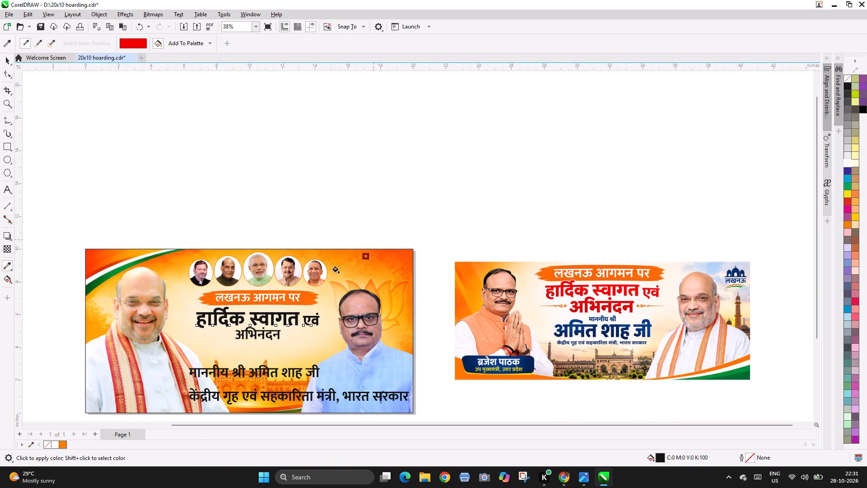
drag(196, 292, 289, 324)
click(307, 297)
key(space)
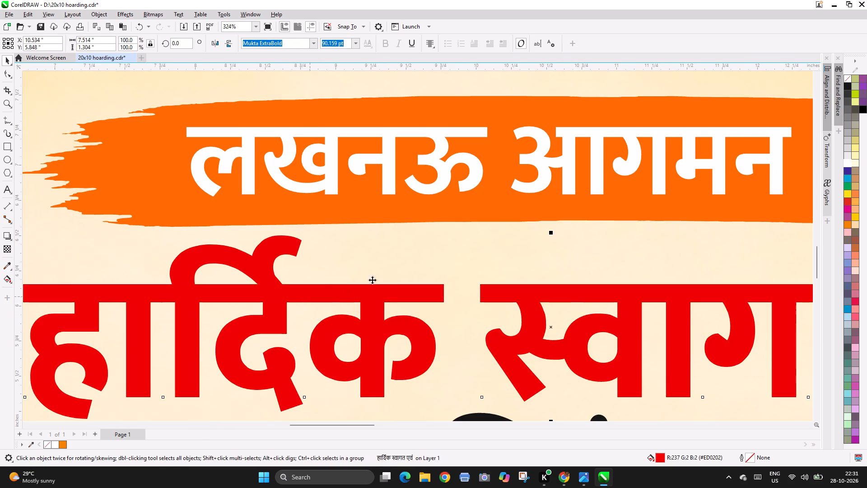
key(Escape)
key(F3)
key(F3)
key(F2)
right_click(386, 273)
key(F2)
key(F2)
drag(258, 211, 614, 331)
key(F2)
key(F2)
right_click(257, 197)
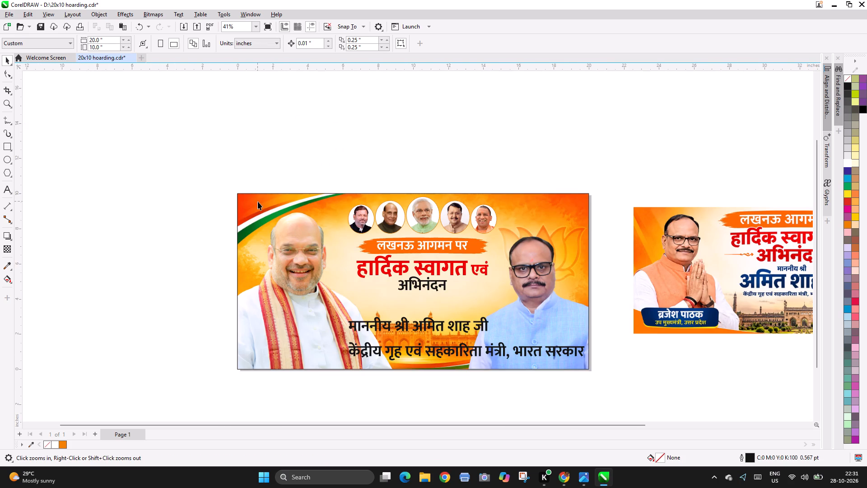
Nudge the हार्दिक स्वागत एवं line slightly and centre it horizontally with the लखनऊ आगमन पर heading.
key(F2)
key(F2)
drag(230, 235, 553, 317)
click(496, 214)
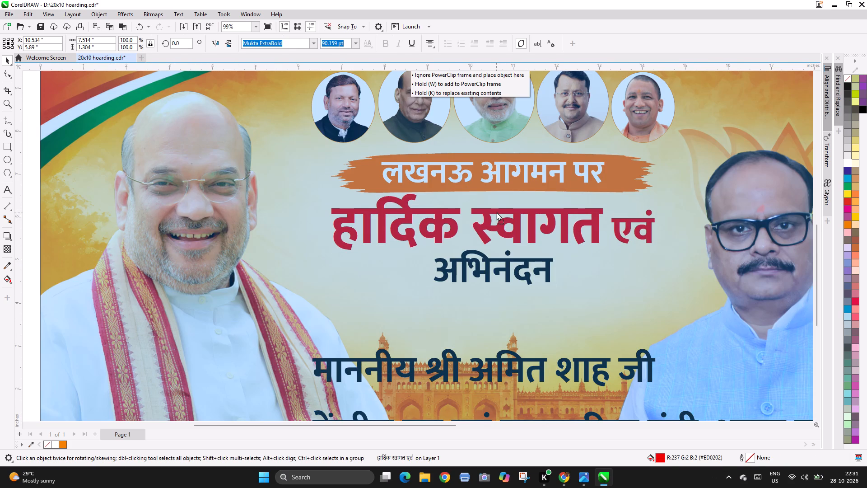
shift+click(499, 170)
key(c)
key(Escape)
Copy the outline pen, outline colour, fill and text properties from the हार्दिक स्वागत एवं line to the word अभिनंदन.
key(F3)
key(F2)
drag(324, 177, 678, 283)
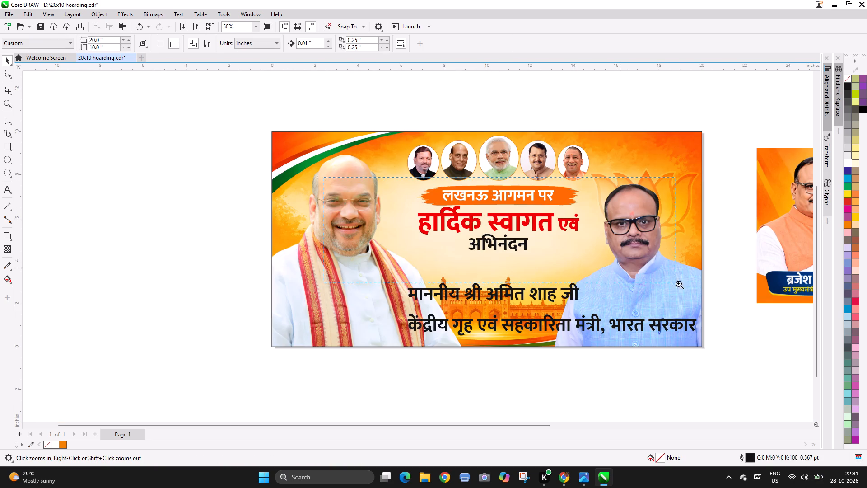
drag(678, 283, 688, 286)
click(464, 267)
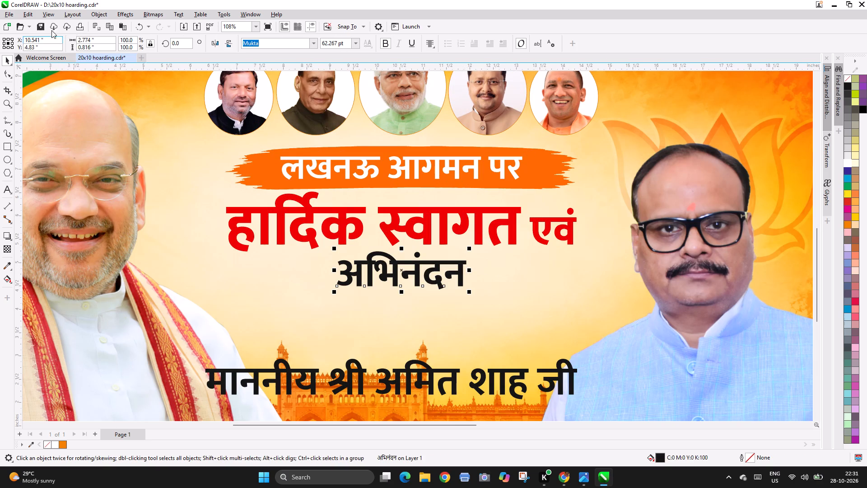
click(29, 18)
click(51, 81)
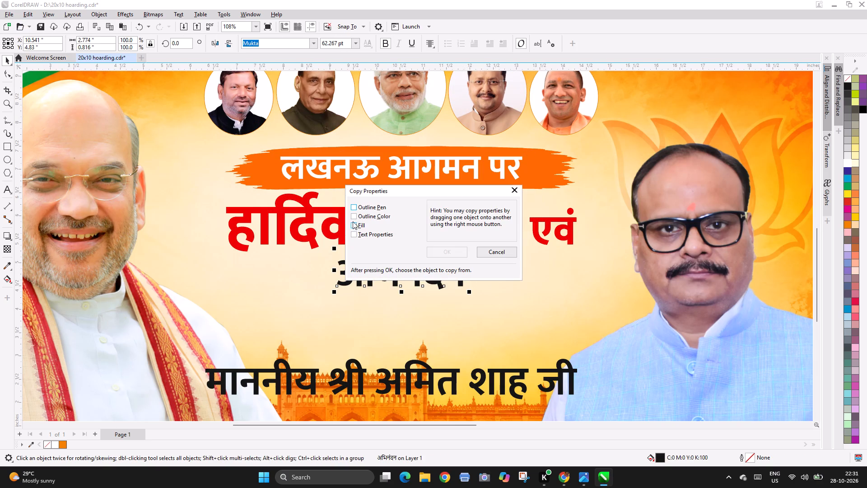
click(359, 218)
click(365, 207)
click(364, 223)
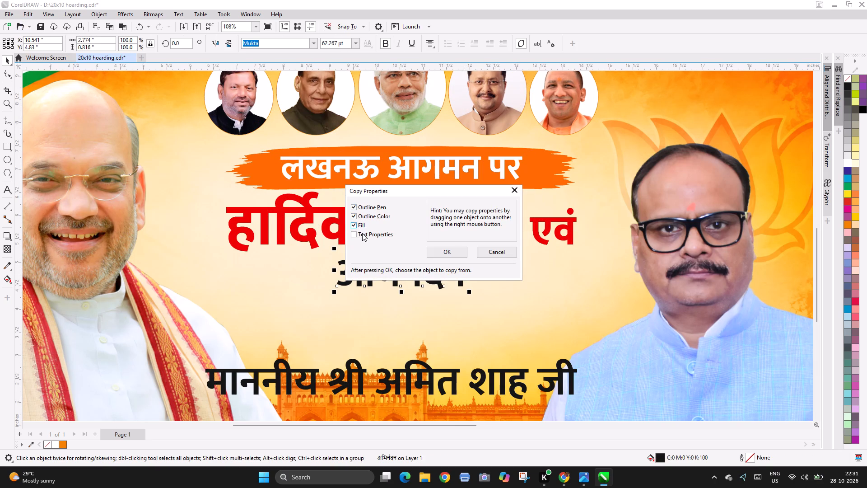
click(362, 233)
click(438, 251)
click(389, 211)
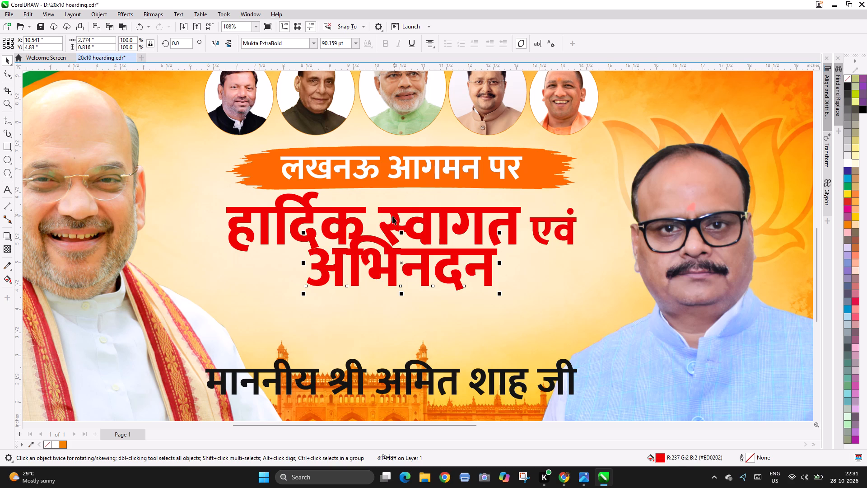
Move अभिनंदन down, clear of the हार्दिक स्वागत एवं line, and apply horizontal centre alignment.
drag(420, 254, 420, 273)
shift+click(433, 216)
key(c)
key(Escape)
Arch the हार्दिक स्वागत एवं line gently upward in the middle using a Single Arc envelope.
key(F4)
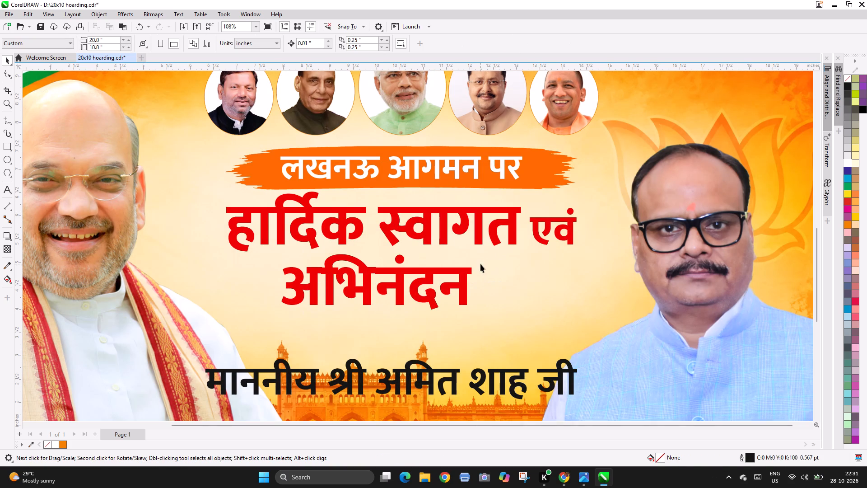
key(F2)
key(F2)
key(F2)
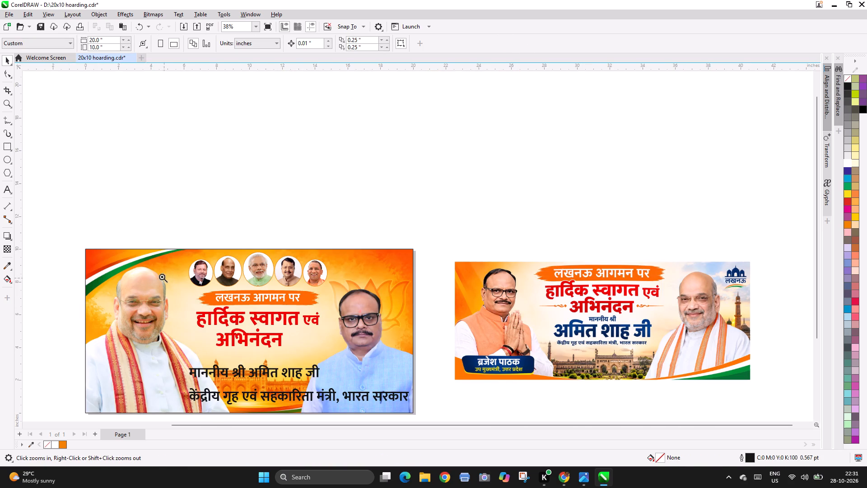
drag(151, 267, 478, 389)
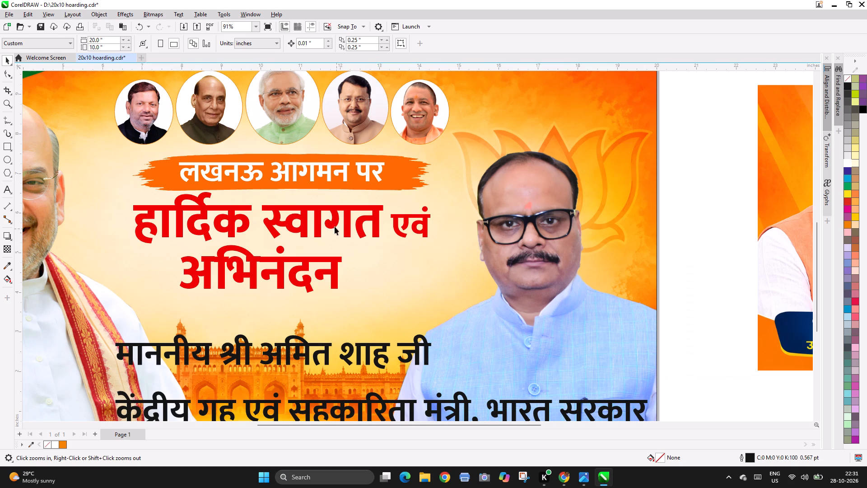
click(320, 212)
key(F4)
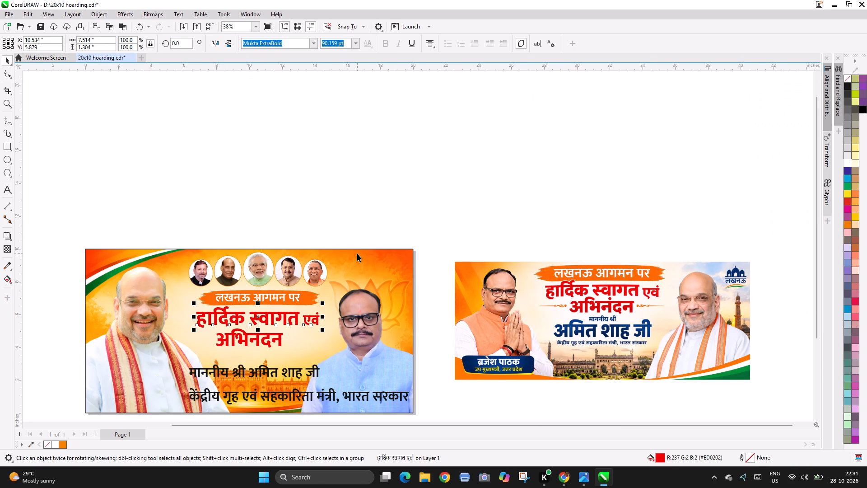
key(F2)
key(F2)
drag(139, 298, 442, 362)
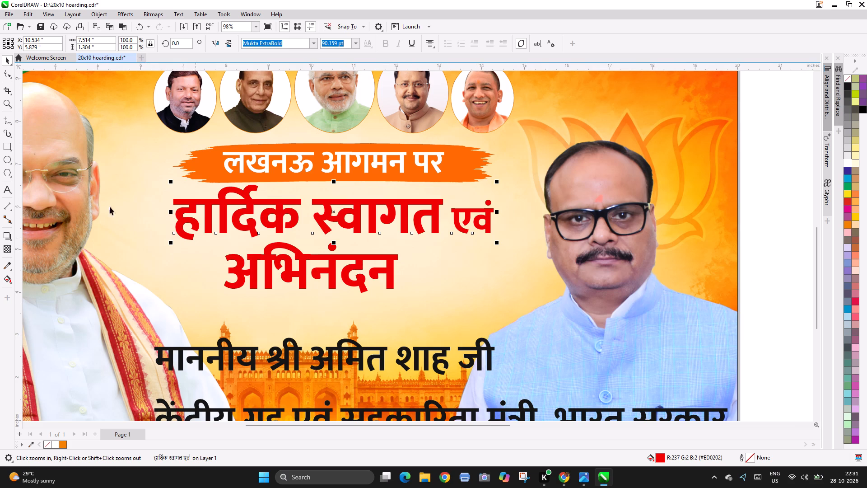
click(5, 238)
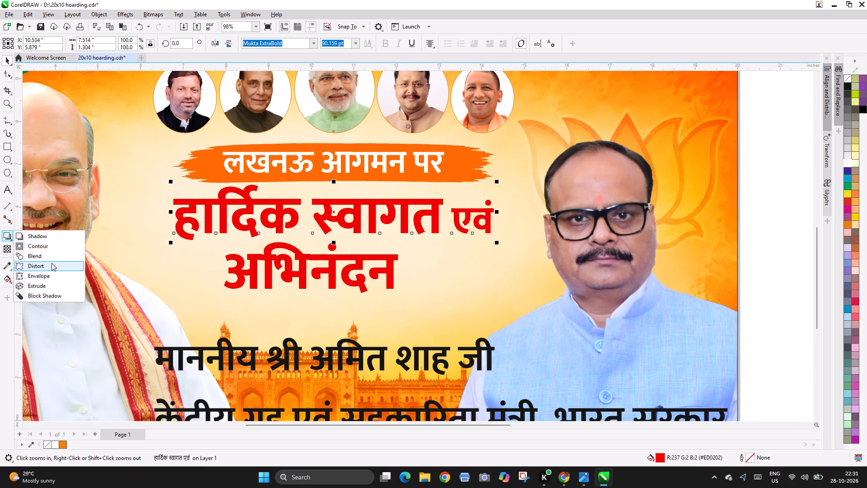
click(34, 277)
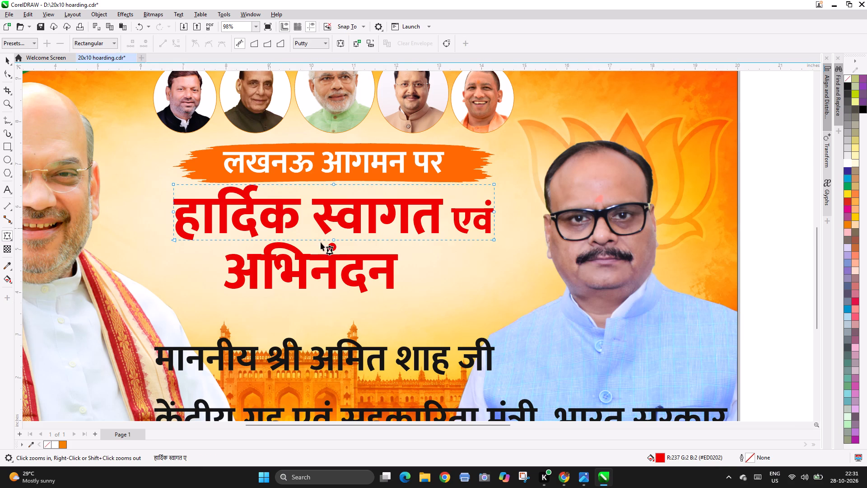
drag(332, 239, 332, 233)
key(ctrl+z)
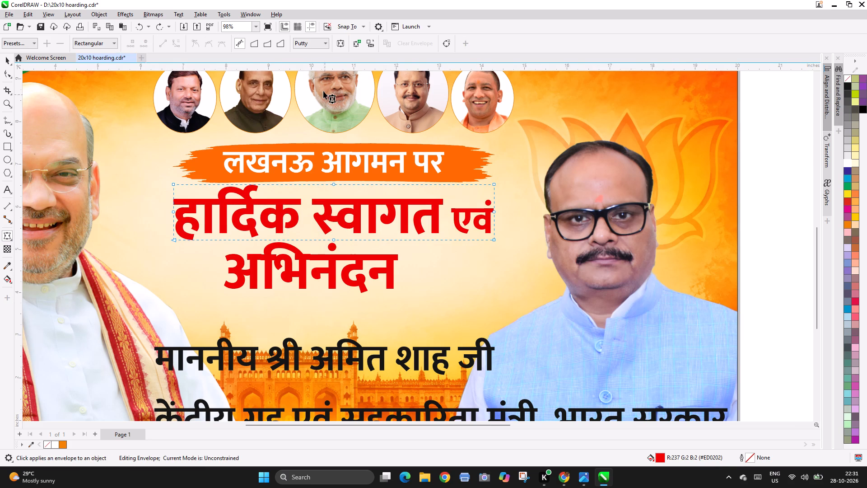
click(270, 45)
drag(334, 241, 334, 239)
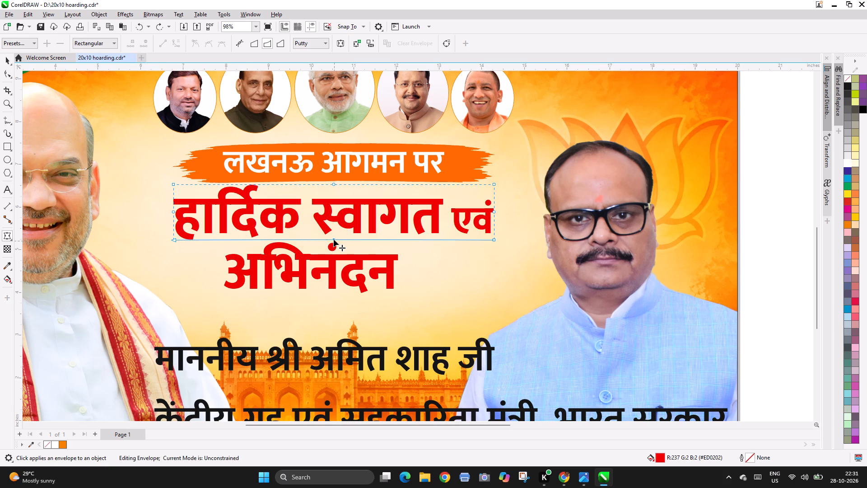
drag(334, 239, 334, 233)
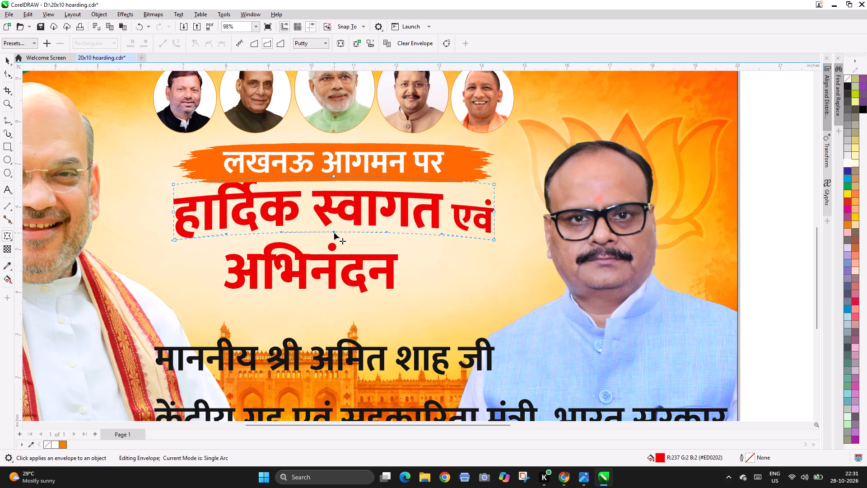
key(space)
Lower the arched हार्दिक स्वागत एवं line slightly and bring it to the front of the layer.
click(336, 195)
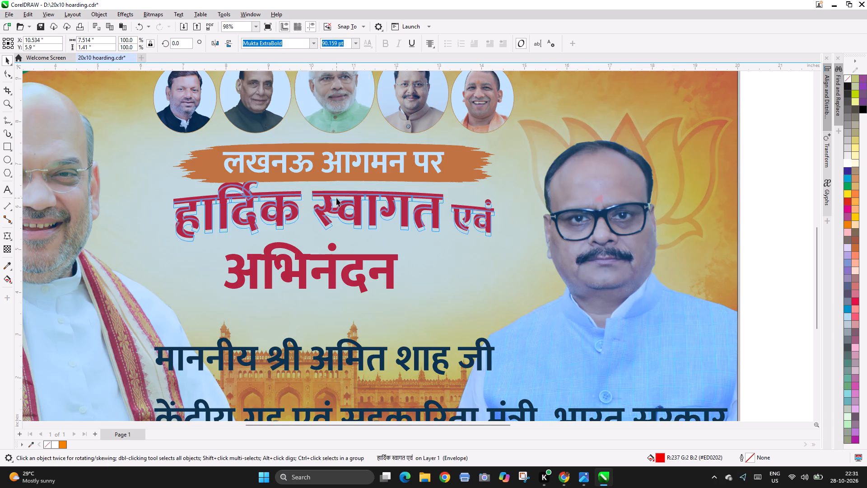
key(shift+Page_Up)
key(Escape)
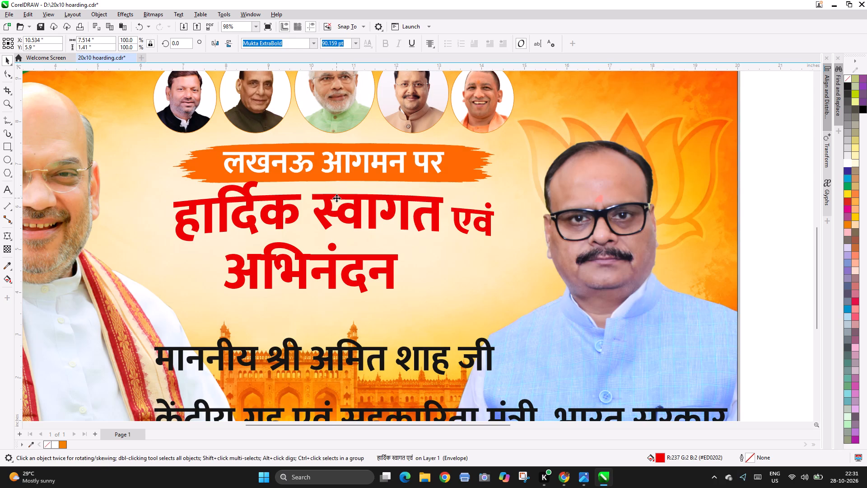
Centre अभिनंदन horizontally under the लखनऊ आगमन पर heading.
click(337, 253)
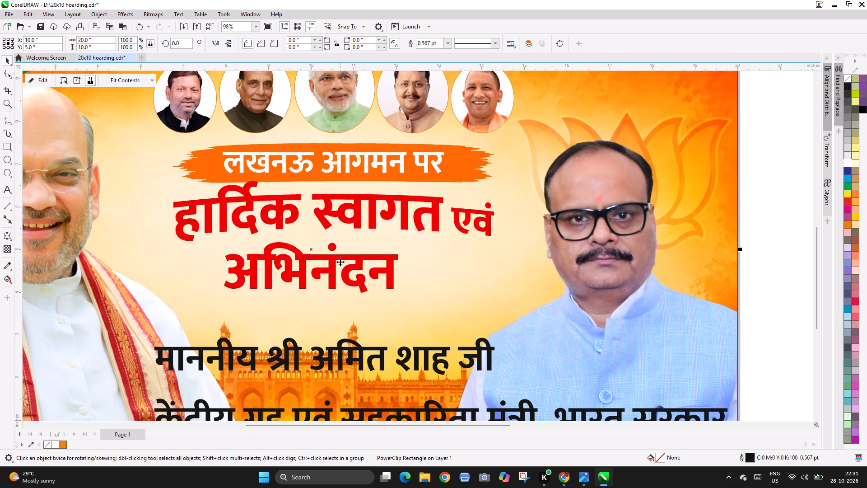
click(341, 258)
shift+click(358, 163)
key(c)
key(Escape)
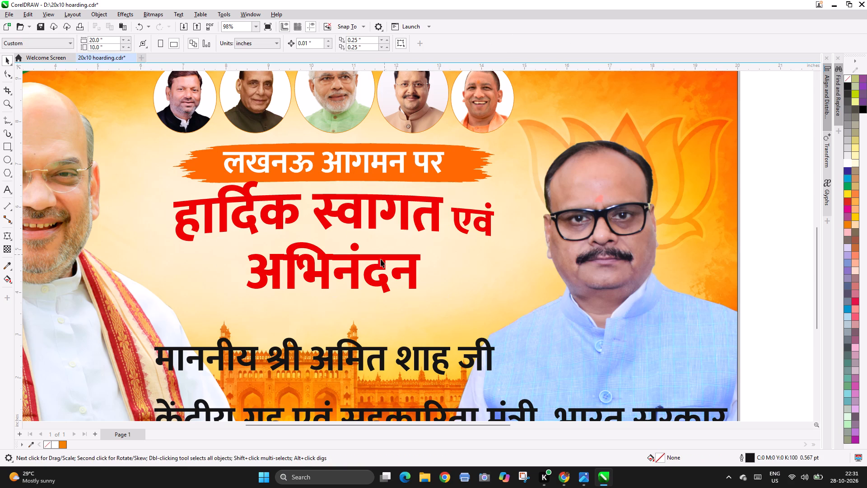
click(365, 257)
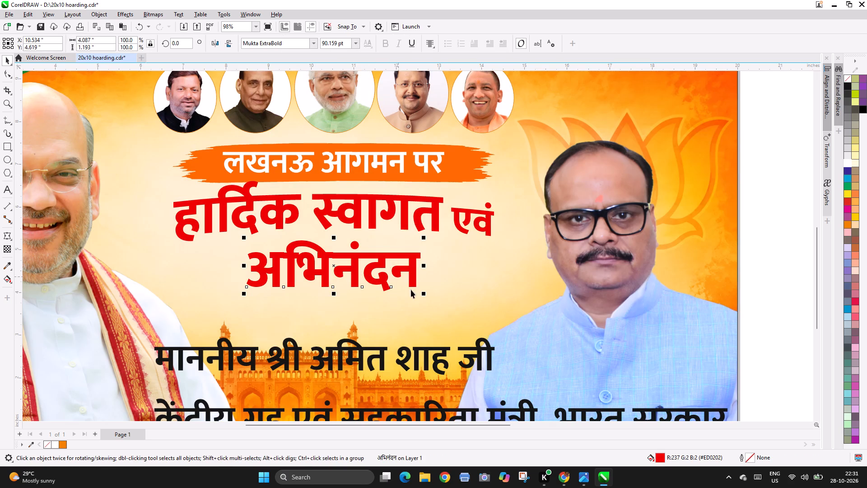
Give the हार्दिक स्वागत एवं line a white 1.5 pt outline placed behind the fill and scaling with the object.
click(403, 199)
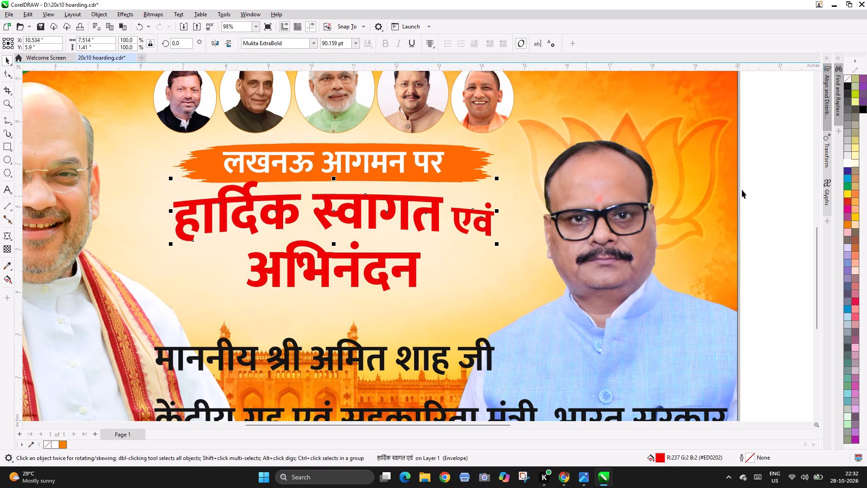
right_click(845, 161)
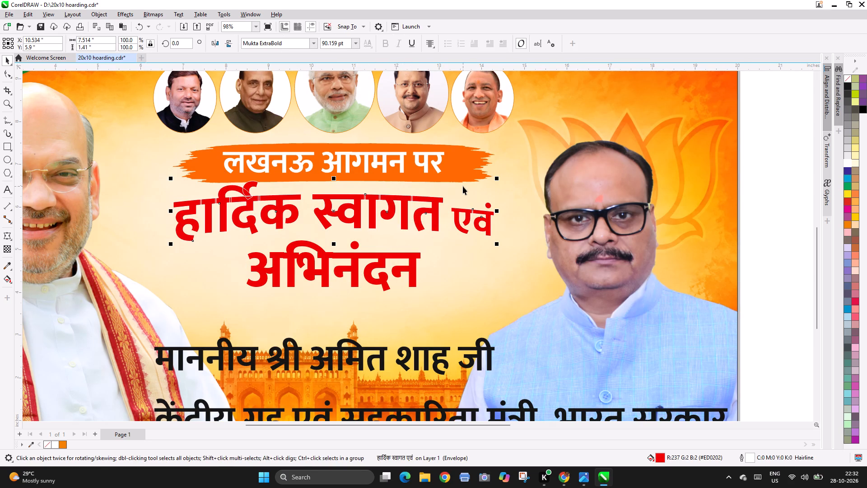
key(F12)
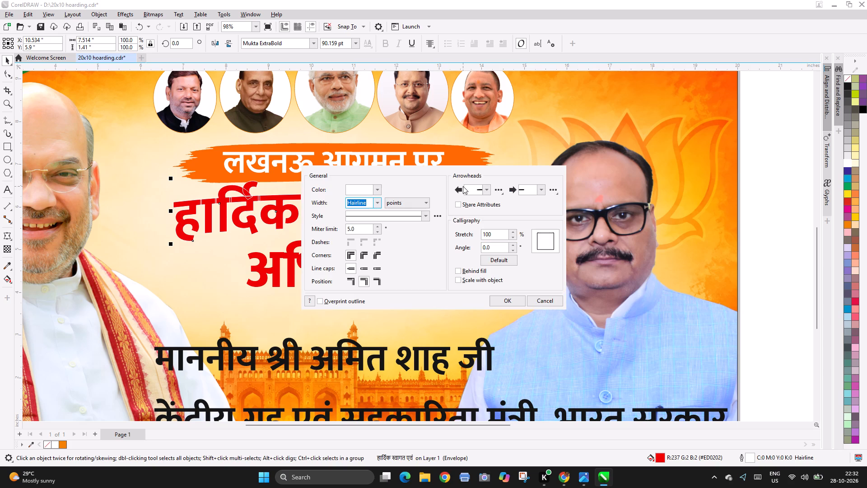
text(1.5)
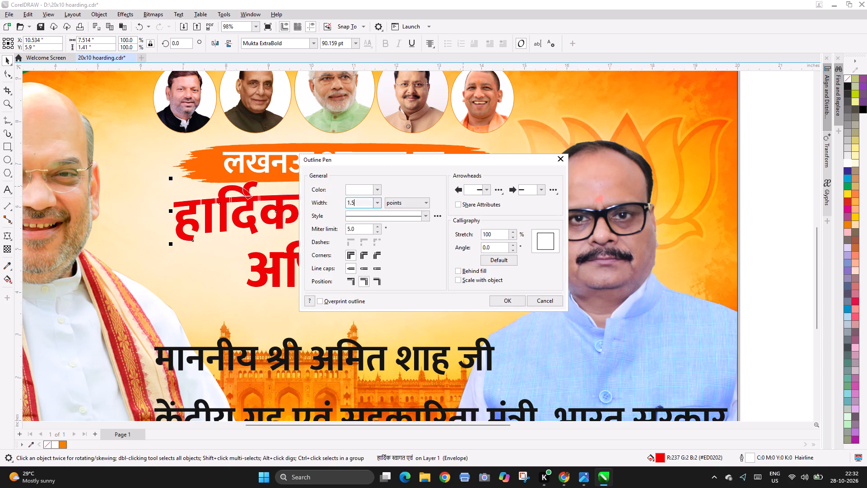
click(477, 268)
click(477, 280)
click(504, 300)
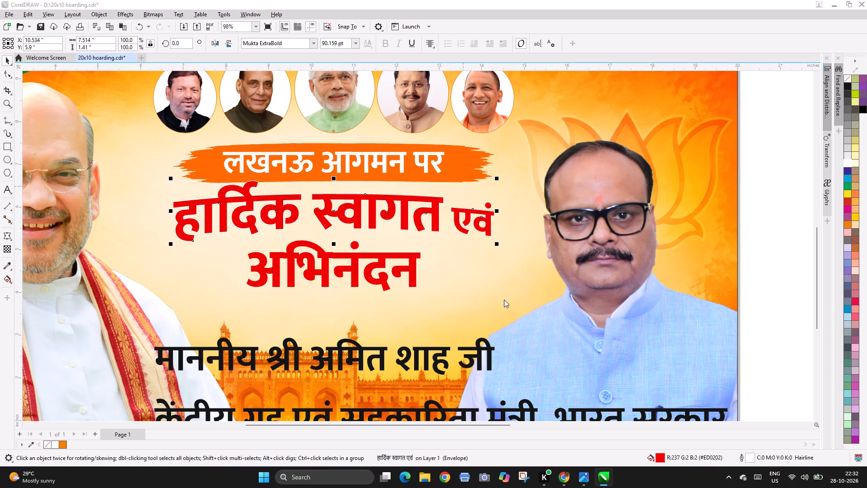
Set the white outline of the हार्दिक स्वागत एवं line to 5 pt and nudge the line slightly upward.
key(F12)
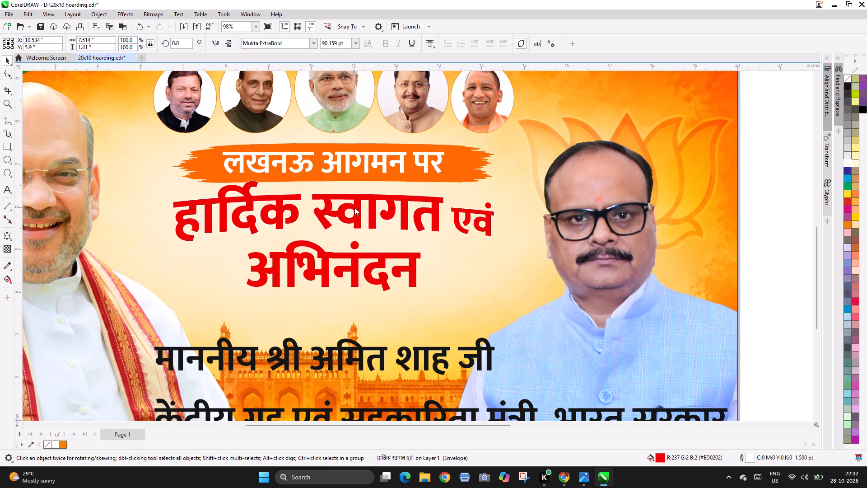
key(5)
key(Return)
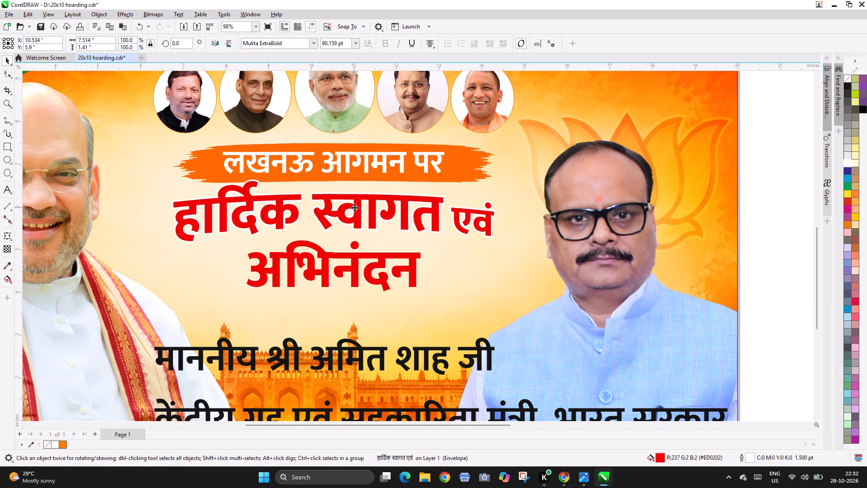
click(358, 199)
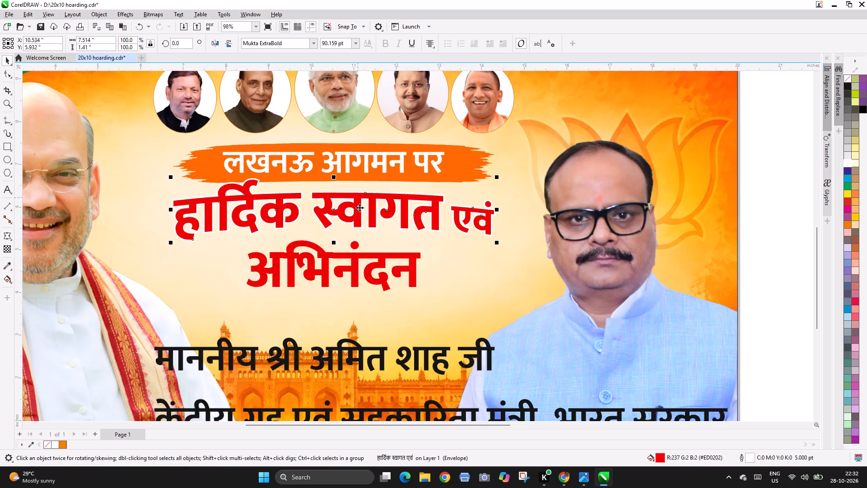
key(Escape)
Nudge अभिनंदन up slightly and copy the white 5 pt outline to it from the हार्दिक स्वागत एवं line.
key(F4)
key(F2)
key(F2)
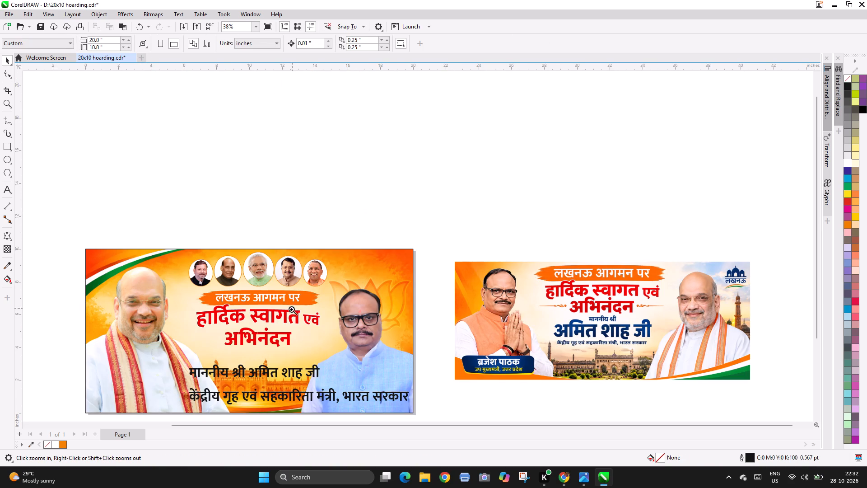
key(F2)
key(F2)
drag(169, 292, 391, 372)
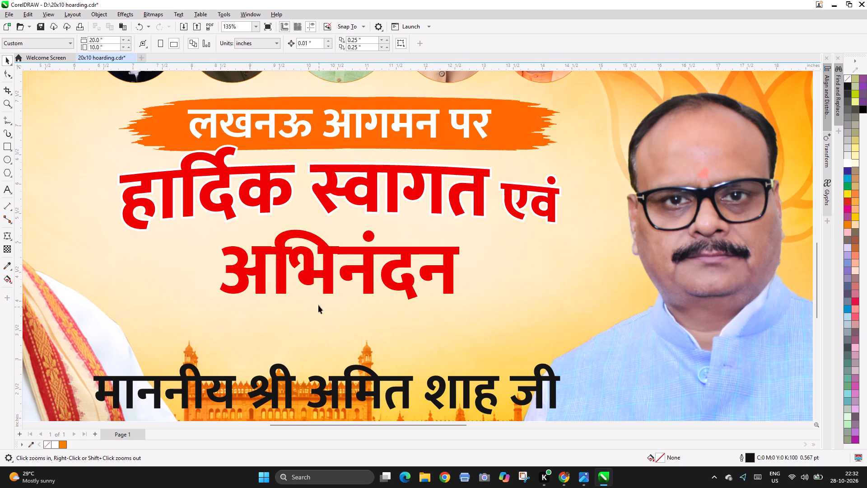
click(360, 252)
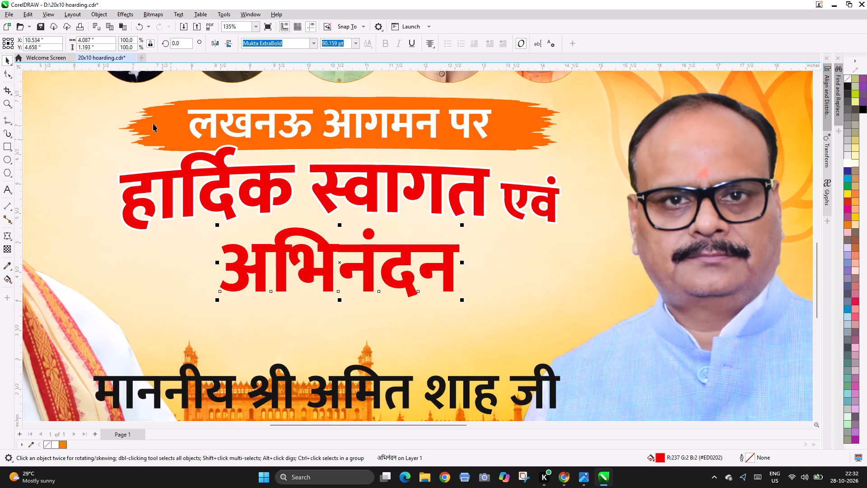
click(49, 18)
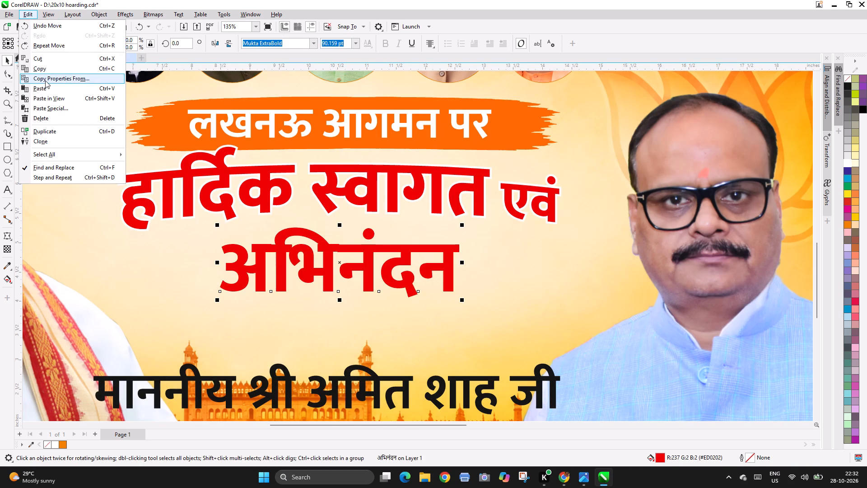
click(45, 80)
click(429, 249)
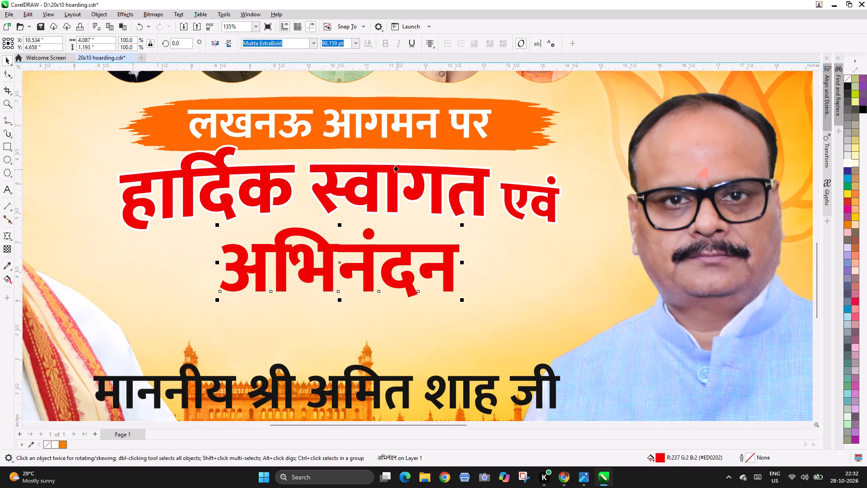
click(398, 169)
Move अभिनंदन slightly upward, closer to the हार्दिक स्वागत एवं line.
drag(375, 248, 375, 244)
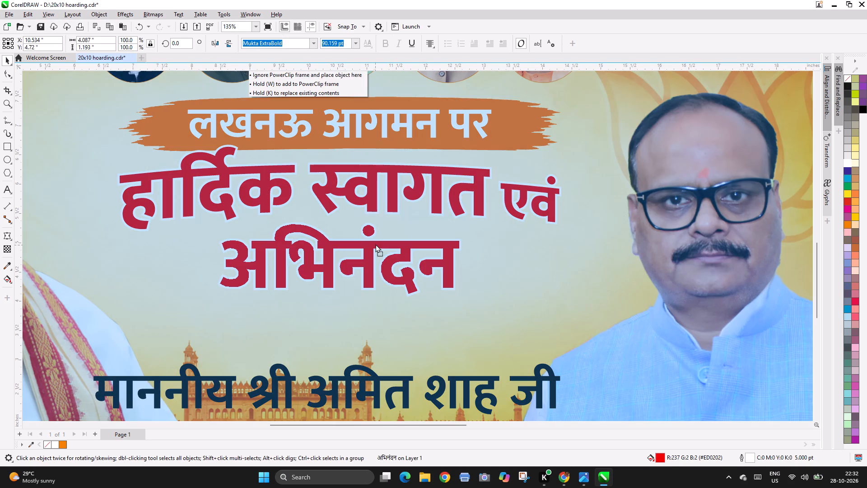
Nudge अभिनंदन slightly upward and center it horizontally under the हार्दिक स्वागत एवं line.
drag(375, 244, 375, 244)
shift+click(375, 191)
key(c)
key(Escape)
Move the black two-line माननीय श्री अमित शाह जी text block up to sit below अभिनंदन.
key(F3)
key(F3)
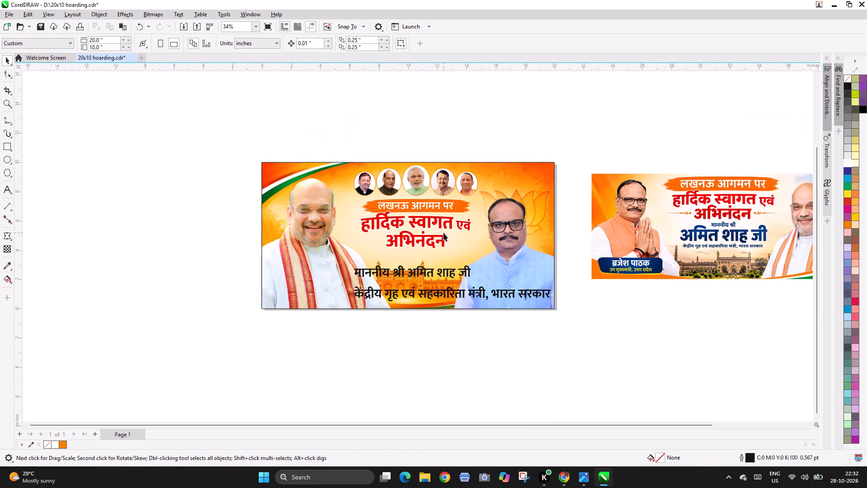
key(F2)
drag(238, 183, 770, 321)
key(F2)
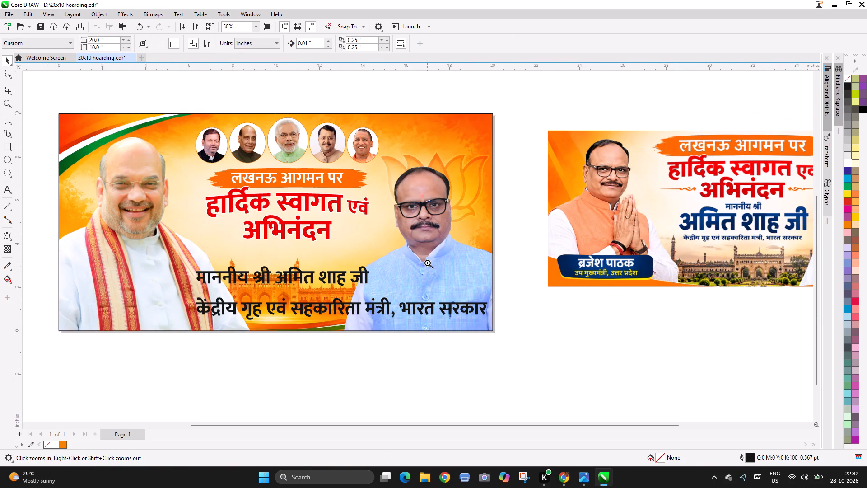
right_click(427, 263)
key(F2)
key(F2)
drag(246, 186, 626, 326)
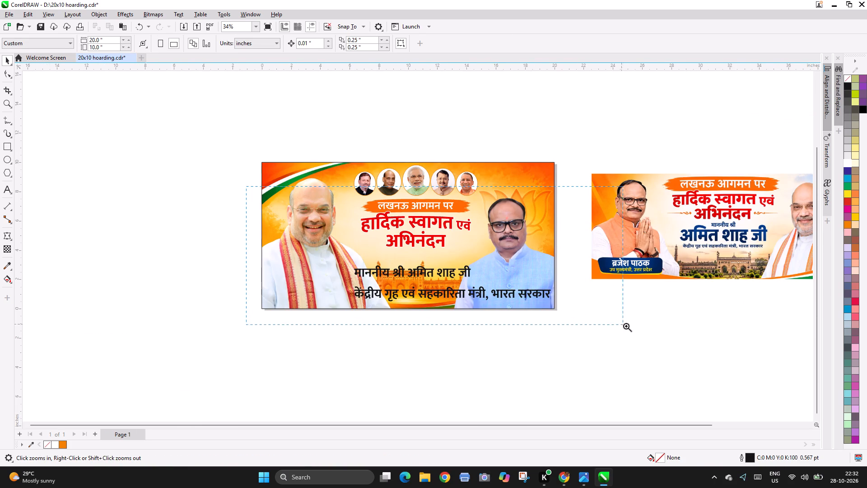
drag(626, 326, 708, 333)
key(F4)
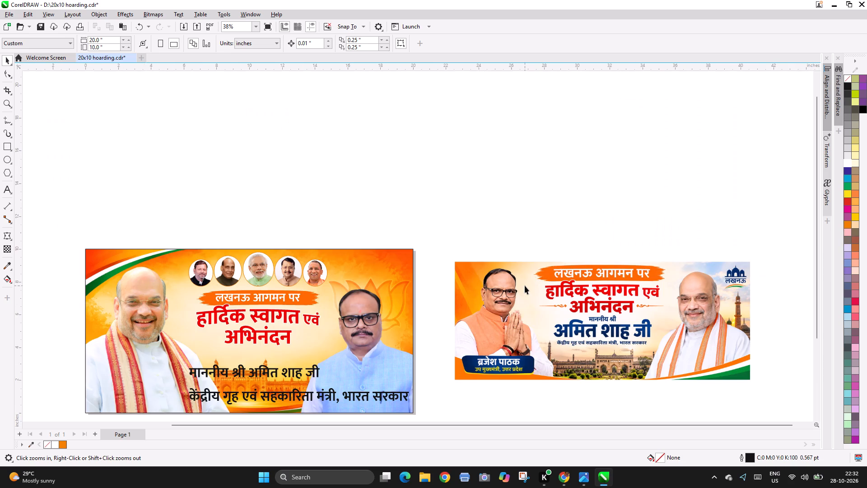
key(F2)
key(F2)
drag(148, 267, 561, 425)
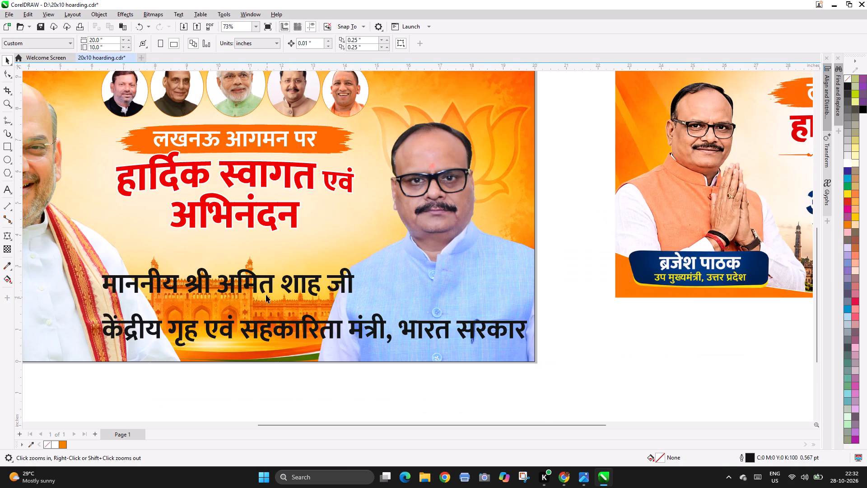
drag(258, 277, 281, 251)
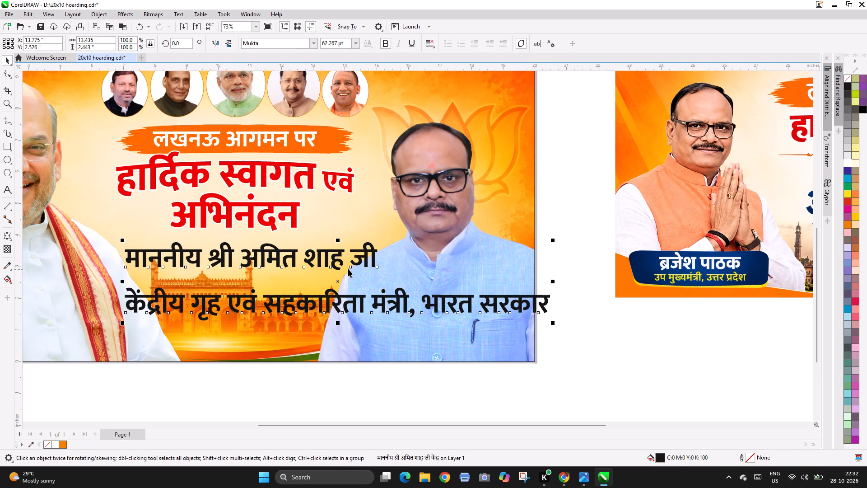
Break the black text after माननीय श्री so that अमित शाह जी starts on its own line.
key(F4)
key(F2)
right_click(275, 266)
key(F2)
key(F2)
drag(124, 211, 659, 355)
drag(602, 376, 596, 376)
key(F2)
key(F2)
drag(204, 209, 532, 338)
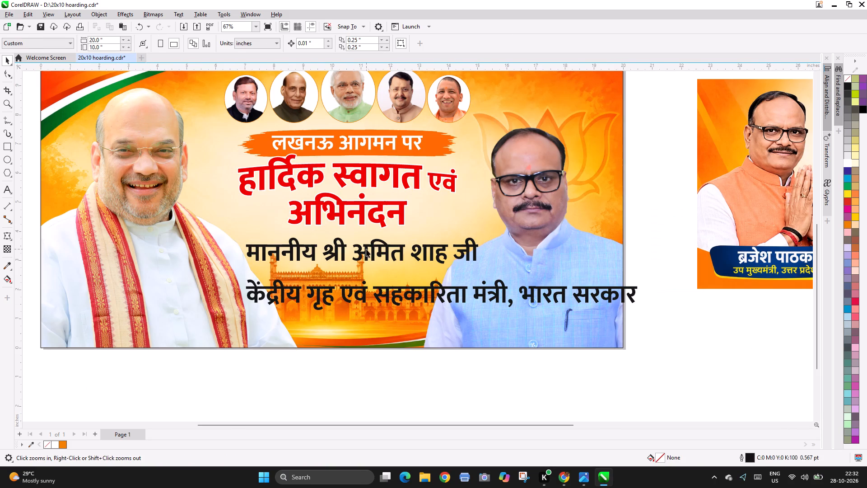
double_click(366, 249)
click(350, 246)
key(Return)
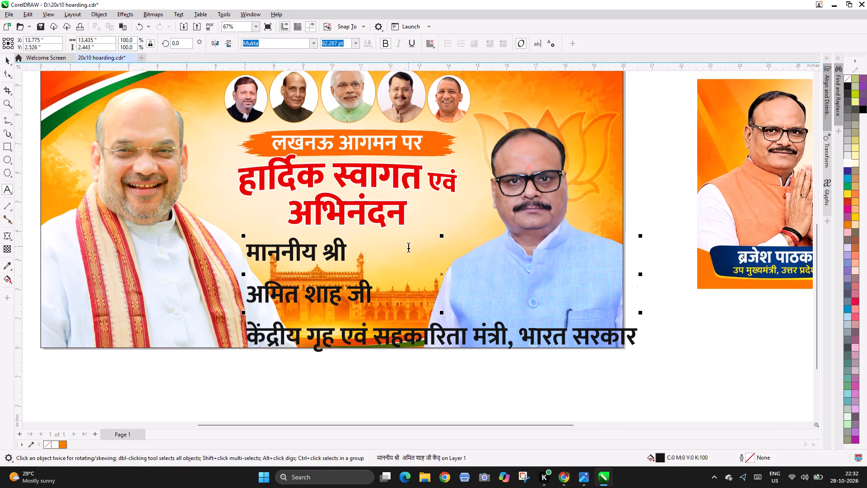
Center-align the three-line black text and center the block horizontally on the hoarding background.
key(ctrl+a)
key(ctrl+e)
key(ctrl+space)
shift+click(375, 190)
key(c)
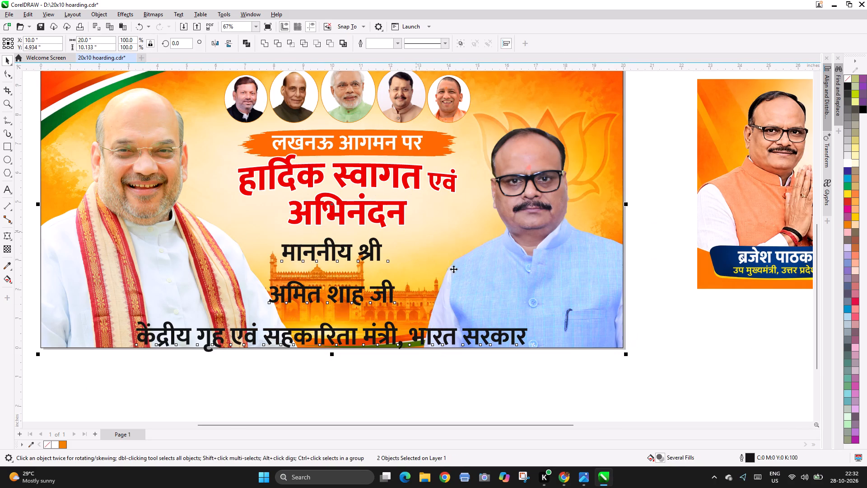
click(625, 307)
Scale the heading lines and their orange brush strip down together to about 7.01 in wide and group them.
key(F3)
key(F2)
drag(218, 133, 608, 266)
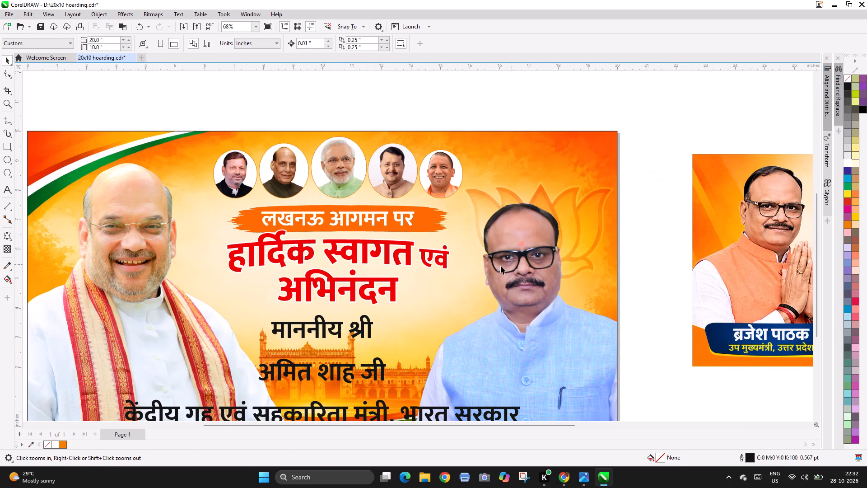
click(317, 165)
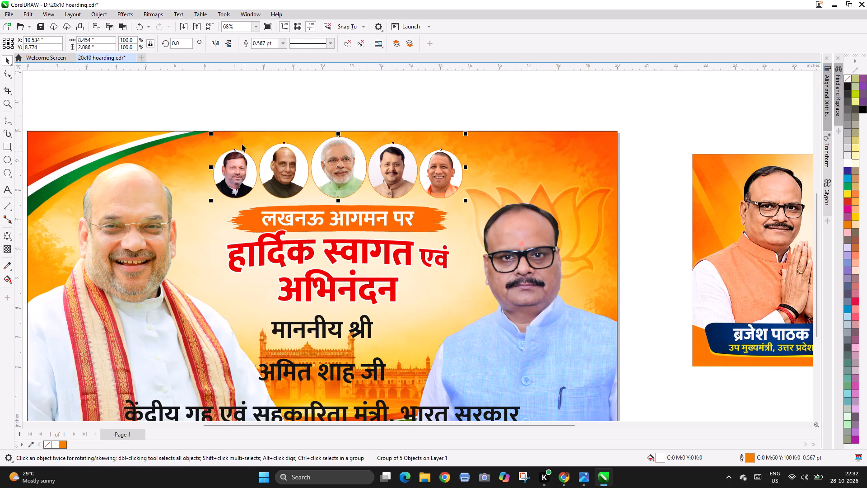
click(231, 116)
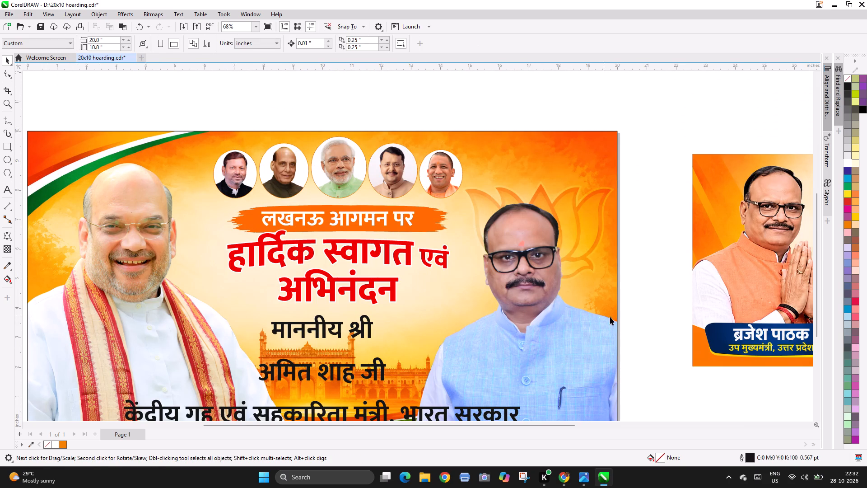
drag(630, 321, 163, 196)
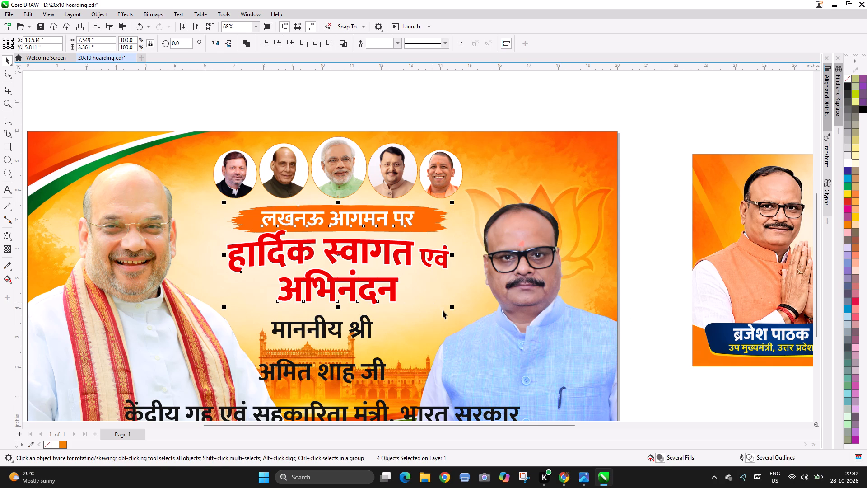
drag(452, 308, 452, 301)
key(ctrl+g)
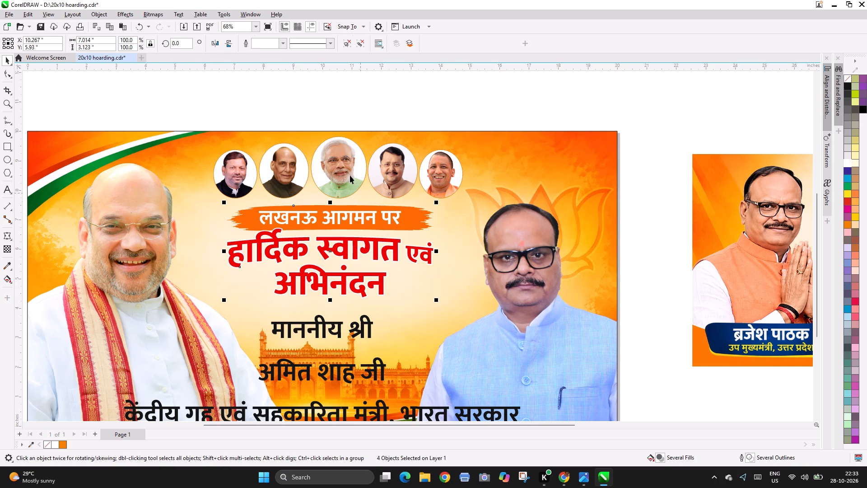
Center the heading group horizontally under the row of leader ovals.
shift+click(341, 160)
key(c)
click(340, 89)
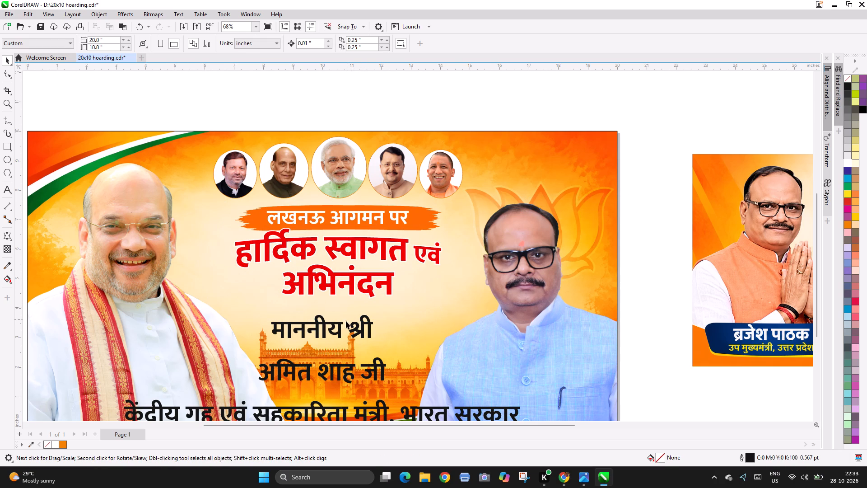
Move the black three-line text up beneath अभिनंदन and break it apart into separate lines.
drag(340, 323, 343, 311)
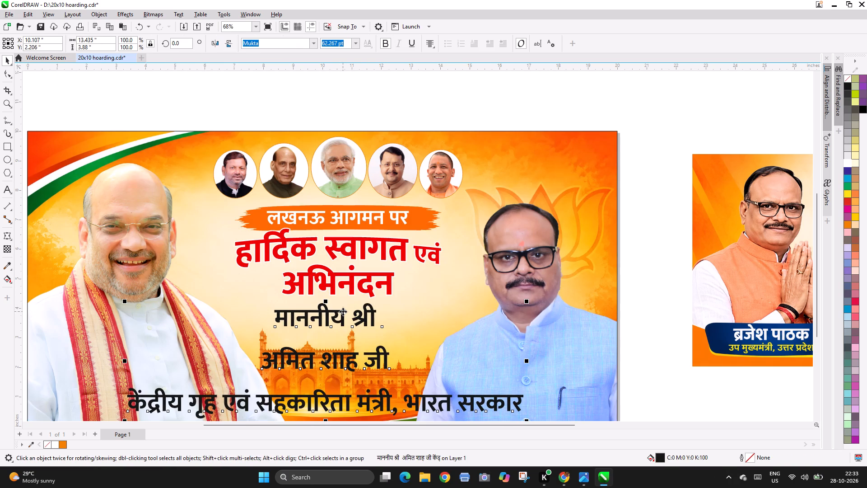
key(ctrl+k)
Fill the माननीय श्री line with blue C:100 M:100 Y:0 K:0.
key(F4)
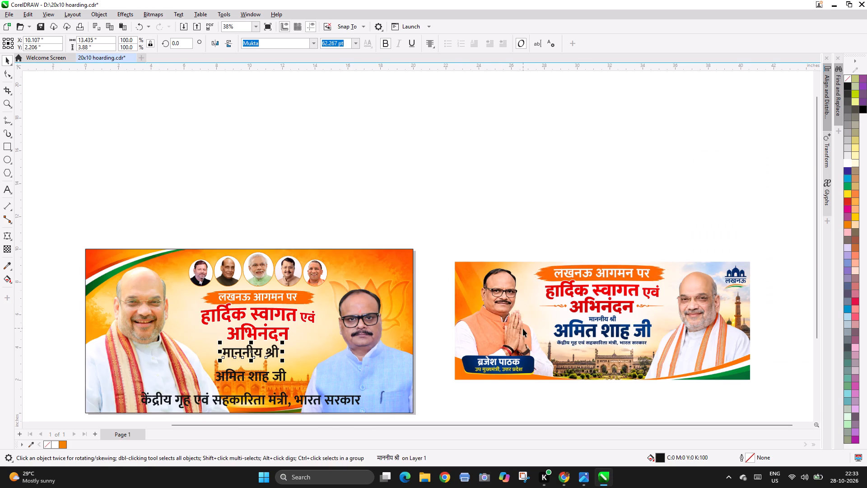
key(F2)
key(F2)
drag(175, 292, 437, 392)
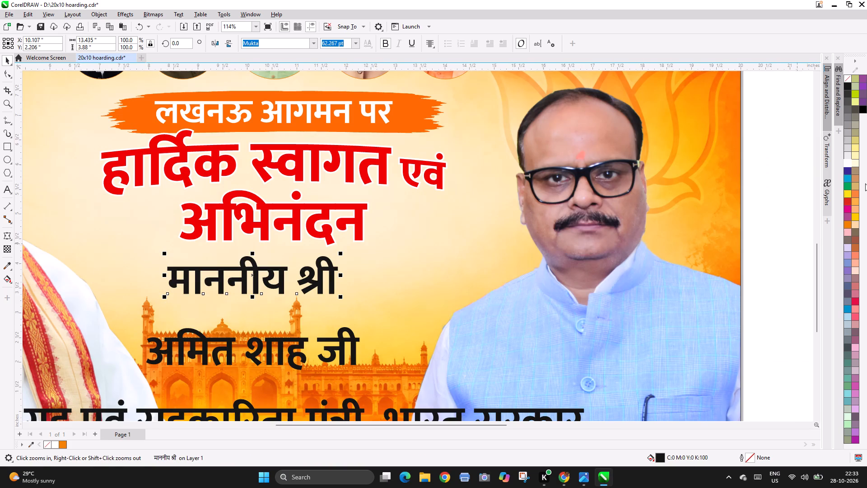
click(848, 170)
Sample the navy of the reference banner's माननीय श्री text and apply it (#033275) to the hoarding's माननीय श्री line.
key(F4)
key(F2)
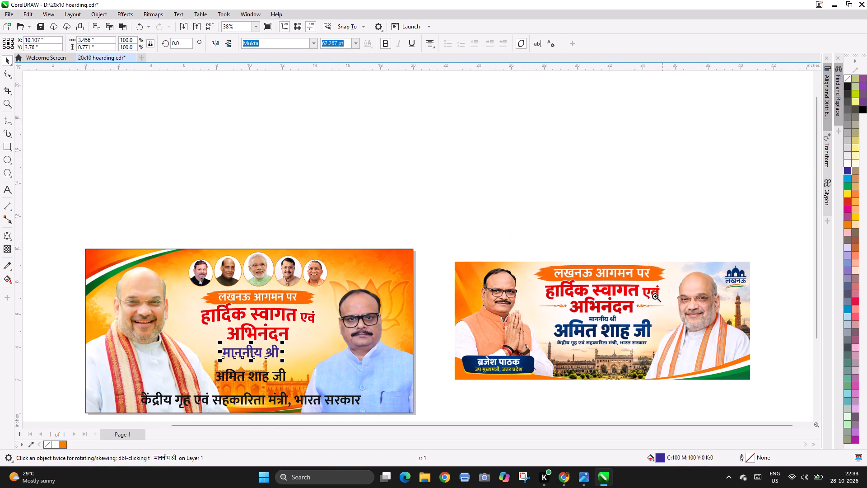
drag(540, 311, 659, 330)
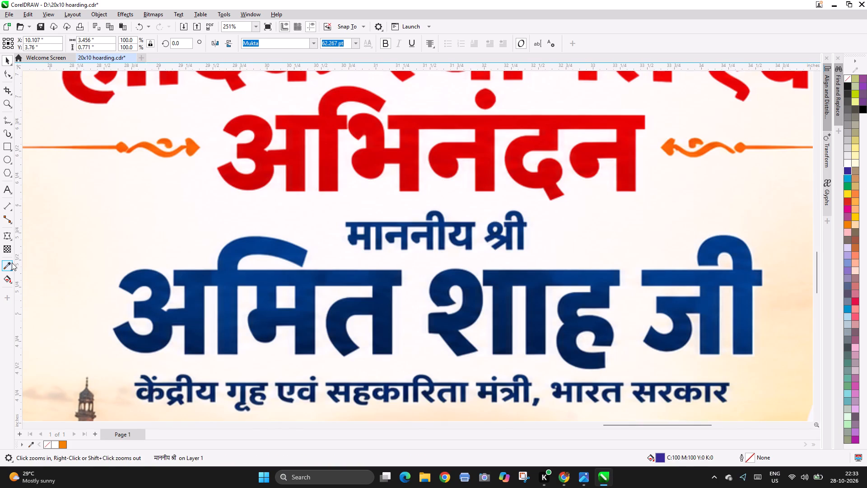
click(12, 263)
click(429, 228)
key(F4)
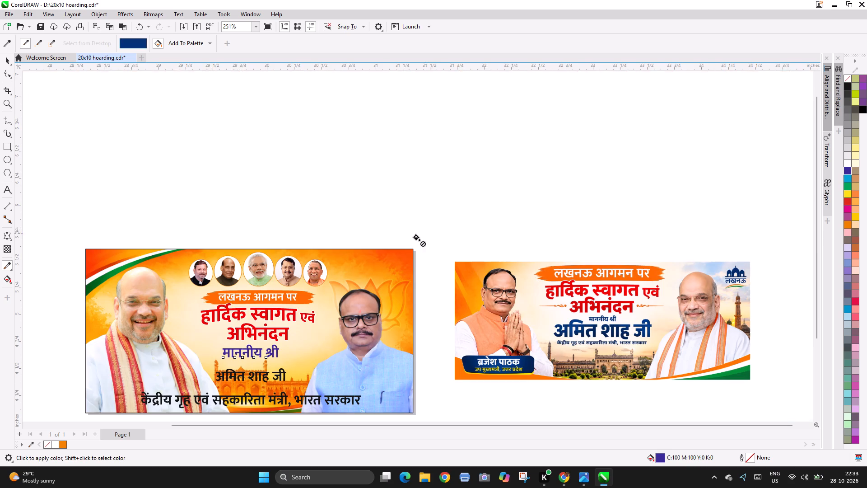
key(F2)
drag(194, 329, 323, 352)
click(378, 296)
key(space)
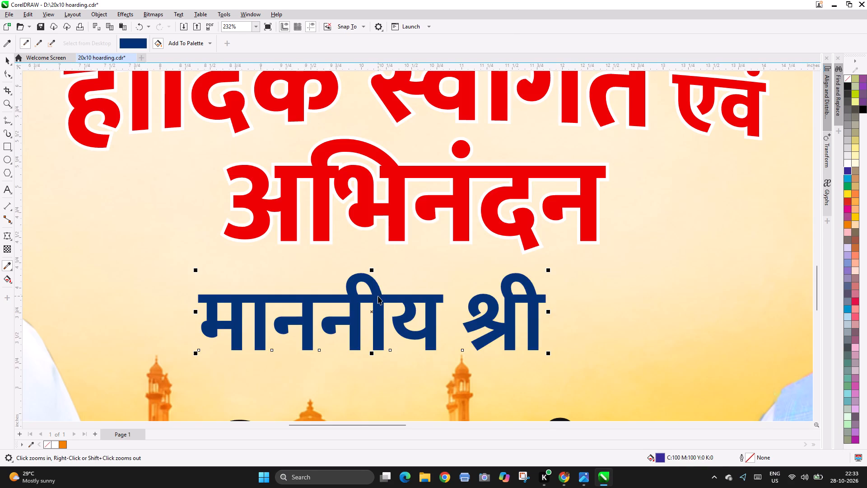
Shrink माननीय श्री to about 35.3 pt and center it close beneath अभिनंदन.
shift+click(396, 187)
key(c)
key(Escape)
click(431, 295)
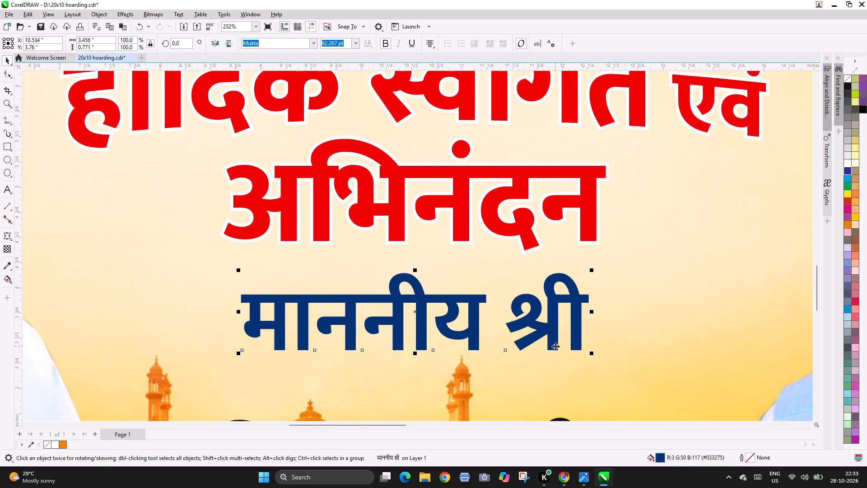
drag(592, 354, 517, 349)
drag(492, 307, 491, 286)
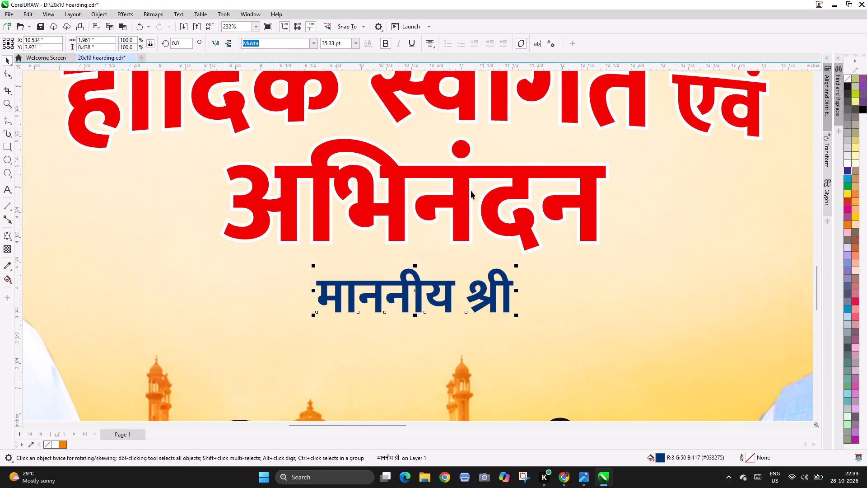
shift+click(464, 179)
key(c)
key(Escape)
Move the अमित शाह जी line up to sit just below माननीय श्री.
key(F4)
key(F2)
key(F2)
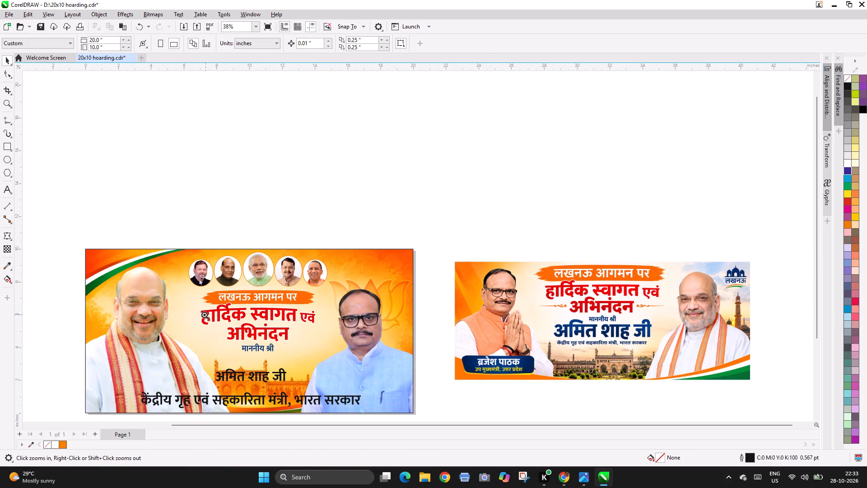
drag(147, 286, 580, 394)
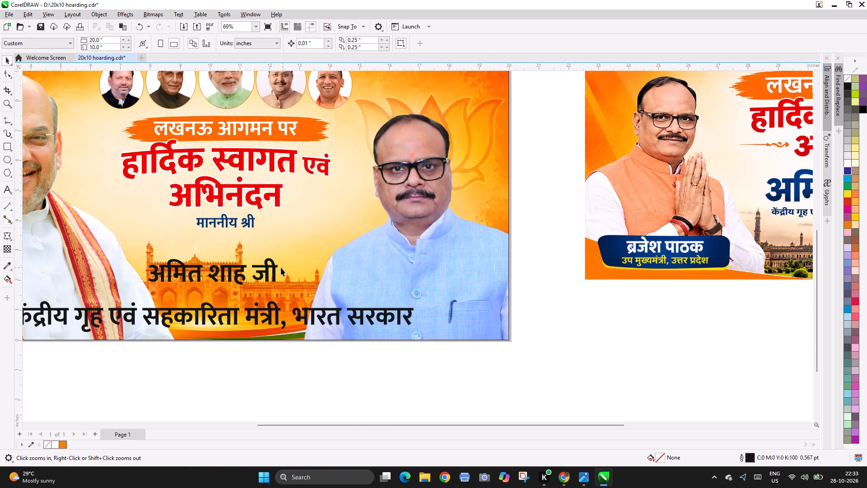
drag(275, 266, 276, 245)
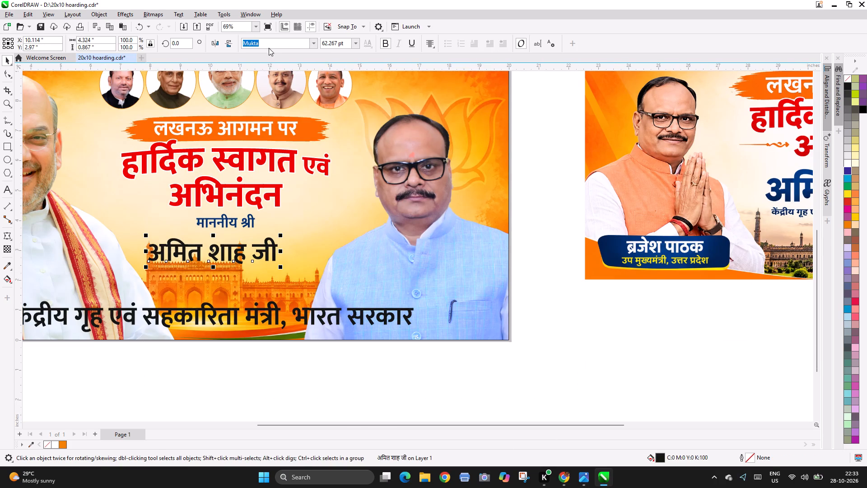
Set the font of the अमित शाह जी line to Khand.
click(269, 47)
drag(270, 44, 213, 43)
text(kha)
key(Return)
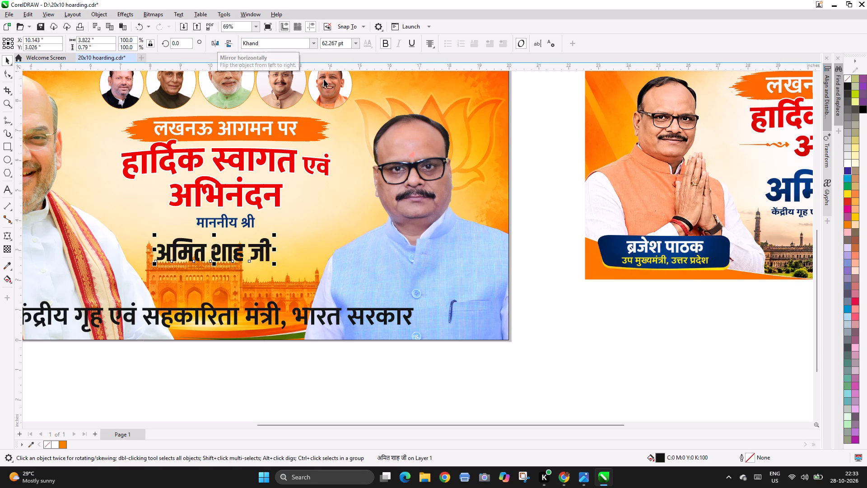
Enlarge अमित शाह जी to about 112.6 pt and center it horizontally under the heading group.
drag(276, 264, 283, 266)
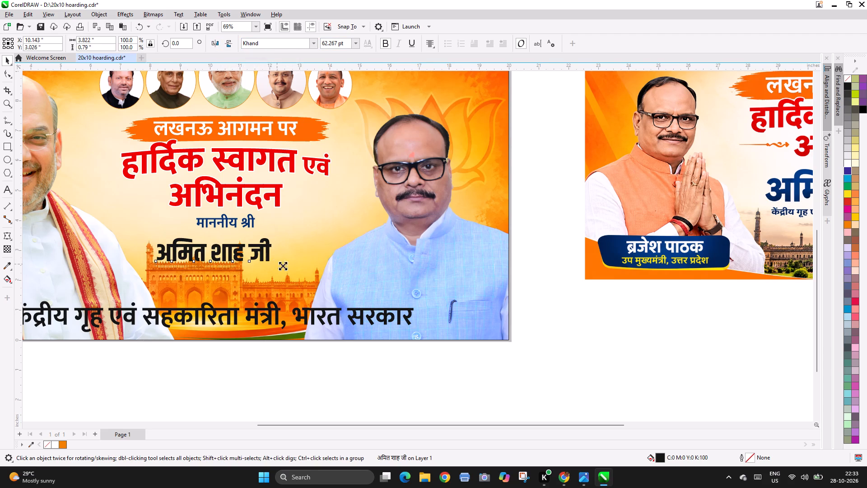
drag(283, 266, 322, 275)
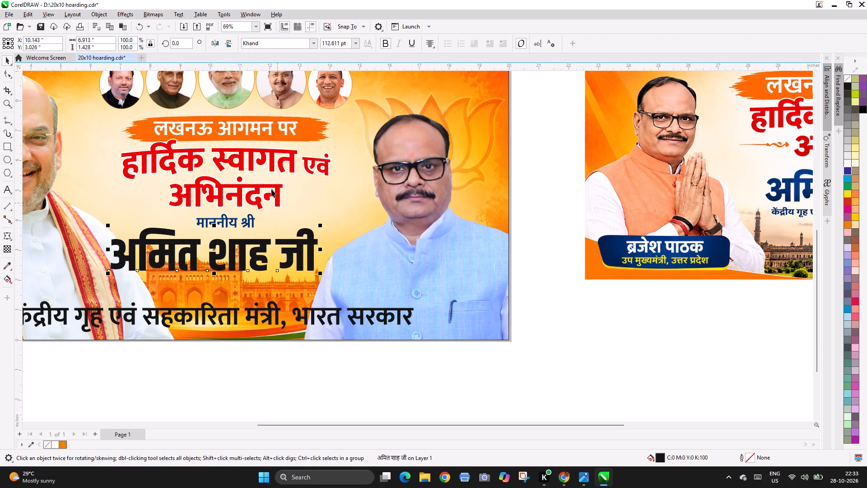
shift+click(248, 151)
key(c)
key(Escape)
Copy only the fill of माननीय श्री onto the अमित शाह जी line, giving it the same dark blue.
key(F4)
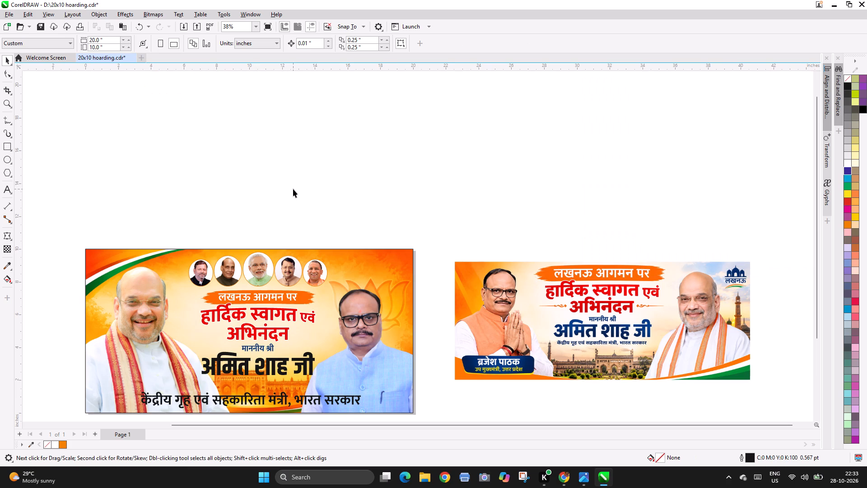
key(F2)
key(F2)
drag(175, 324, 405, 385)
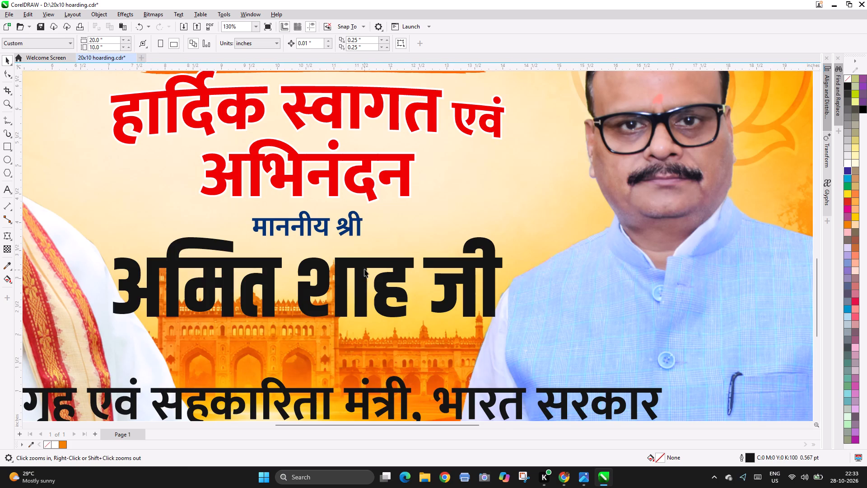
click(361, 265)
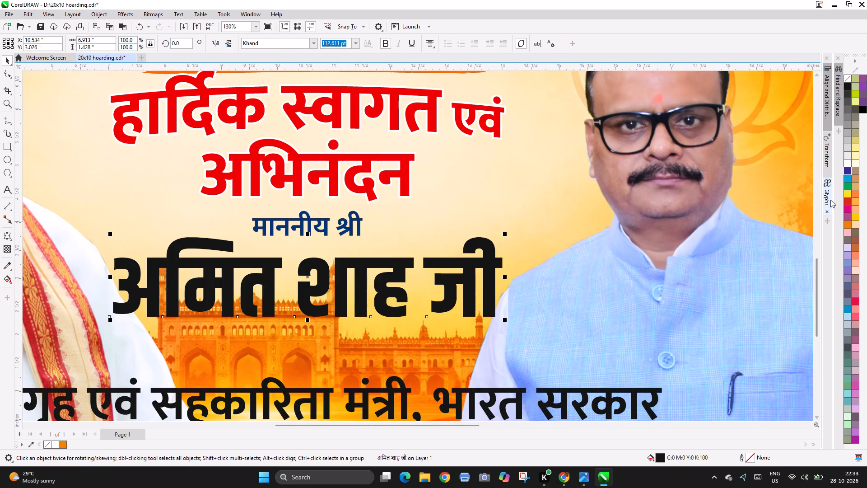
key(F2)
drag(157, 197, 512, 312)
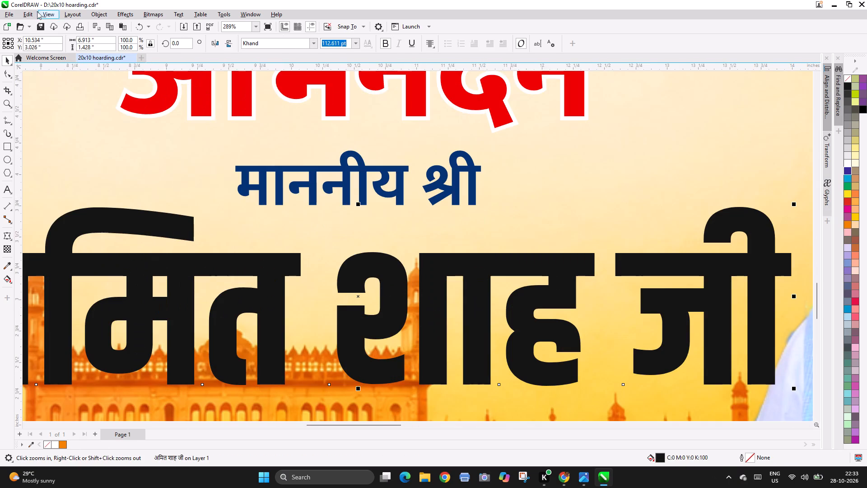
click(25, 11)
click(42, 76)
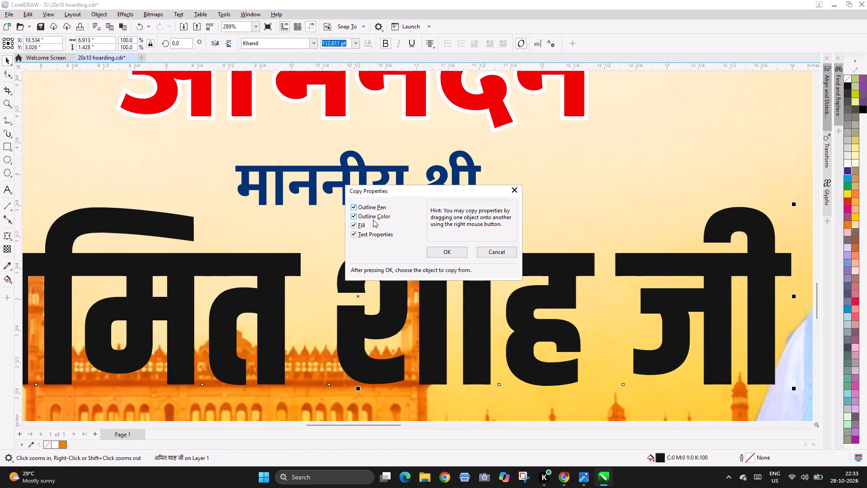
click(361, 225)
click(363, 233)
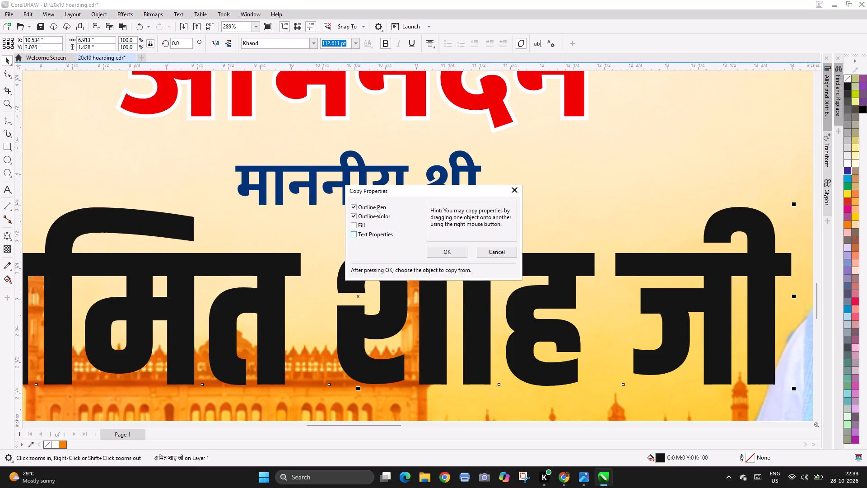
click(376, 209)
click(374, 218)
click(365, 224)
click(437, 247)
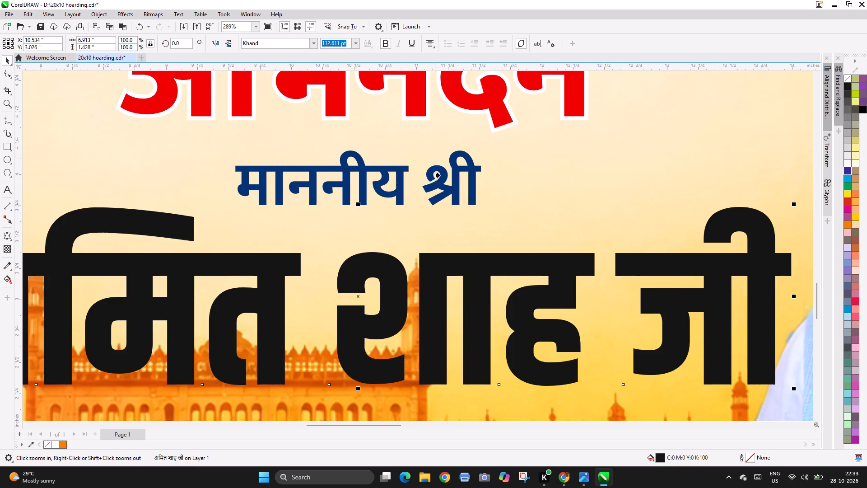
click(444, 173)
key(Escape)
Copy the dark blue fill of अमित शाह जी onto the केंद्रीय गृह एवं सहकारिता मंत्री, भारत सरकार line.
key(F4)
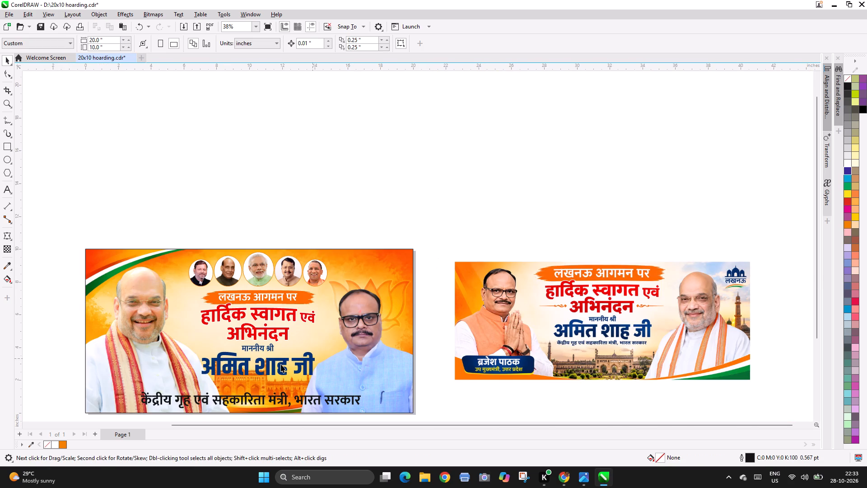
key(F2)
key(F2)
key(F2)
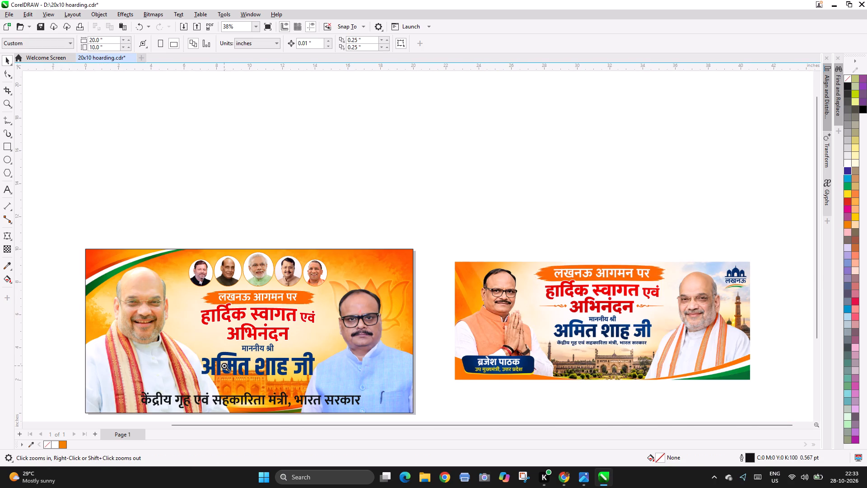
key(F2)
key(F2)
drag(105, 333, 461, 408)
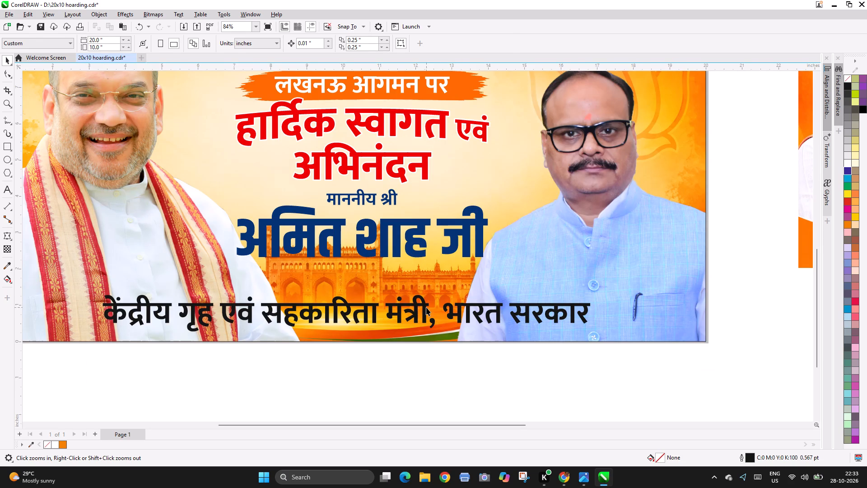
click(426, 307)
click(26, 16)
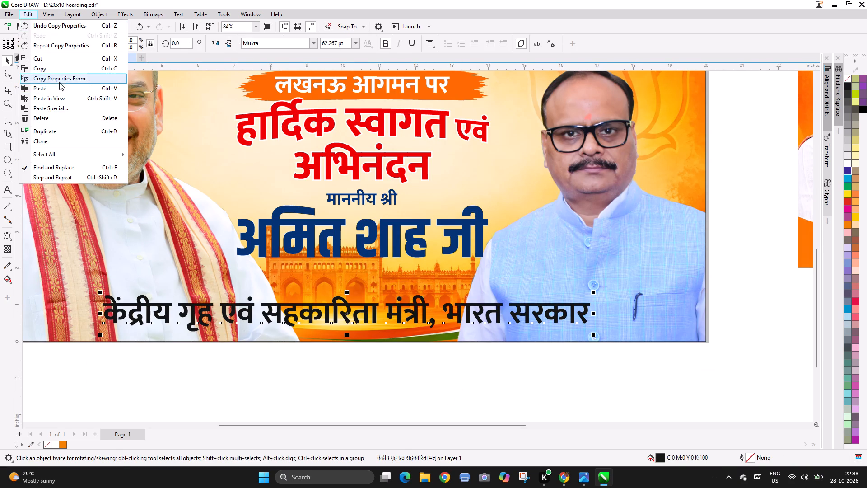
click(56, 78)
click(445, 254)
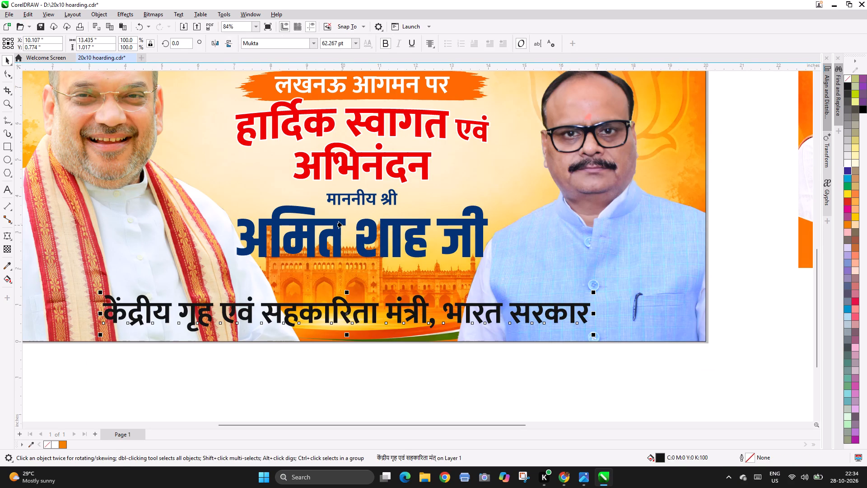
click(341, 225)
Shrink the केंद्रीय गृह एवं सहकारिता मंत्री, भारत सरकार line to about 33.7 pt and center it just beneath अमित शाह जी.
drag(594, 335, 583, 335)
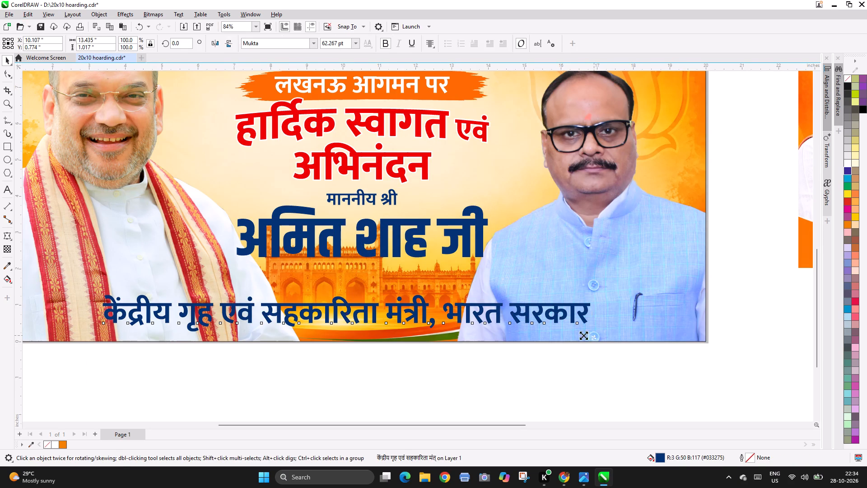
drag(583, 335, 483, 333)
drag(426, 311, 424, 286)
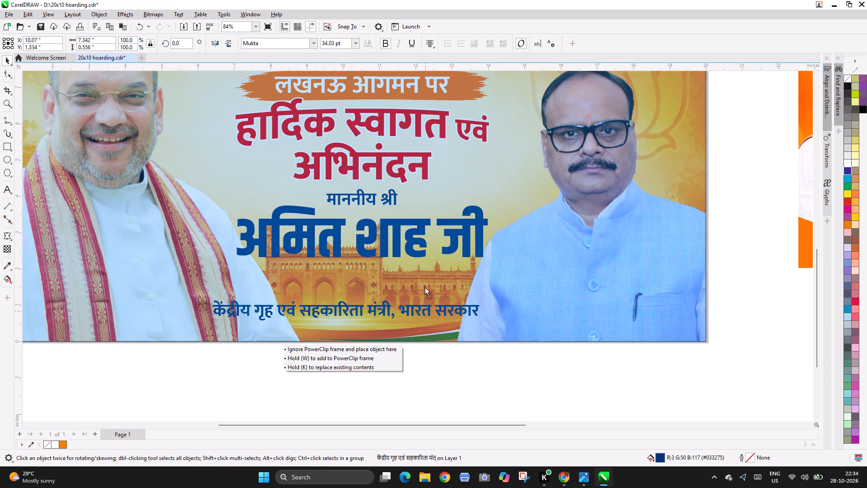
drag(424, 286, 431, 272)
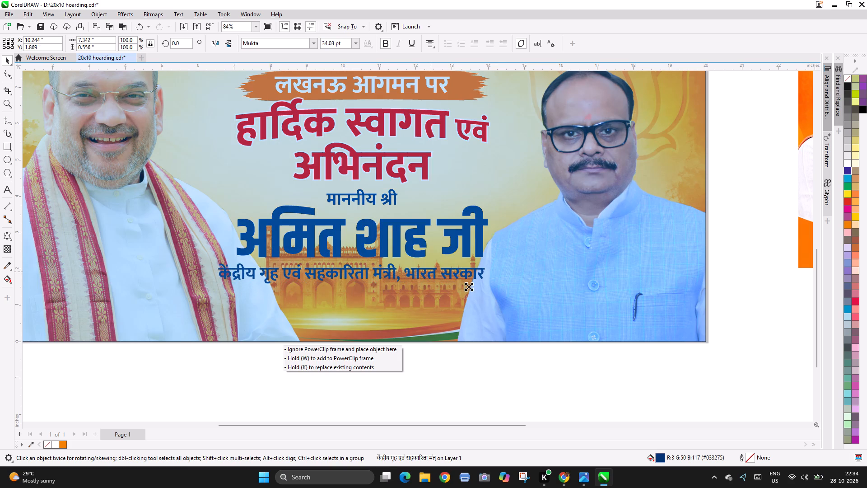
drag(490, 286, 470, 288)
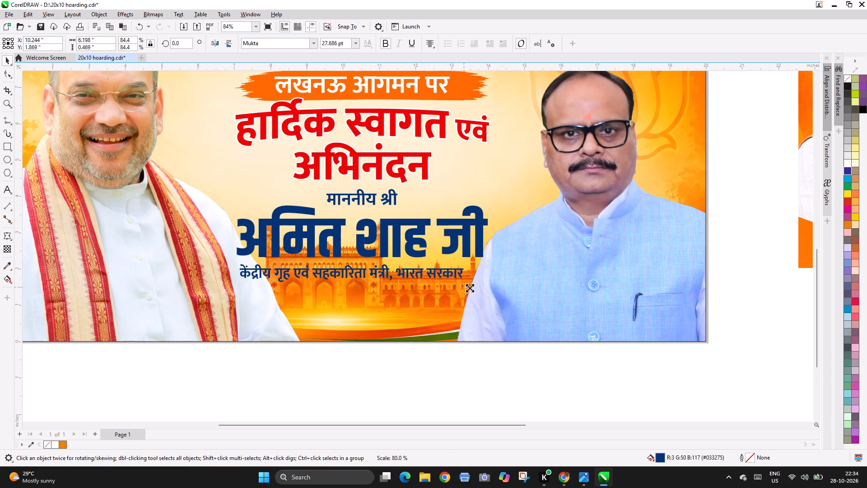
drag(470, 288, 489, 292)
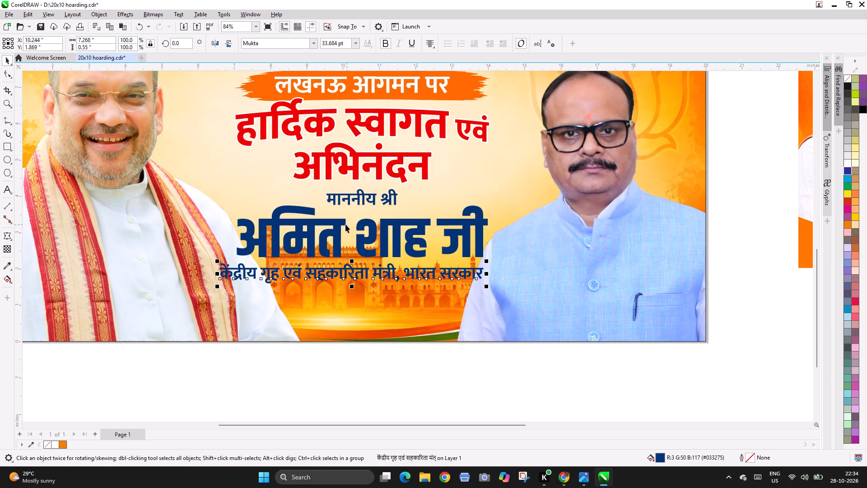
shift+click(345, 224)
key(c)
key(grave)
key(Escape)
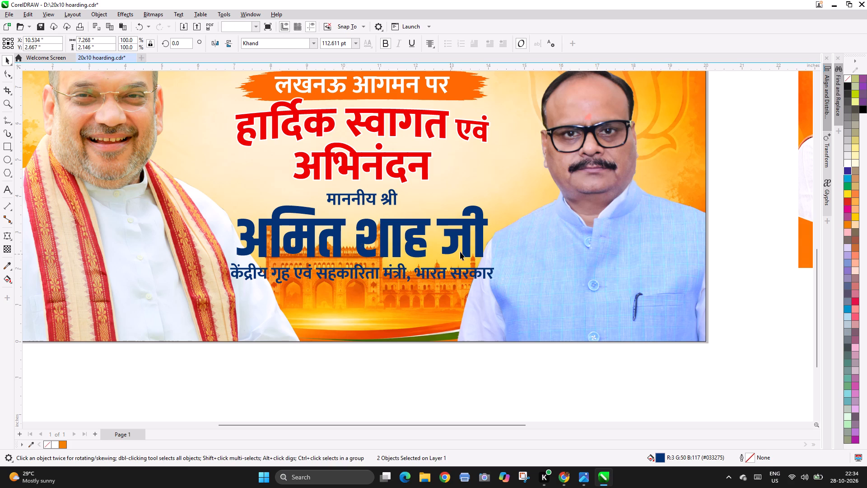
Give अमित शाह जी a white 20-point outline with rounded corners and caps, placed behind the fill and scaling with the object.
key(F4)
key(F2)
key(F2)
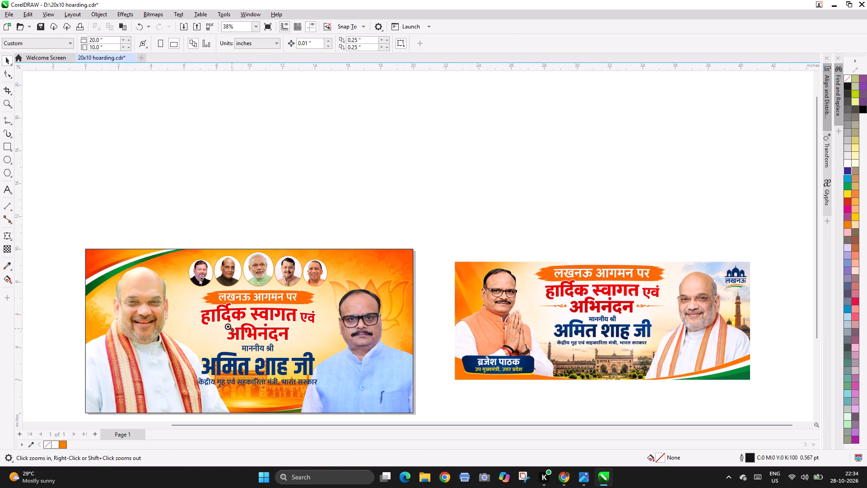
key(F2)
drag(118, 227, 580, 436)
key(F2)
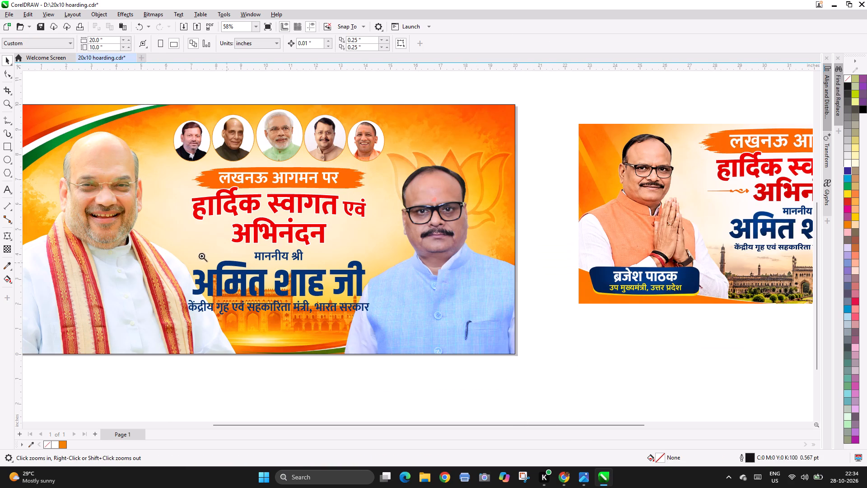
key(F2)
drag(118, 209, 471, 371)
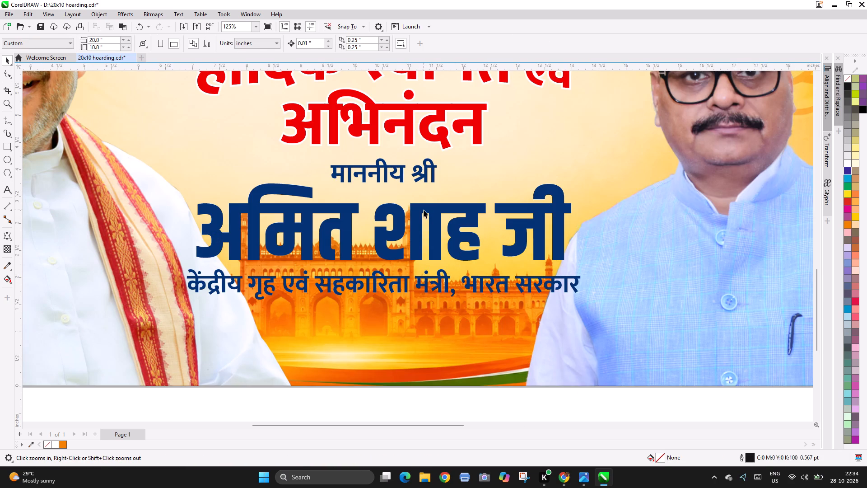
click(424, 210)
click(413, 207)
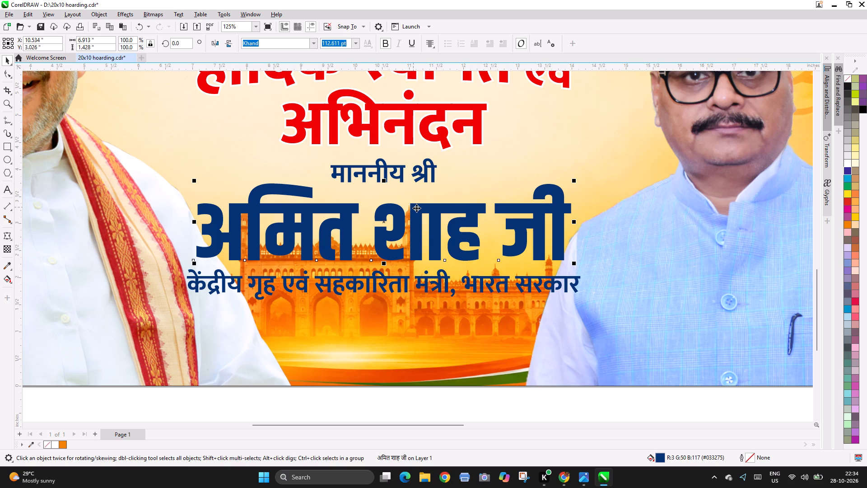
key(F12)
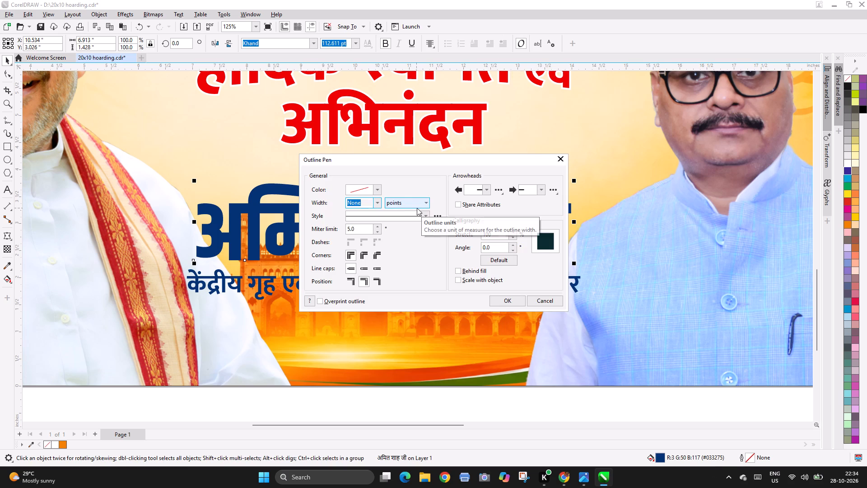
text(20)
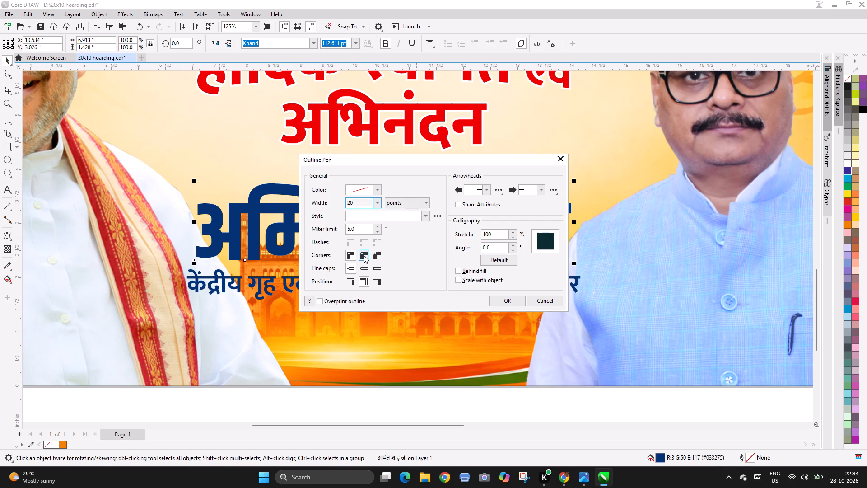
click(364, 255)
click(363, 270)
click(363, 279)
click(462, 273)
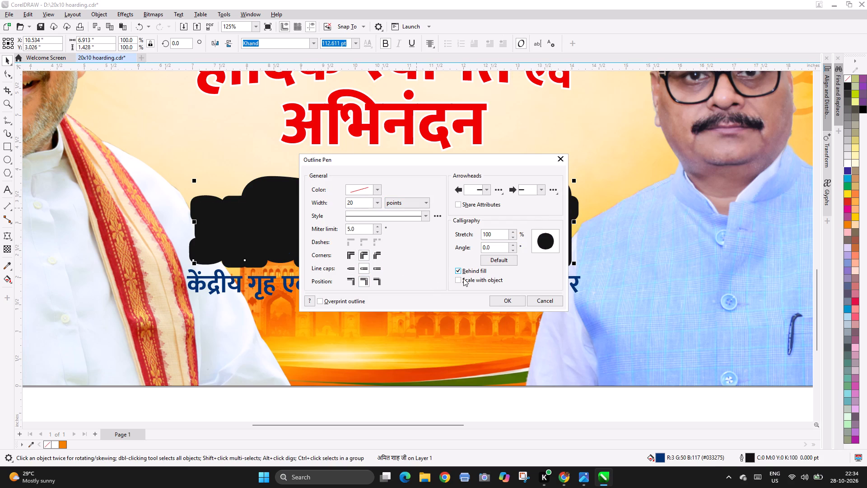
click(463, 278)
click(357, 188)
drag(371, 252, 317, 179)
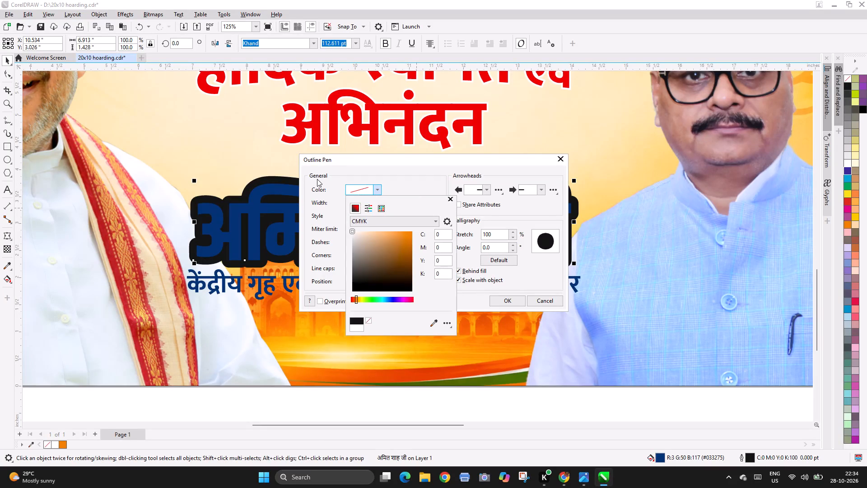
click(503, 302)
click(504, 300)
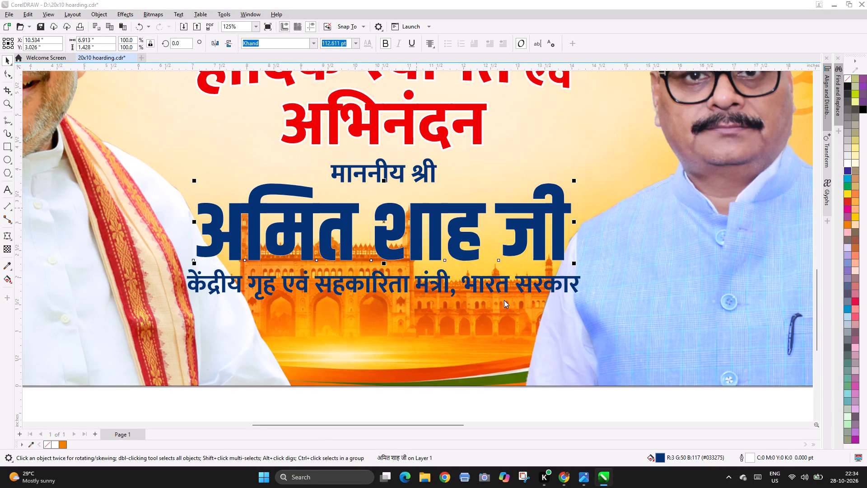
key(Escape)
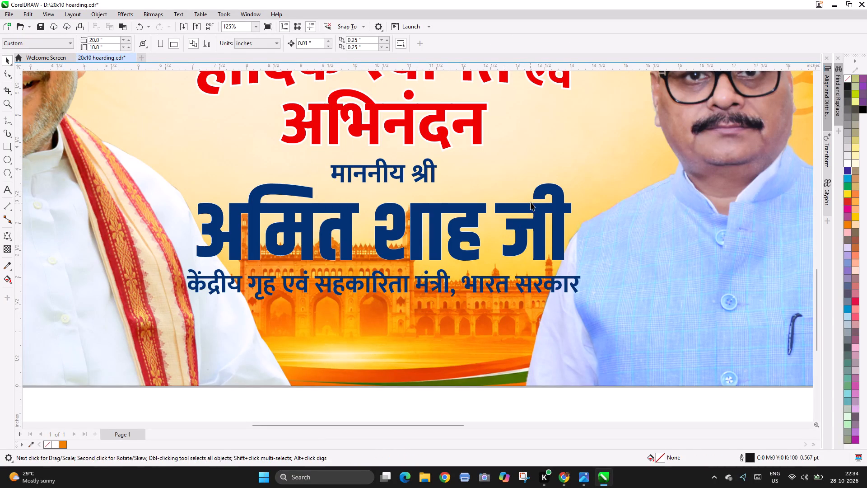
Set the outline of अमित शाह जी to white with a width of 5 points.
click(531, 202)
click(540, 212)
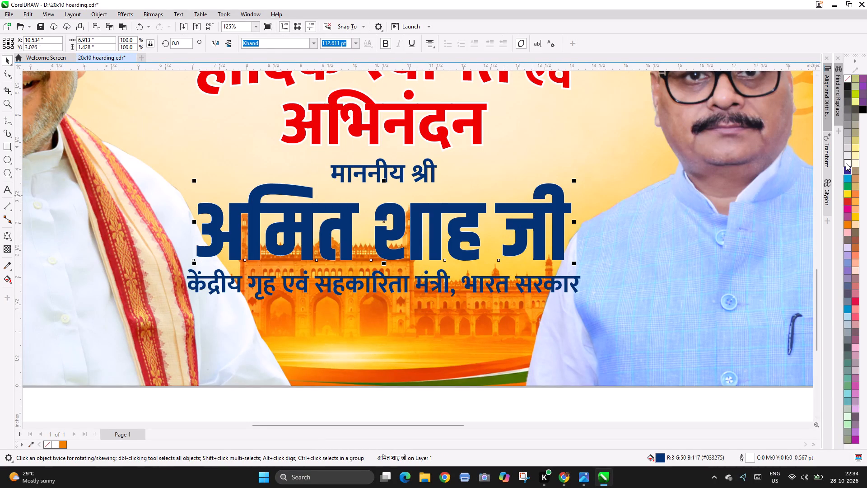
right_click(846, 163)
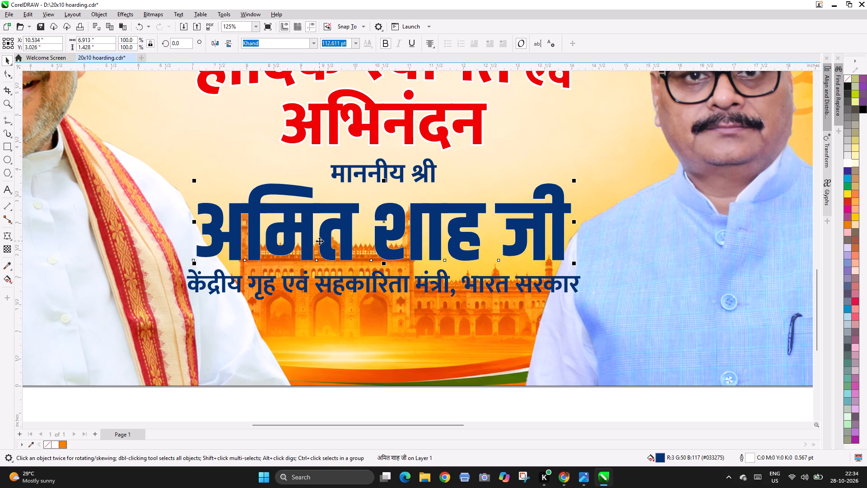
key(F12)
click(364, 193)
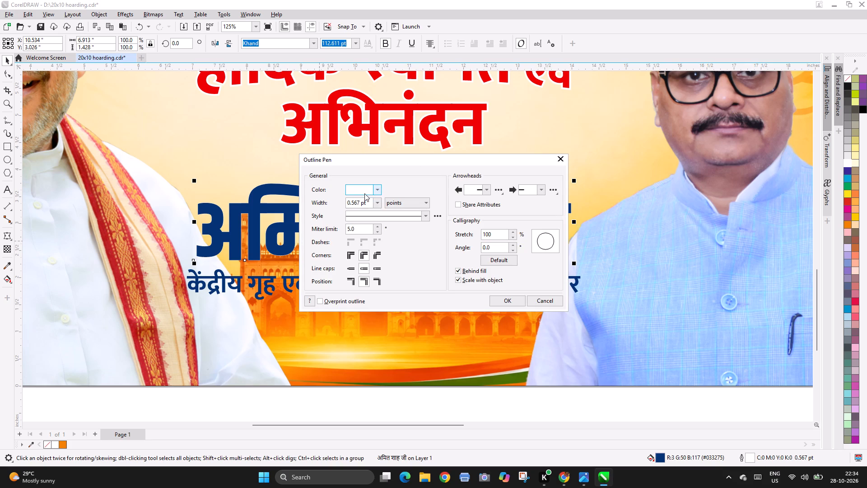
click(381, 248)
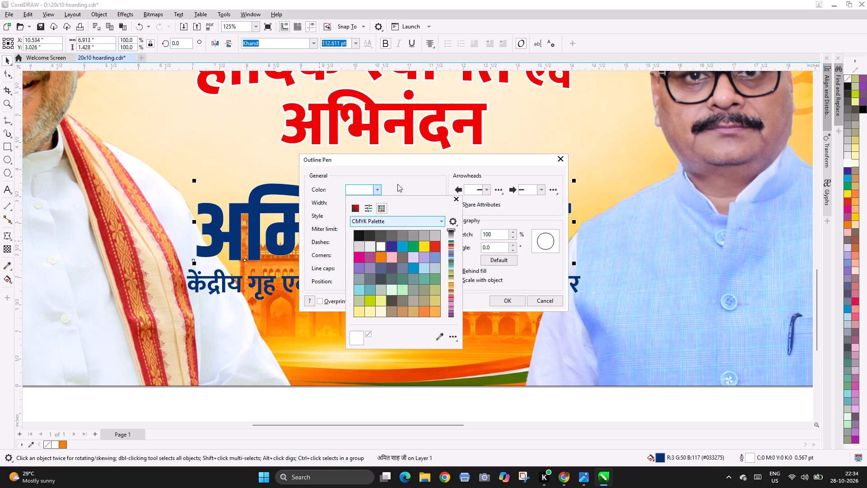
click(397, 184)
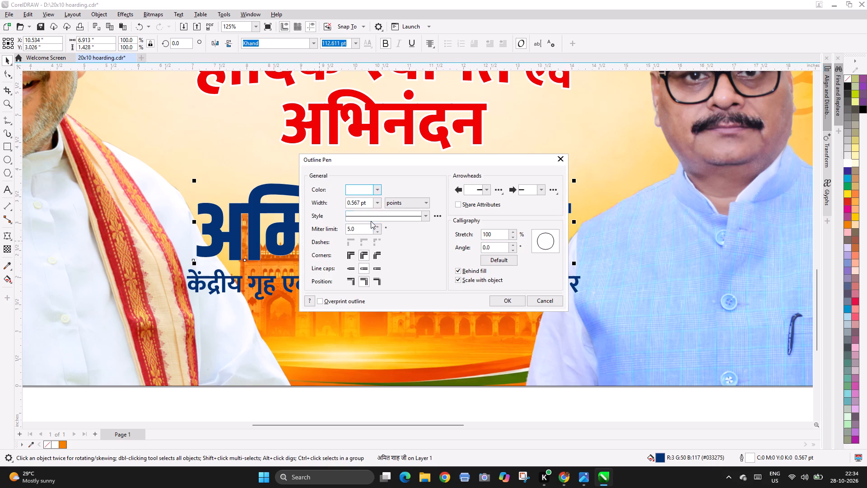
drag(368, 202, 312, 204)
key(5)
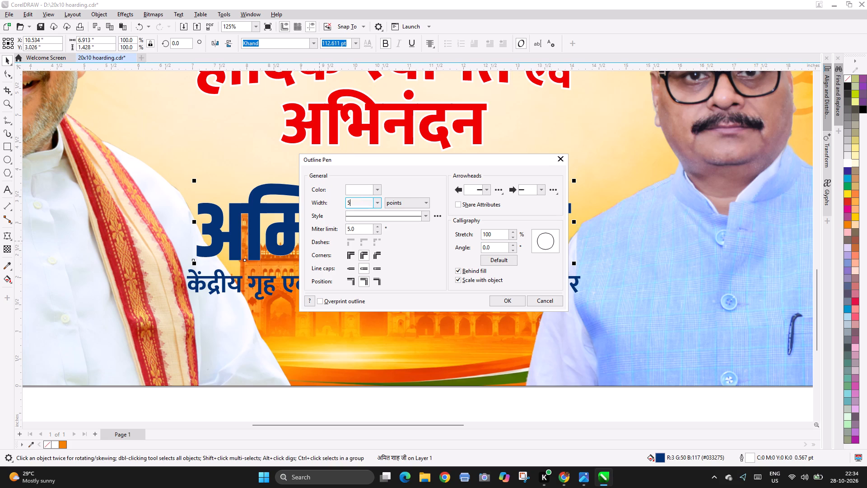
key(Return)
key(Escape)
key(F4)
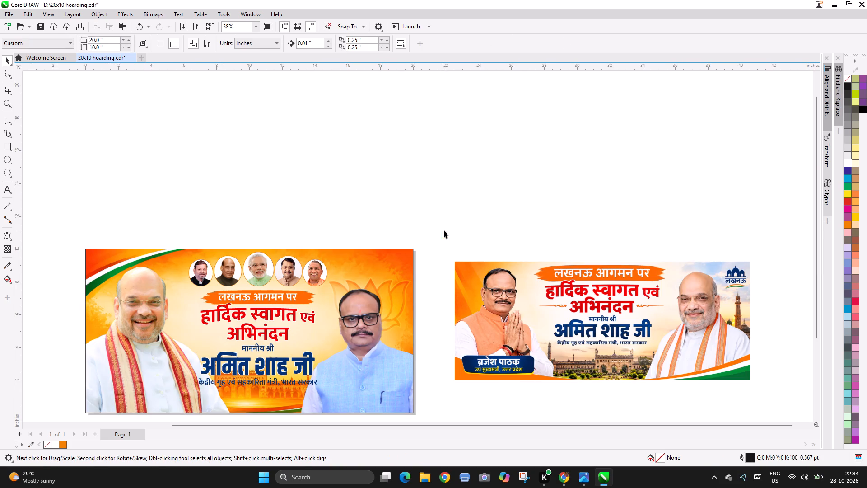
Set the white outline of अमित शाह जी to a width of 10 points.
key(F2)
key(F2)
drag(140, 326, 346, 399)
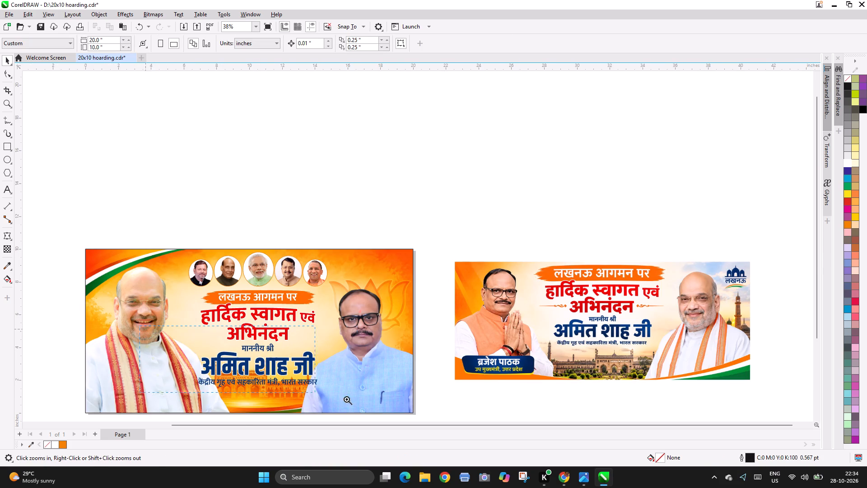
drag(346, 399, 405, 407)
click(411, 230)
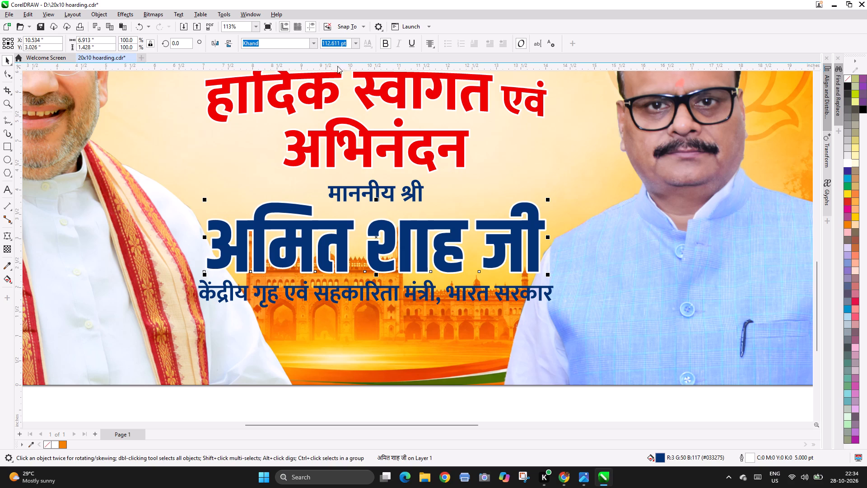
key(F12)
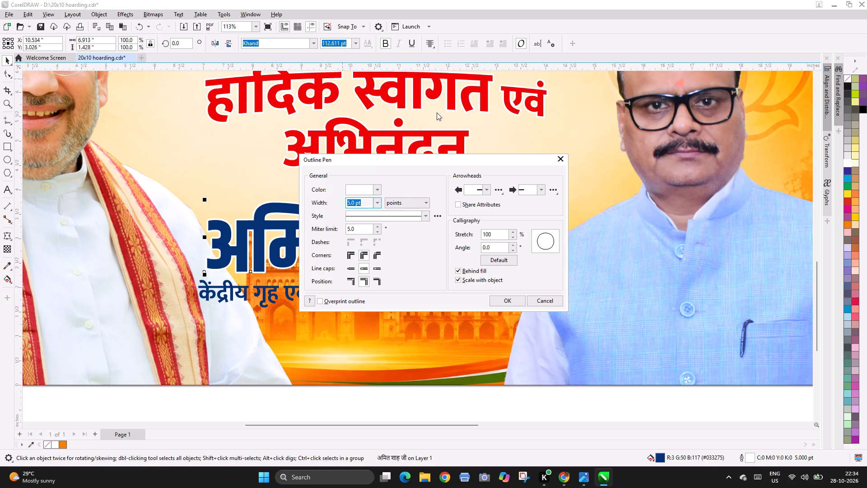
text(10)
key(Return)
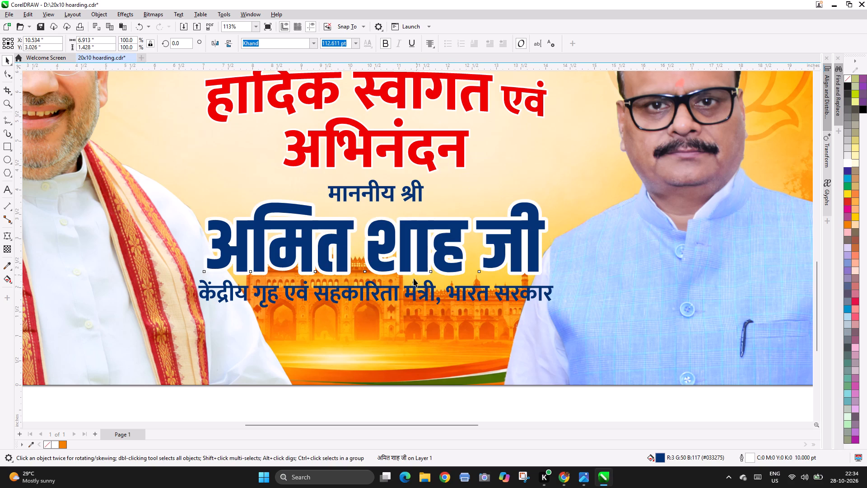
Copy the outline pen, outline color and fill of अमित शाह जी onto the केंद्रीय गृह एवं सहकारिता मंत्री, भारत सरकार line.
click(415, 286)
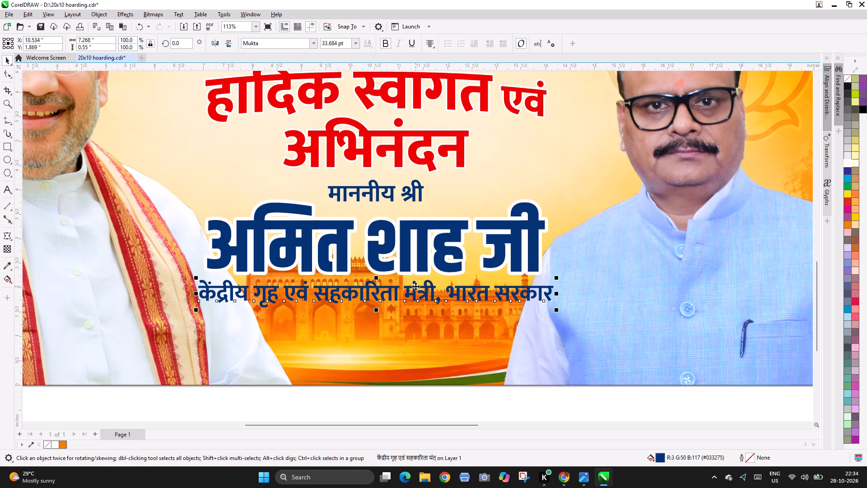
click(33, 16)
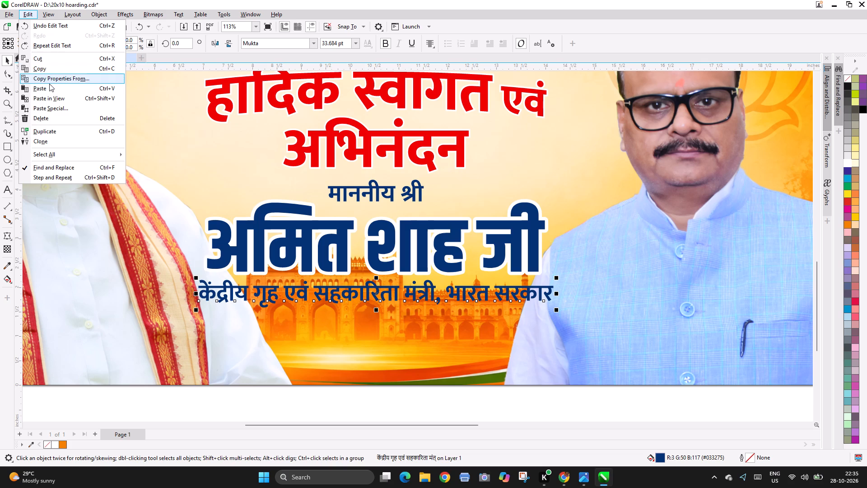
click(49, 81)
click(372, 216)
click(368, 206)
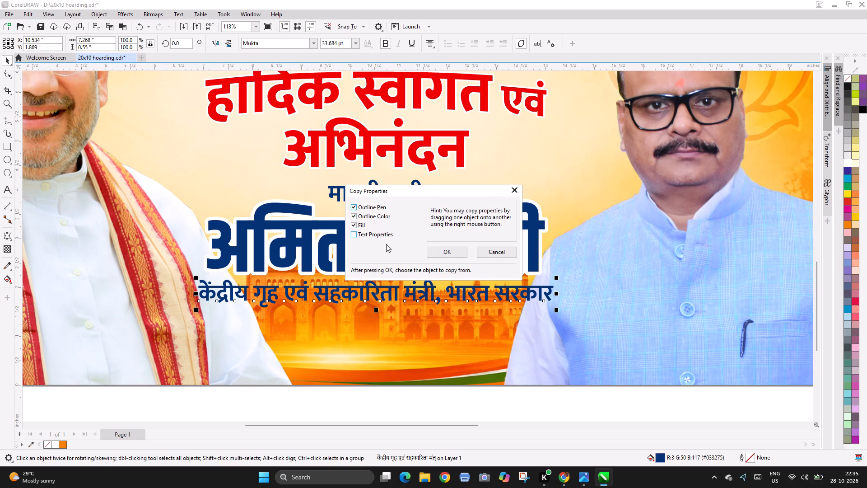
click(429, 250)
click(419, 233)
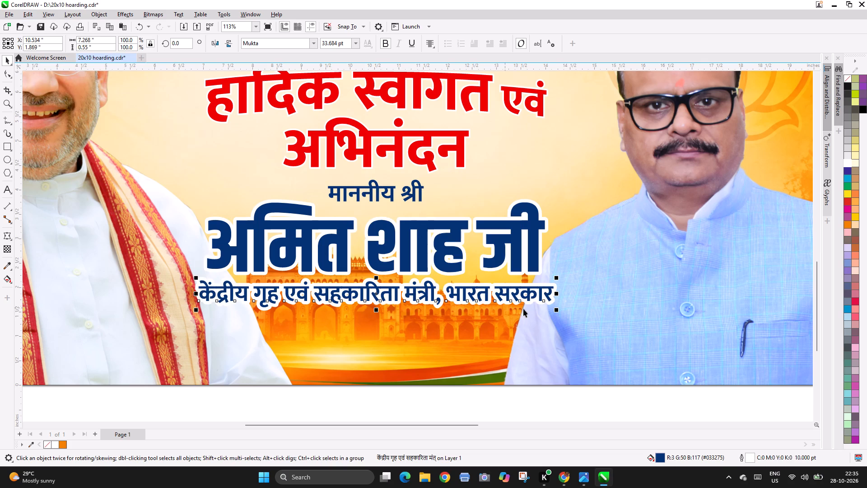
Scale the केंद्रीय गृह एवं सहकारिता मंत्री, भारत सरकार line down to the width of अमित शाह जी and center it horizontally with that name.
drag(556, 310, 545, 310)
shift+click(460, 227)
key(c)
key(Escape)
key(F4)
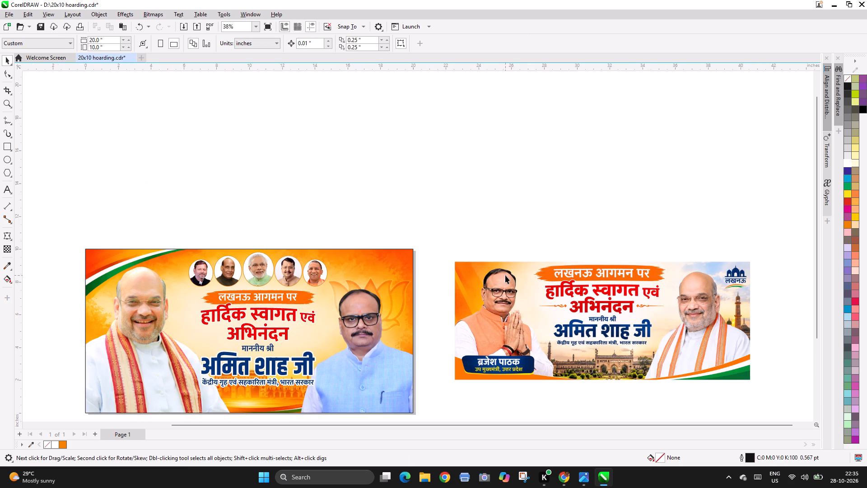
Delete the reference banner image beside the hoarding page.
key(F3)
key(F2)
drag(172, 208, 706, 368)
key(F2)
key(F2)
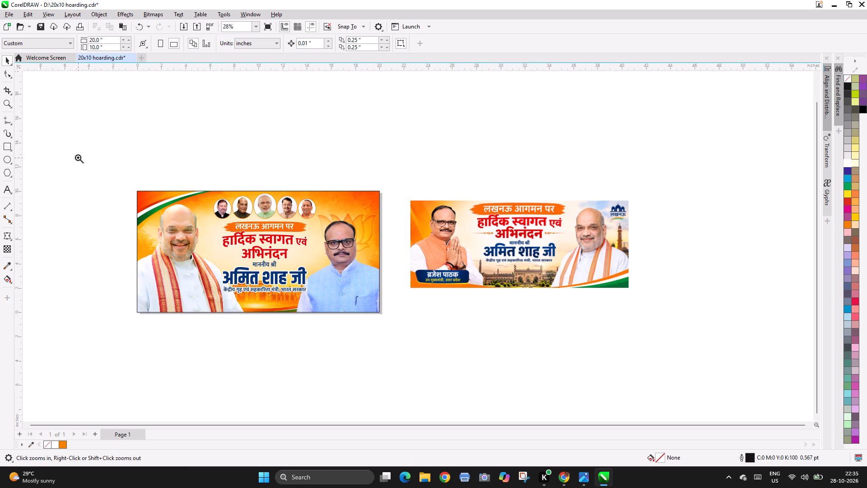
drag(78, 157, 695, 330)
click(627, 284)
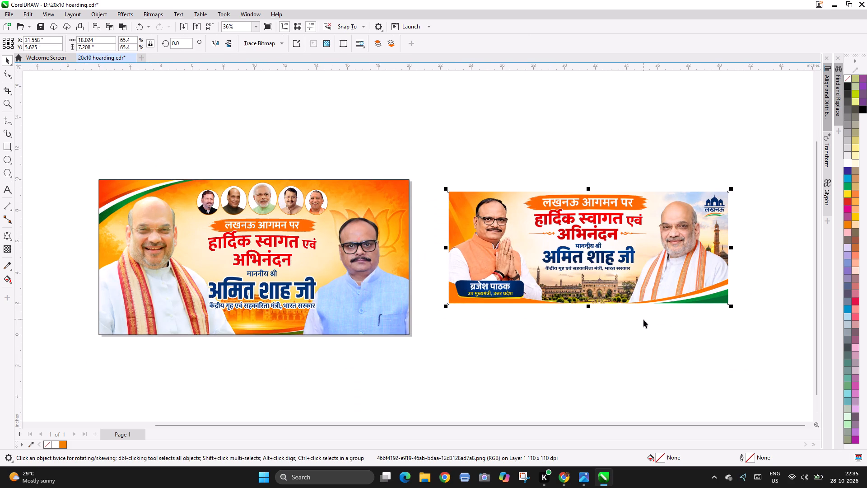
key(Delete)
key(F4)
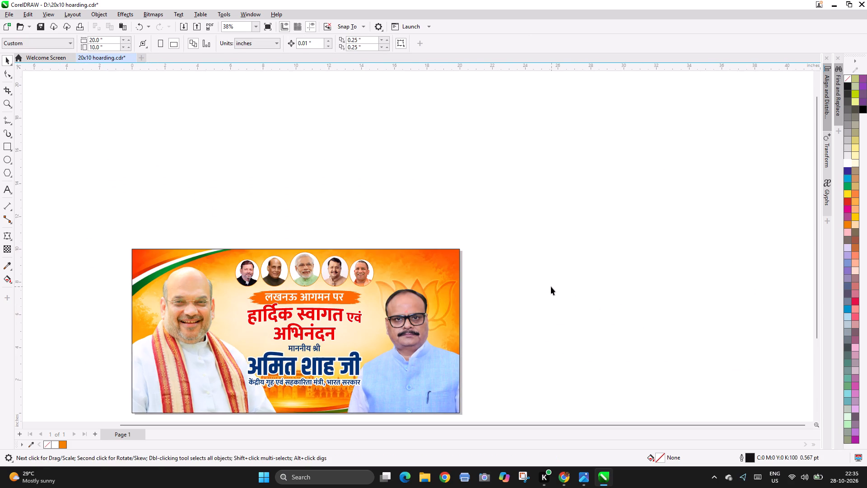
Delete the stray objects lying outside the hoarding page, keeping everything on the page.
key(F5)
key(space)
key(F3)
drag(205, 239, 331, 307)
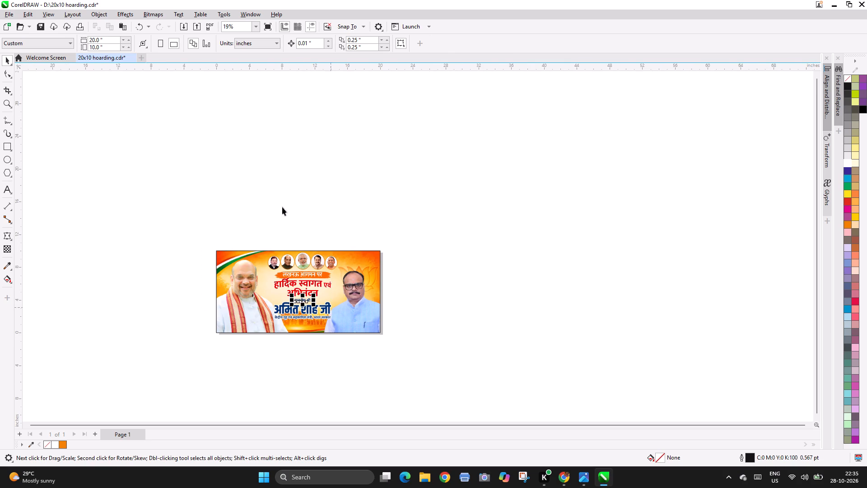
click(246, 145)
key(ctrl+a)
shift+drag(204, 247, 340, 300)
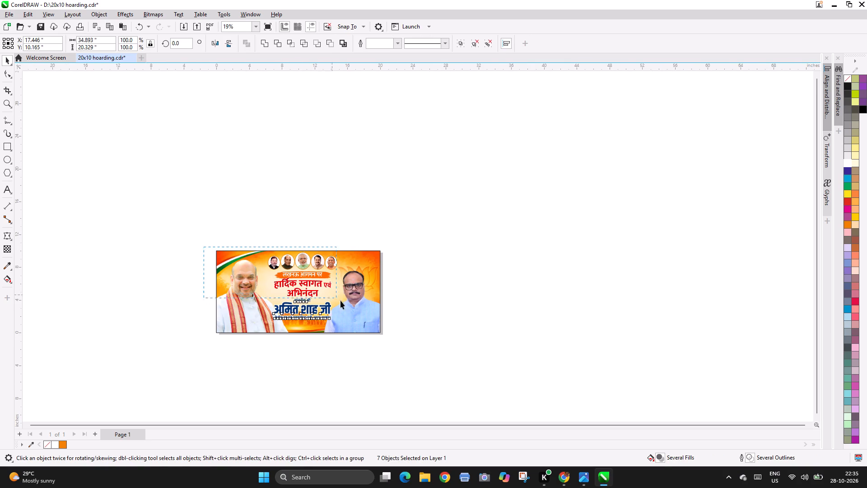
shift+drag(340, 300, 401, 340)
key(Delete)
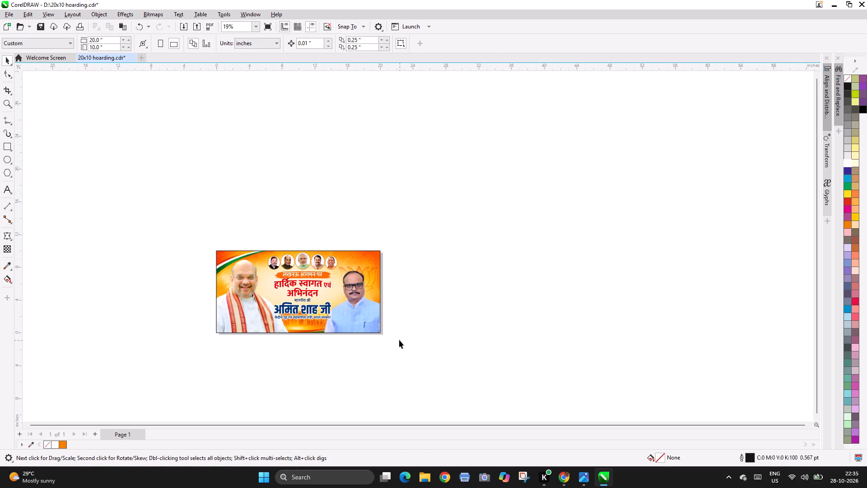
key(F5)
key(F4)
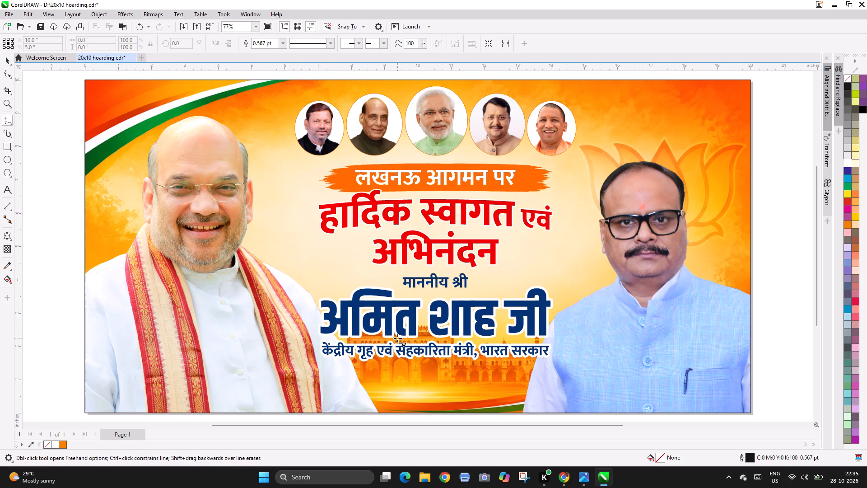
Save the hoarding document and check the complete layout.
key(ctrl+s)
key(space)
key(3)
key(F2)
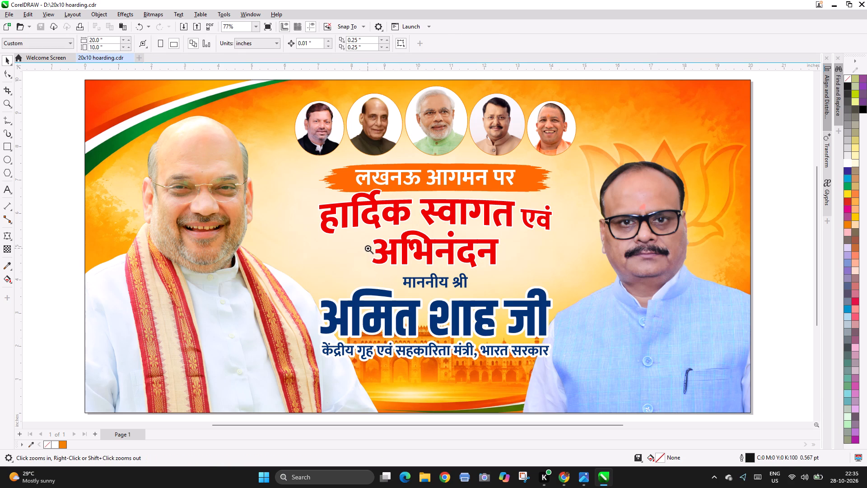
right_click(322, 227)
key(F2)
key(F2)
drag(185, 148, 628, 360)
key(ctrl+s)
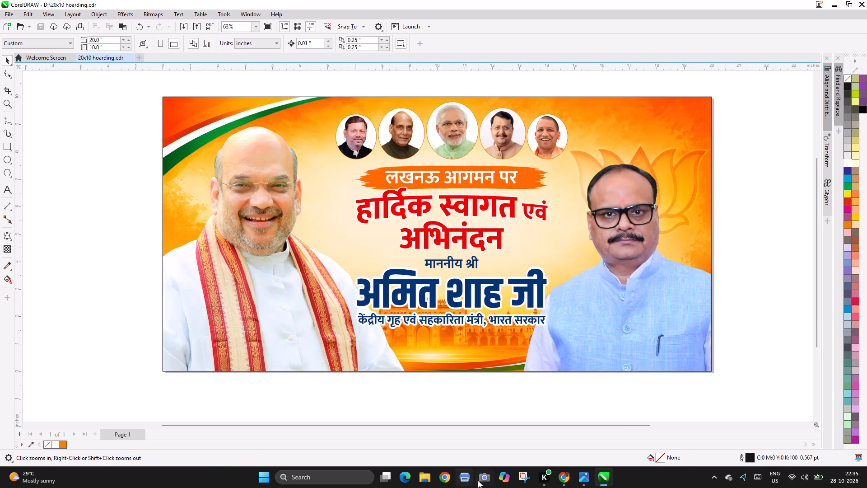
click(358, 479)
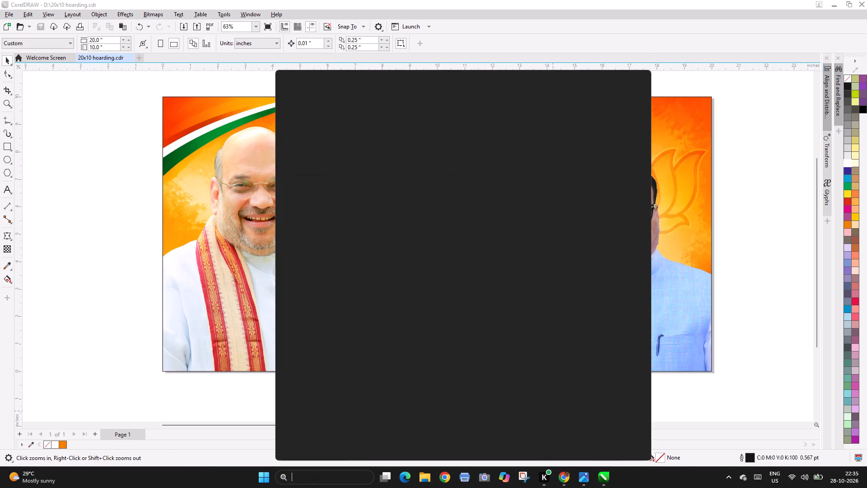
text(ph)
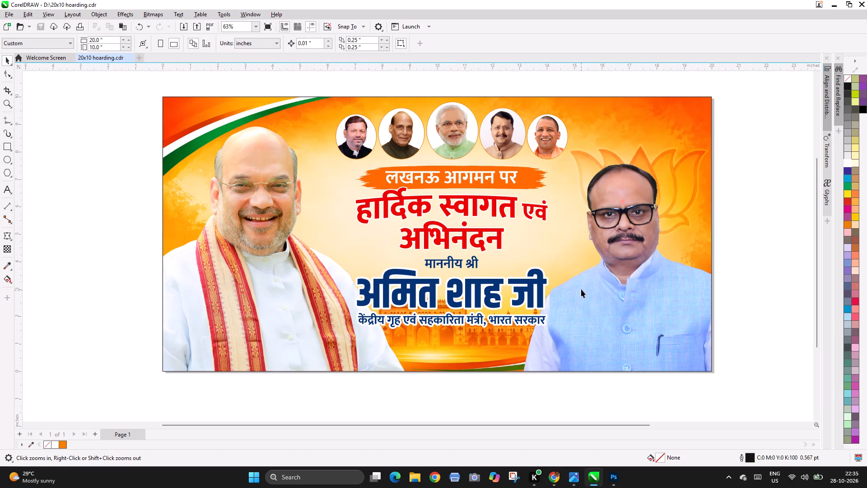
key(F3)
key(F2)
drag(231, 141, 750, 360)
key(F2)
key(F2)
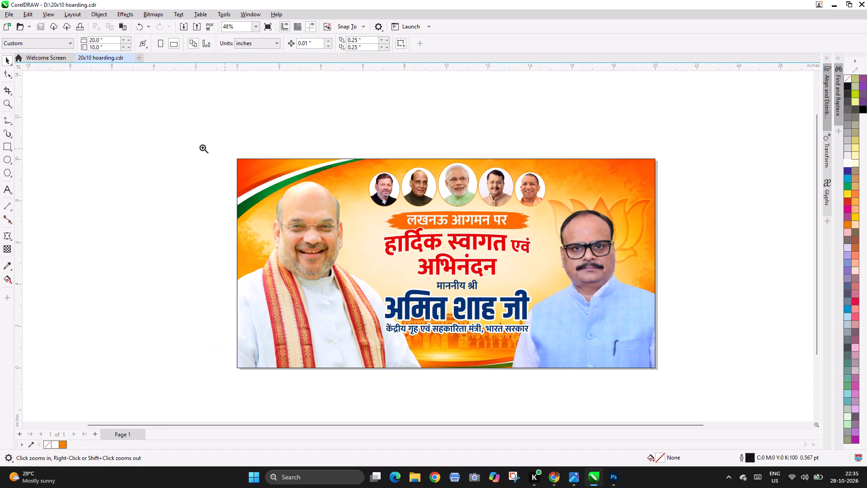
drag(148, 133, 757, 391)
click(747, 331)
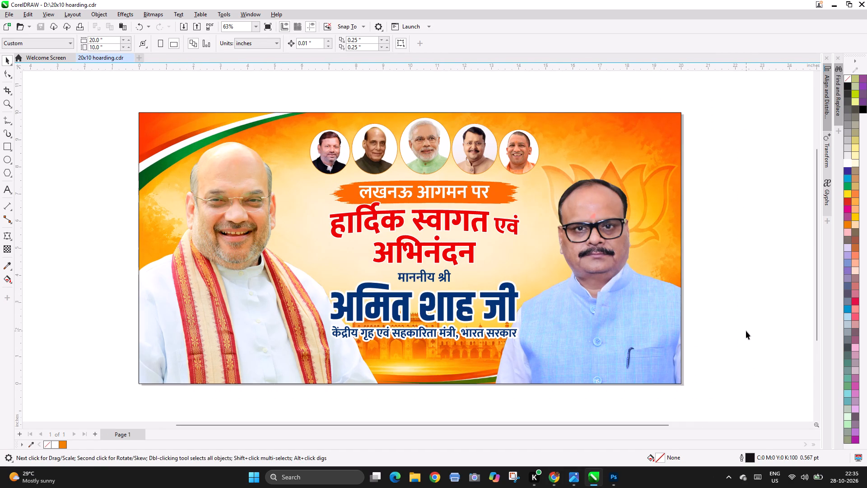
key(ctrl+s)
click(745, 316)
key(F3)
key(F2)
drag(276, 191, 594, 332)
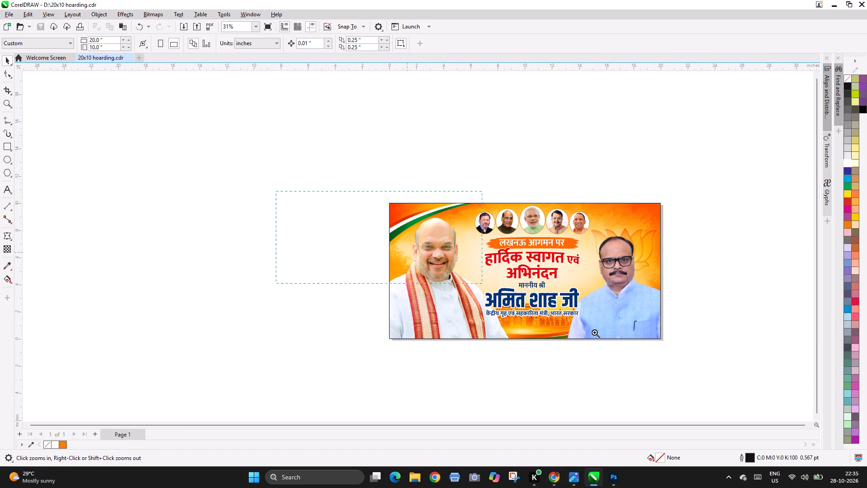
drag(594, 332, 729, 385)
key(F2)
right_click(474, 236)
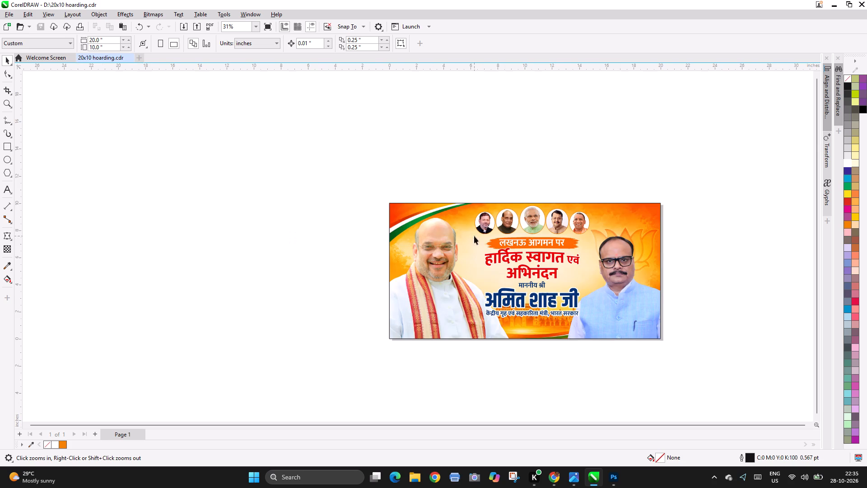
key(F2)
key(F2)
drag(303, 184, 760, 370)
click(776, 346)
key(ctrl+s)
Switch to Photoshop and open Saffron Heritage Political Banner Background.png from the Desktop.
click(612, 475)
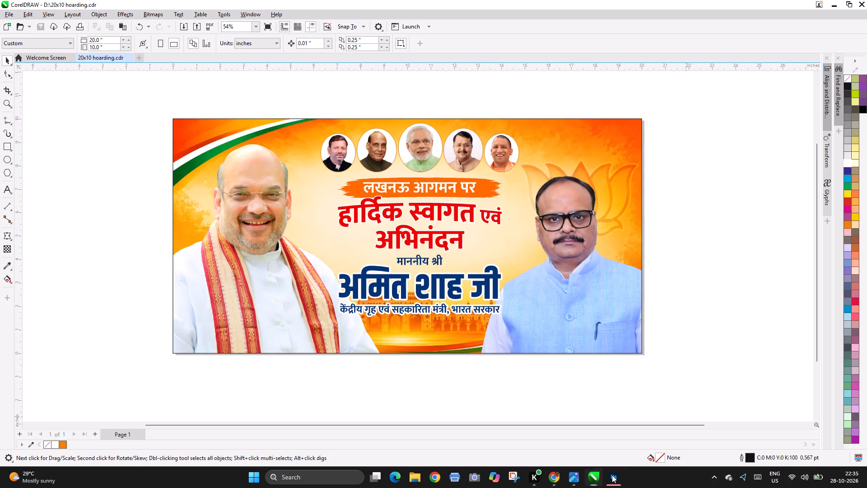
key(ctrl+o)
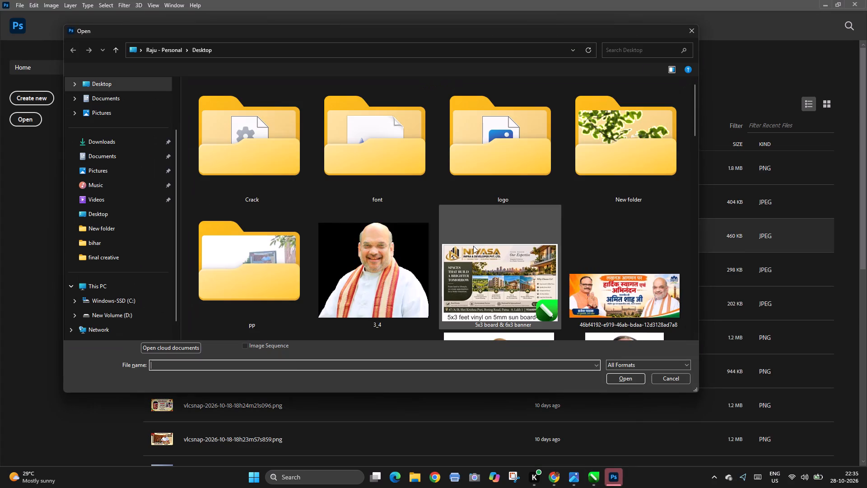
scroll(404, 219, down, 5)
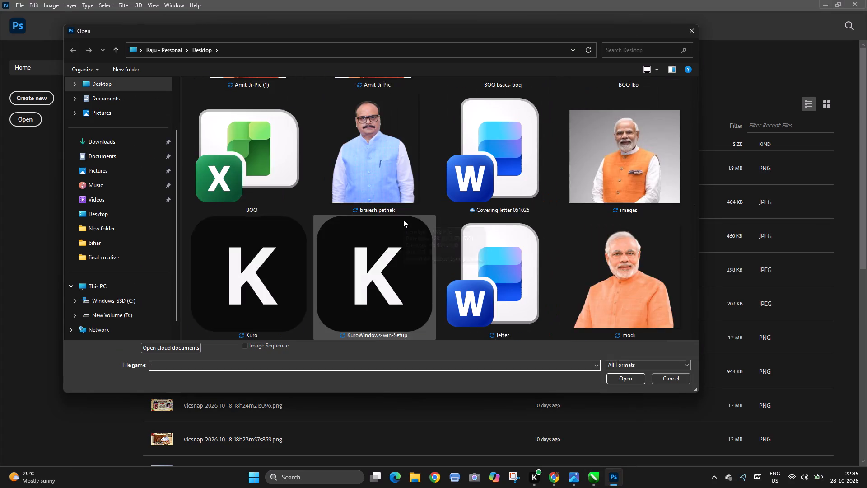
scroll(403, 220, down, 5)
scroll(403, 221, up, 1)
double_click(623, 178)
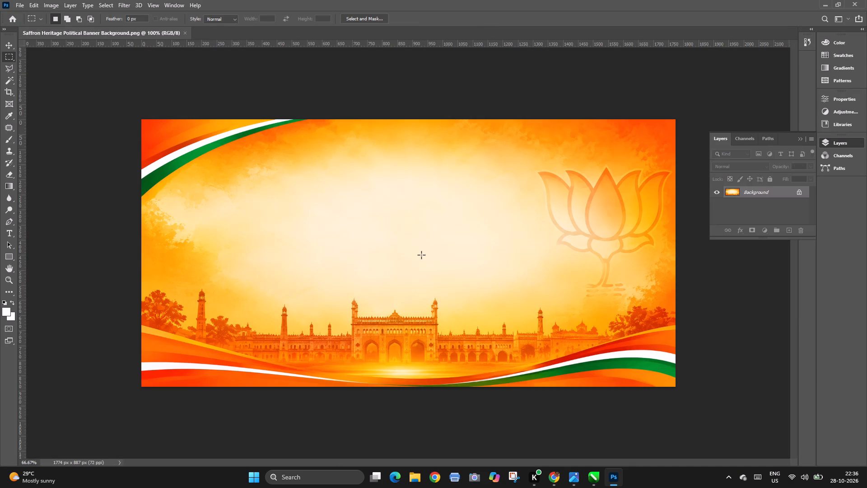
Start a Pen path at the image's left edge, on the upper edge of the yellow wave strip below the trees.
key(ctrl+space)
key(ctrl+space)
key(ctrl+space)
key(ctrl+space)
key(ctrl+space)
key(ctrl+space)
key(ctrl+space)
key(ctrl+space)
key(ctrl+space)
key(ctrl+space)
key(ctrl+space)
key(ctrl+space)
key(ctrl+space)
key(ctrl+space)
key(ctrl+space)
key(ctrl+space)
key(ctrl+space)
key(ctrl+space)
key(ctrl+space)
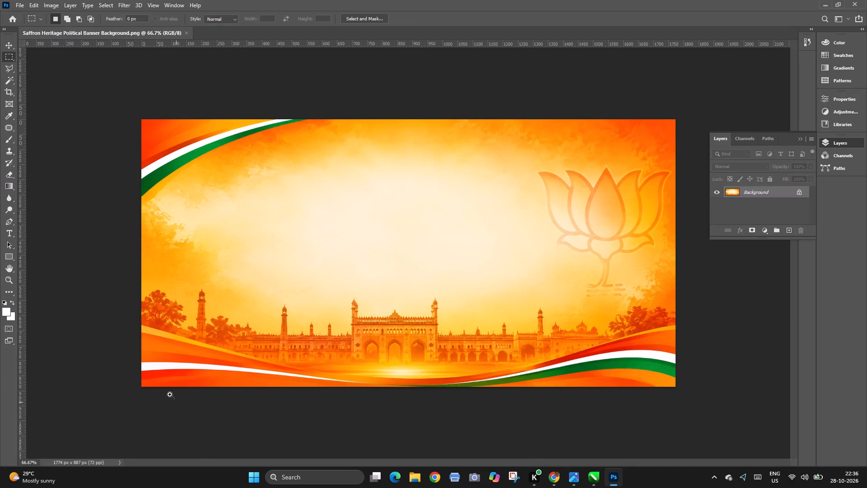
ctrl+double_click(188, 332)
drag(190, 364, 307, 258)
ctrl+click(230, 205)
ctrl+click(285, 164)
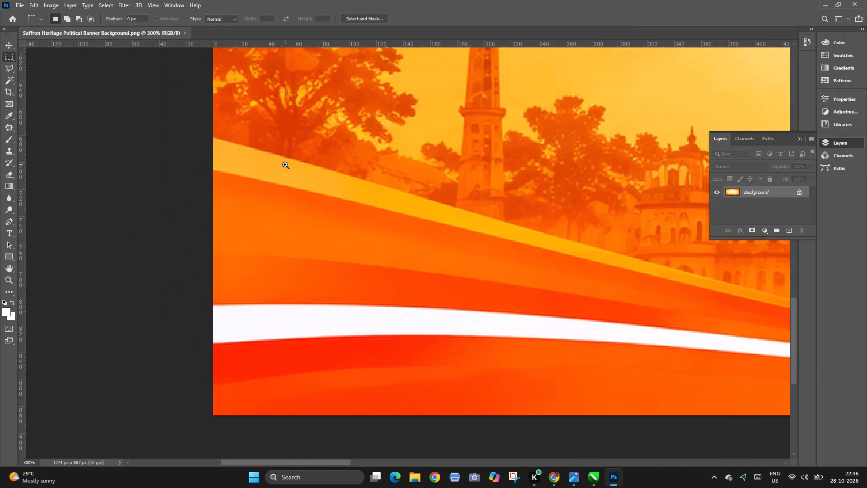
drag(330, 182, 183, 245)
click(9, 66)
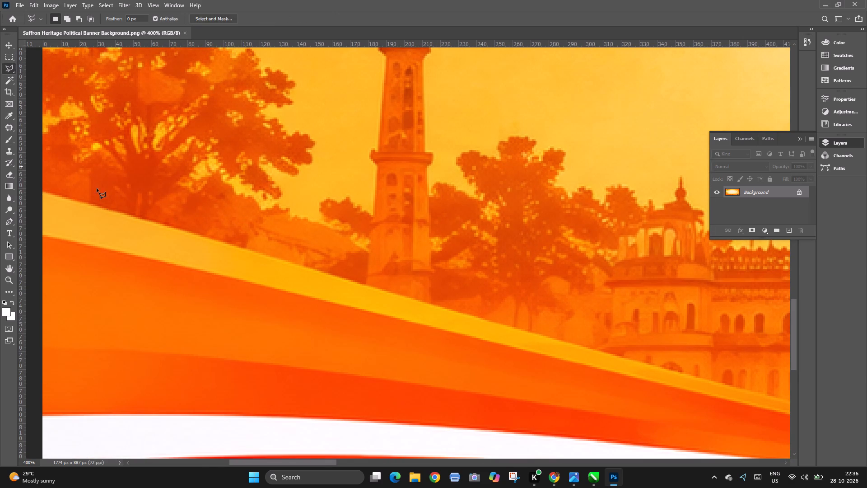
click(9, 222)
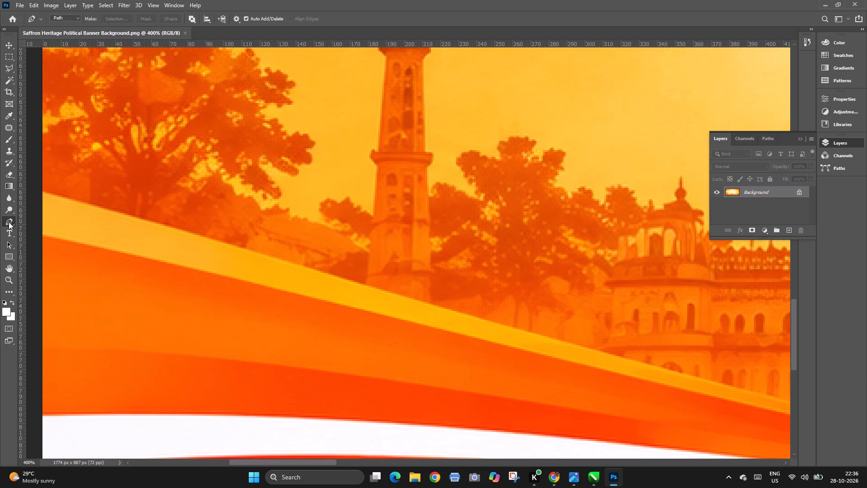
click(43, 224)
click(40, 191)
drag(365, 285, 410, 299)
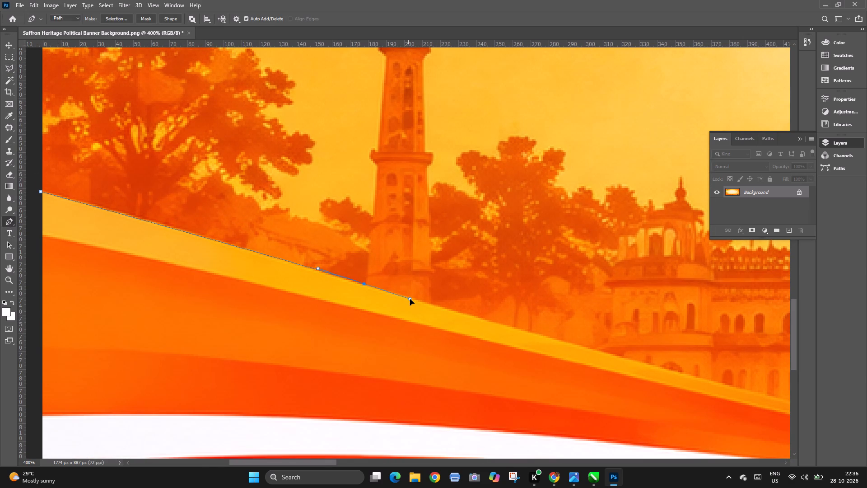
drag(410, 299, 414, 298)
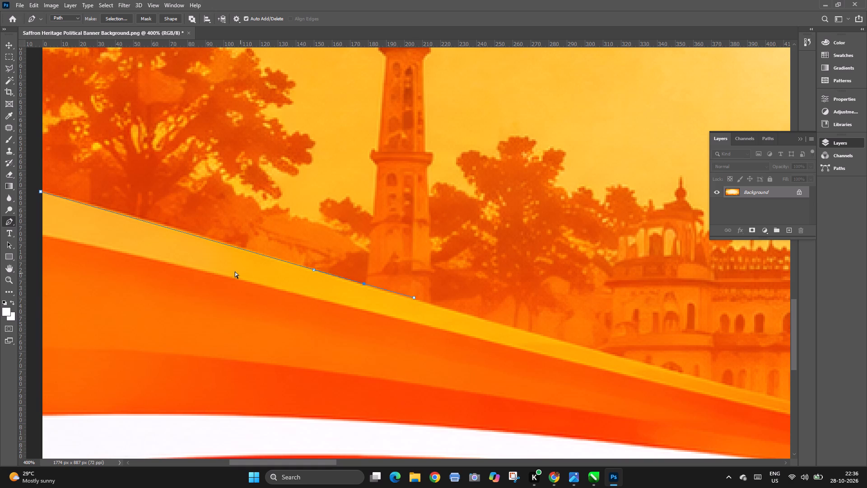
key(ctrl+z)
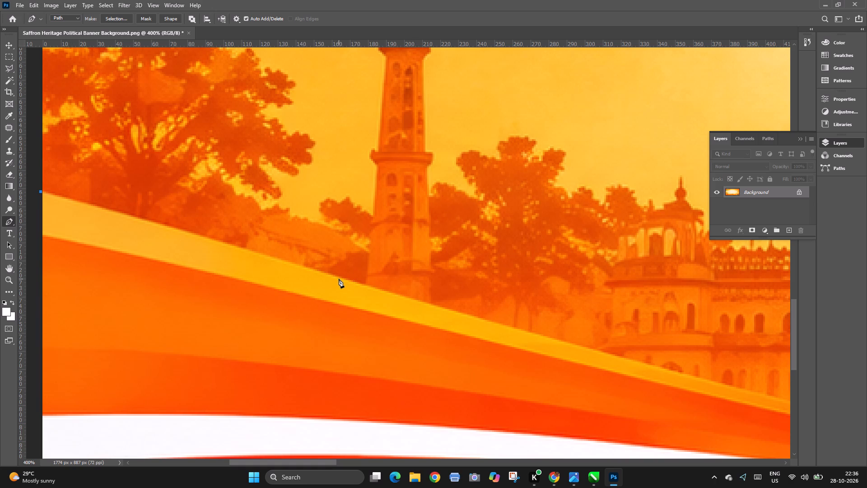
Trace the Pen path along the yellow strip's upper edge, below the left minaret and the domed building.
drag(339, 279, 359, 285)
key(space)
key(space)
key(space)
key(space)
key(space)
key(space)
key(space)
key(space)
key(space)
key(space)
key(space)
key(space)
drag(377, 290, 298, 220)
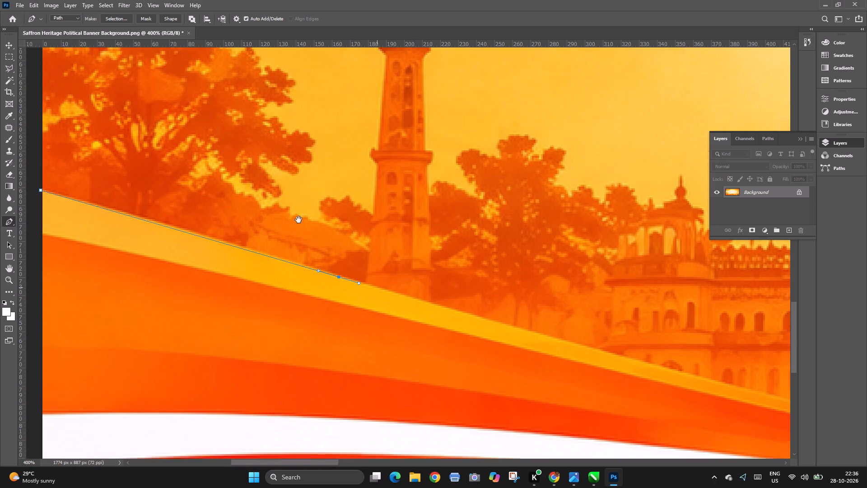
drag(298, 220, 196, 156)
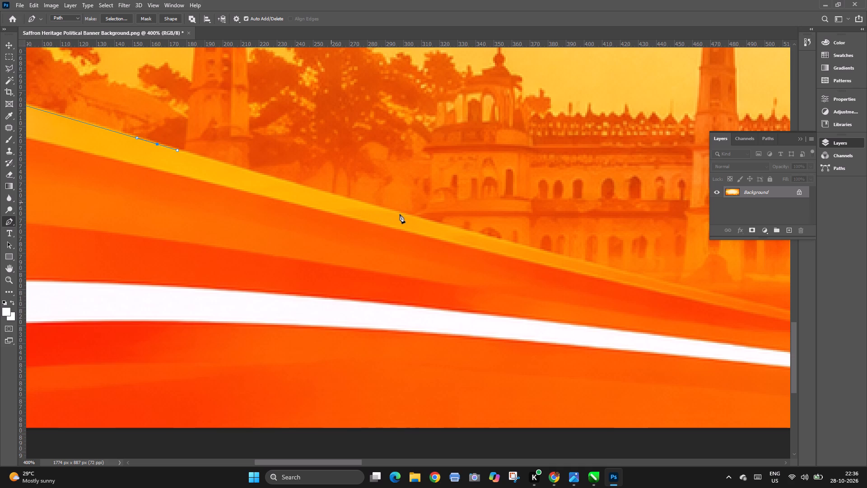
drag(400, 214, 403, 215)
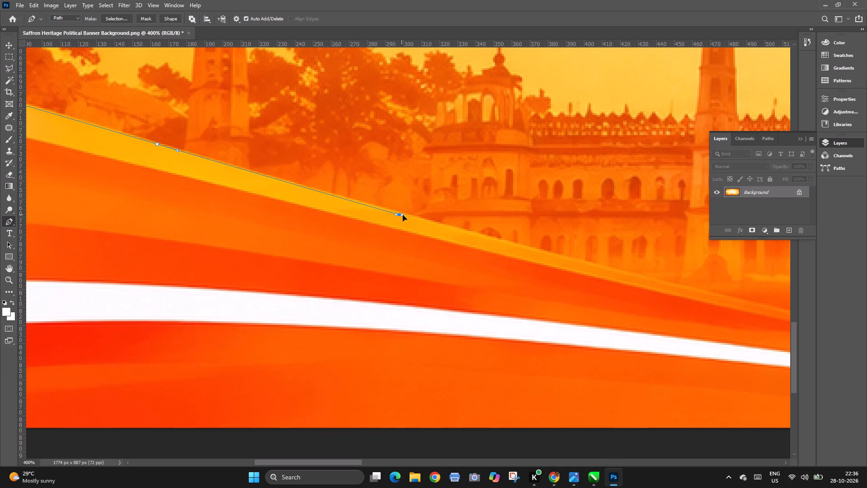
drag(403, 215, 414, 218)
drag(414, 218, 417, 219)
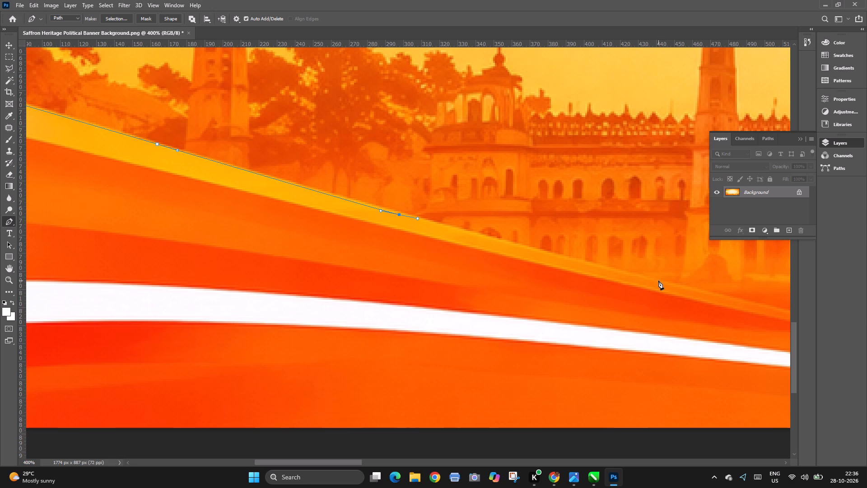
click(659, 282)
Continue the Pen path down the wave's upper edge with curved anchors until it nears the central gateway's arches.
key(space)
key(space)
key(space)
key(space)
key(space)
key(space)
key(space)
key(space)
key(space)
key(space)
key(space)
key(space)
key(space)
key(space)
key(space)
drag(661, 301, 283, 258)
drag(503, 286, 522, 291)
key(space)
key(space)
key(space)
key(space)
key(space)
key(space)
key(space)
key(space)
key(space)
key(space)
key(space)
key(space)
key(space)
drag(622, 326, 289, 296)
drag(483, 292, 513, 295)
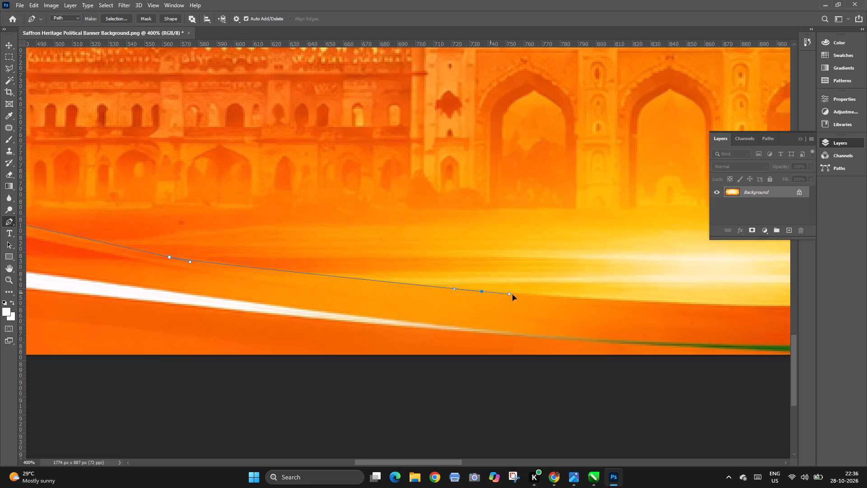
drag(513, 295, 585, 296)
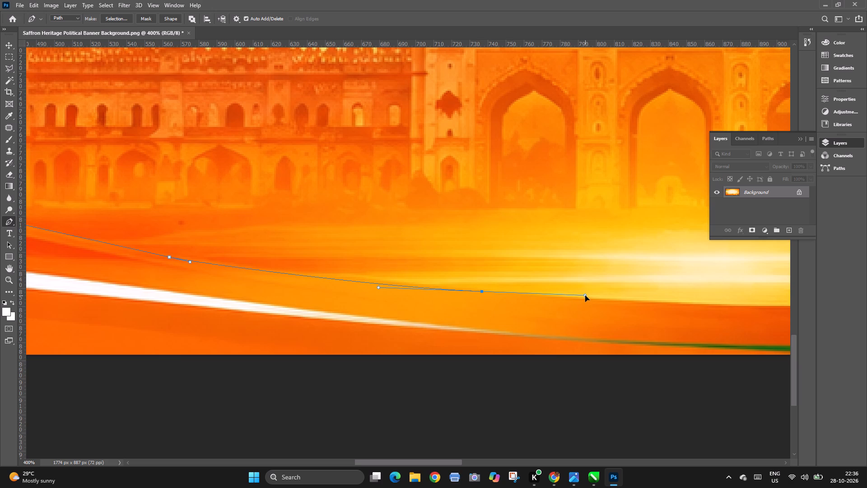
drag(585, 296, 587, 296)
Remove the last anchor's outgoing handle and curve the path through the wave's lowest stretch below the central gateway.
key(space)
key(space)
key(space)
key(space)
key(space)
key(space)
key(space)
key(space)
drag(592, 318, 246, 317)
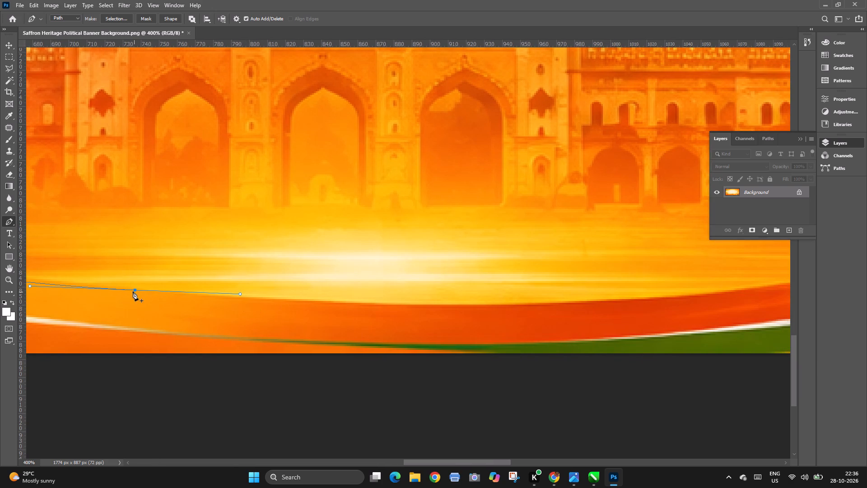
alt+click(135, 290)
drag(561, 304, 647, 300)
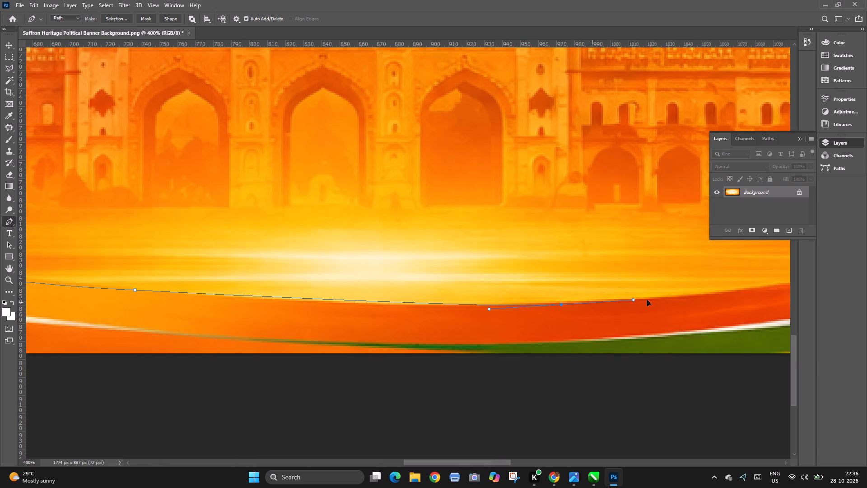
drag(647, 300, 712, 296)
Continue the Pen path with curved anchors up the wave's rising upper edge, from the central gateway to below the right-hand domed buildings.
key(space)
key(space)
key(space)
key(space)
key(space)
key(space)
key(space)
key(space)
key(space)
key(space)
key(space)
key(space)
key(space)
key(space)
key(space)
key(space)
key(space)
key(space)
key(space)
key(space)
drag(680, 313, 101, 347)
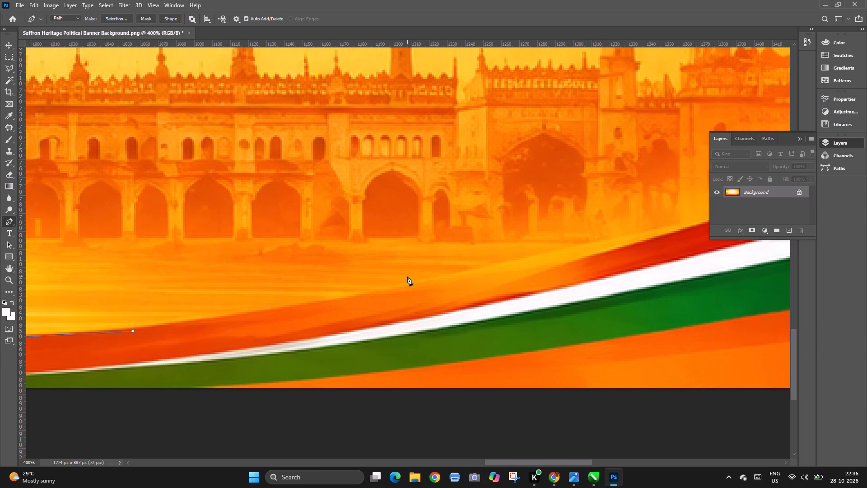
drag(413, 285, 493, 267)
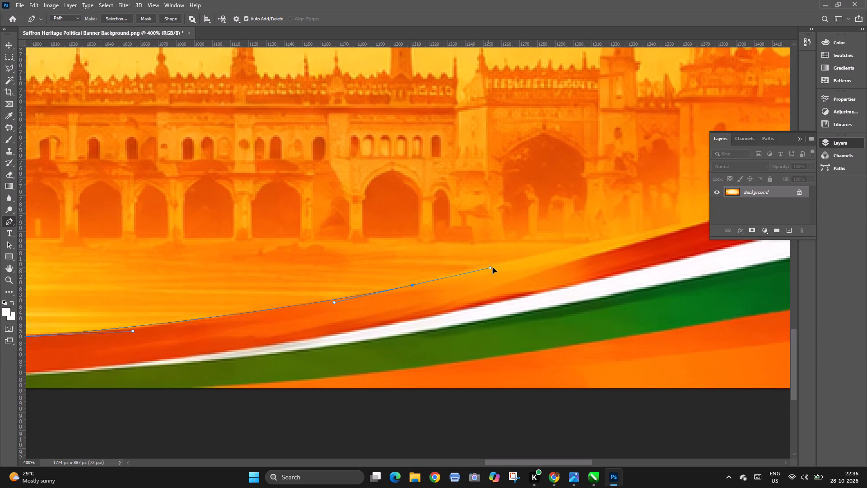
drag(493, 267, 525, 261)
key(space)
key(space)
key(space)
key(space)
key(space)
key(space)
key(space)
key(space)
key(space)
key(space)
key(space)
key(space)
key(space)
key(space)
key(space)
key(space)
key(space)
key(space)
key(space)
key(space)
drag(589, 275, 219, 388)
drag(423, 308, 480, 291)
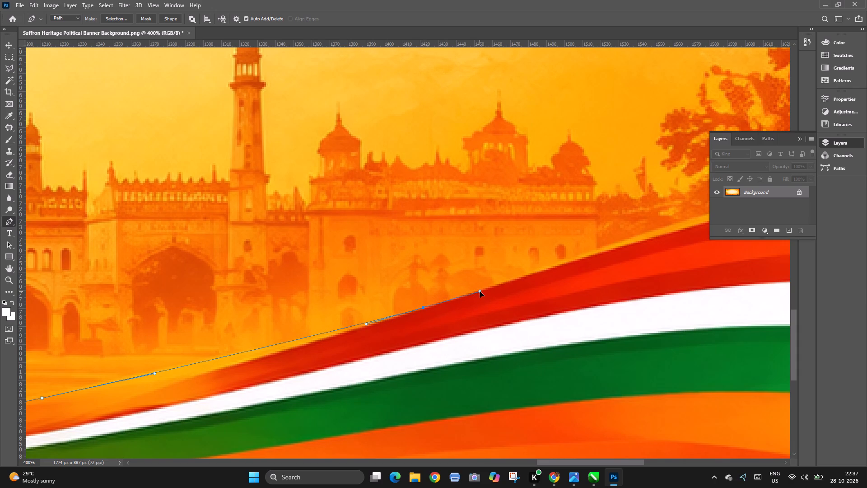
drag(480, 291, 480, 291)
Trace the Pen path along the yellow strip's upper edge beneath the right-hand trees, ending with a curved anchor at the image's right edge.
key(space)
key(space)
key(space)
key(space)
key(space)
key(space)
key(space)
key(space)
key(space)
key(space)
key(space)
key(space)
key(space)
key(space)
key(space)
key(space)
key(space)
key(space)
key(space)
drag(528, 296, 197, 398)
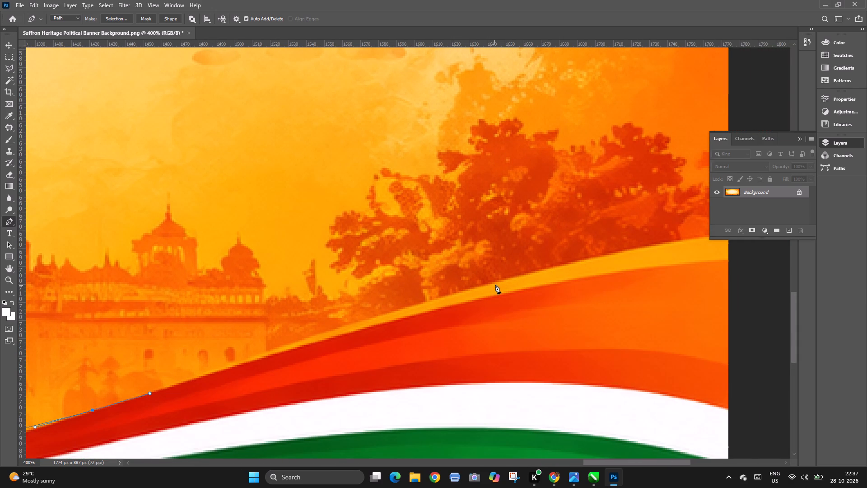
drag(497, 282, 566, 266)
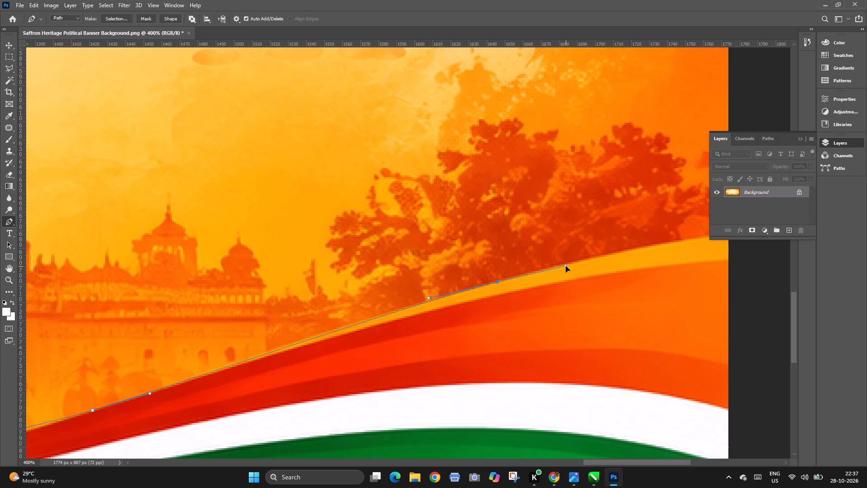
drag(566, 266, 568, 265)
key(space)
key(space)
key(space)
key(space)
drag(598, 286, 304, 313)
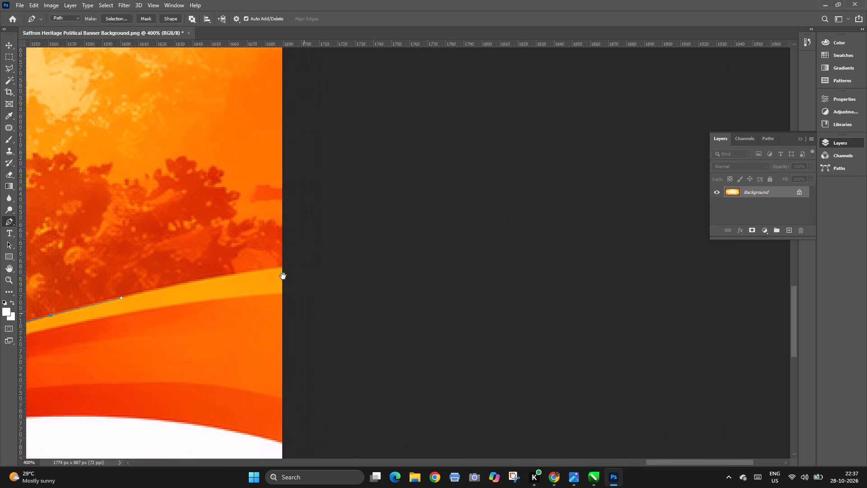
drag(259, 271, 290, 269)
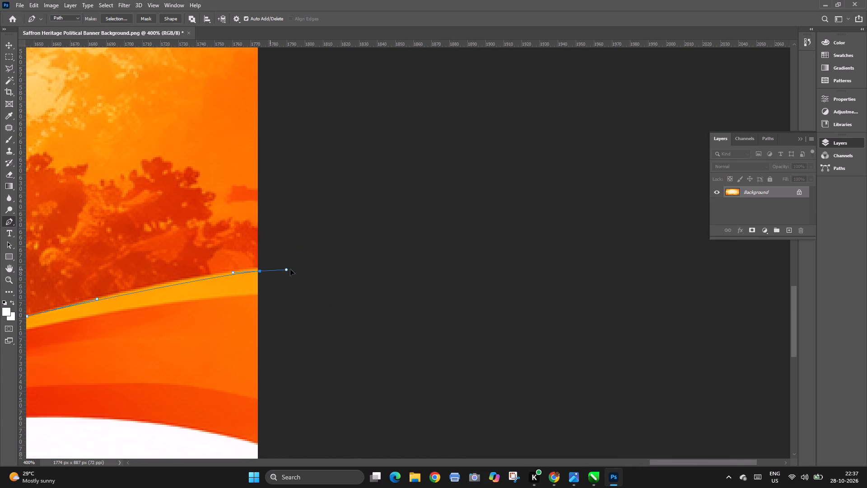
drag(290, 269, 328, 268)
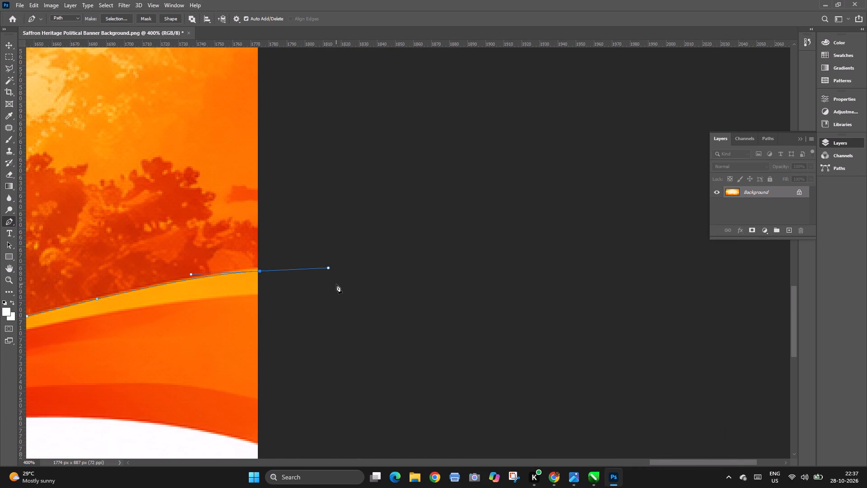
Close the Pen path by running it outside the canvas, below the image and back up to the starting anchor.
key(ctrl+minus)
key(ctrl+minus)
key(ctrl+minus)
key(ctrl+minus)
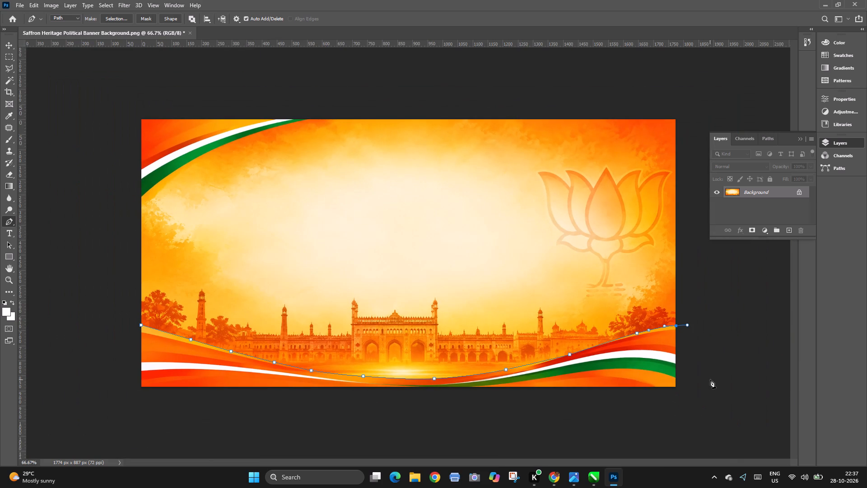
click(686, 397)
click(502, 404)
click(205, 405)
click(144, 404)
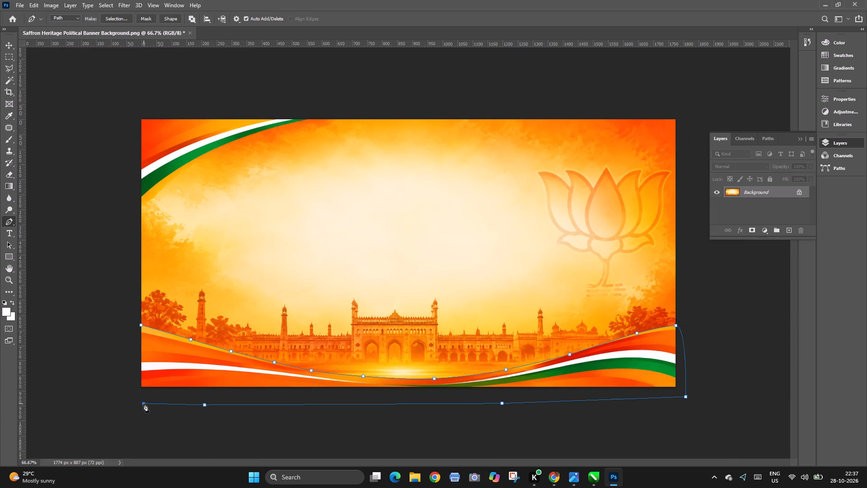
click(132, 382)
click(135, 331)
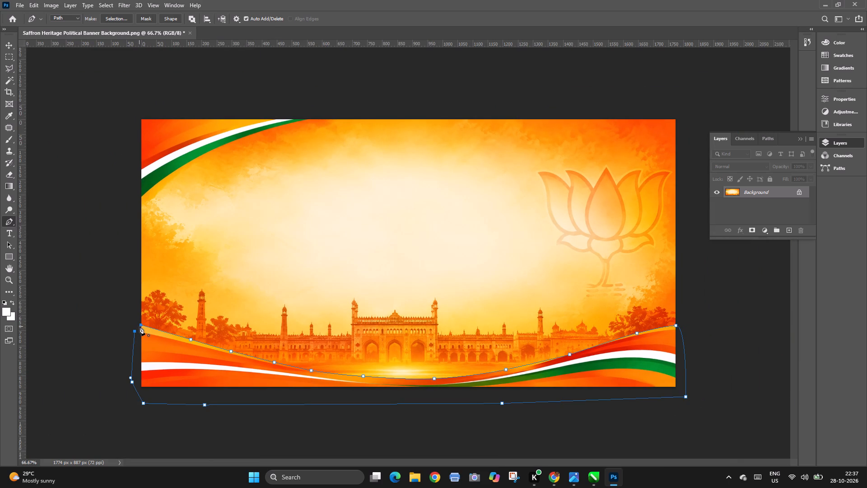
click(140, 326)
Convert the closed path to a selection and copy the enclosed bottom wave onto a new topmost layer.
key(ctrl+Return)
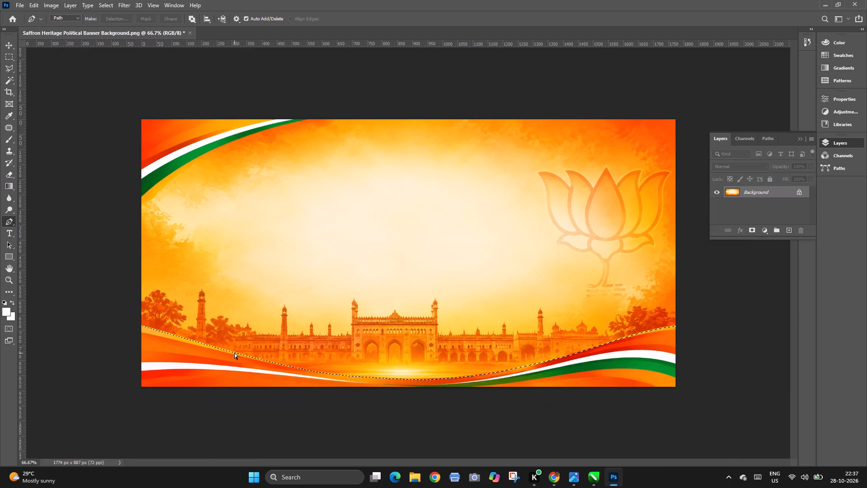
key(ctrl+c)
key(ctrl+v)
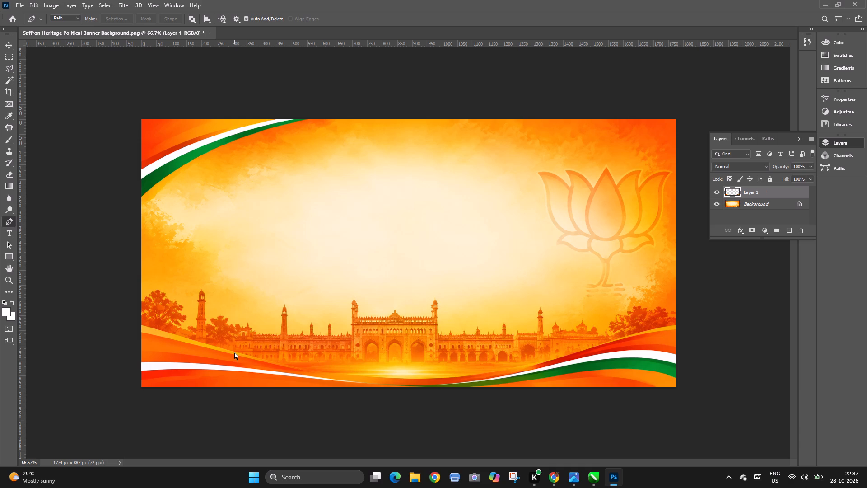
key(ctrl+shift+bracketright)
key(ctrl+shift+bracketright)
Save the layered image to the Desktop as a Photoshop file named bb.
key(ctrl+s)
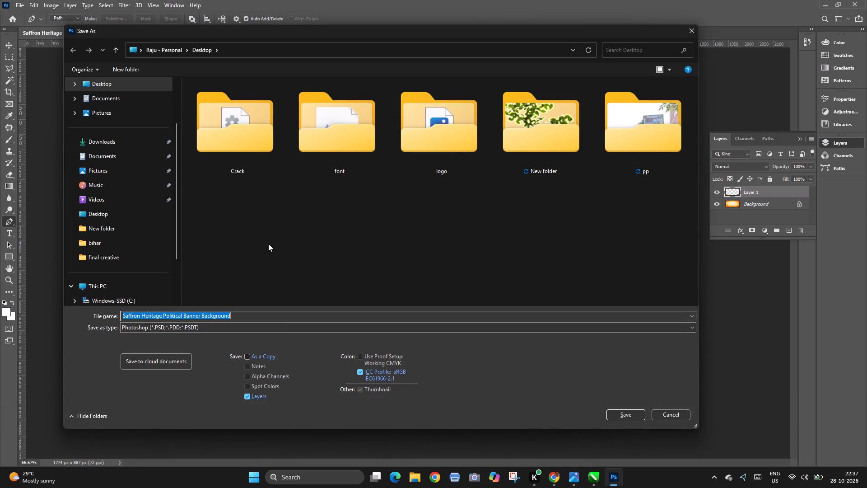
text(bb)
key(Return)
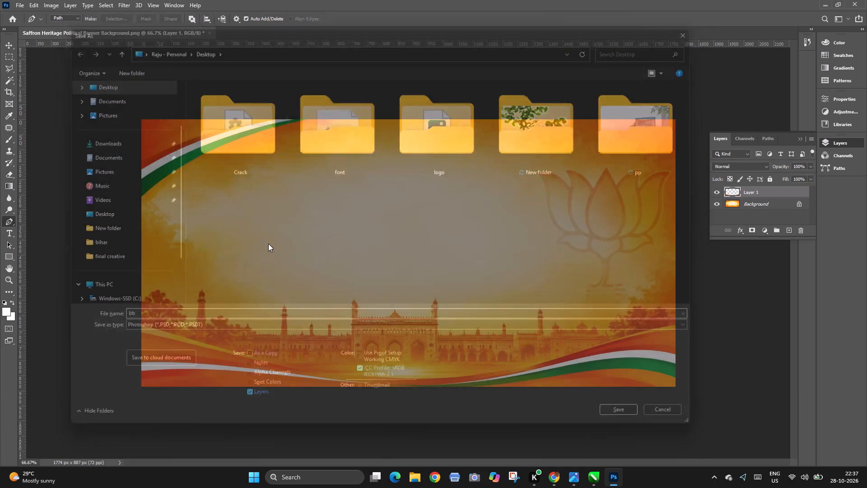
key(Return)
Switch to CorelDRAW and delete the old background image inside the hoarding's PowerClip frame.
click(591, 478)
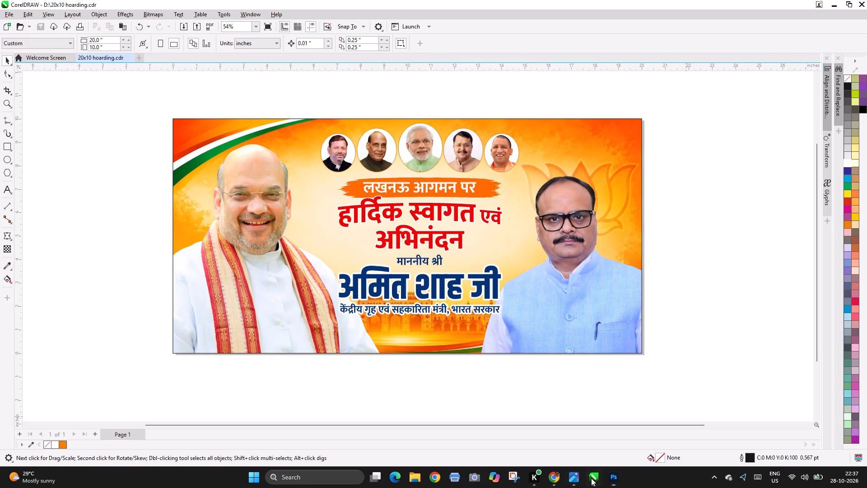
ctrl+click(577, 160)
click(577, 160)
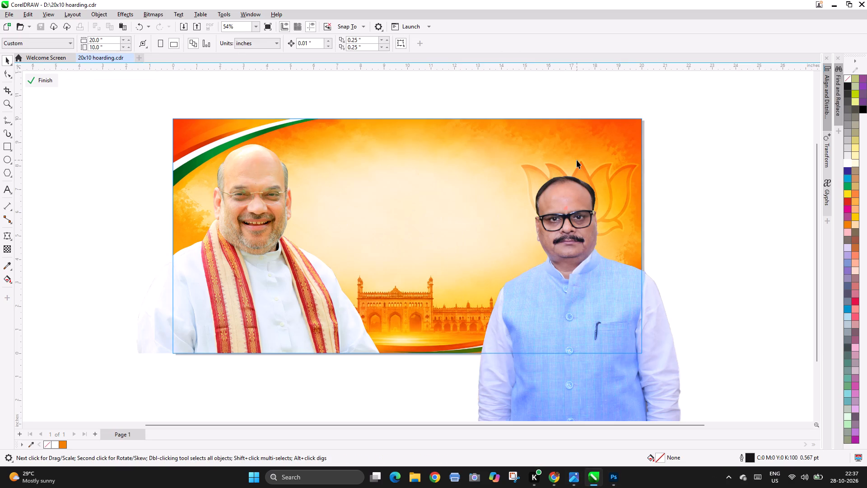
click(596, 132)
key(Delete)
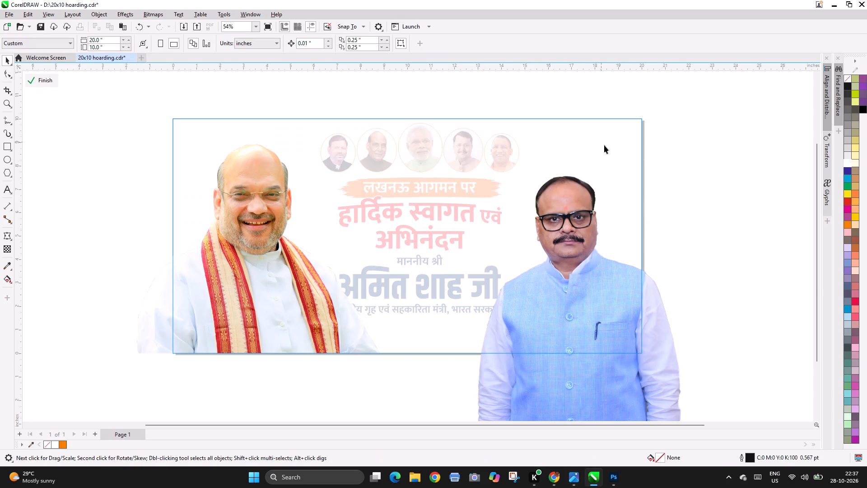
Import the bb PSD file from the Desktop into the PowerClip contents.
right_click(750, 172)
click(762, 227)
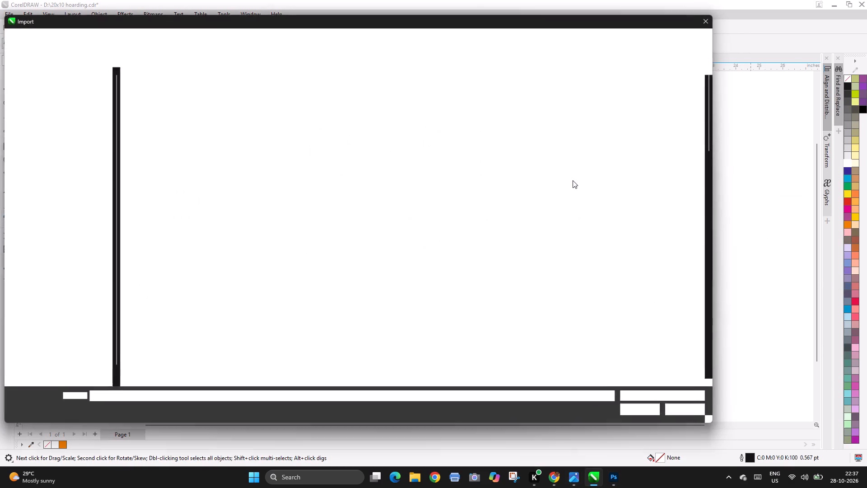
click(482, 175)
key(b)
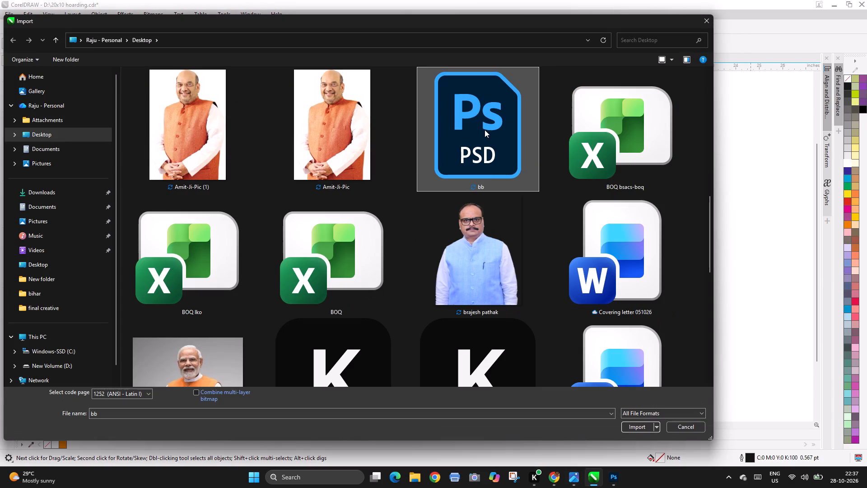
double_click(485, 130)
click(181, 132)
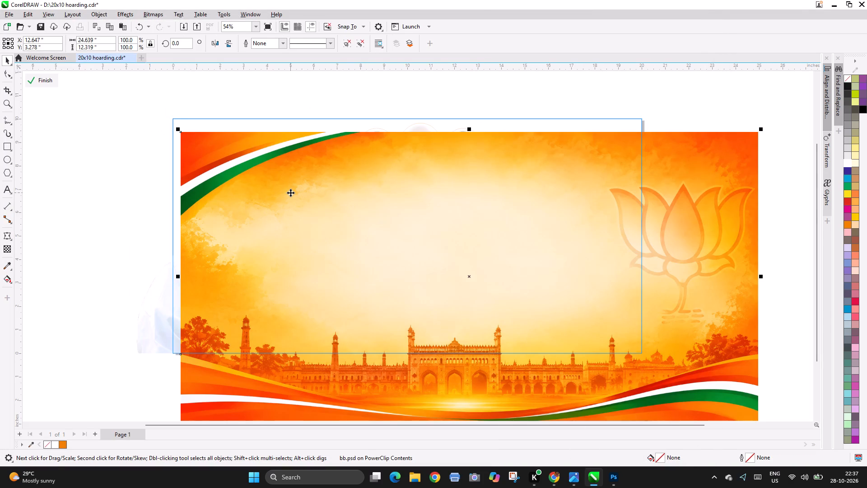
Centre the imported background on the page, set its width to 20 inches, and send it behind the two portraits.
key(p)
double_click(87, 37)
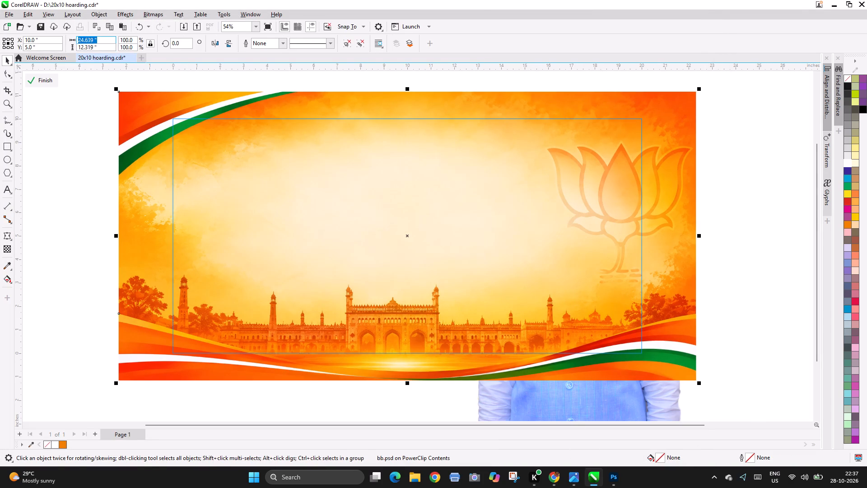
text(20)
key(Return)
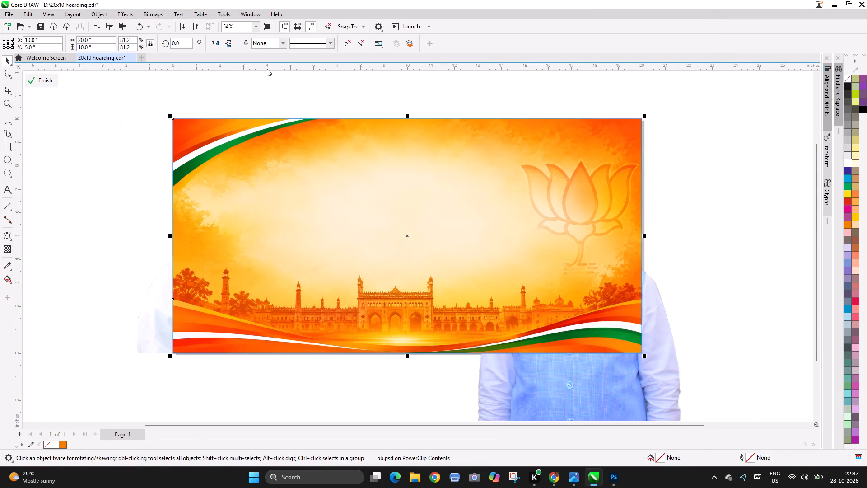
key(shift+Page_Down)
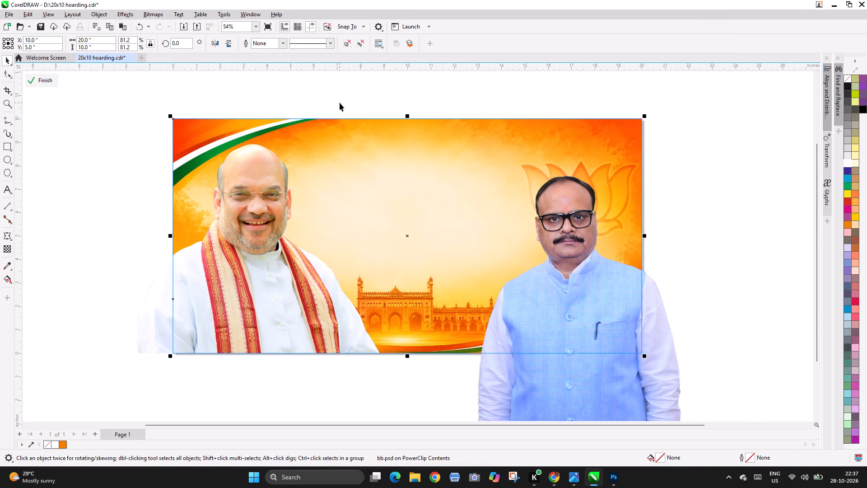
Ungroup the imported bb.psd artwork into its separate layers.
click(696, 268)
click(472, 122)
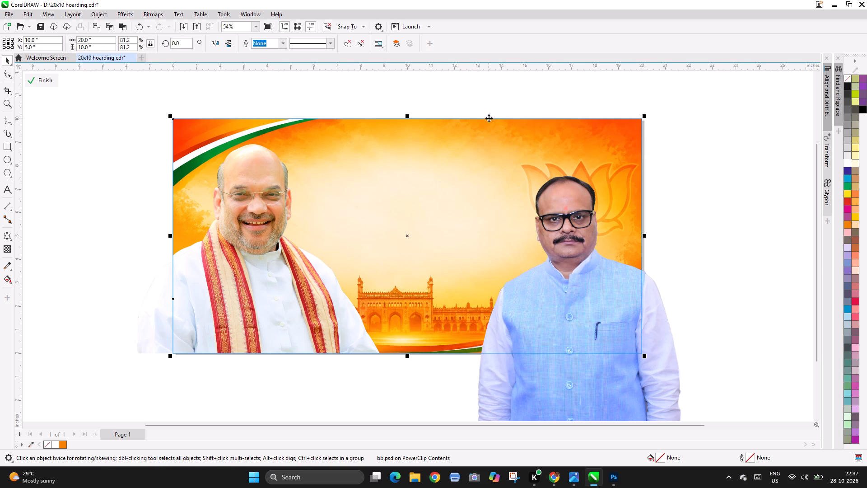
click(361, 44)
Bring the bottom wave layer in front of both portraits and finish editing the PowerClip contents.
click(684, 327)
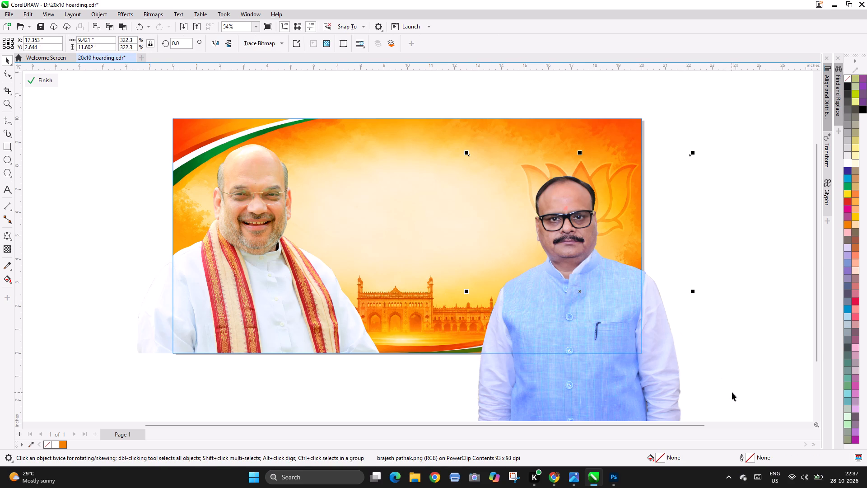
click(734, 393)
drag(736, 395, 106, 270)
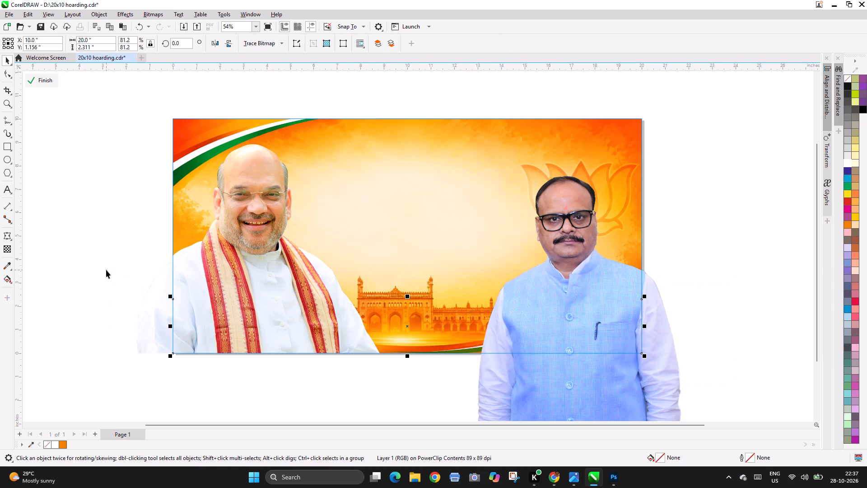
key(shift+Page_Up)
ctrl+click(700, 292)
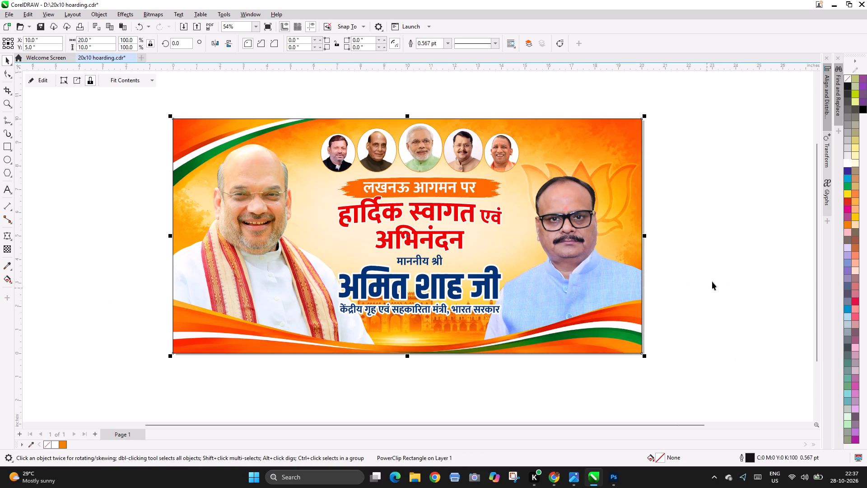
click(713, 280)
click(715, 277)
click(713, 270)
click(713, 270)
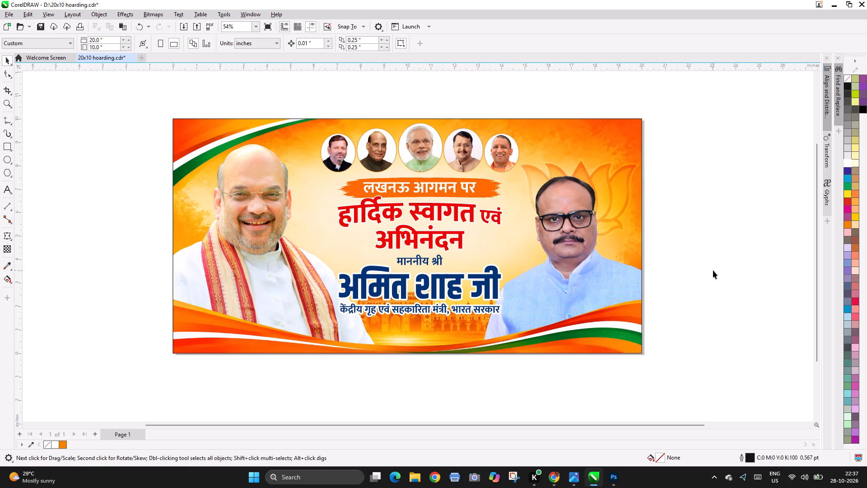
click(712, 270)
Save the 20x10 hoarding document.
key(F3)
key(F2)
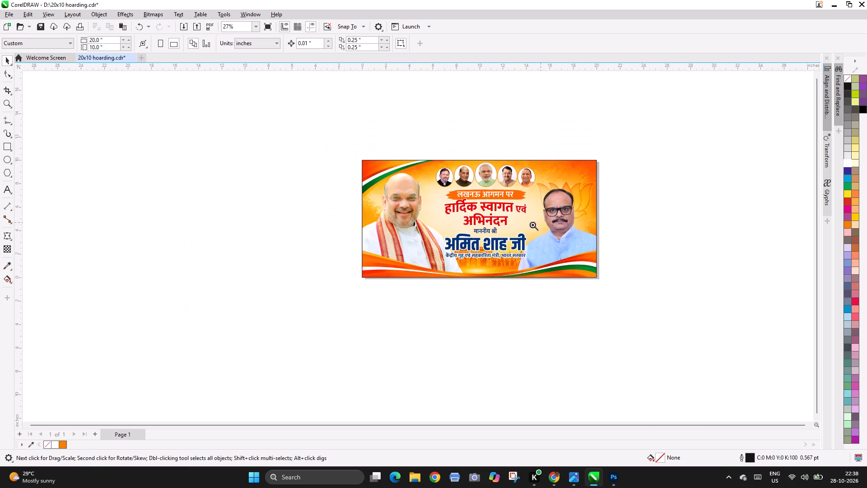
key(F2)
drag(274, 134, 700, 323)
key(F2)
key(F2)
drag(116, 94, 662, 340)
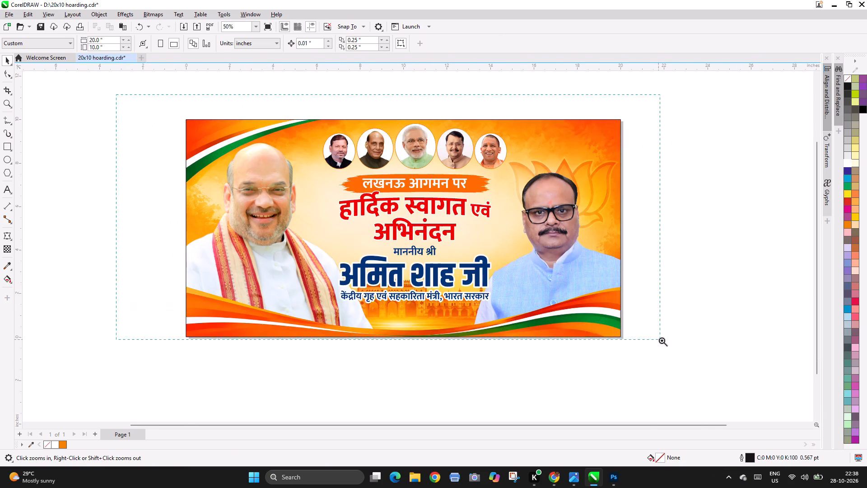
drag(662, 340, 698, 358)
click(731, 310)
key(ctrl+s)
click(745, 304)
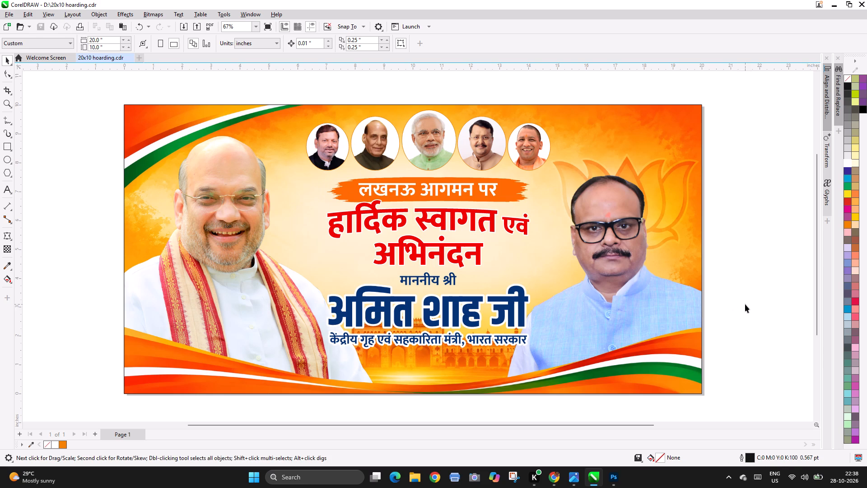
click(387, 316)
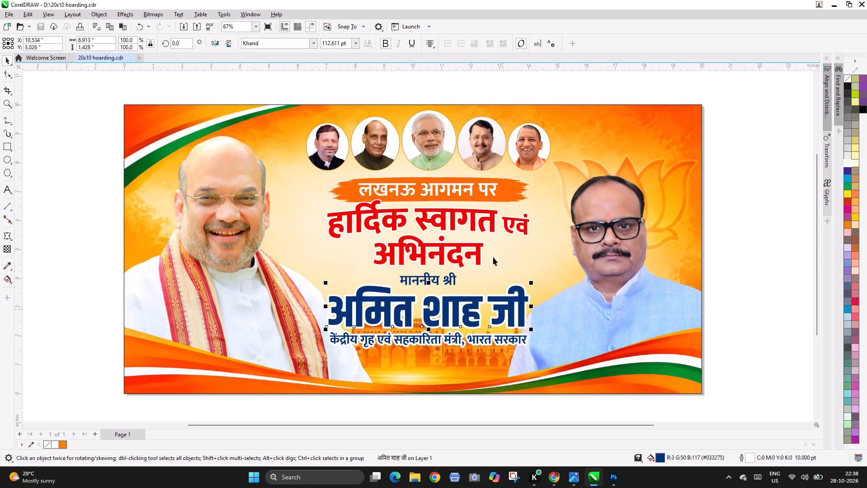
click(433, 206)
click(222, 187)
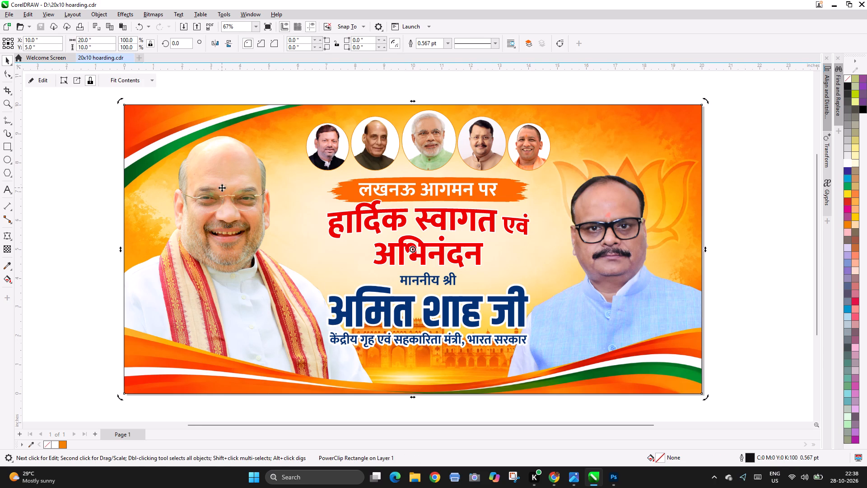
Scale the Amit Shah portrait inside the PowerClip down slightly to about 71.2%, roughly 10.2 inches wide, and finish editing.
ctrl+click(222, 188)
click(223, 211)
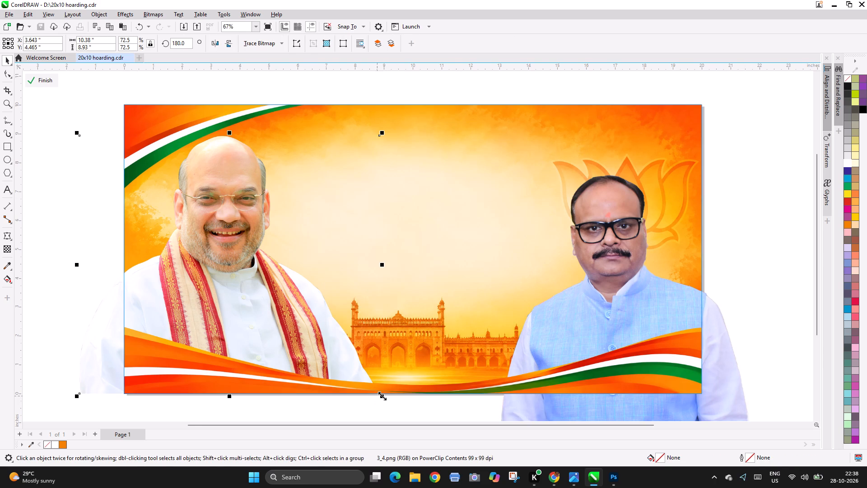
drag(383, 396, 378, 394)
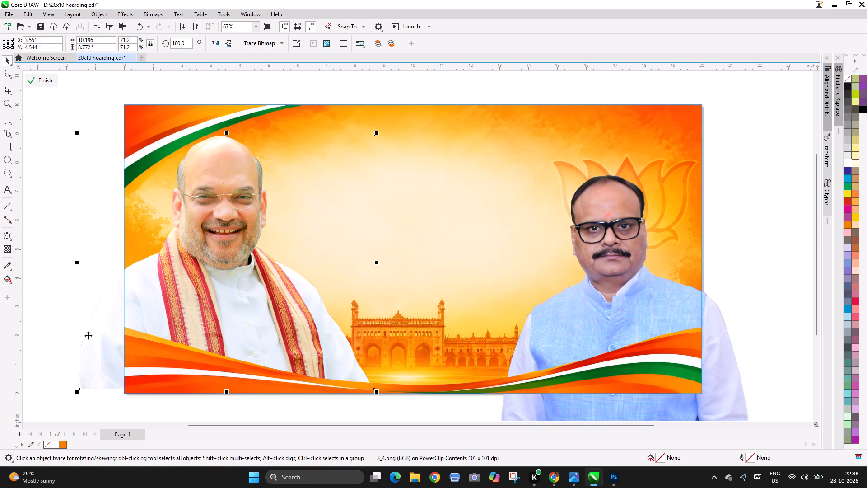
ctrl+click(66, 282)
click(61, 265)
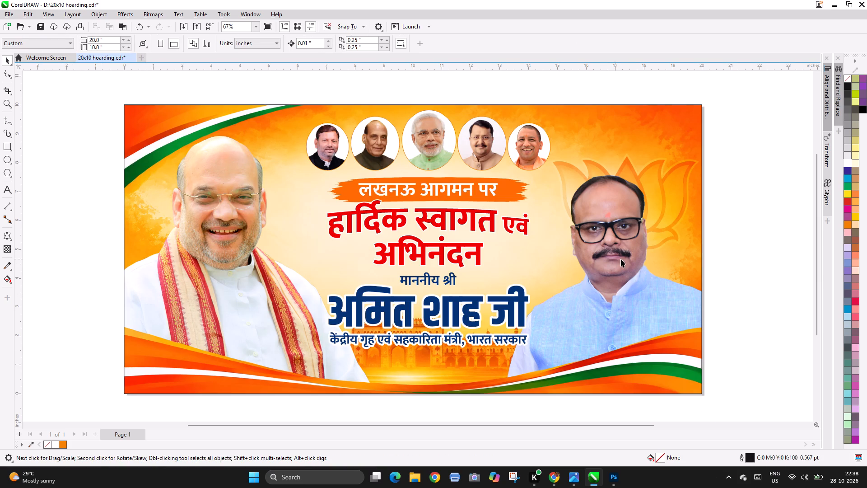
Add a drop shadow with feathering 5 around the Amit Shah portrait inside the PowerClip and finish editing the contents.
ctrl+double_click(214, 196)
click(222, 208)
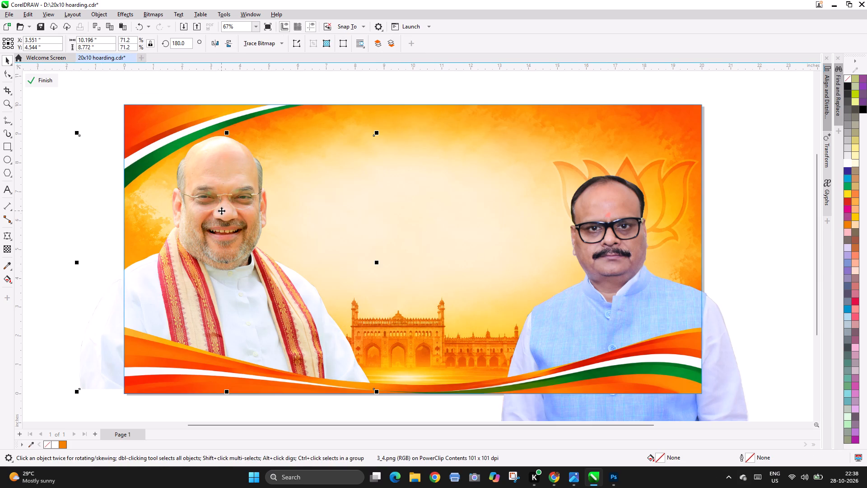
click(8, 236)
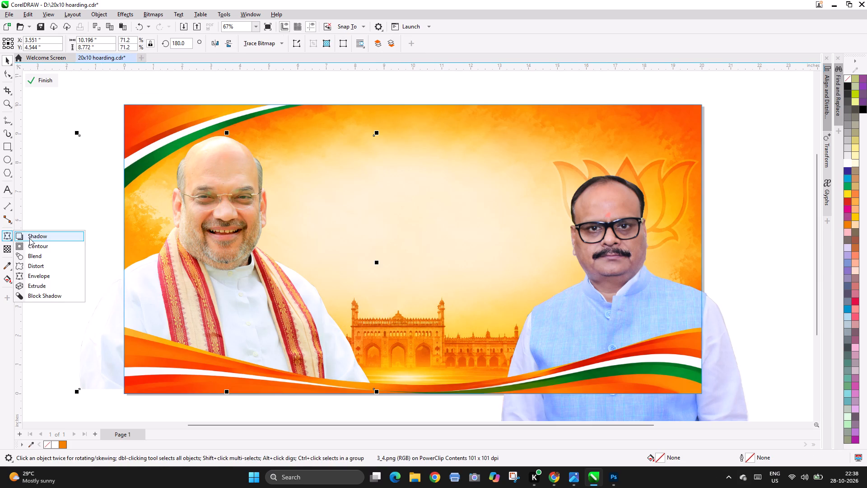
click(29, 238)
drag(230, 225, 230, 236)
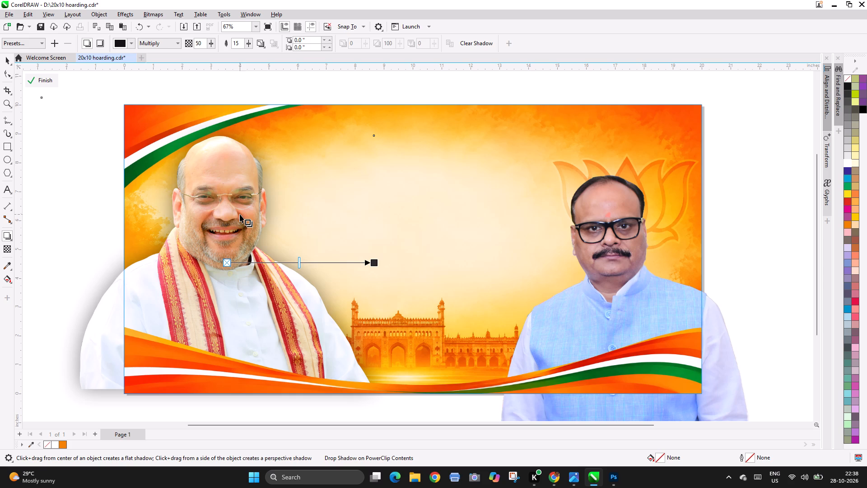
drag(240, 44, 224, 43)
key(5)
key(Return)
key(space)
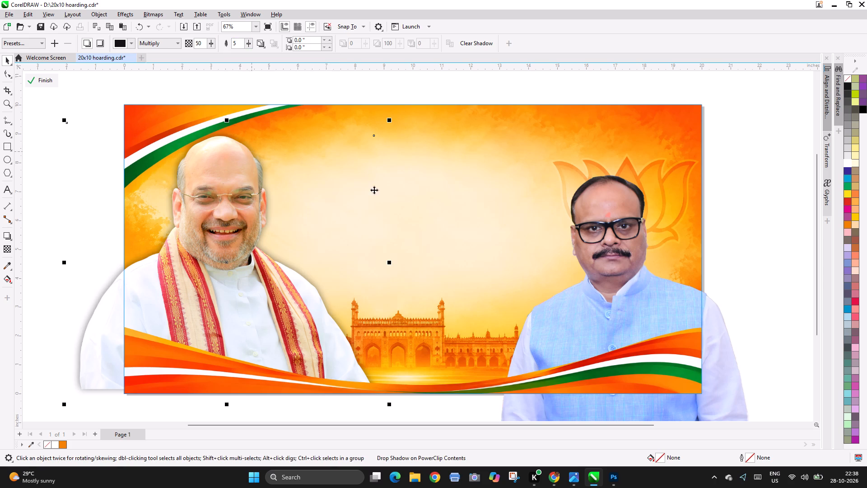
ctrl+click(746, 196)
ctrl+click(748, 100)
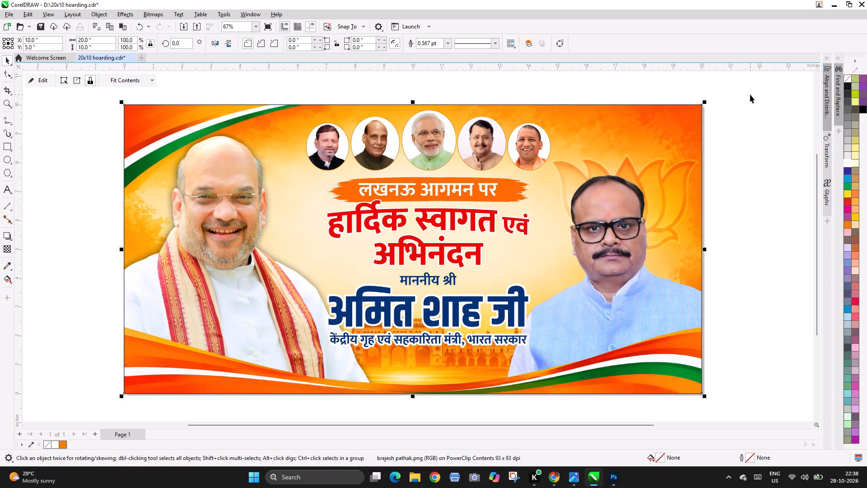
ctrl+double_click(750, 94)
Add a drop shadow with feathering 5 around the Brajesh Pathak portrait inside the PowerClip and finish editing the contents.
key(F3)
key(F2)
drag(169, 108, 745, 332)
key(F2)
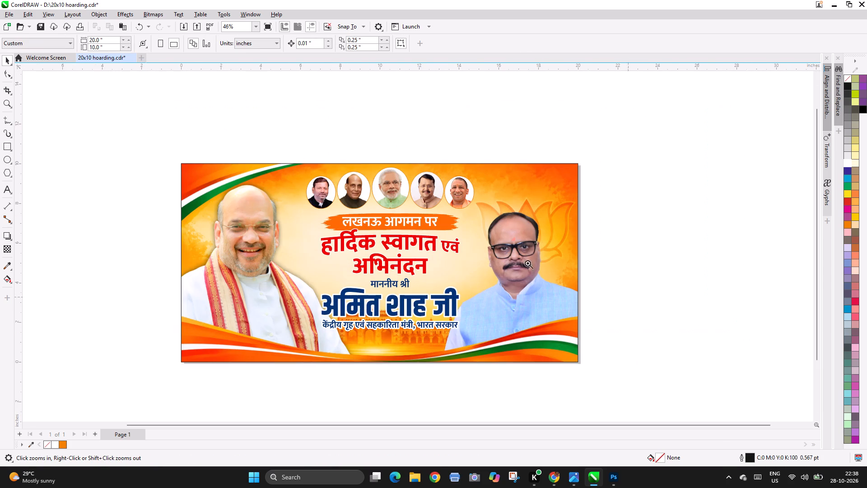
key(F2)
drag(126, 121, 762, 392)
ctrl+double_click(487, 282)
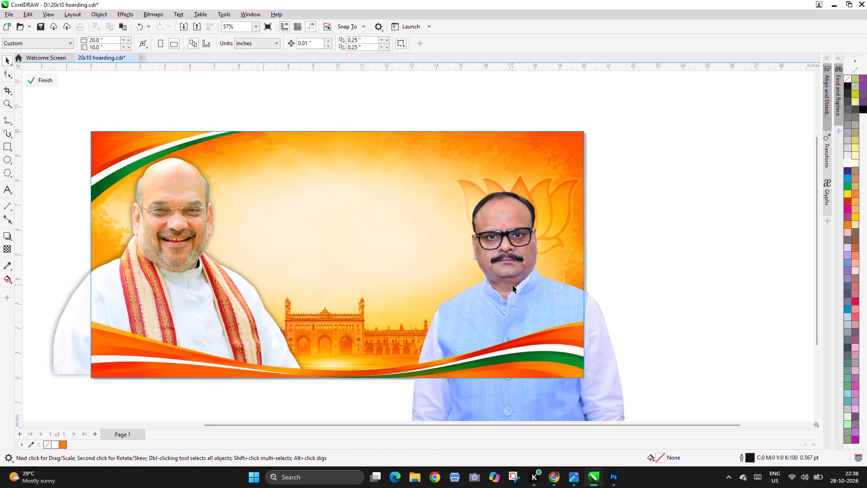
click(513, 285)
click(11, 236)
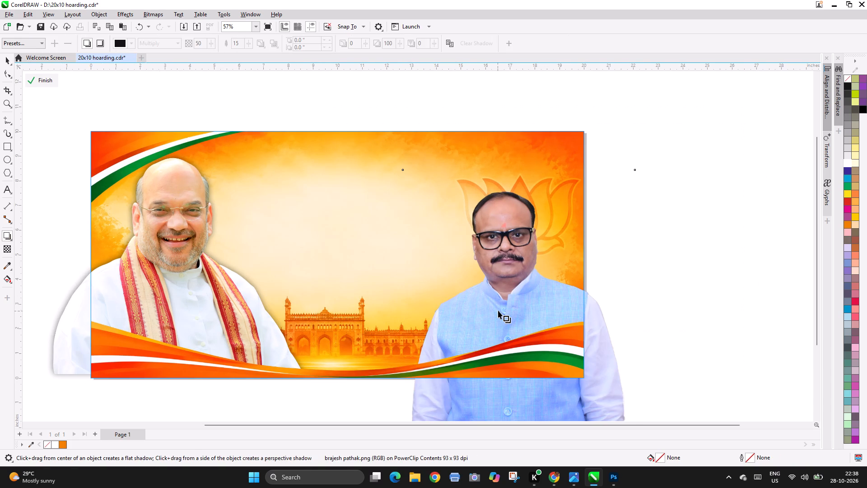
click(498, 310)
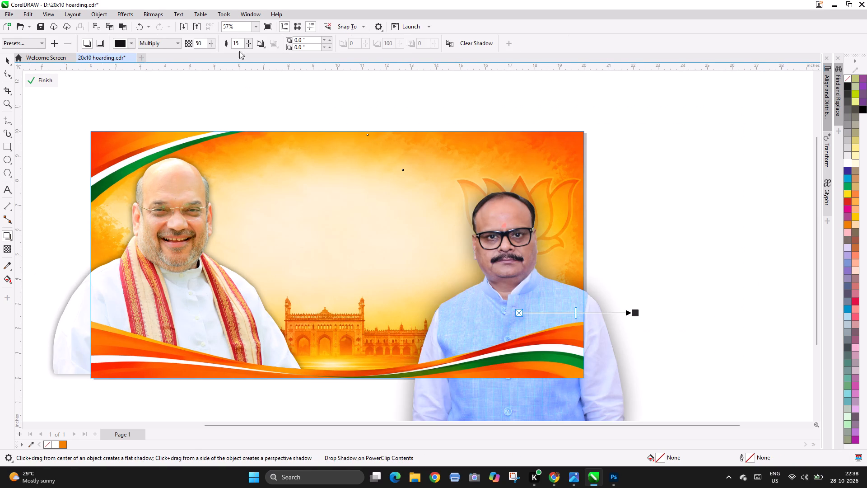
drag(241, 42, 228, 38)
key(5)
key(Return)
key(space)
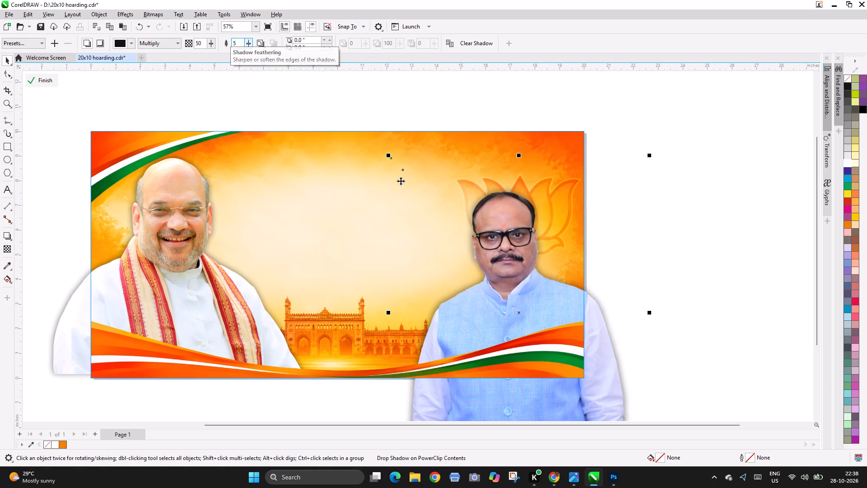
ctrl+click(738, 252)
ctrl+double_click(714, 233)
Add a drop shadow with feathering 5 to the group of five round leader photos along the hoarding's top.
key(F3)
key(F2)
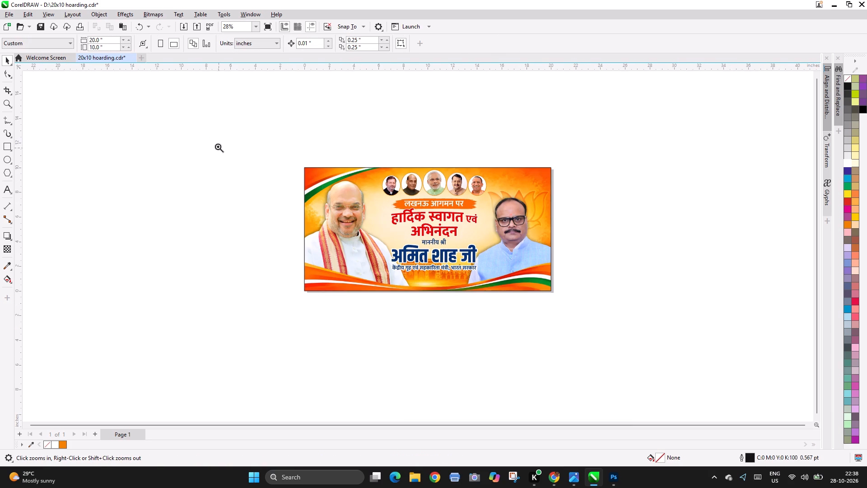
drag(224, 148, 709, 342)
key(F2)
key(F2)
drag(183, 102, 564, 200)
click(457, 230)
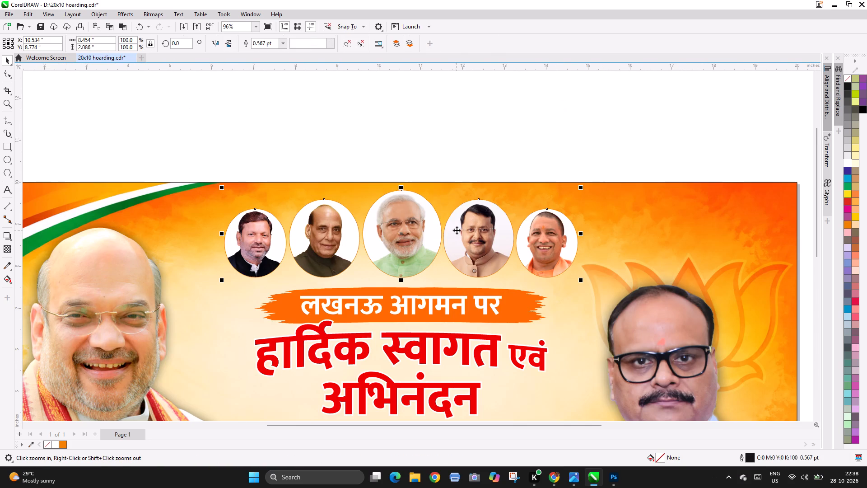
click(8, 233)
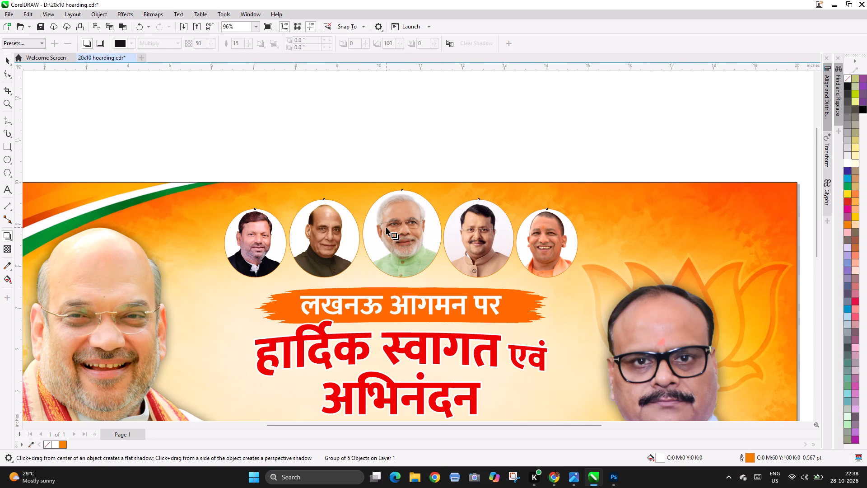
click(386, 227)
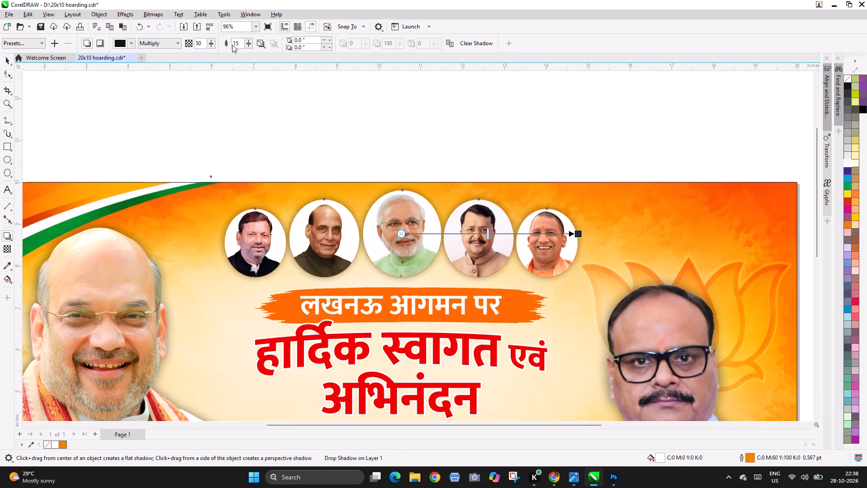
drag(238, 43, 226, 39)
key(5)
key(Return)
key(space)
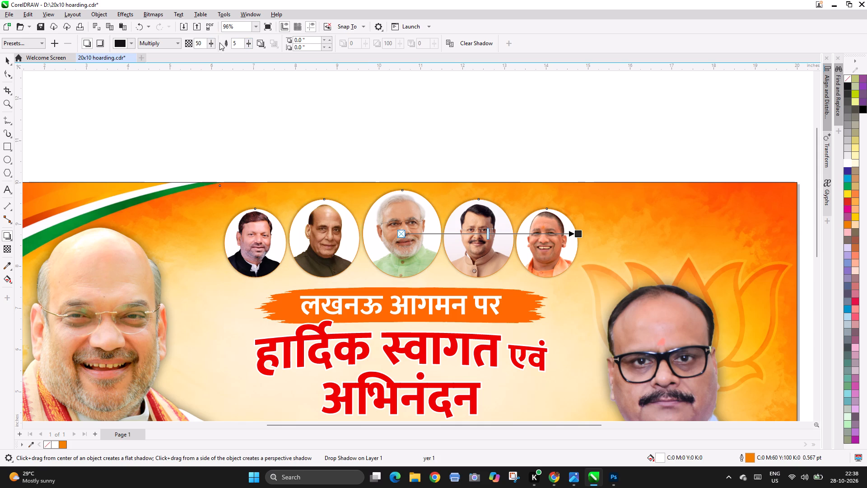
ctrl+click(402, 121)
click(411, 121)
key(F4)
Save the 20x10 hoarding document.
key(F3)
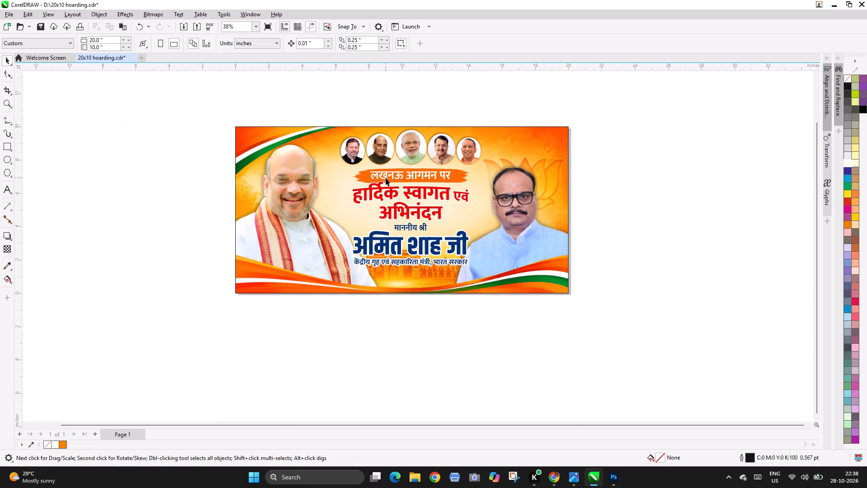
key(F2)
drag(137, 93, 682, 367)
key(F4)
key(ctrl+s)
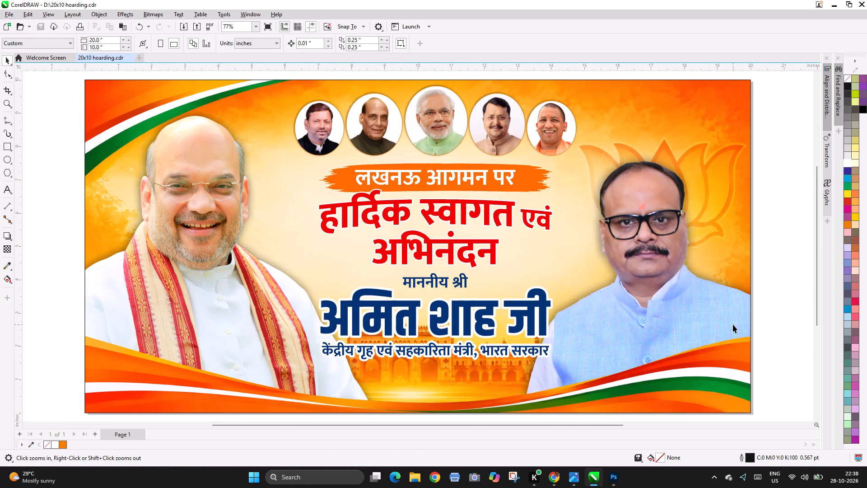
Add a drop shadow with feathering 10 to the grouped brush-stroke banner and red हार्दिक स्वागत एवं अभिनंदन heading.
click(484, 217)
key(F2)
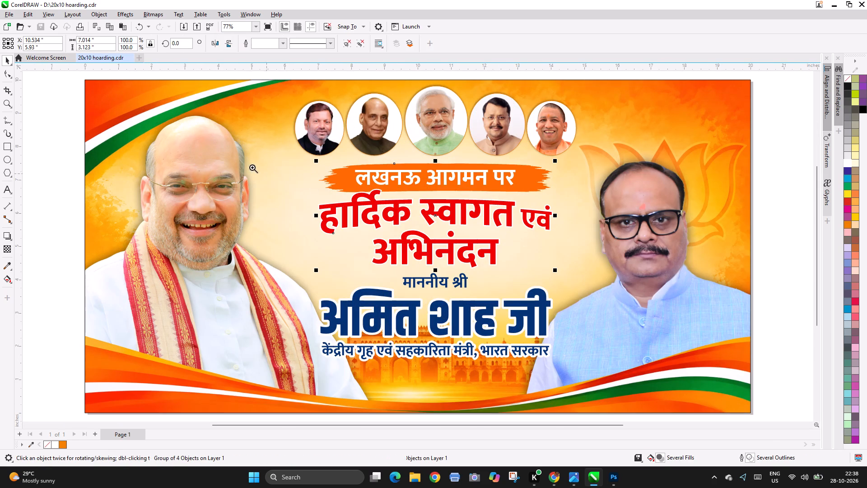
drag(237, 149, 679, 328)
click(8, 233)
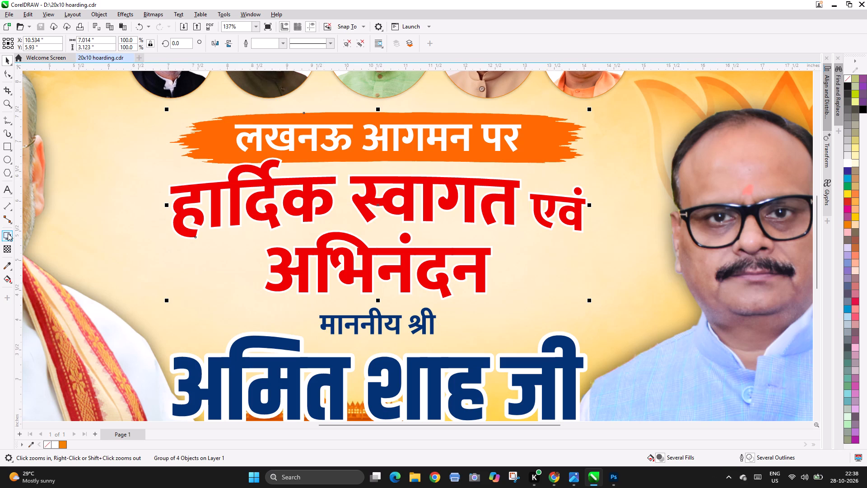
click(388, 197)
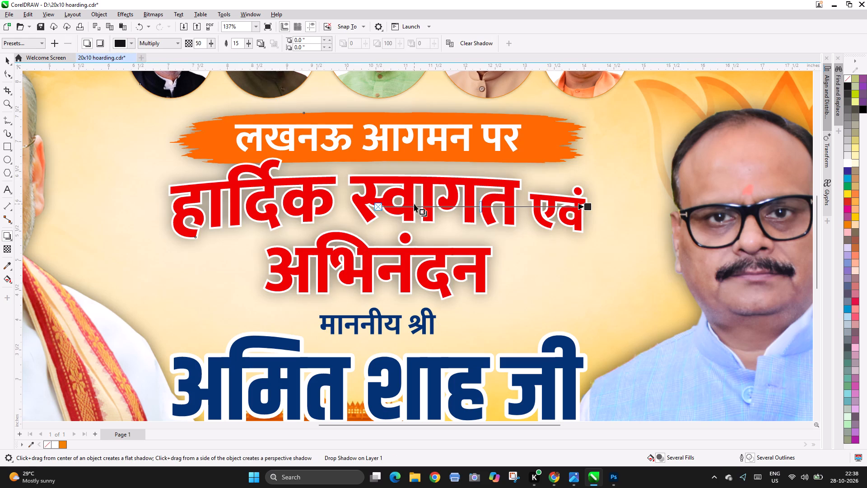
drag(241, 42, 217, 42)
text(10)
key(Return)
key(space)
key(F4)
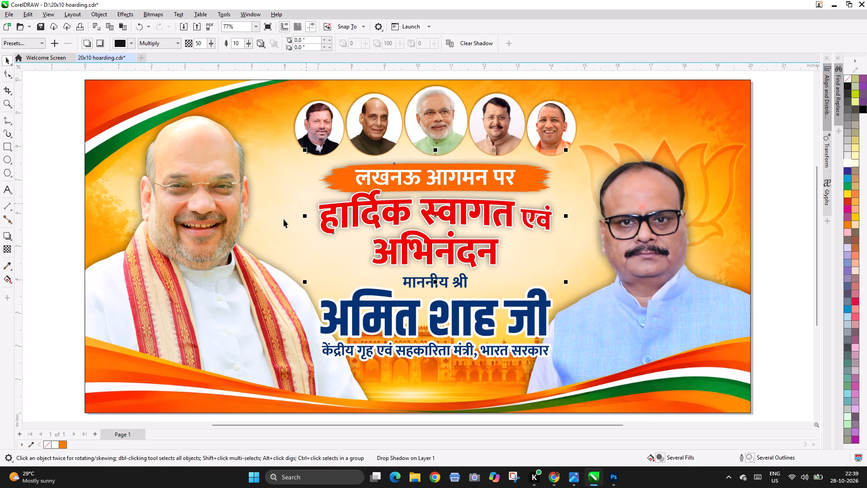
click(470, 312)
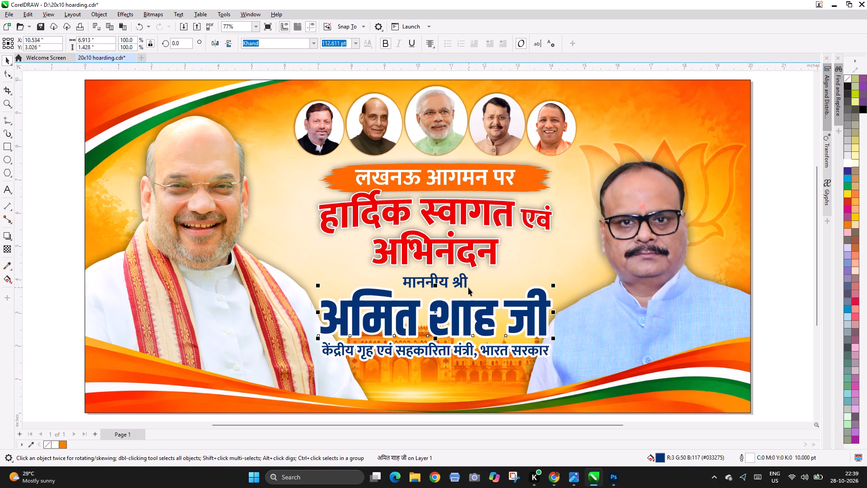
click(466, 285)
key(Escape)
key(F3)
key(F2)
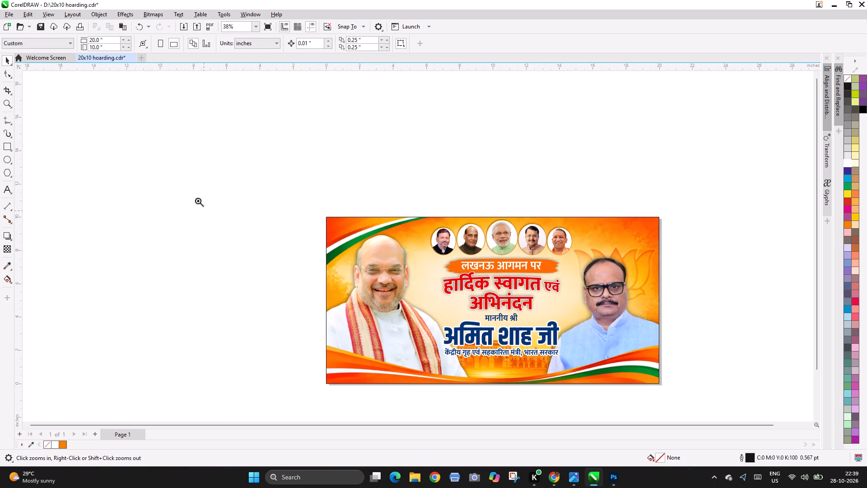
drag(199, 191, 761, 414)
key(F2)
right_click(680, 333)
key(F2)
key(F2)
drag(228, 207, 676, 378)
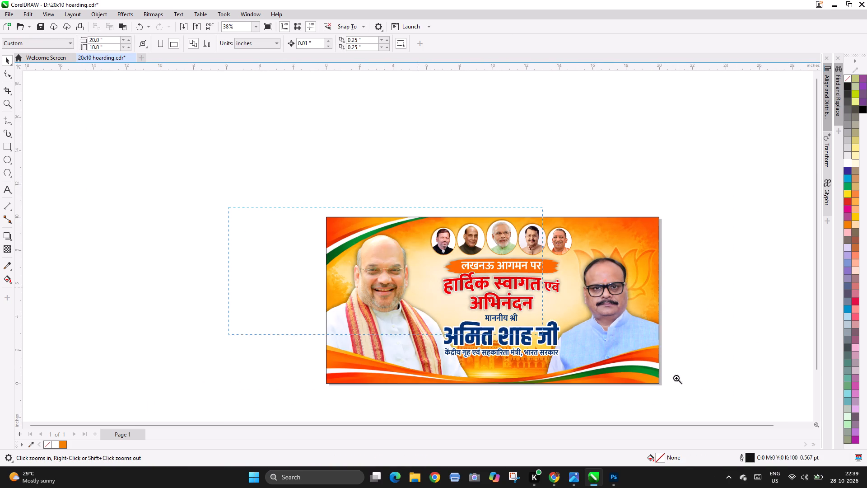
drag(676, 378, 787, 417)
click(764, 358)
Save the hoarding with its new heading shadow.
key(ctrl+s)
Import the reference hoarding image aaa49197-8d47-4f92-80e7-b595fce26598 from the Desktop and place it beside the page.
right_click(704, 235)
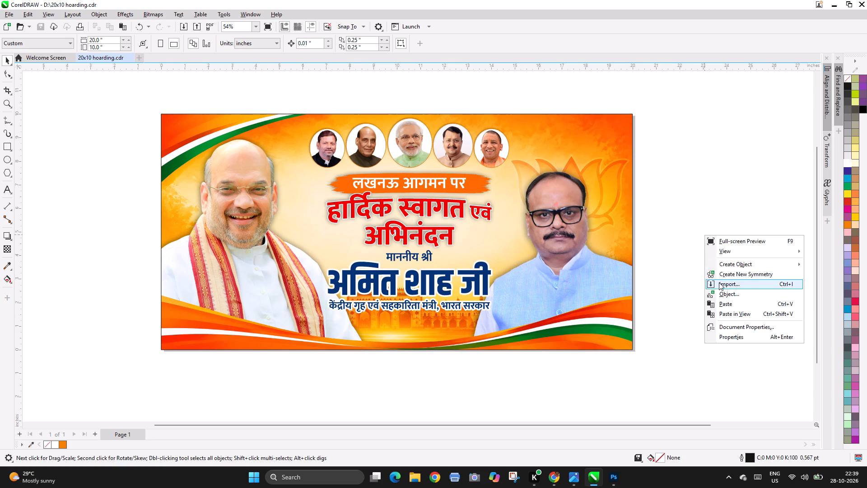
click(719, 284)
scroll(526, 220, down, 7)
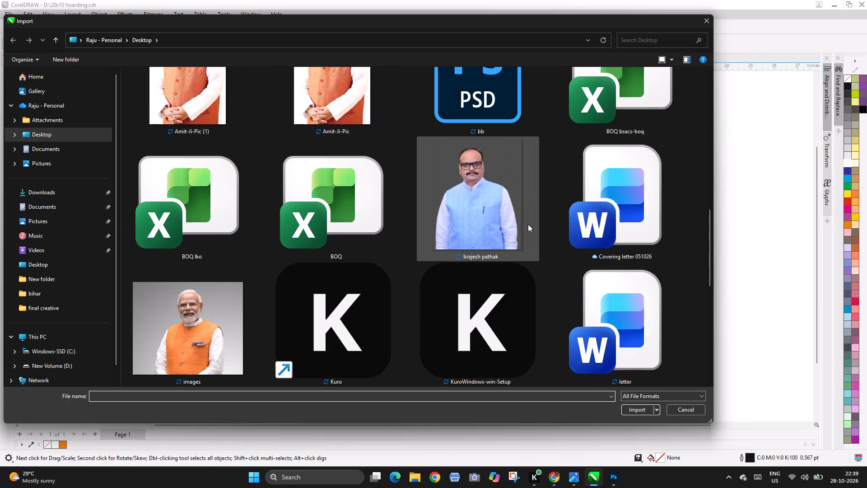
scroll(528, 224, down, 4)
scroll(523, 225, up, 5)
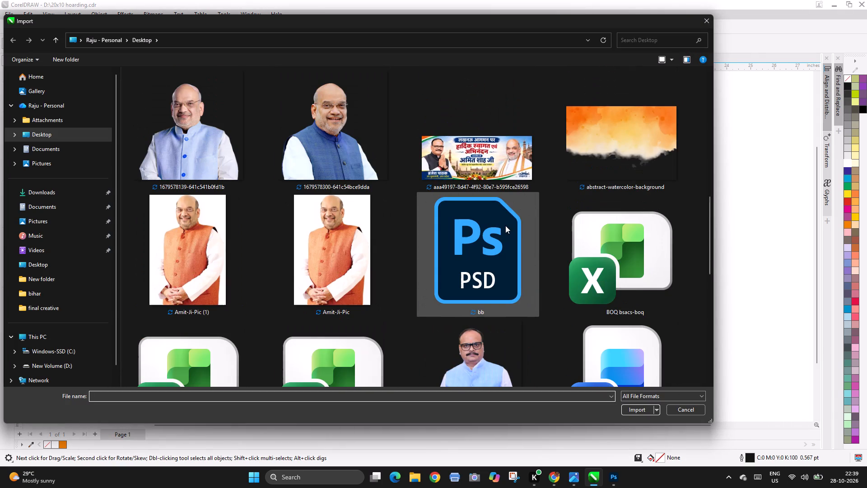
double_click(466, 173)
drag(648, 228, 803, 337)
click(736, 387)
Examine the blue nameplate with ब्रजेश पाठक and the post title in the imported reference image.
key(F2)
drag(618, 272, 756, 319)
key(F2)
key(F2)
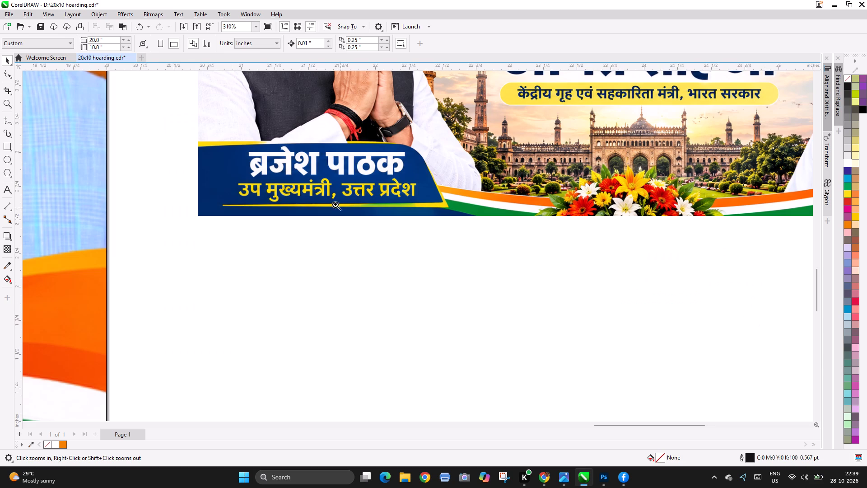
drag(156, 117, 548, 269)
click(446, 326)
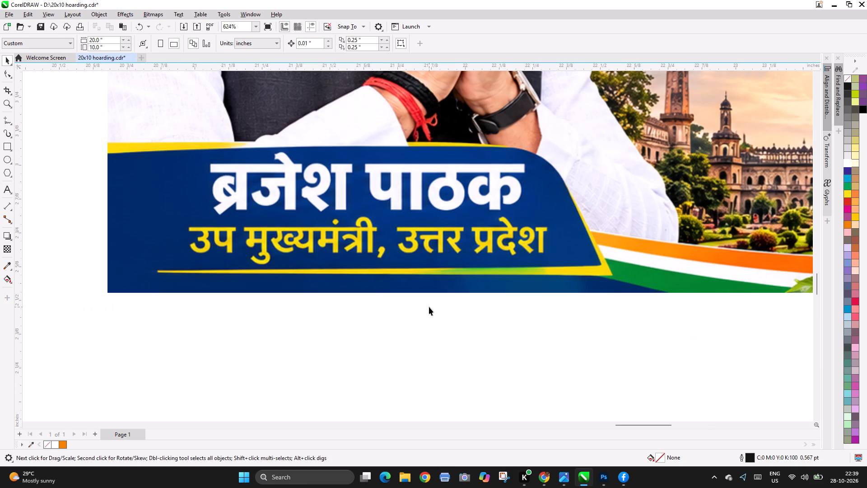
click(428, 348)
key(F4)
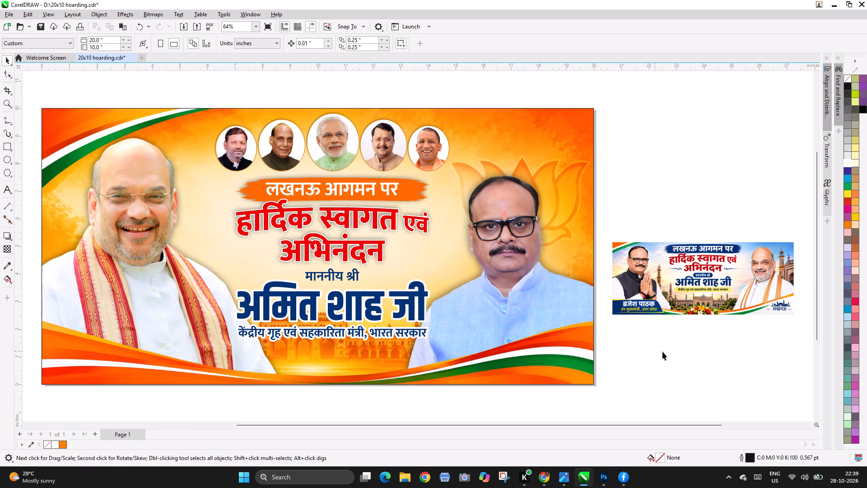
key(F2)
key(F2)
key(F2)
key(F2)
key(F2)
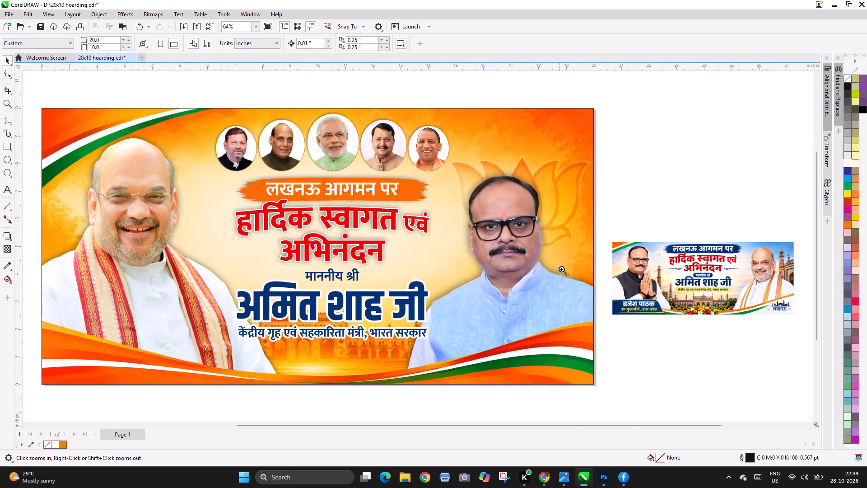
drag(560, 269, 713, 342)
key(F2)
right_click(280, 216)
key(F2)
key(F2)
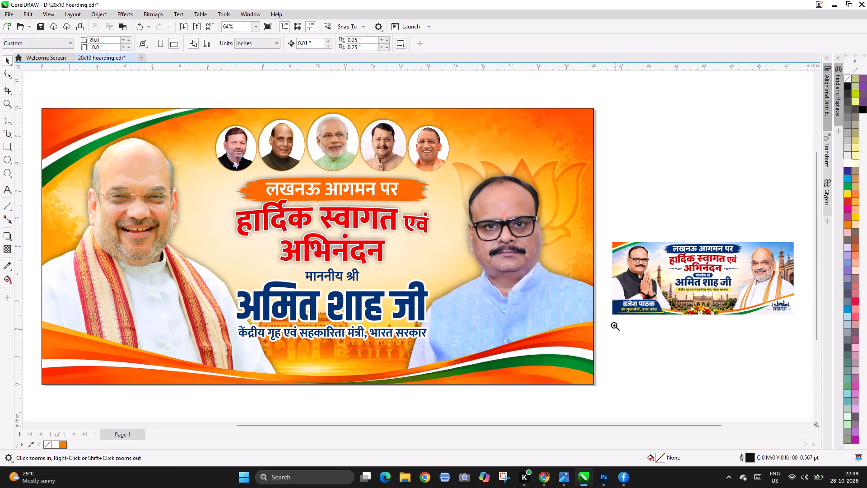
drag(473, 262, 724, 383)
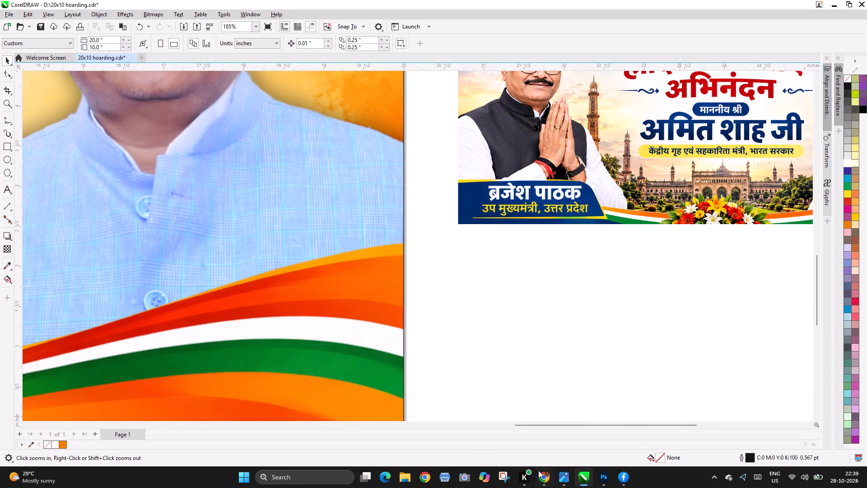
Switch to Chrome and copy the text ब्रजेश पाठक उप मुख्यमंत्री, उत्तर प्रदेश from the nameplate in the Google search banner image.
click(537, 476)
click(653, 1)
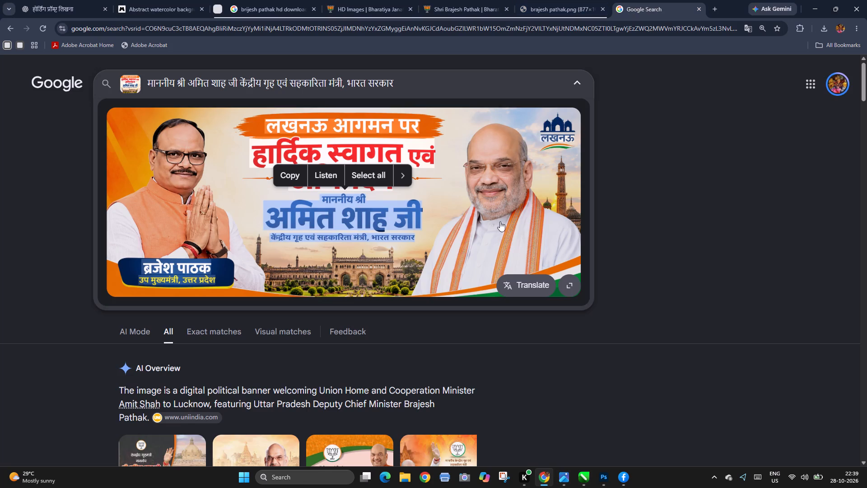
drag(144, 265, 152, 268)
drag(152, 268, 211, 279)
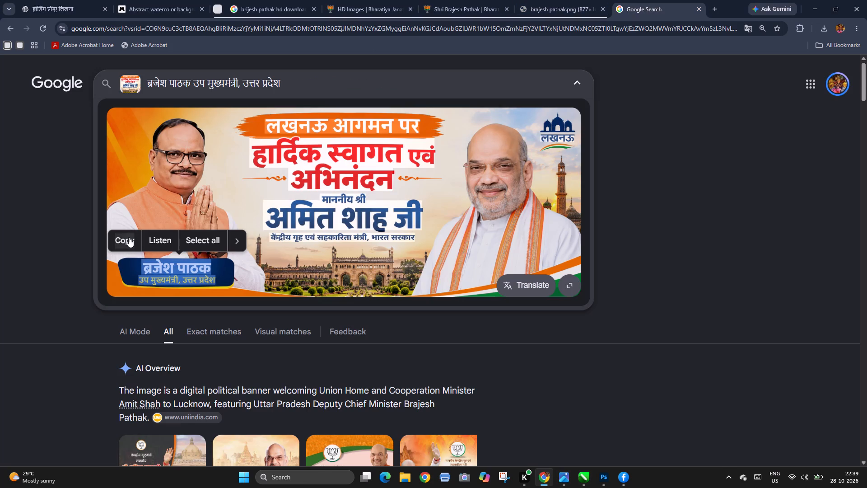
click(129, 237)
Back in CorelDRAW, place a copy of the माननीय श्री text over the tricolour wave at the hoarding's lower-right corner.
key(alt+Tab)
key(F2)
right_click(330, 253)
key(F2)
key(F2)
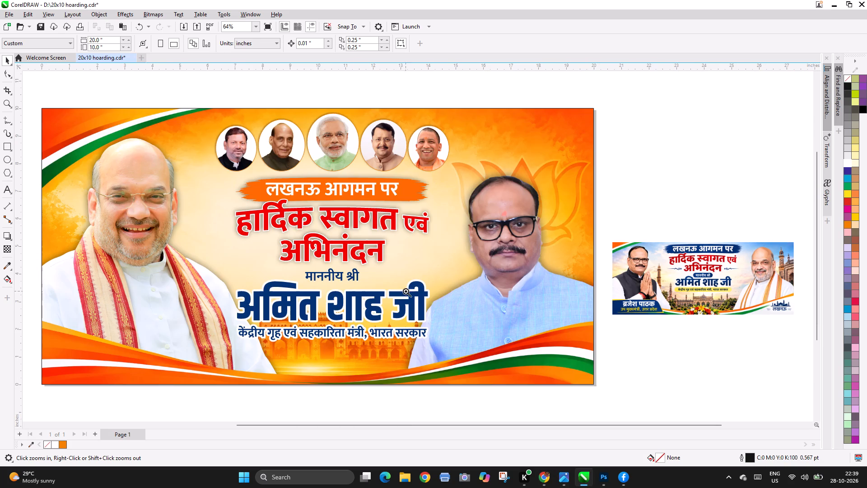
drag(186, 226, 786, 408)
click(247, 194)
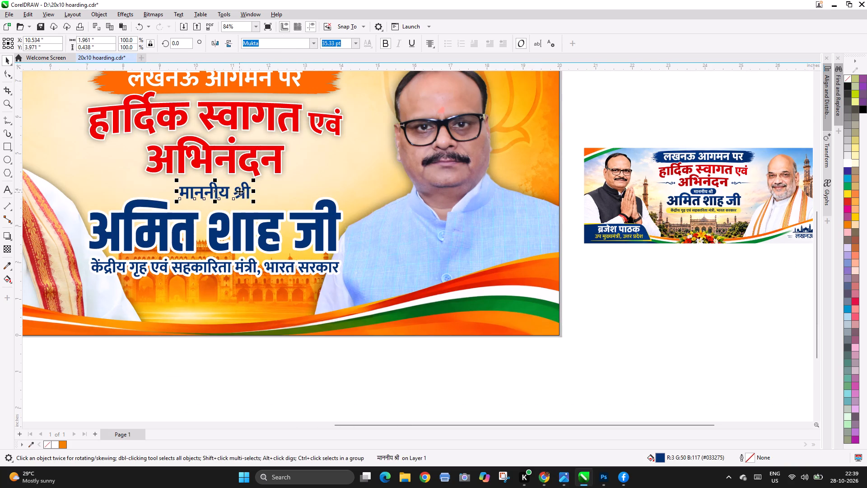
drag(240, 190, 471, 291)
key(ctrl+z)
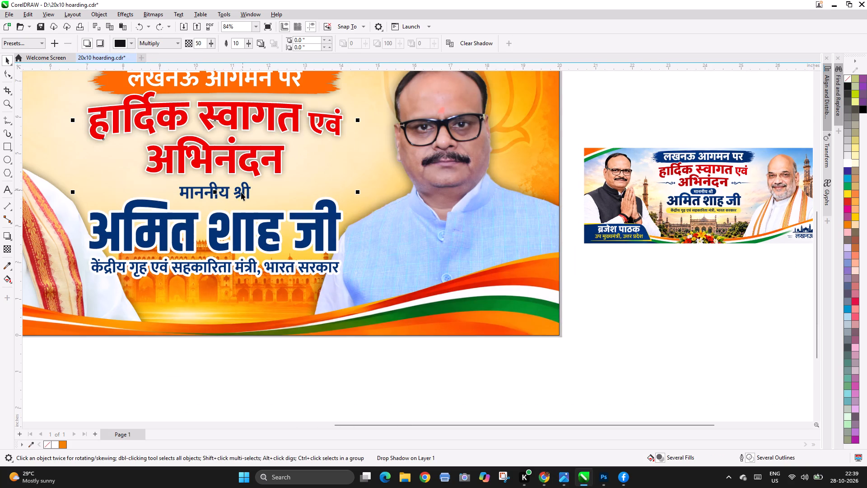
click(241, 192)
drag(238, 191, 500, 292)
right_click(500, 292)
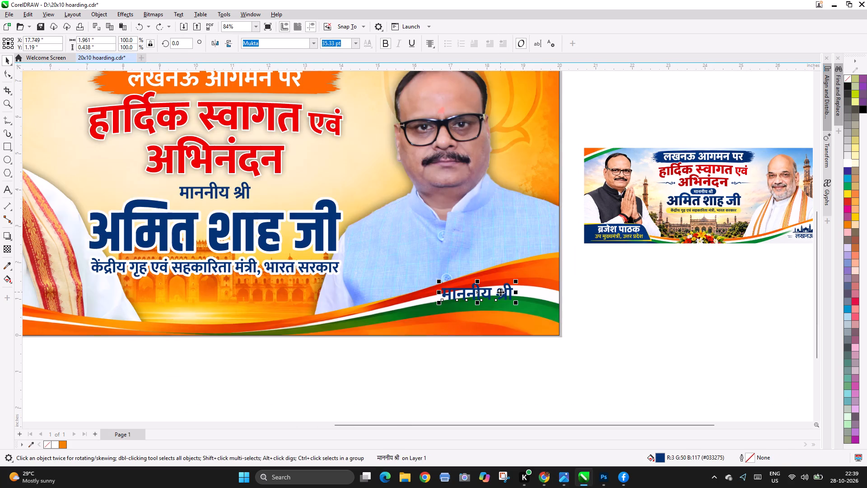
Replace the copied माननीय श्री text on the wave with the copied ब्रजेश पाठक उप मुख्यमंत्री, उत्तर प्रदेश.
key(F2)
drag(350, 250, 715, 343)
double_click(370, 234)
key(ctrl+a)
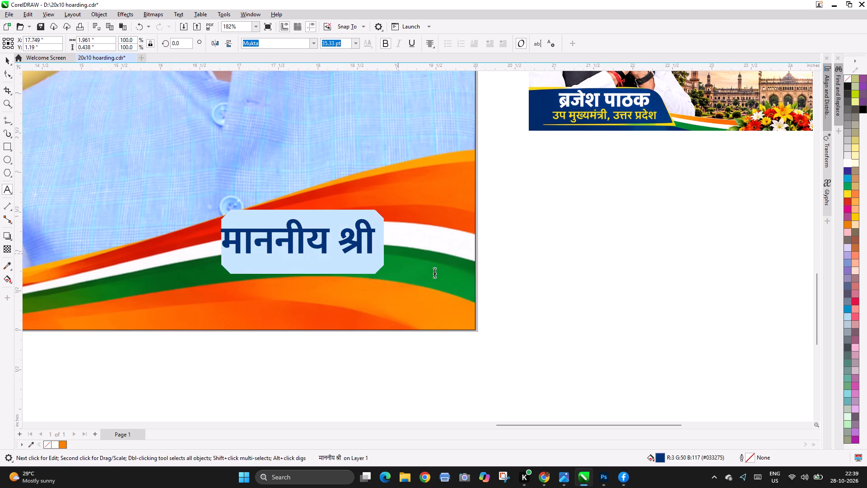
key(ctrl+v)
key(ctrl+space)
click(601, 338)
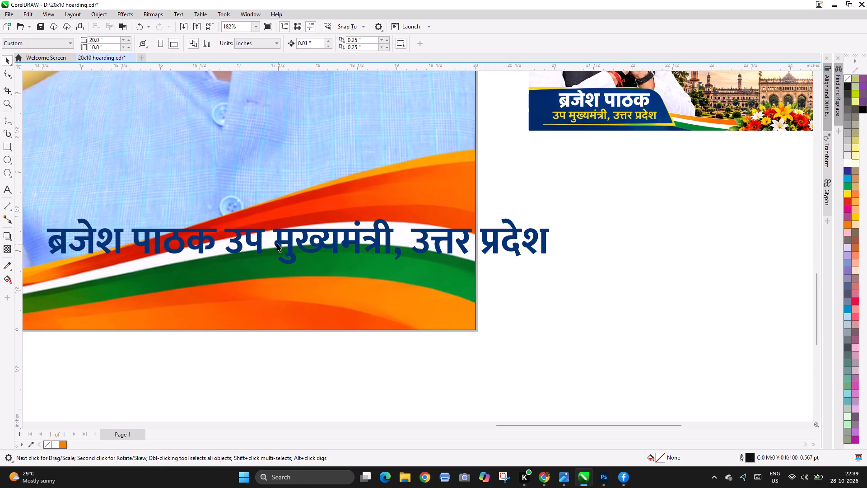
Break the new text after ब्रजेश पाठक so that उप मुख्यमंत्री, उत्तर प्रदेश sits on a second line.
key(space)
click(226, 234)
key(Return)
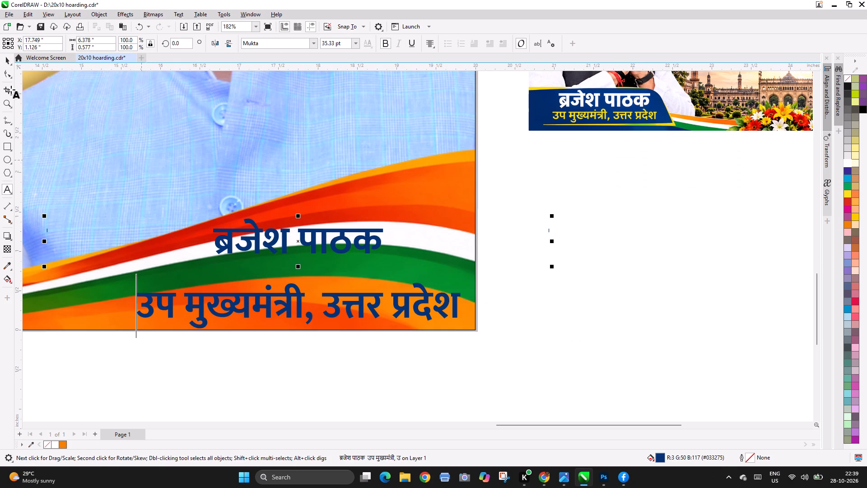
click(5, 60)
click(543, 210)
Draw a rectangle about 1.86 x 0.45 inches over the blue nameplate in the reference image and prepare it for shape editing.
key(F3)
key(F2)
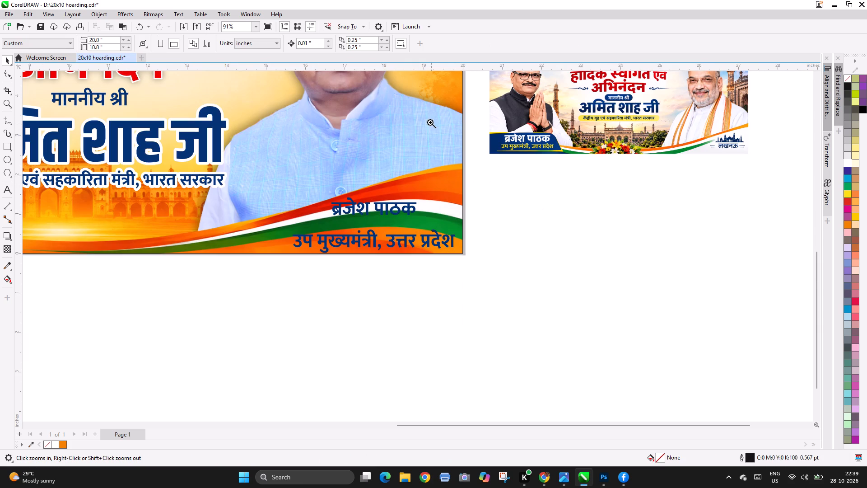
drag(430, 122, 624, 177)
key(F2)
key(F2)
drag(182, 128, 685, 301)
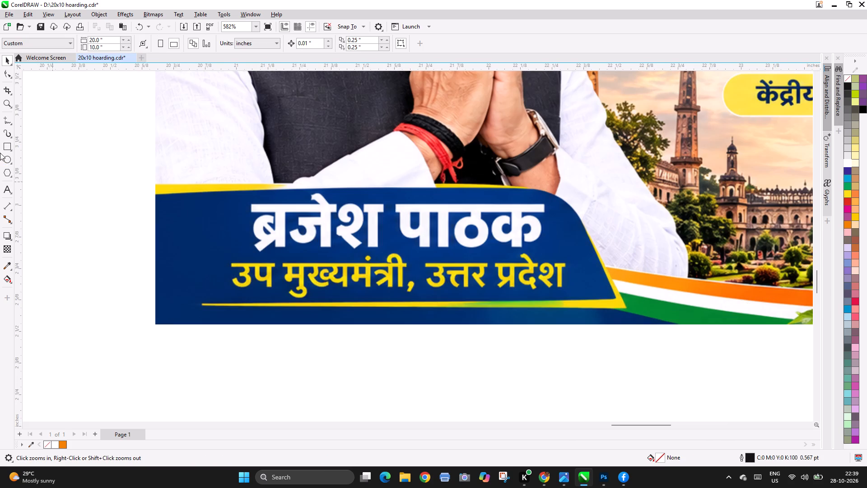
click(6, 147)
drag(153, 193, 562, 288)
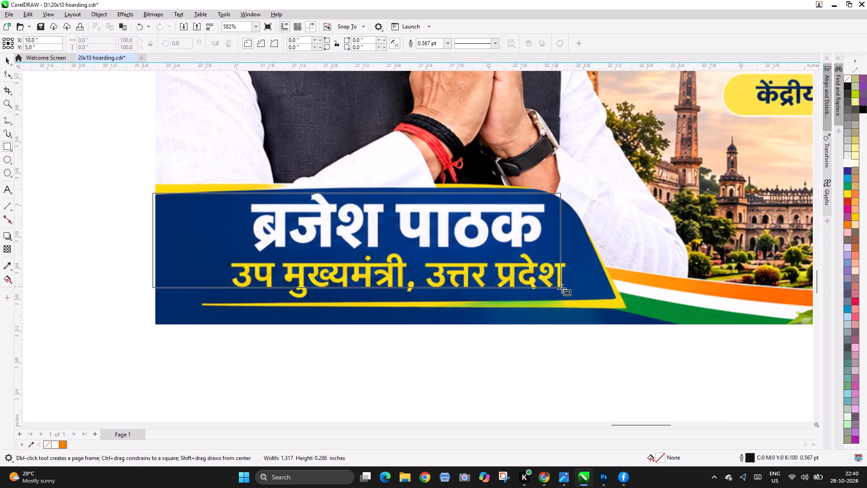
drag(562, 288, 615, 306)
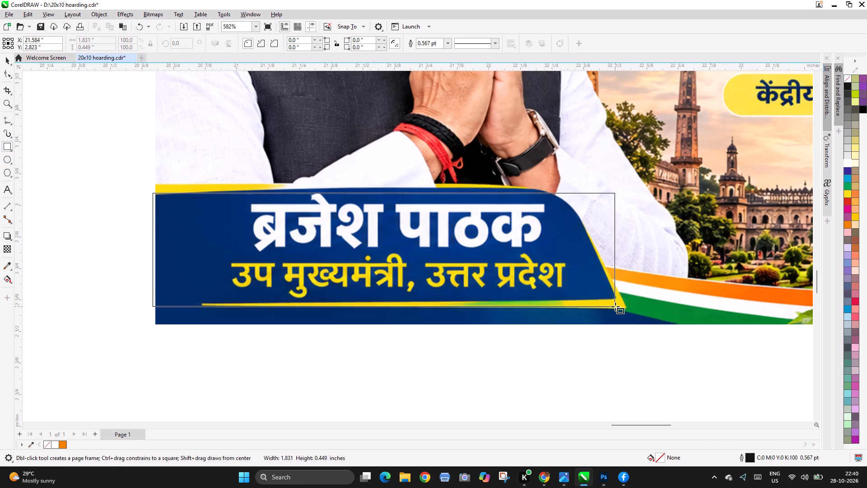
drag(615, 306, 623, 307)
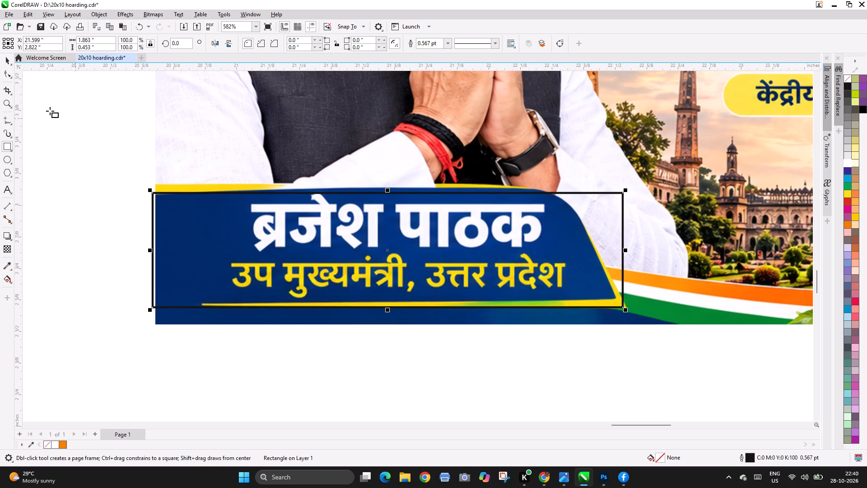
click(10, 77)
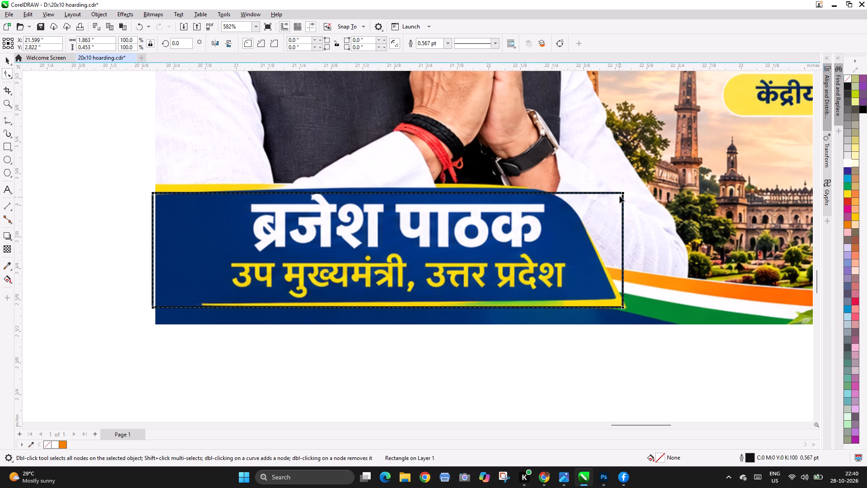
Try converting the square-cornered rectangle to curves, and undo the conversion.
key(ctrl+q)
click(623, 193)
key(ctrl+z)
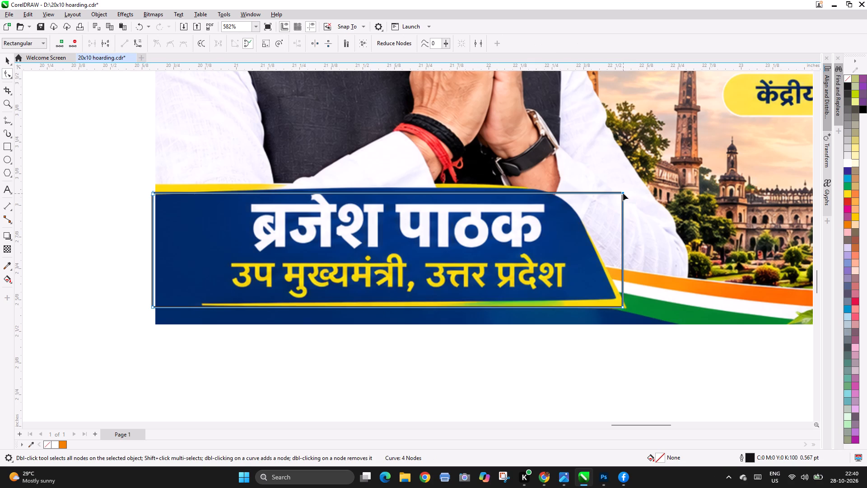
Round the rectangle's corners to a radius of about 0.116 inches and set both left corner radii to 0.
drag(623, 193, 629, 215)
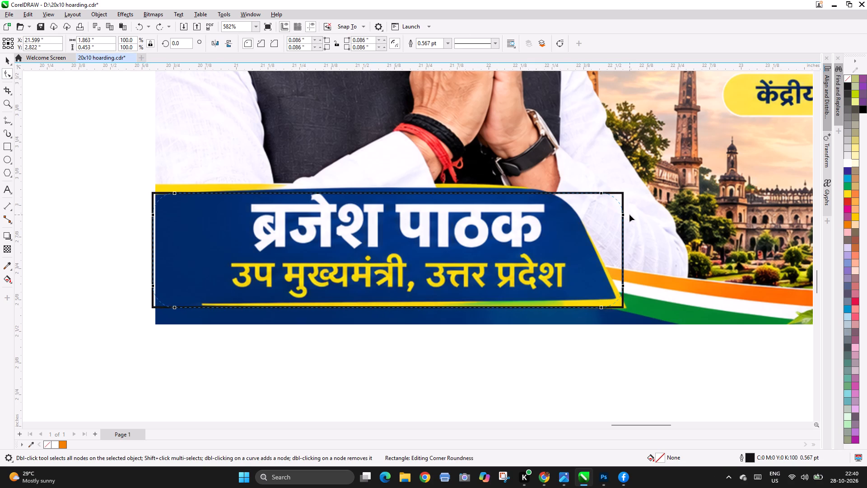
drag(629, 215, 631, 222)
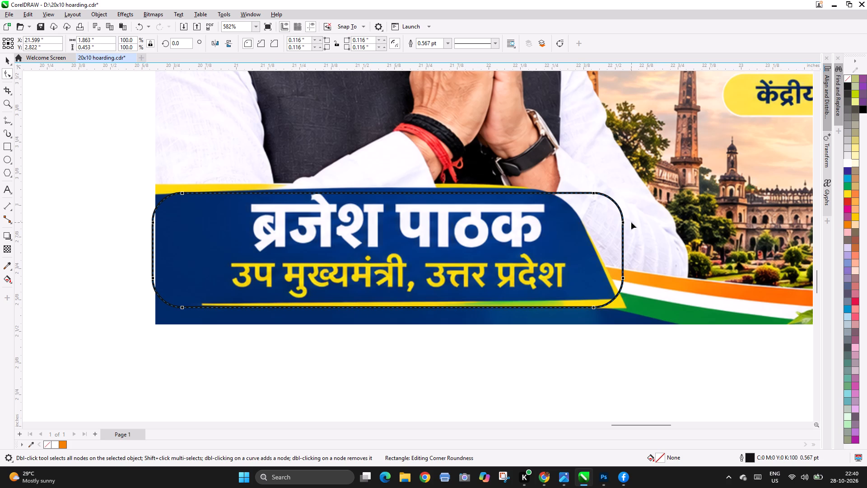
double_click(294, 41)
key(0)
key(Tab)
key(0)
key(Tab)
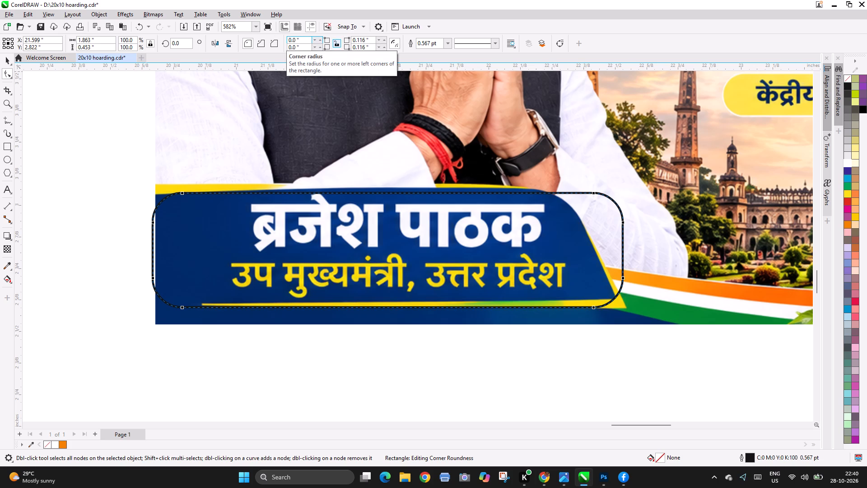
key(Tab)
key(0)
key(Escape)
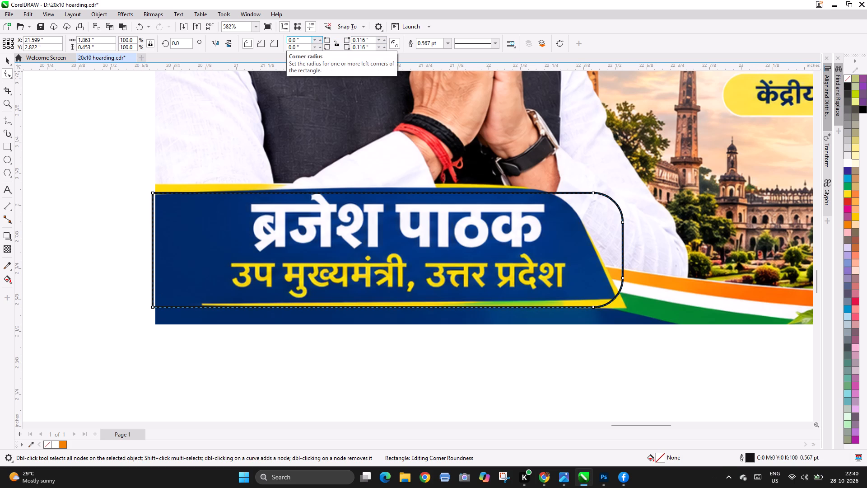
key(Tab)
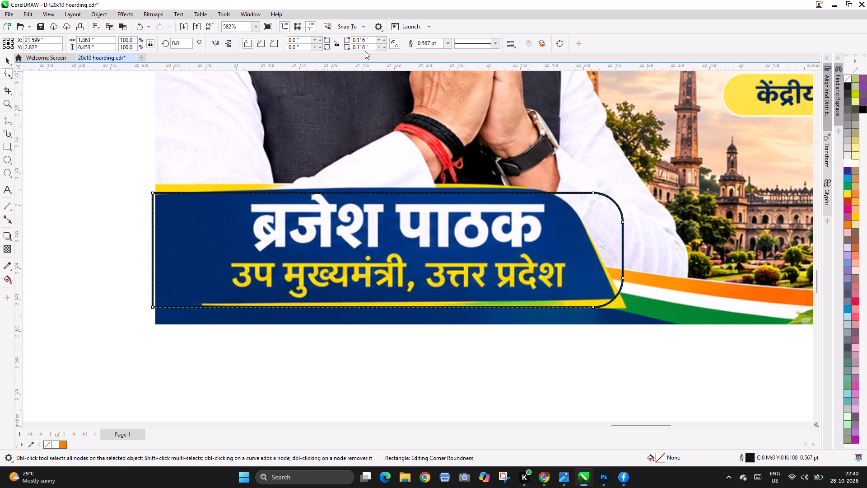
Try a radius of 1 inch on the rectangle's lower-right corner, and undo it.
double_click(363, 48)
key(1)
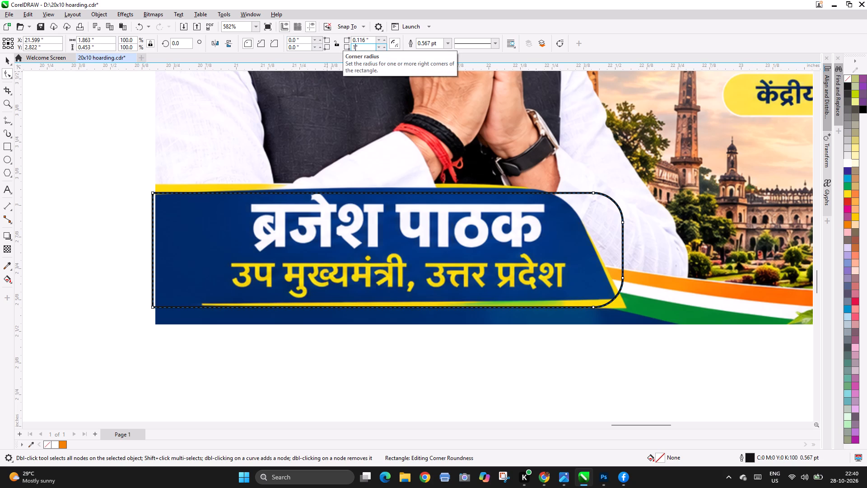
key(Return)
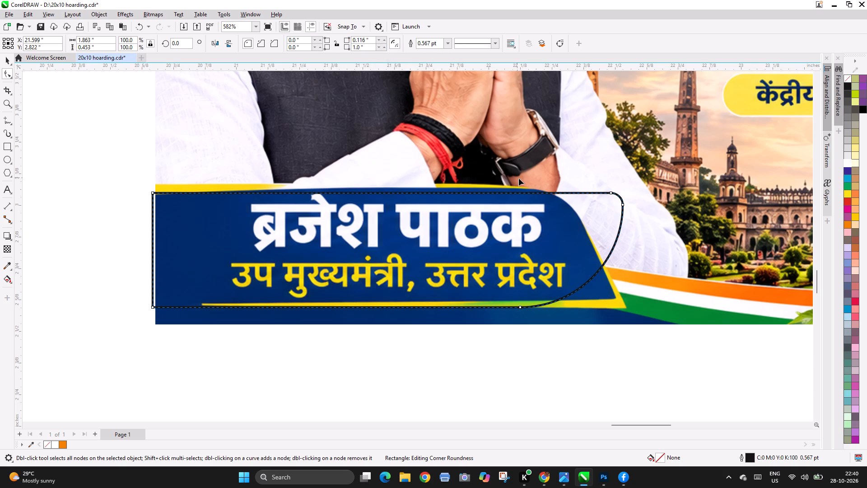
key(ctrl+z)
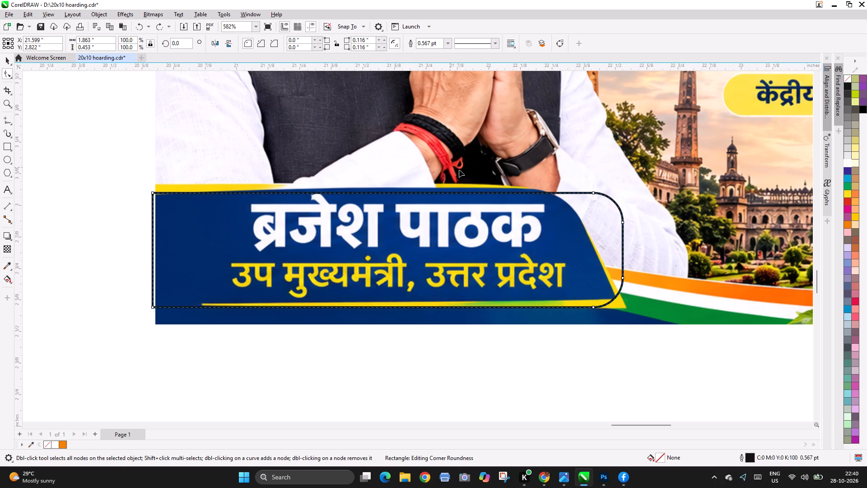
Set the rectangle's lower-right corner radius to 0, keeping only the upper-right corner rounded.
drag(570, 263, 662, 332)
double_click(359, 50)
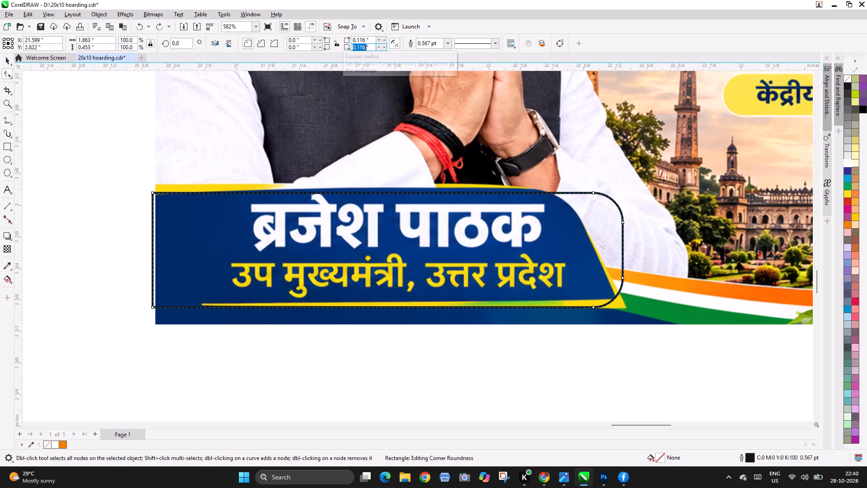
key(0)
key(Return)
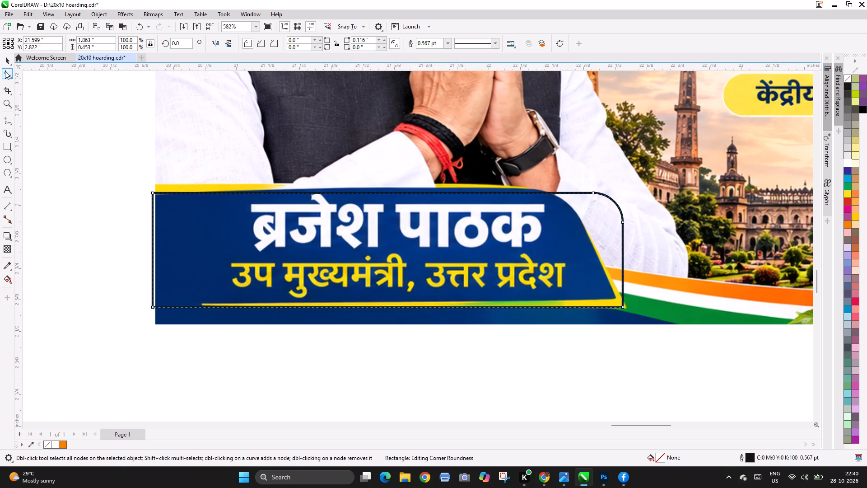
Convert the rectangle with the rounded upper-right corner to curves.
key(ctrl+q)
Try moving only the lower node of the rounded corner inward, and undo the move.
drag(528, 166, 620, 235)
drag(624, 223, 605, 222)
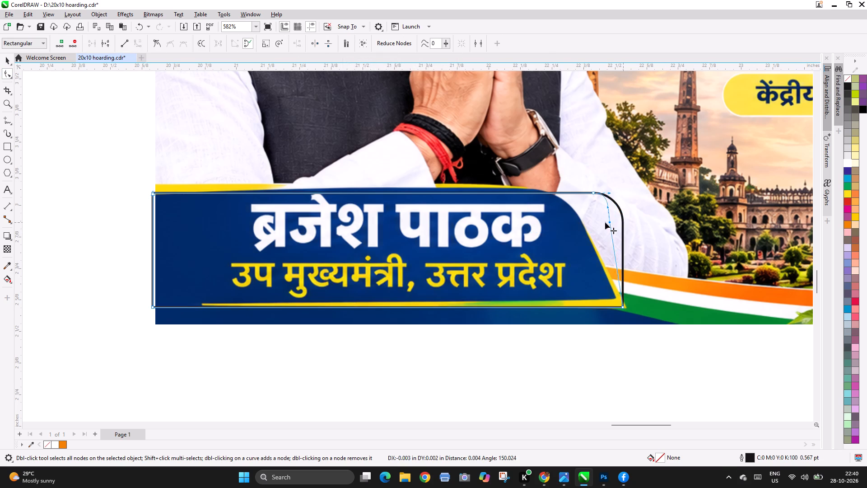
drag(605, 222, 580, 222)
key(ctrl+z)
Shift both rounded-corner nodes inward to match the reference nameplate's slanted end, and delete the lower of the two nodes.
drag(491, 164, 673, 257)
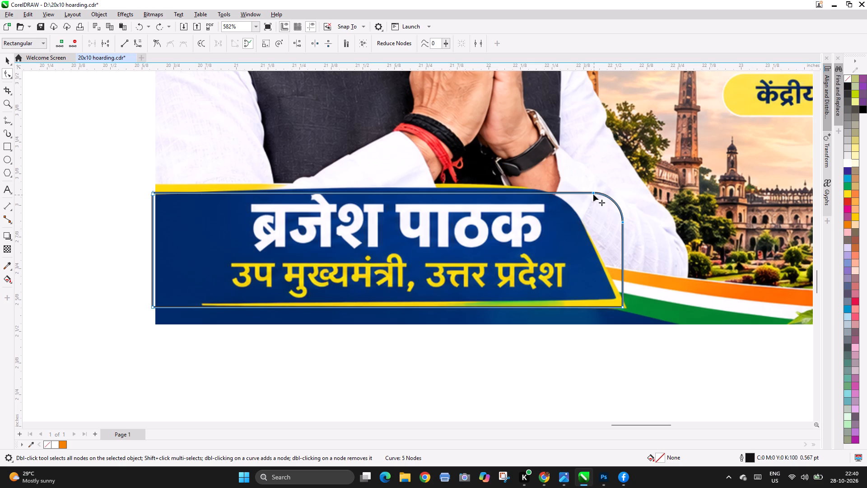
drag(593, 194, 550, 192)
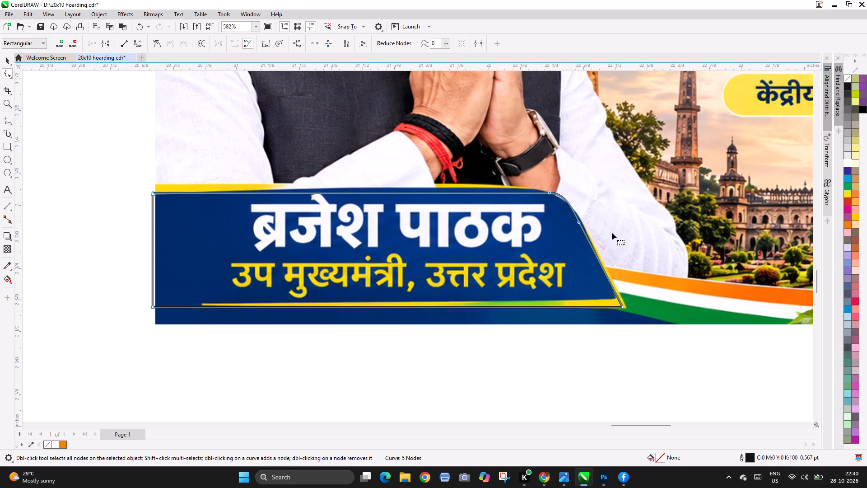
drag(611, 233, 559, 212)
key(Delete)
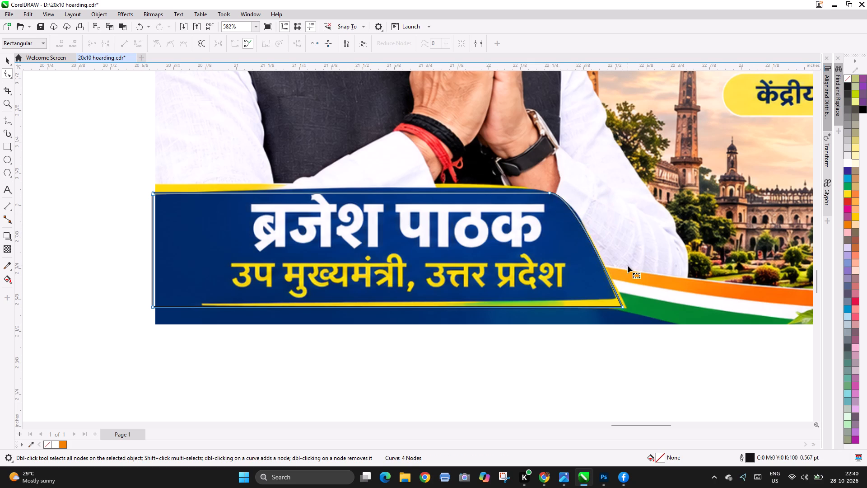
Move the traced nameplate outline off the reference into the blank area just below it.
key(ctrl+space)
click(614, 341)
click(507, 263)
key(F3)
key(F3)
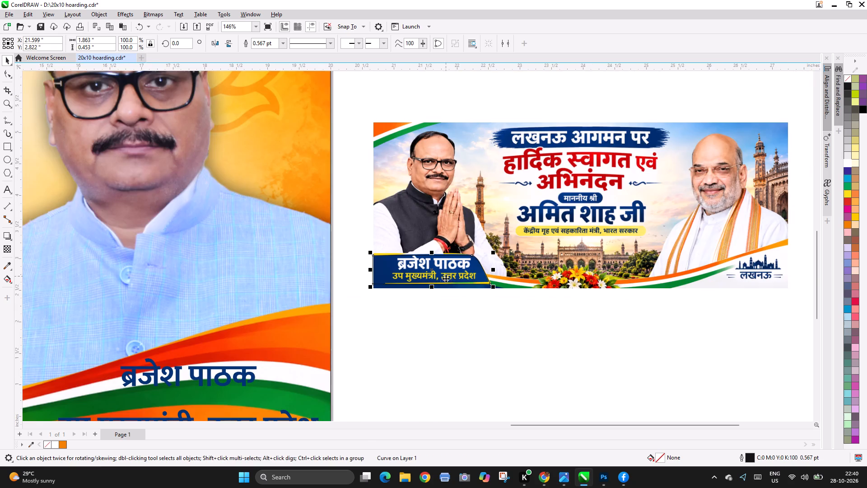
key(F2)
drag(280, 224, 590, 353)
drag(394, 187, 403, 307)
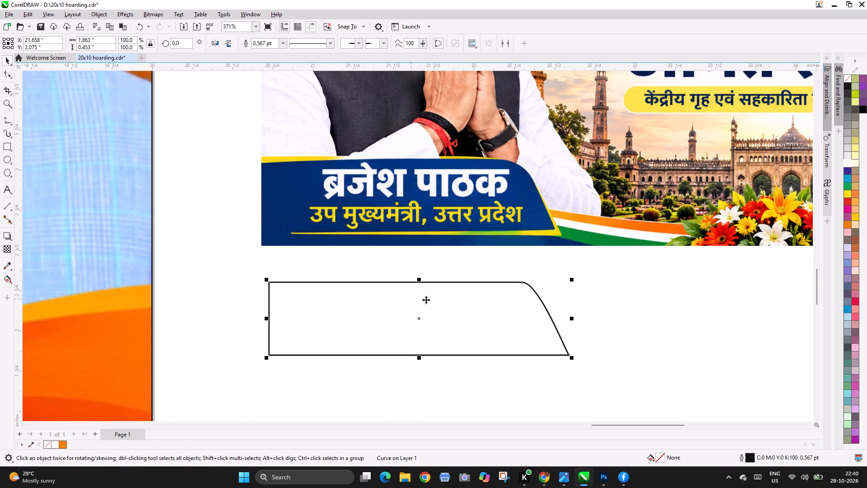
Fill the traced shape with the navy (#002A68) sampled from the reference nameplate and remove its outline.
click(210, 239)
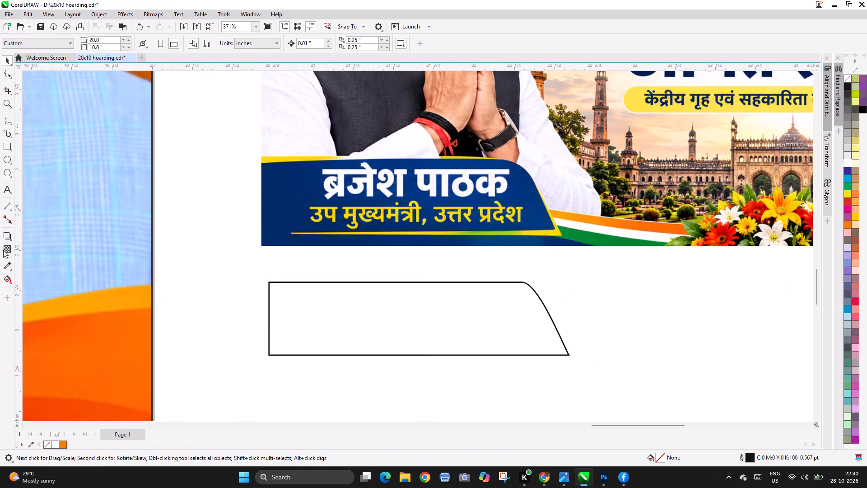
click(10, 262)
click(270, 188)
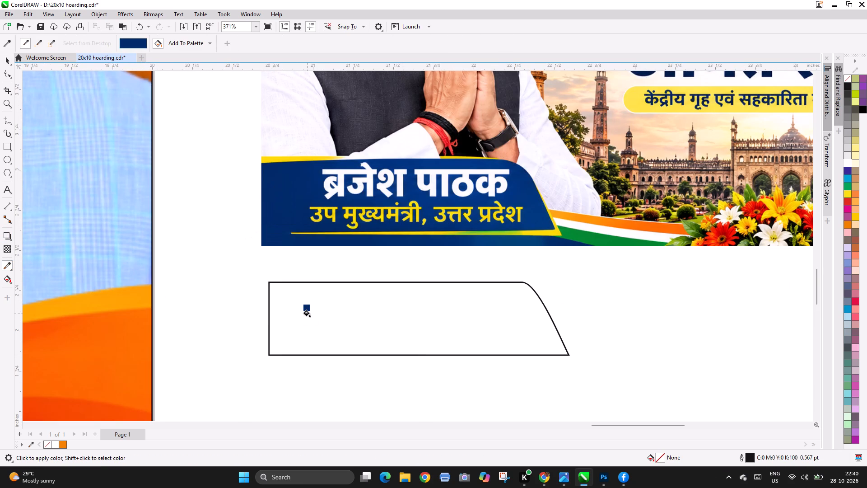
click(307, 314)
key(space)
click(434, 328)
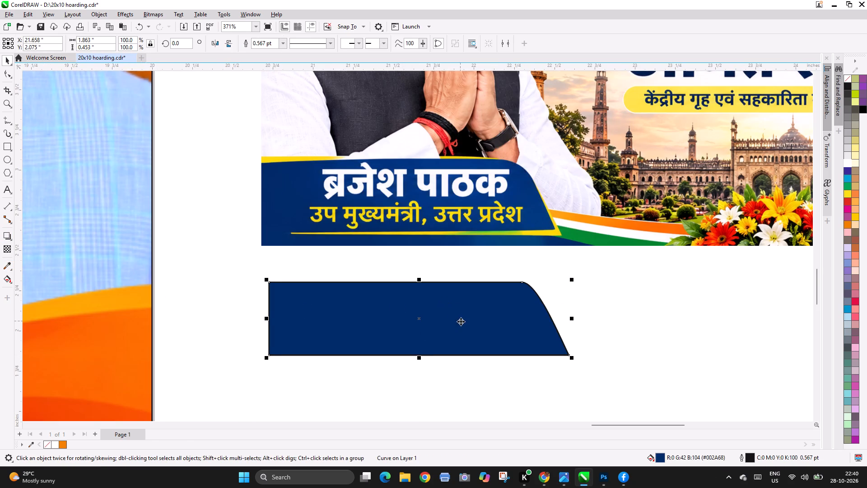
right_click(47, 444)
click(436, 410)
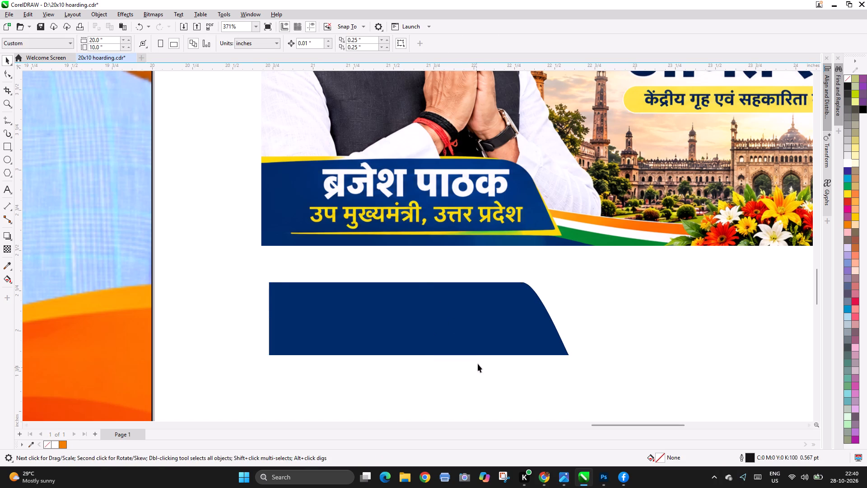
Duplicate the navy shape slightly offset down and to the right, and fill the copy with orange.
drag(484, 354, 489, 350)
drag(501, 329, 511, 337)
right_click(511, 337)
click(62, 443)
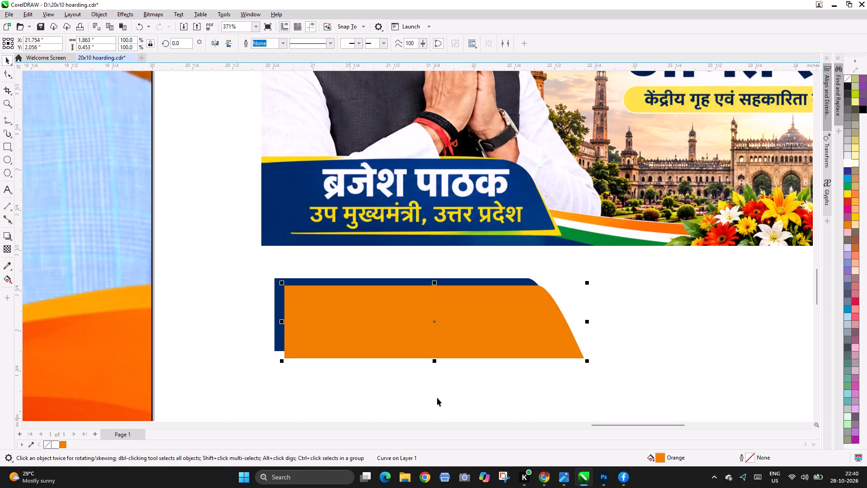
Bring the navy shape to the front of the orange copy.
click(439, 393)
key(F3)
key(F2)
right_click(362, 324)
key(F2)
key(F2)
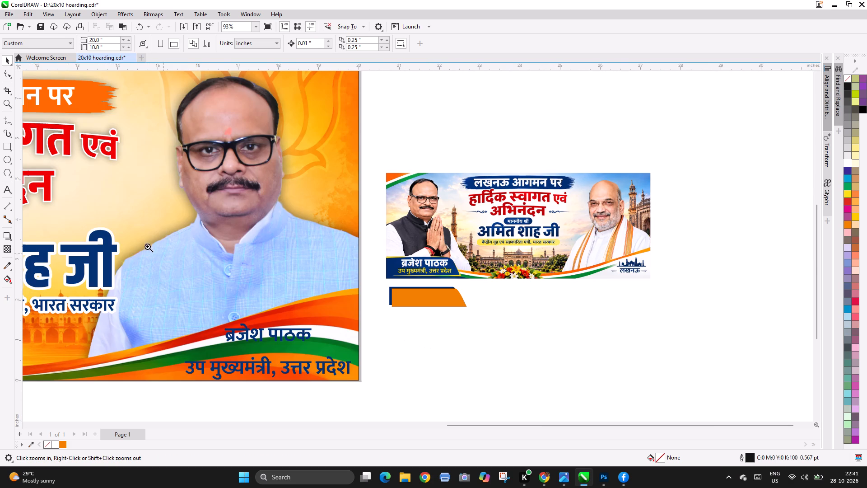
drag(145, 246, 583, 375)
click(556, 345)
click(466, 208)
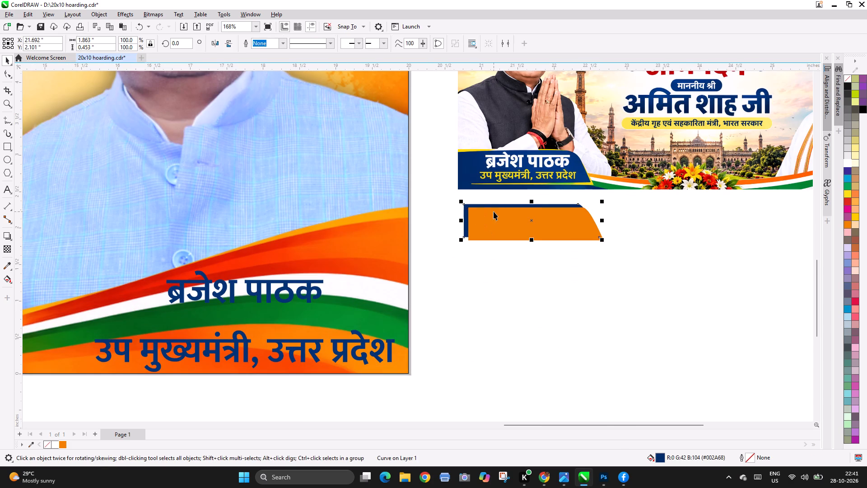
key(shift+Page_Up)
Mirror the navy and orange shapes together horizontally so the slanted end faces left.
drag(652, 284, 431, 195)
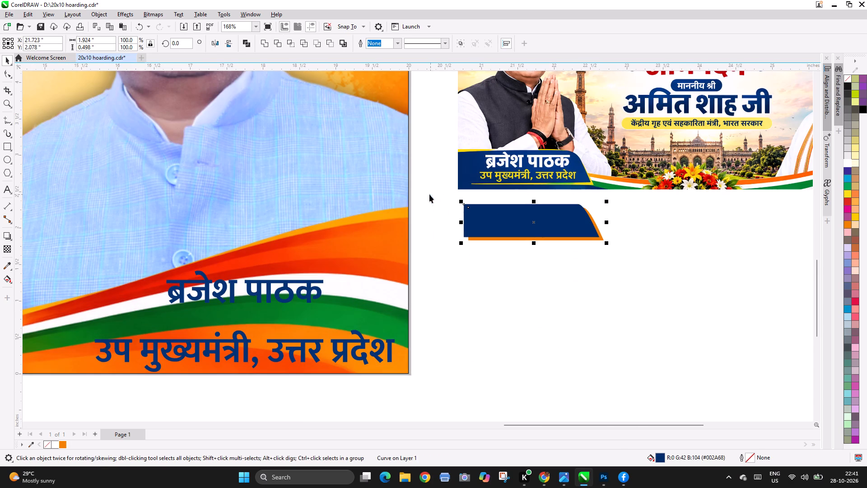
click(218, 43)
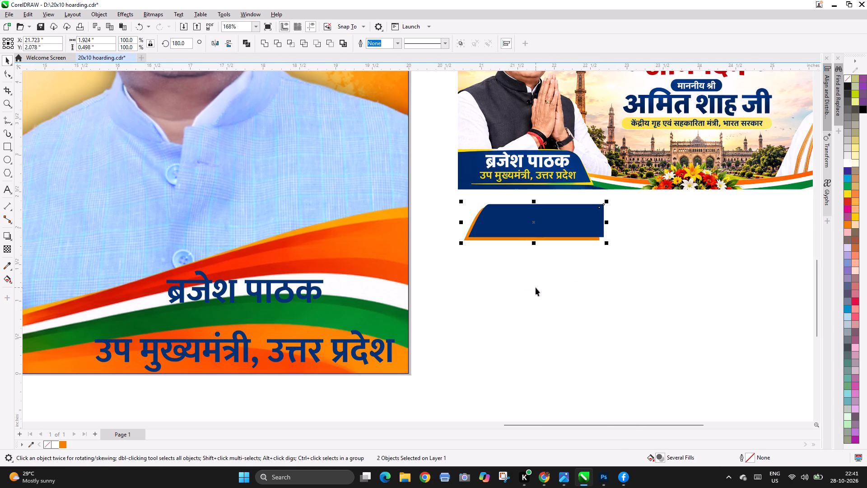
click(536, 287)
click(607, 282)
Break apart the two-line name and post text, move the line ब्रजेश पाठक onto the nameplate, and colour it white.
click(267, 283)
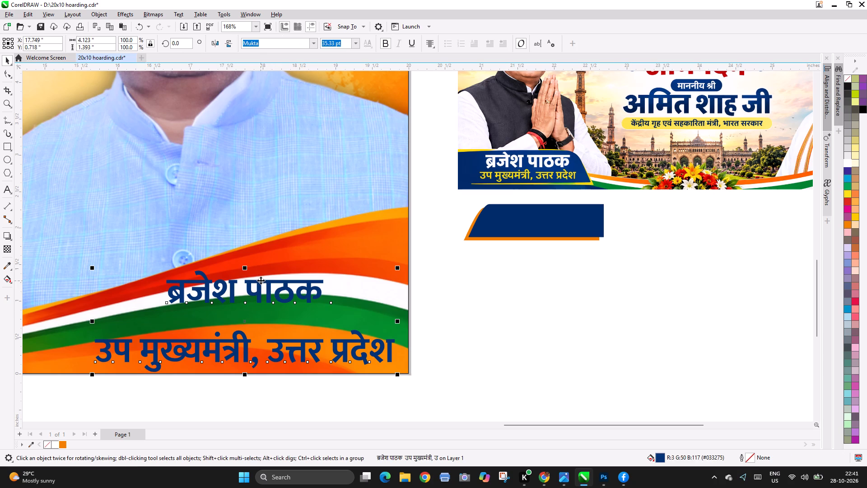
key(ctrl+k)
drag(261, 280, 563, 213)
click(846, 167)
Bring the name to the front, scale it down to about 18 pt, and place it in the nameplate's upper part.
key(F2)
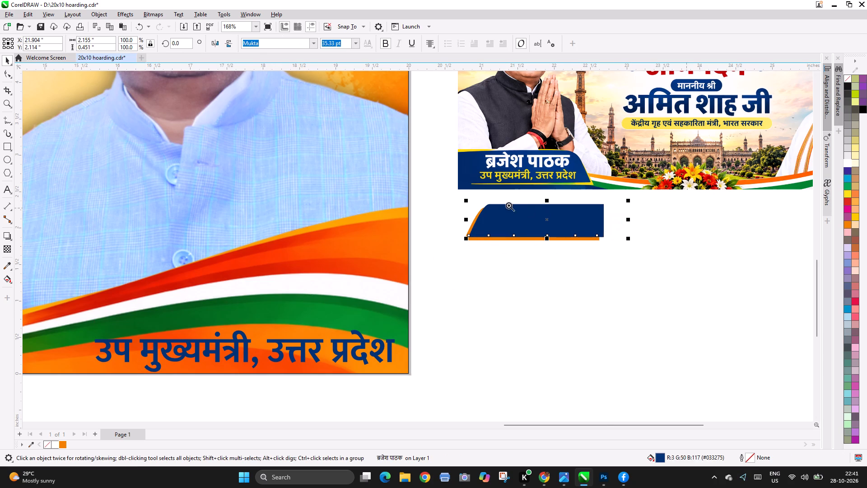
drag(410, 181, 713, 277)
drag(587, 269, 521, 264)
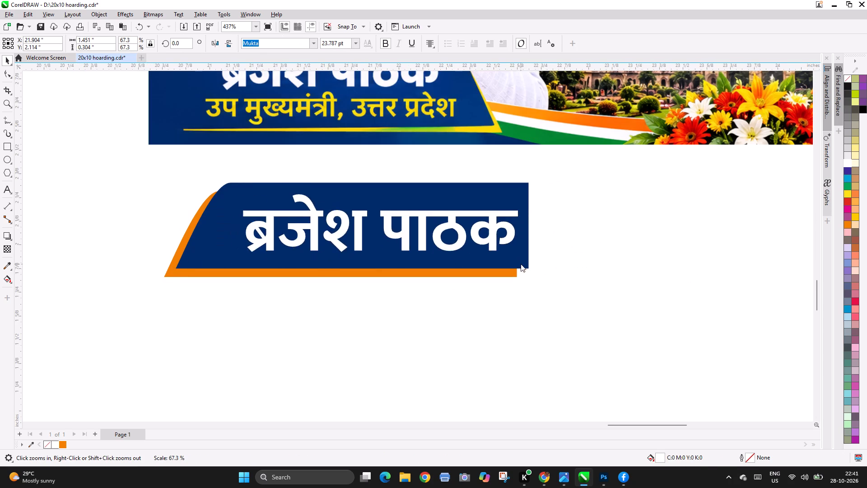
key(shift+Page_Up)
drag(439, 213, 438, 211)
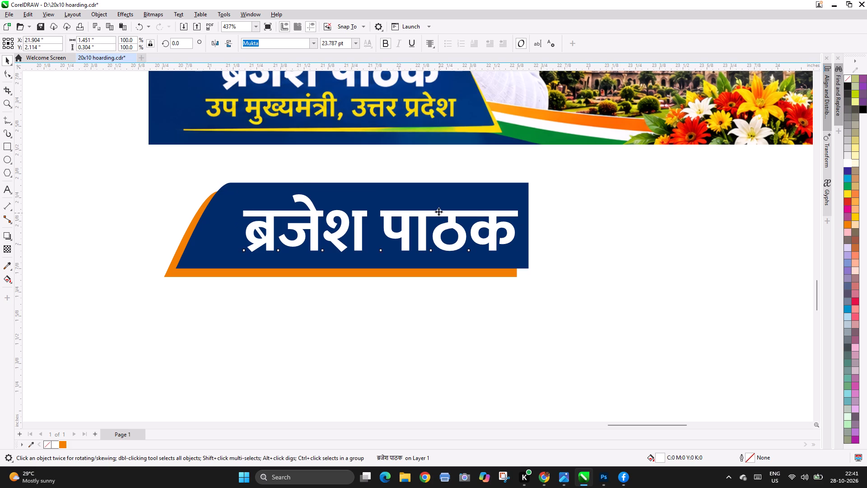
drag(438, 211, 438, 206)
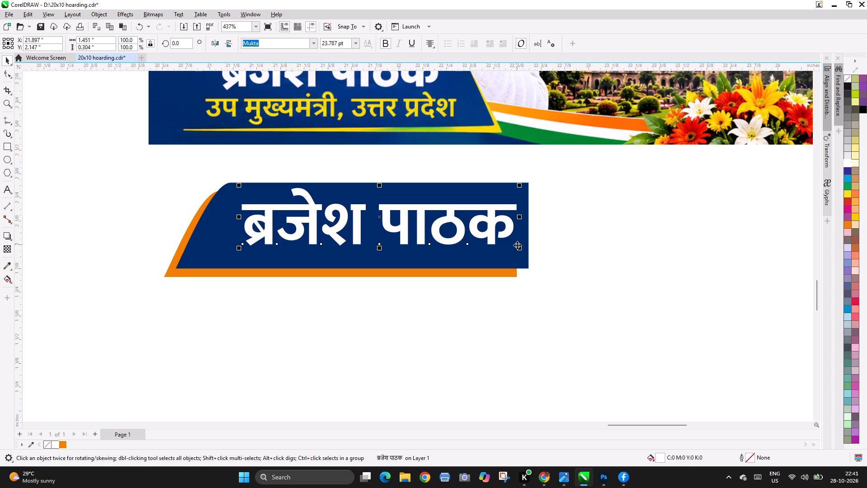
drag(519, 248, 495, 241)
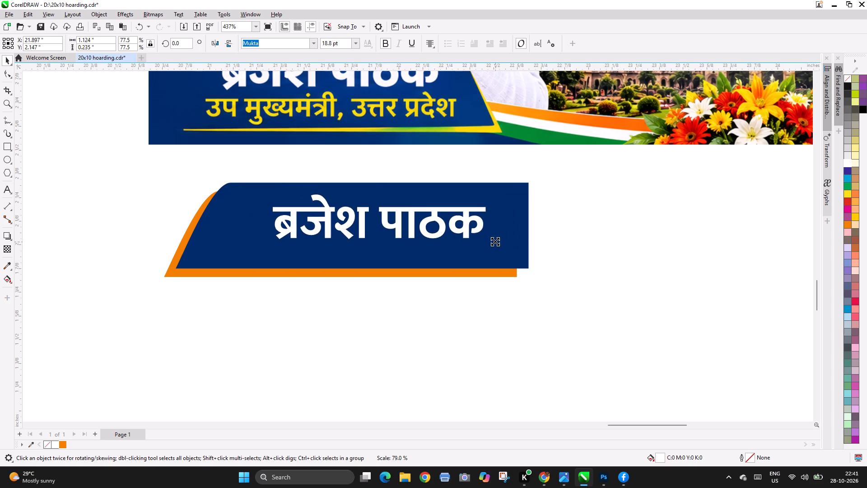
drag(495, 241, 492, 241)
click(430, 211)
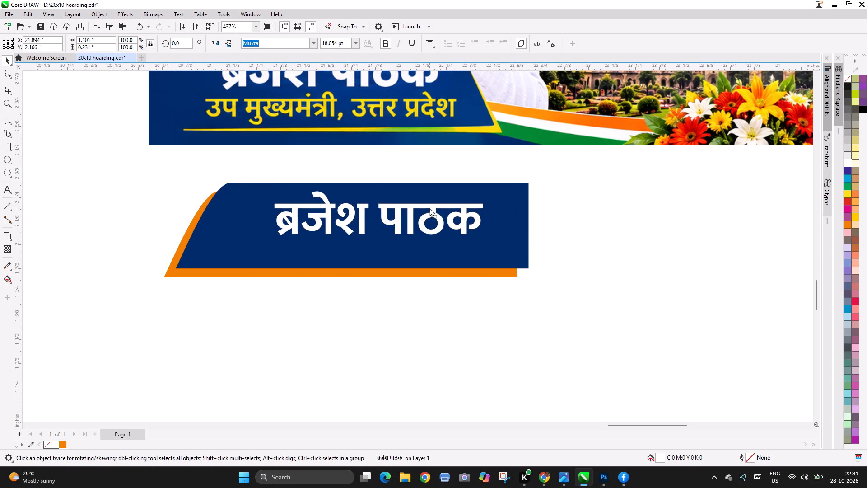
Move the post line उप मुख्यमंत्री, उत्तर प्रदेश onto the nameplate beneath the name and scale it to about 8.4 pt.
key(F3)
key(F3)
key(F2)
drag(126, 166, 569, 364)
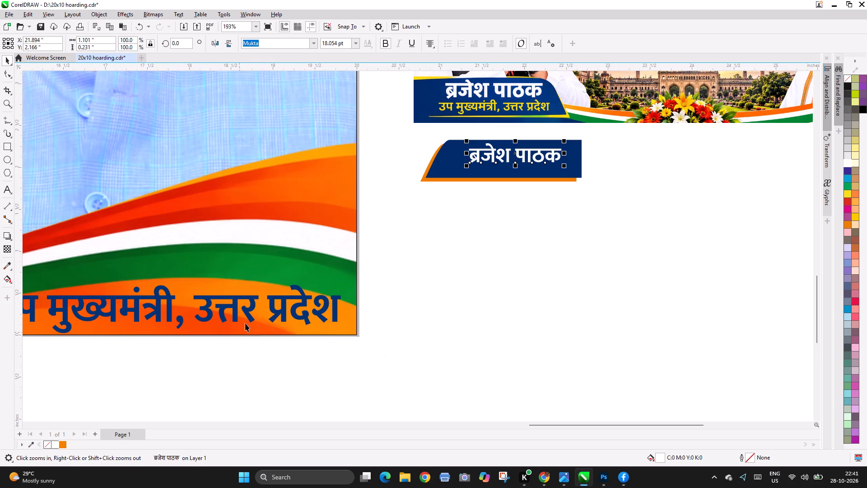
drag(253, 297, 549, 178)
key(F2)
drag(266, 114, 264, 113)
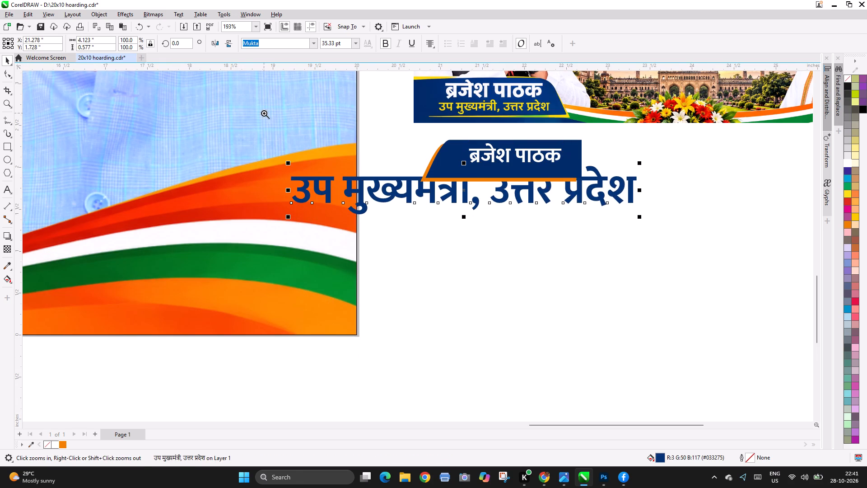
drag(264, 113, 701, 256)
shift+drag(698, 301, 568, 296)
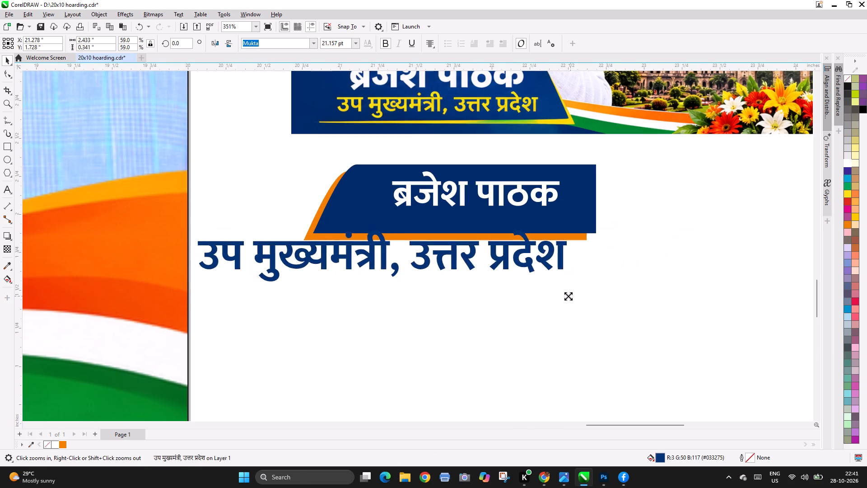
shift+drag(568, 296, 459, 296)
drag(415, 251, 495, 211)
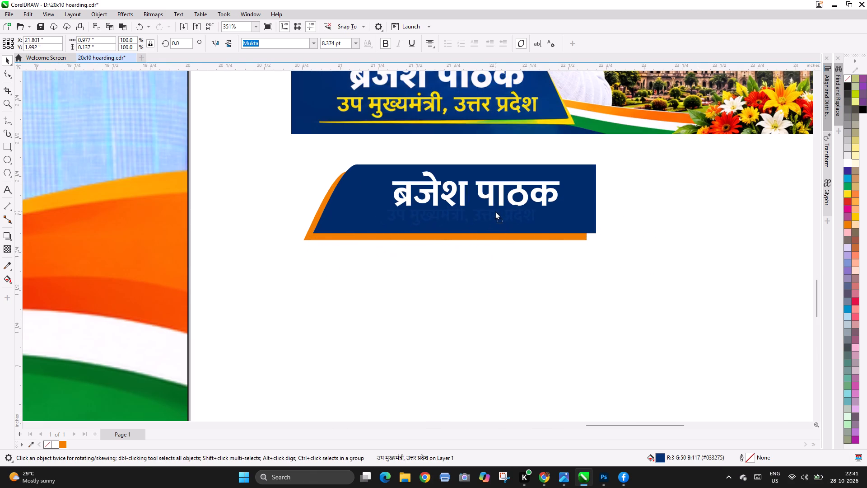
drag(495, 211, 496, 215)
Colour the post line yellow and bring it in front of the navy shape.
click(848, 196)
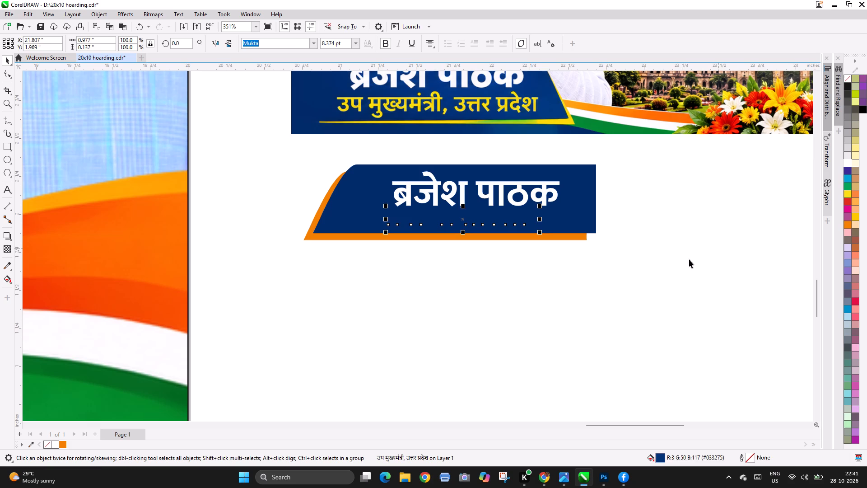
click(682, 261)
drag(676, 297, 296, 204)
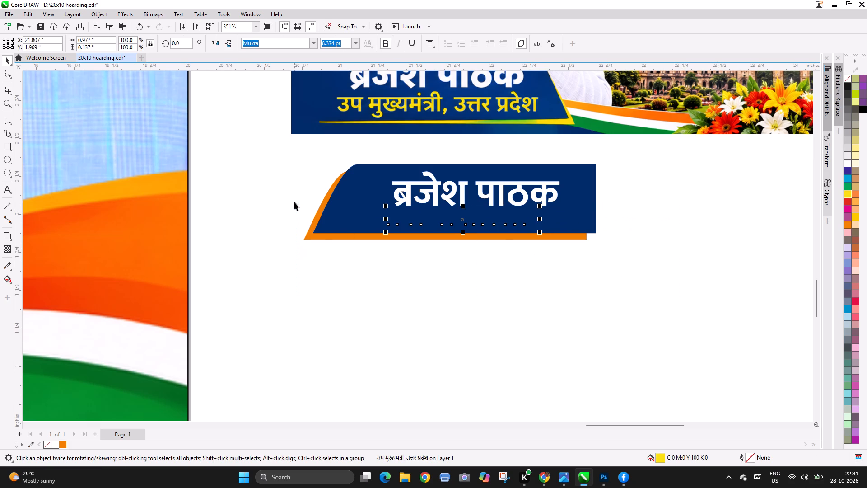
key(shift+Page_Up)
key(F2)
drag(270, 136, 645, 278)
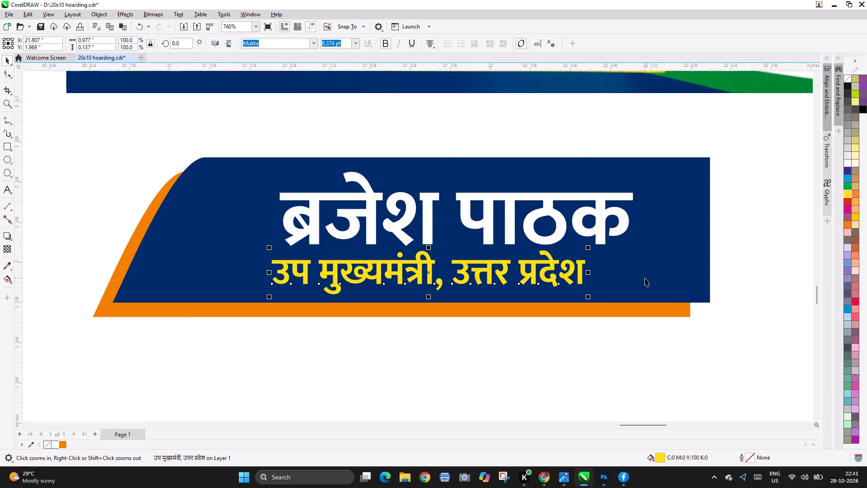
Raise the name slightly and centre the post line horizontally beneath it.
click(525, 196)
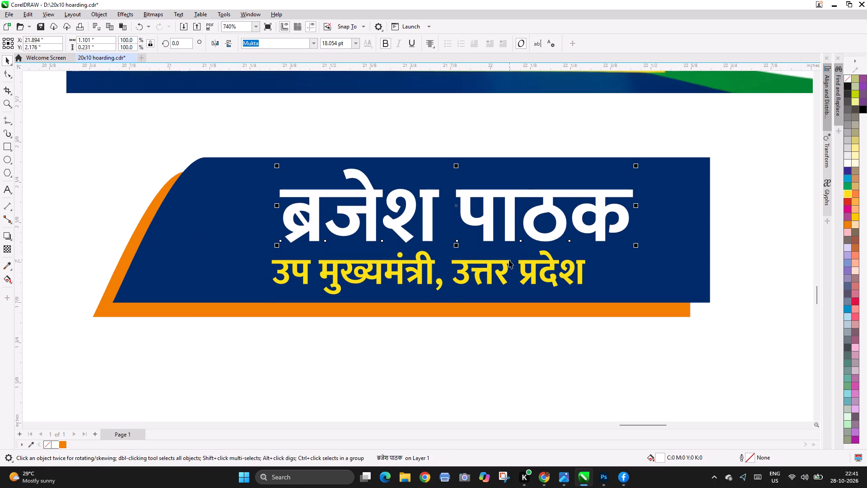
click(508, 261)
shift+click(510, 223)
key(c)
click(553, 360)
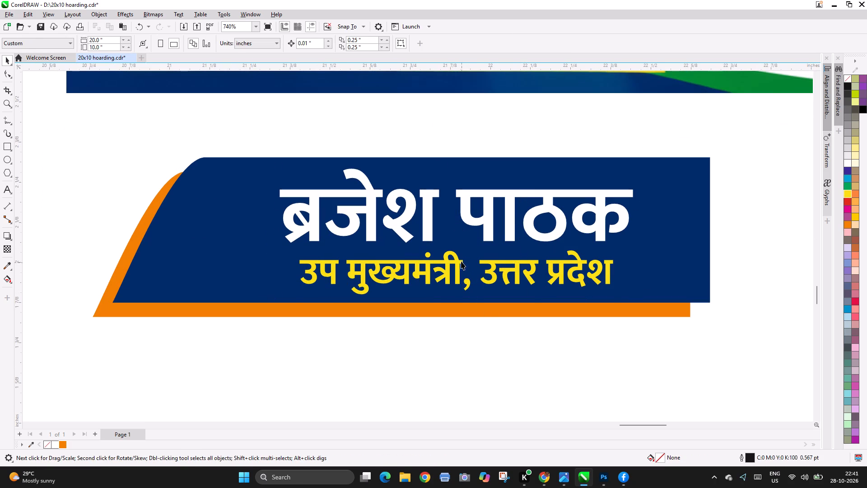
Enlarge the post line to nearly the name's width and recentre it under the name.
click(459, 260)
drag(616, 297, 638, 302)
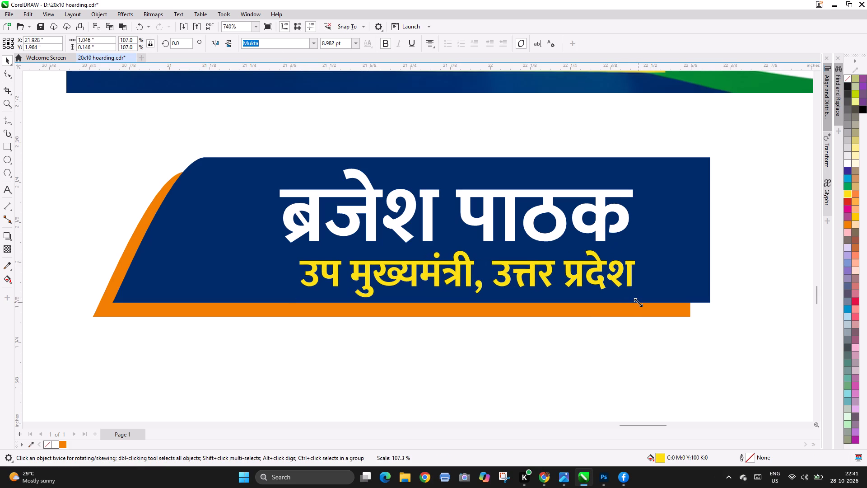
drag(638, 302, 646, 305)
shift+click(550, 197)
key(c)
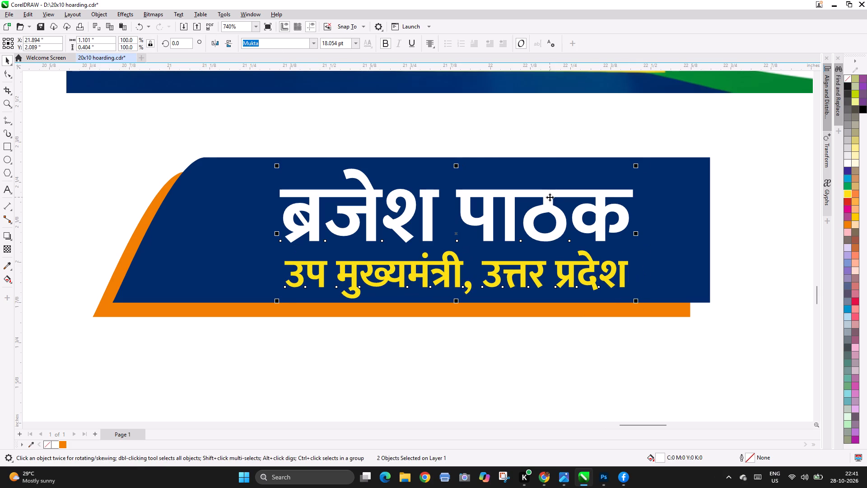
click(561, 337)
Group the nameplate's shapes and text, and move the group onto the hoarding's lower-right area over Brajesh Pathak's portrait.
key(F3)
key(F3)
drag(667, 368, 371, 243)
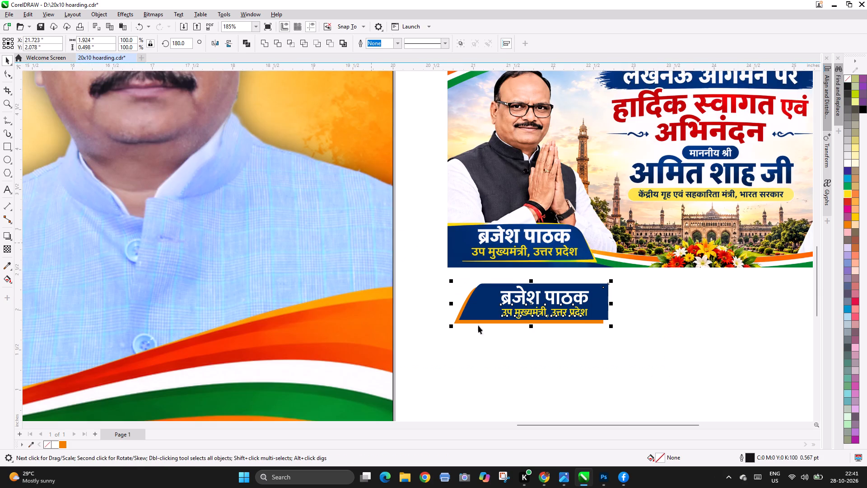
key(ctrl+g)
drag(546, 305, 248, 346)
key(F3)
key(F3)
key(F2)
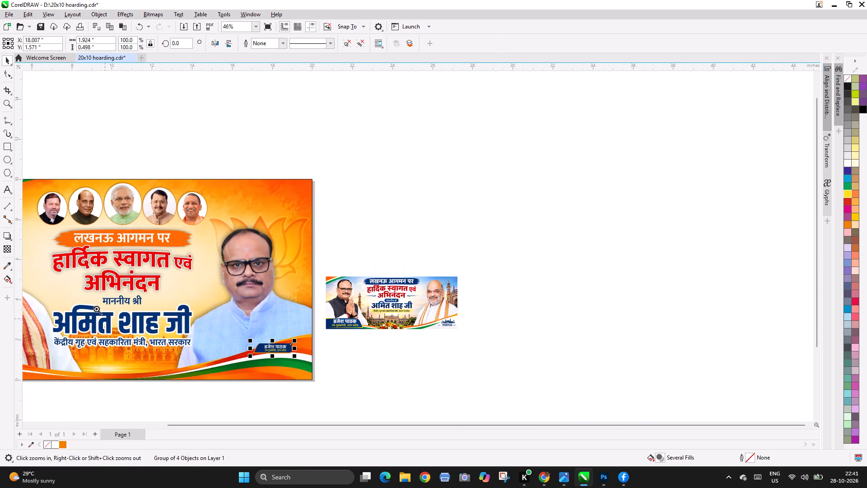
Enlarge the nameplate group to about 6.28 by 1.62 inches and place it over the hoarding's lower-right corner, slightly past the page's right edge.
drag(96, 309, 413, 425)
drag(512, 213, 520, 223)
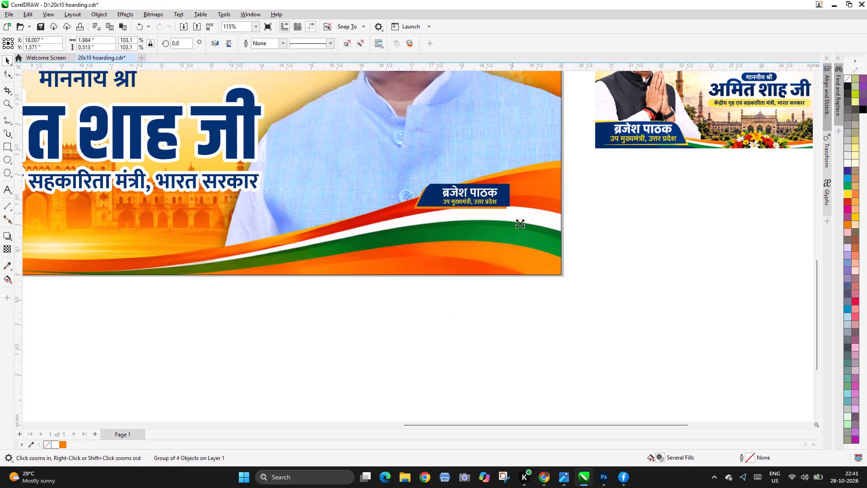
drag(520, 223, 575, 275)
drag(489, 210, 478, 247)
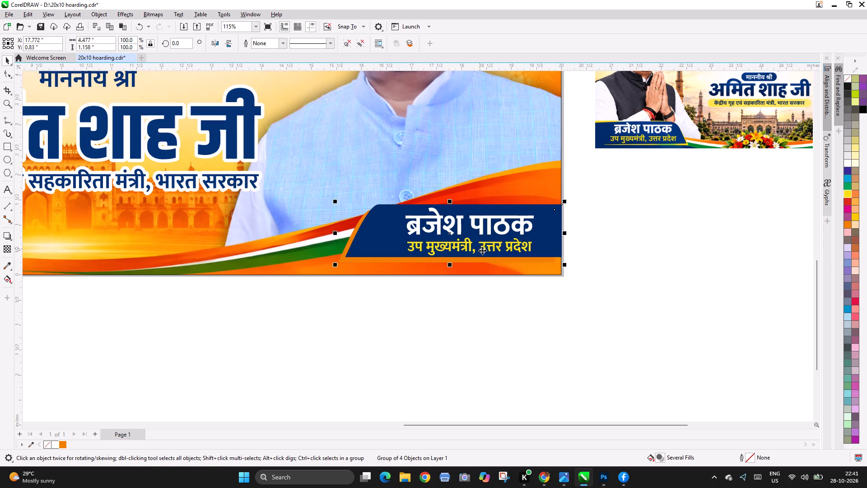
drag(489, 239, 496, 244)
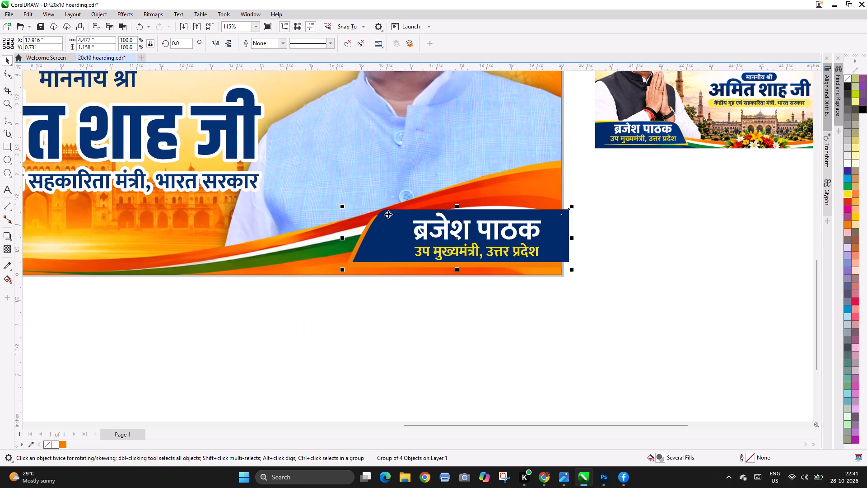
drag(342, 207, 252, 177)
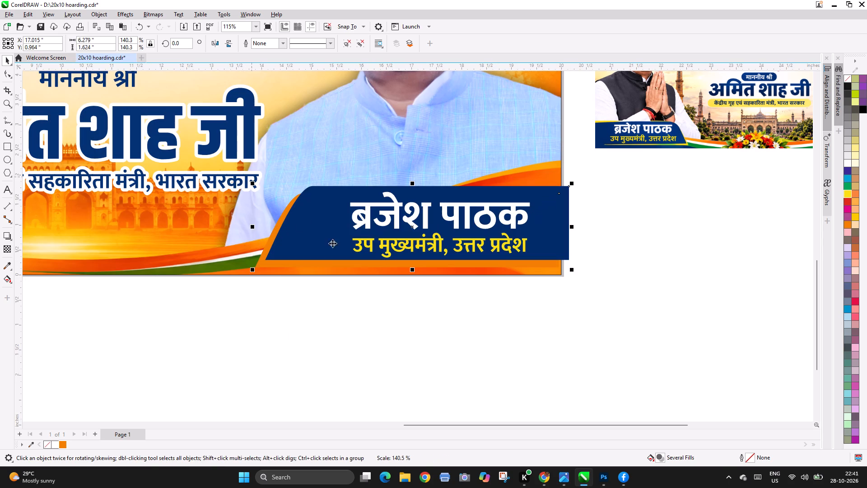
click(534, 353)
drag(510, 239, 512, 243)
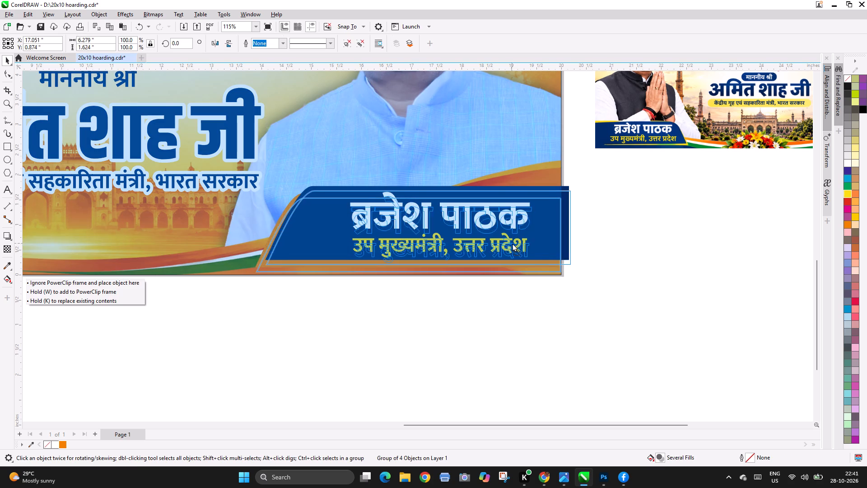
drag(512, 243, 513, 243)
click(541, 333)
click(498, 233)
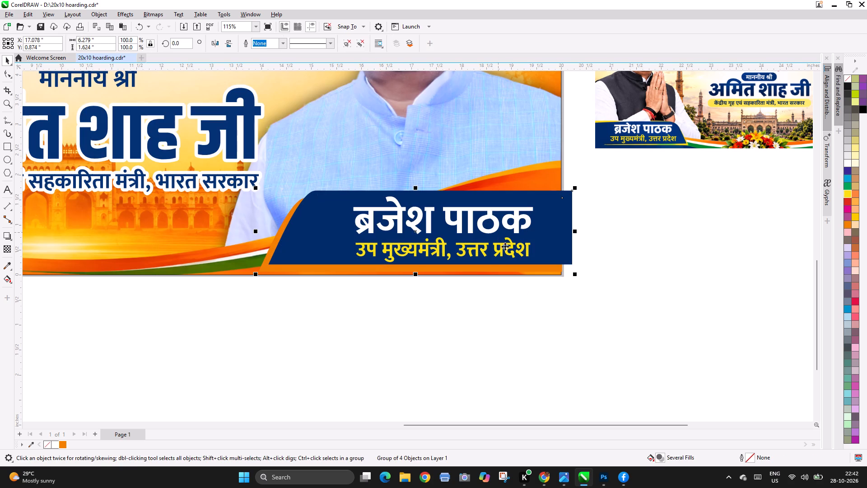
click(501, 242)
click(533, 322)
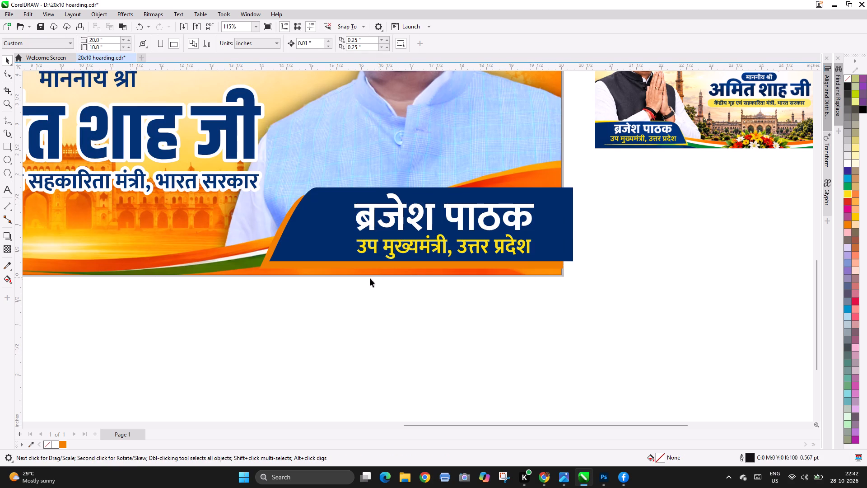
ctrl+click(312, 271)
click(392, 310)
Sample the yellow edging from the reference design's nameplate and fill the orange shape behind the navy nameplate with it.
key(F2)
drag(551, 114, 694, 149)
click(9, 263)
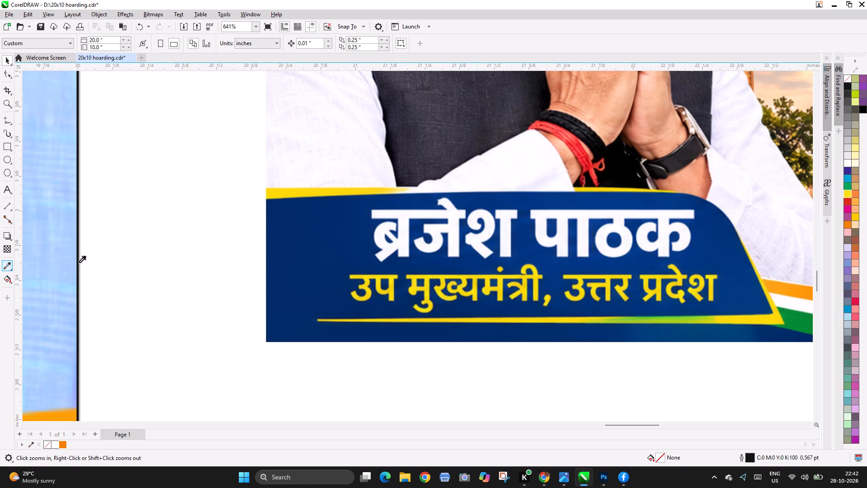
click(288, 192)
key(F4)
key(F2)
drag(393, 331, 527, 380)
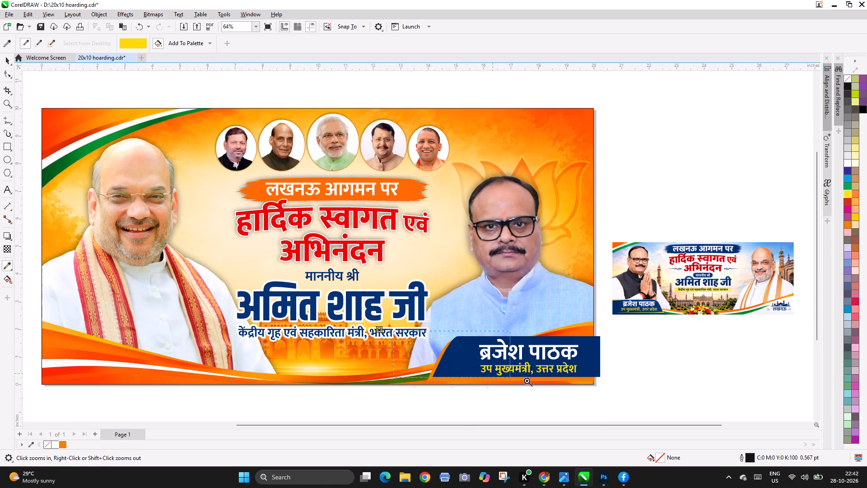
drag(527, 380, 590, 390)
click(193, 273)
key(space)
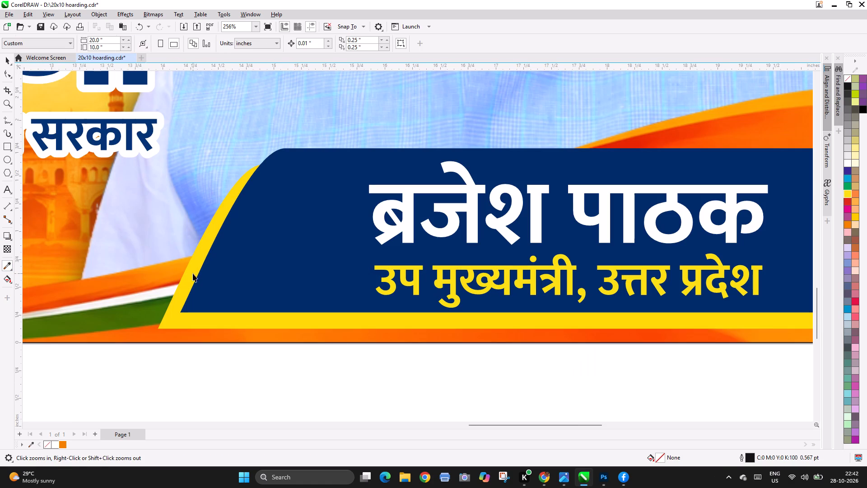
key(Escape)
PowerClip the nameplate group inside the hoarding's frame to trim its overhang.
key(F3)
key(F3)
key(F3)
key(F2)
drag(264, 228, 676, 338)
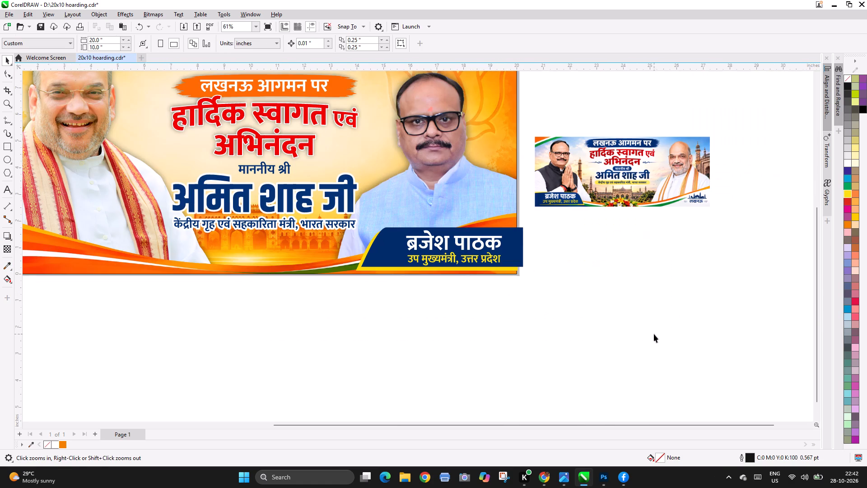
click(654, 334)
drag(644, 333, 340, 215)
key(alt+a)
click(415, 191)
click(508, 333)
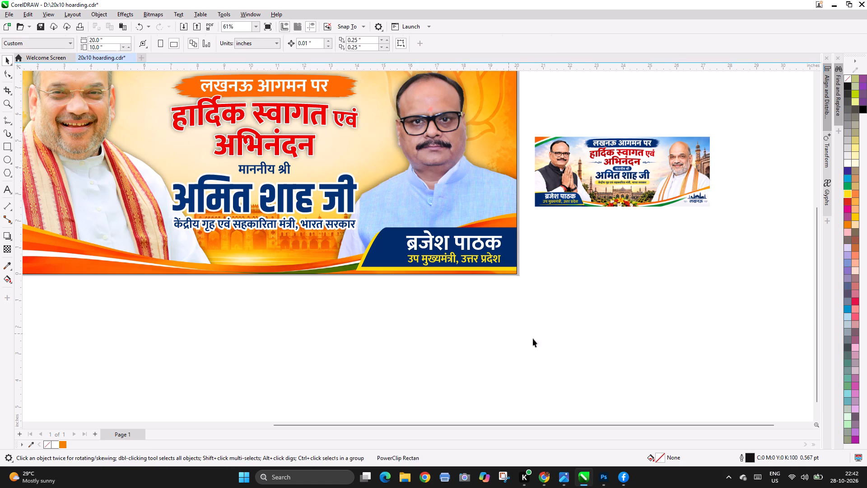
Delete the reference design beside the hoarding.
key(F3)
key(F2)
key(F2)
drag(171, 147, 678, 330)
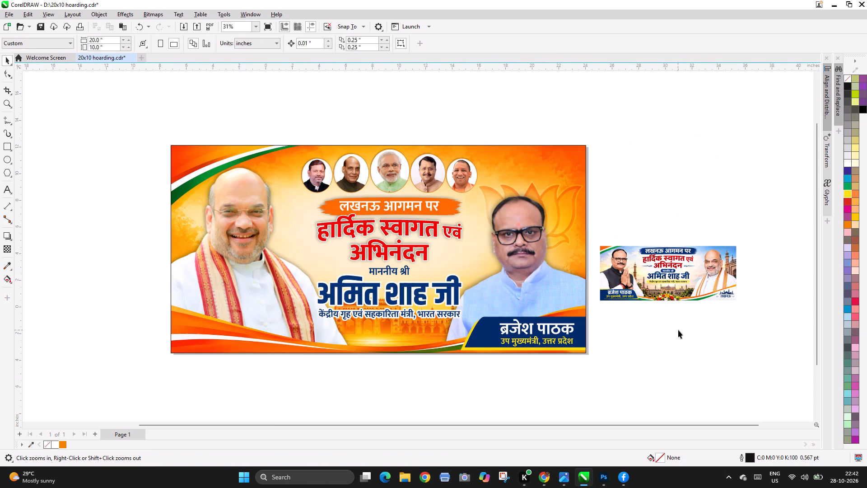
click(646, 268)
key(Delete)
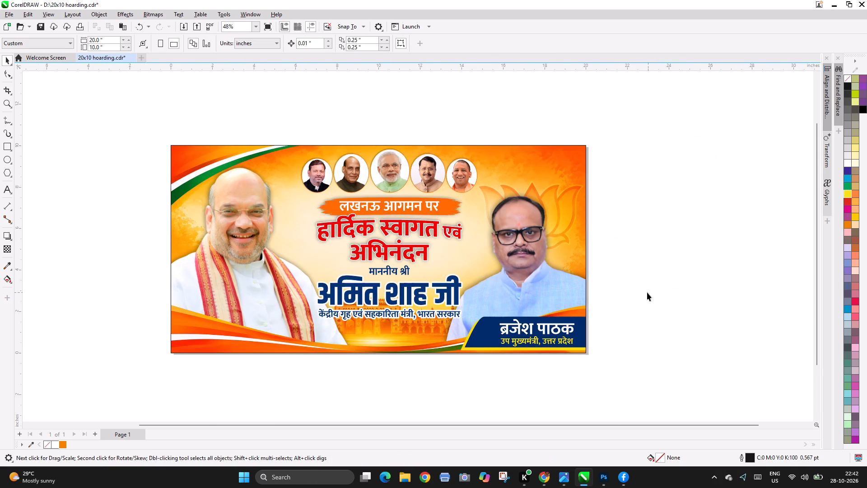
Save the hoarding document.
key(F4)
key(ctrl+s)
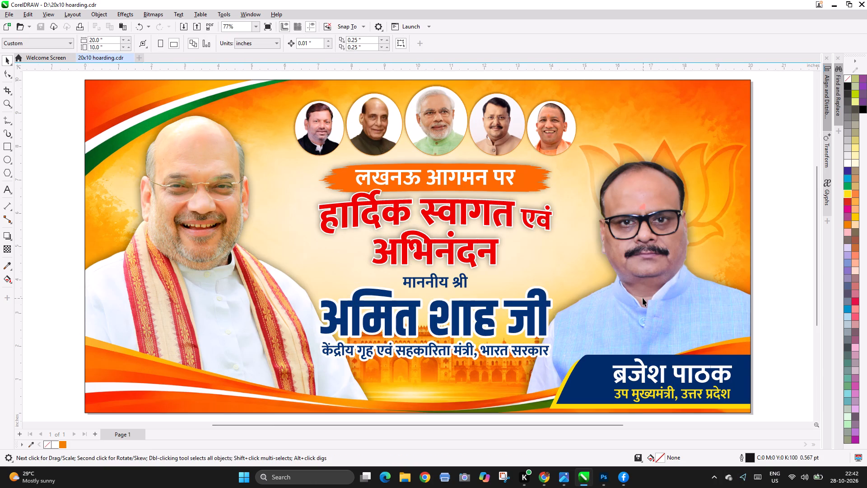
key(ctrl+s)
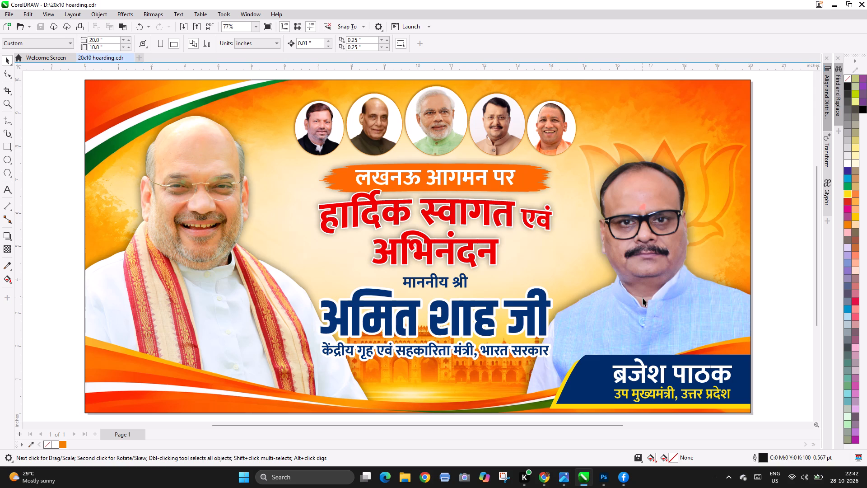
Open the frame's PowerClip contents and move the nameplate group slightly up and left, to about X 17.06, Y 1.07 inches.
key(F3)
key(F2)
drag(511, 297, 751, 375)
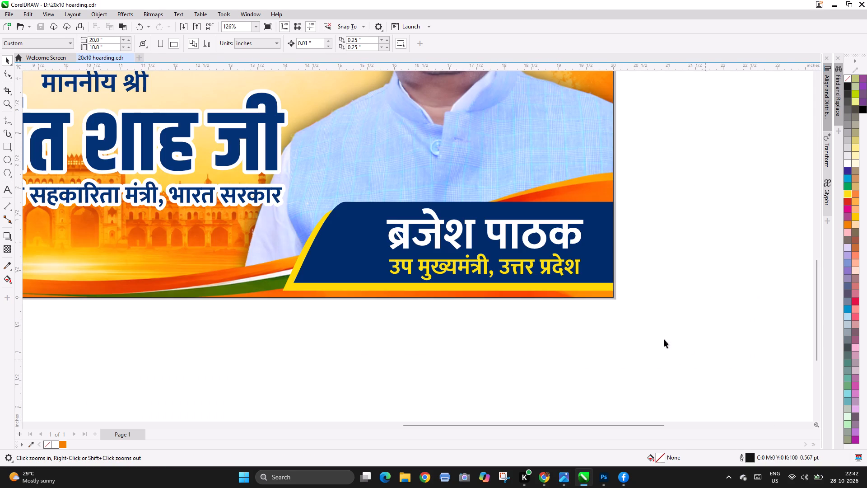
ctrl+double_click(517, 259)
click(452, 241)
drag(470, 233, 473, 224)
drag(481, 237, 477, 238)
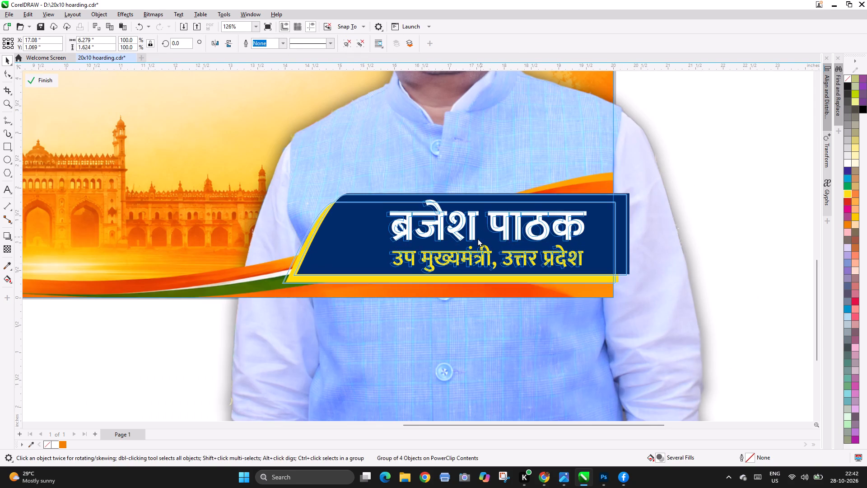
drag(477, 238, 476, 238)
click(547, 256)
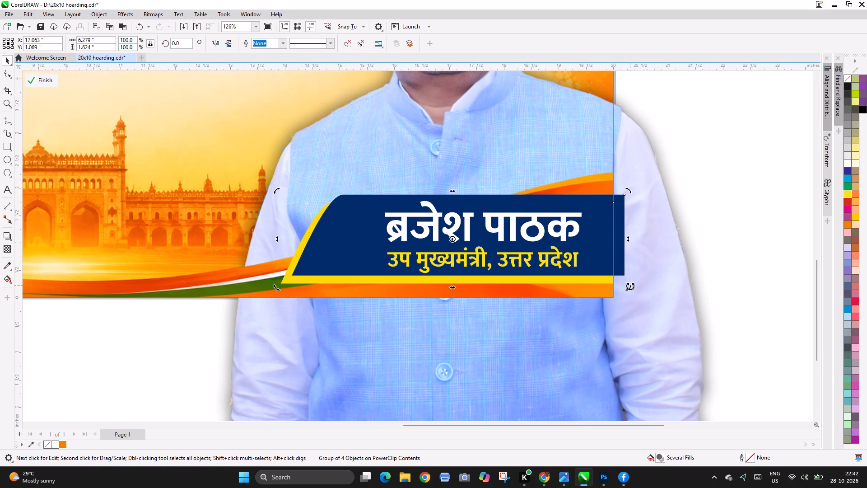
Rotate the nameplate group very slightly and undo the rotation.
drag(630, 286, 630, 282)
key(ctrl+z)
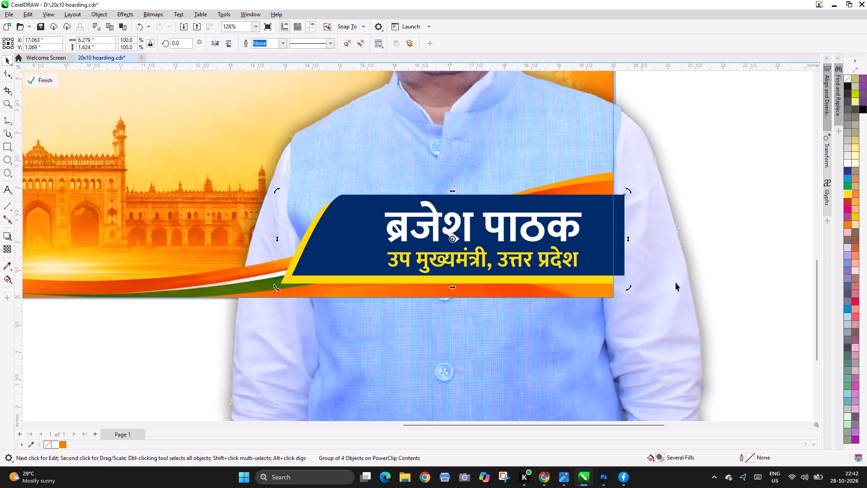
Finish editing the frame's PowerClip contents and save the hoarding document.
click(753, 239)
ctrl+click(749, 249)
key(space)
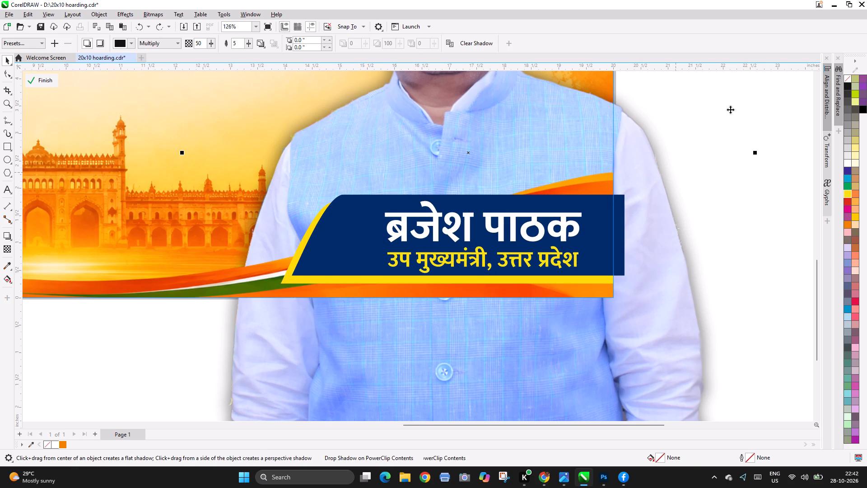
ctrl+click(736, 99)
key(F4)
key(space)
ctrl+click(737, 118)
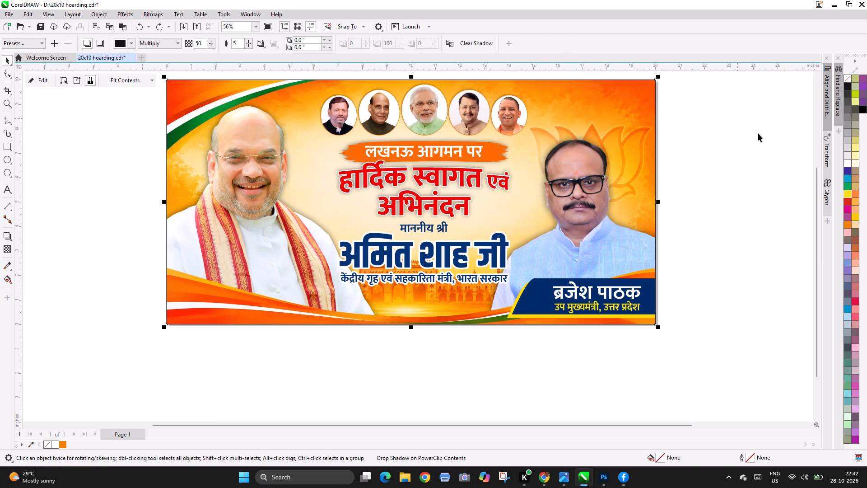
click(758, 133)
key(F3)
key(F2)
key(F4)
key(ctrl+s)
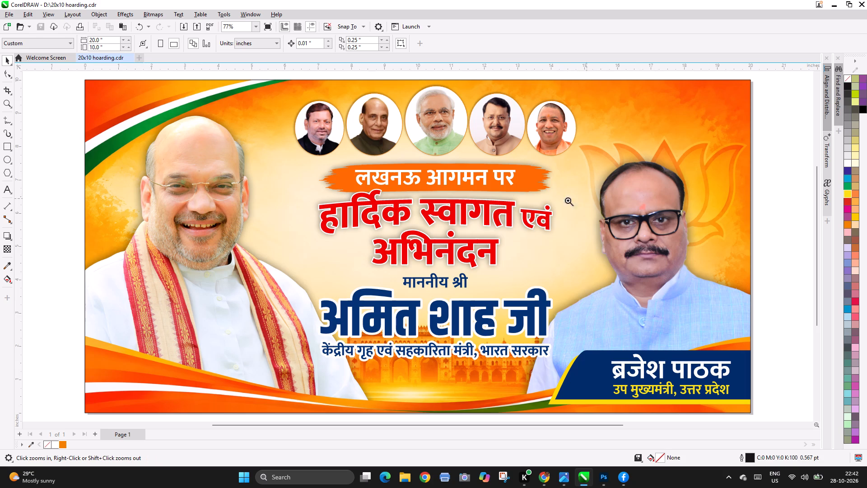
Examine Amit Shah's portrait up close and the hoarding's overall layout.
key(F3)
key(F2)
drag(137, 155, 384, 272)
key(F2)
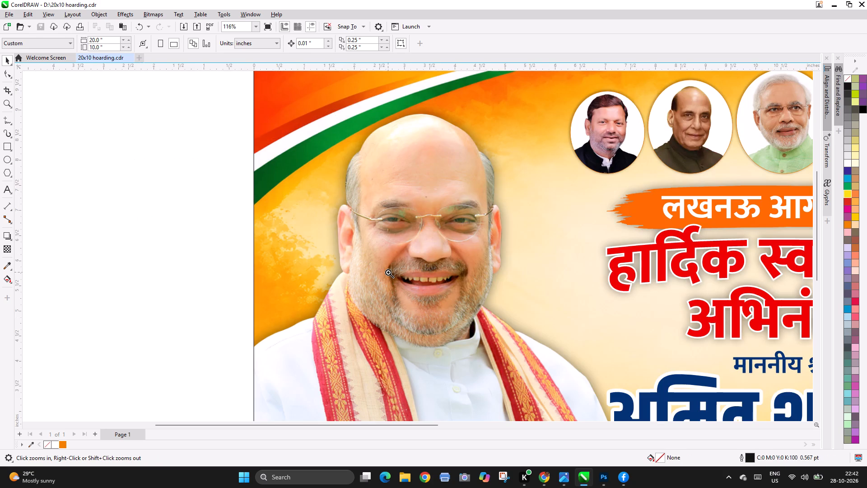
right_click(388, 270)
key(F2)
key(F2)
drag(142, 136, 686, 362)
Save the document and group all of the hoarding's objects together.
key(ctrl+s)
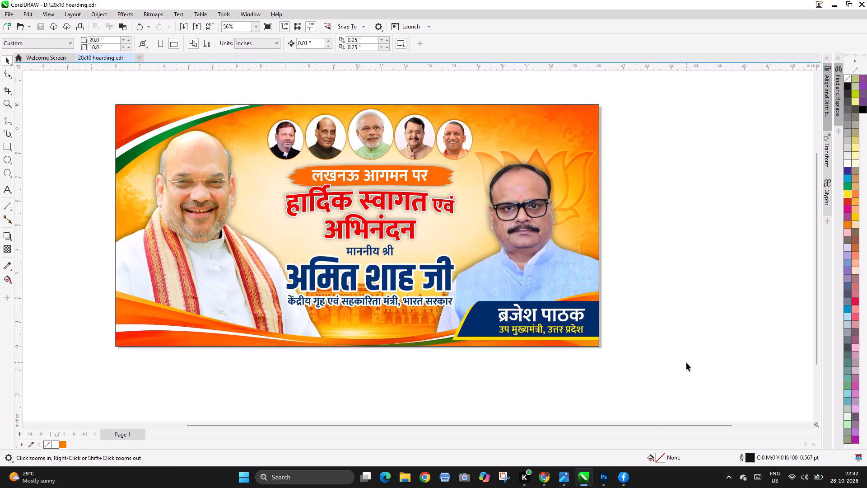
key(ctrl+a)
key(ctrl+g)
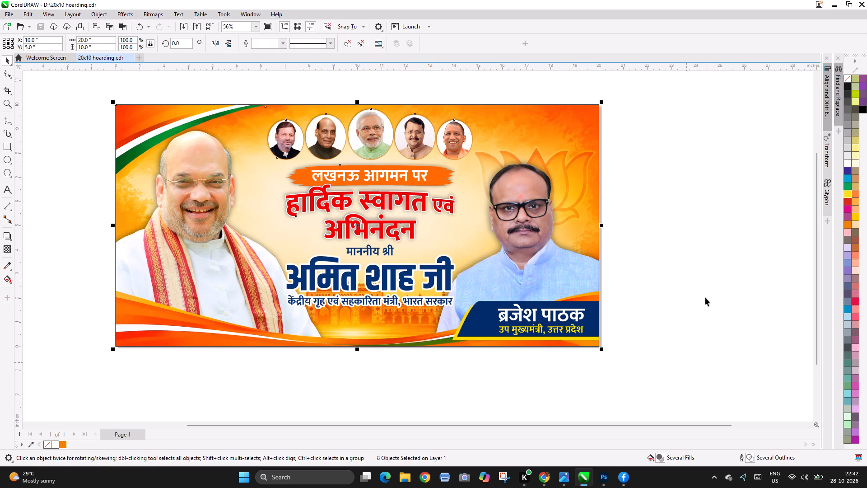
click(705, 297)
Export the grouped hoarding to the Desktop as a JPEG named 20x10 hoarding, choosing its colour mode in the export settings.
key(ctrl+a)
key(ctrl+e)
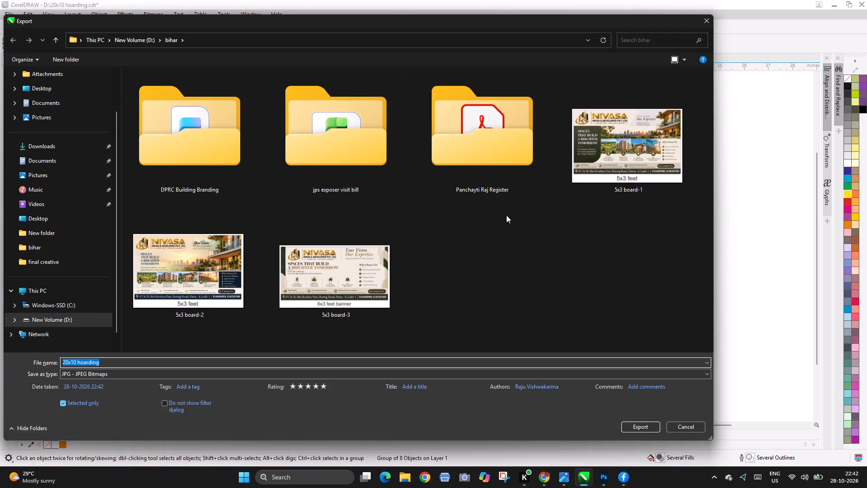
click(40, 91)
click(117, 365)
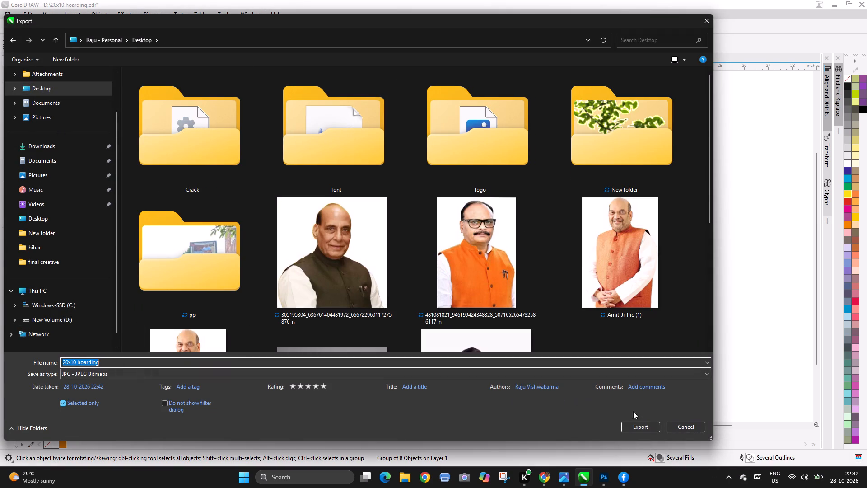
click(645, 425)
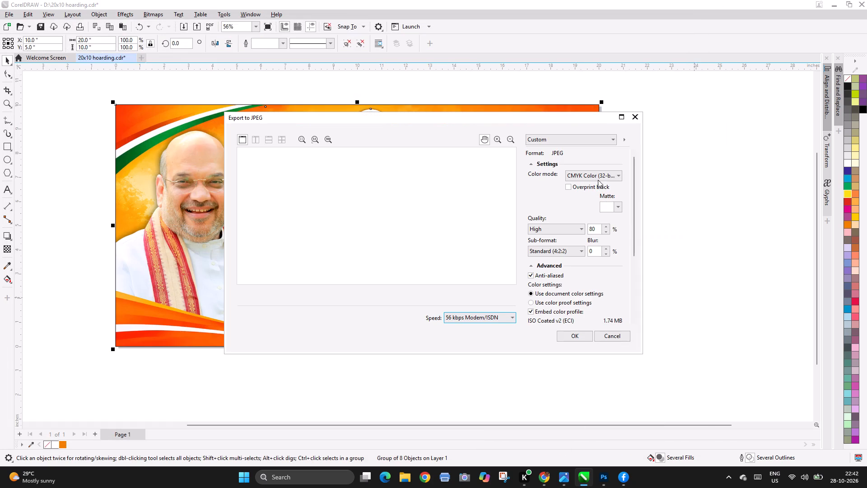
click(597, 178)
click(597, 189)
click(573, 332)
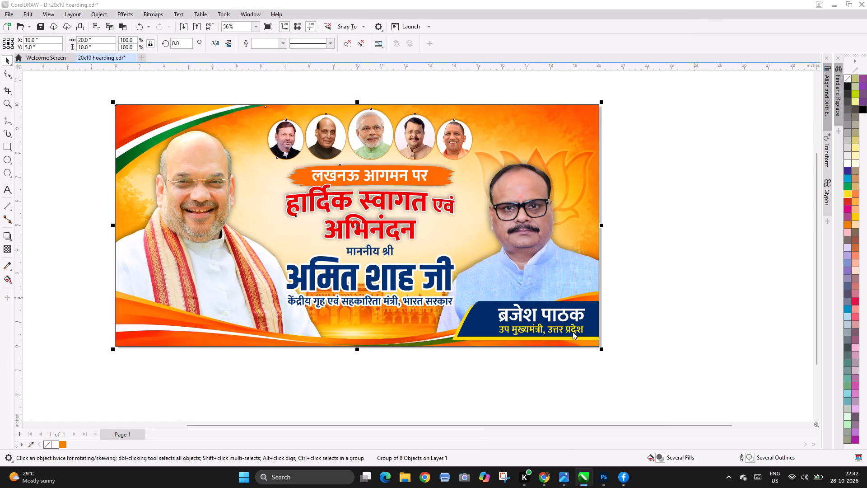
Deselect the hoarding and save the document with its objects grouped.
click(639, 257)
click(654, 252)
key(ctrl+s)
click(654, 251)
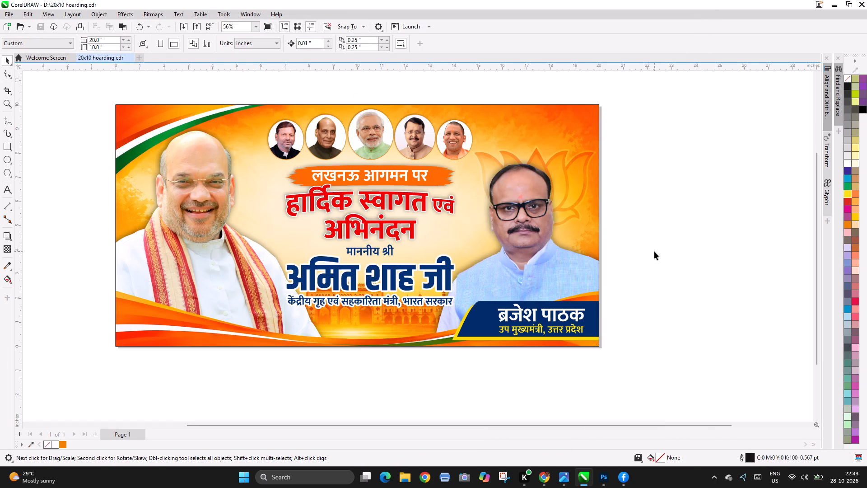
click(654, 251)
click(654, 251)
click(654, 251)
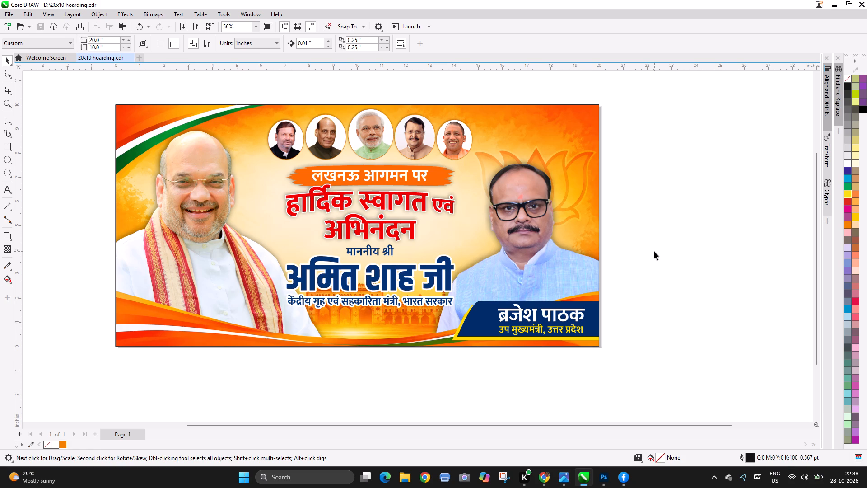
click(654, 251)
Minimise the browser and CorelDRAW windows, and close Photoshop with its bb.psd background document.
click(550, 474)
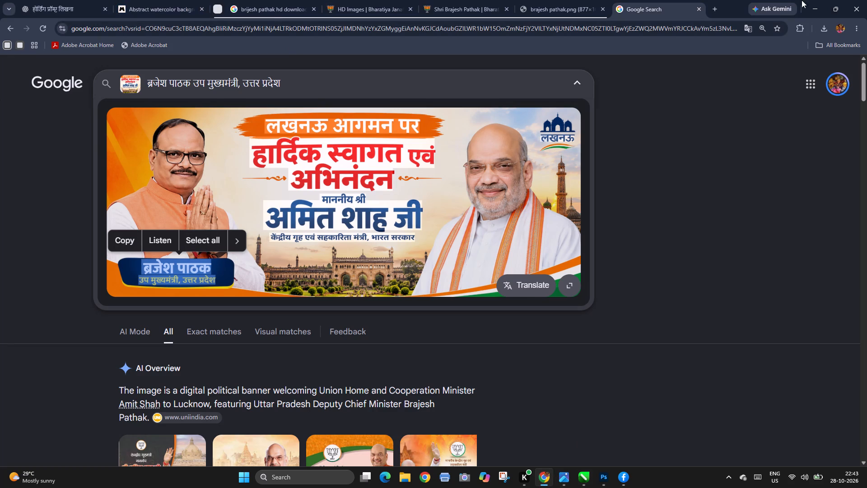
click(813, 4)
click(830, 5)
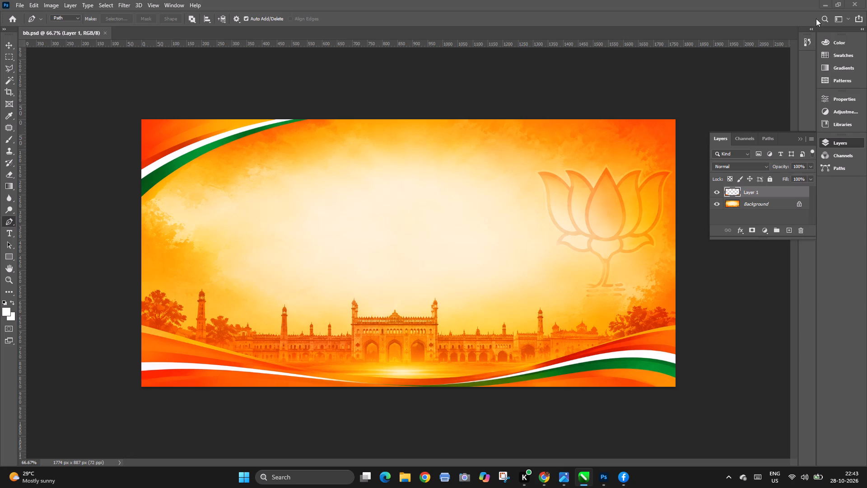
click(854, 3)
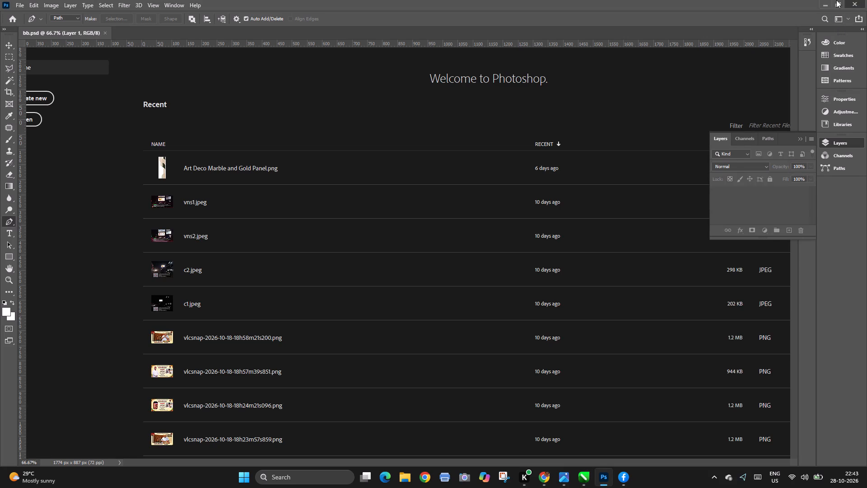
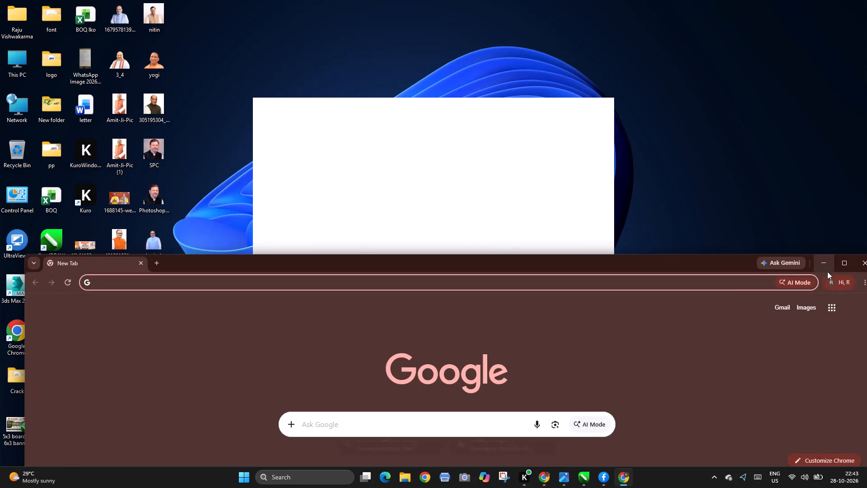
Maximize the Google Chrome window that has the blank new tab open.
click(839, 262)
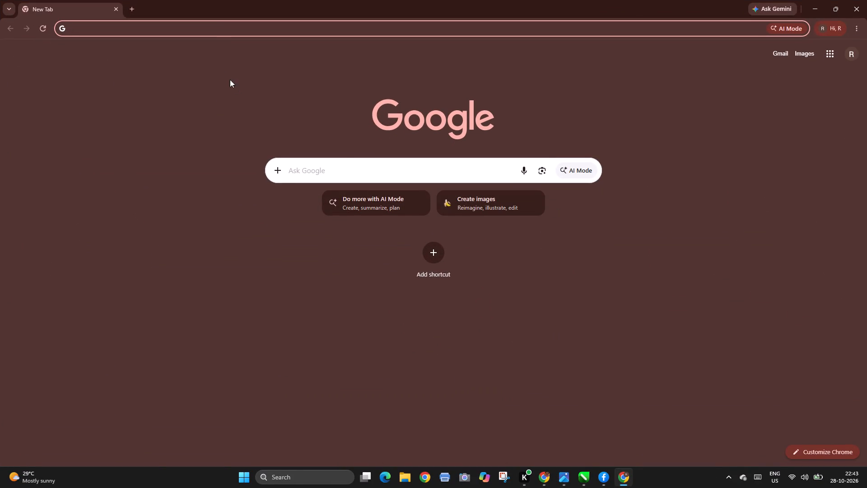
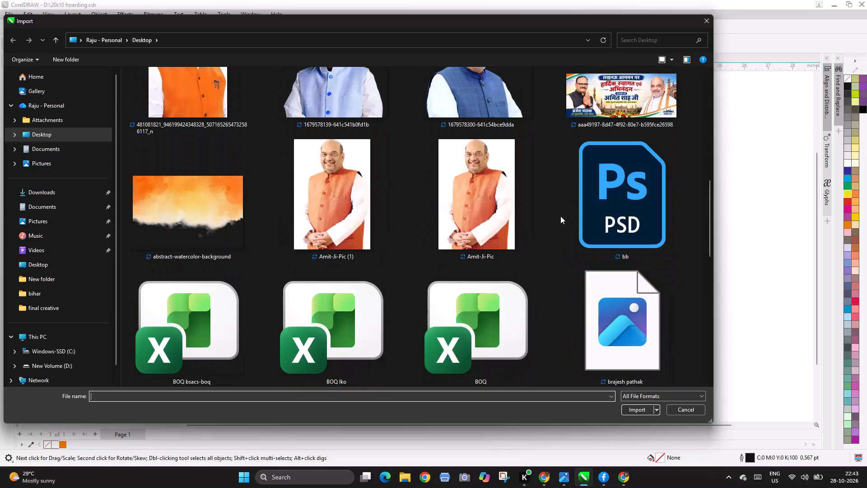
Import the blank cream background with orange and green waves from the Desktop, place it beside the hoarding's upper right, and deselect it.
scroll(560, 216, down, 4)
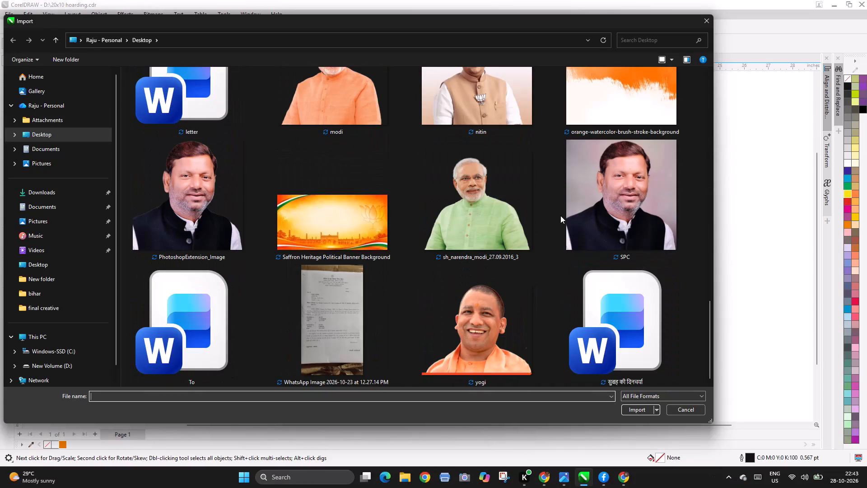
scroll(562, 215, down, 3)
scroll(562, 215, up, 2)
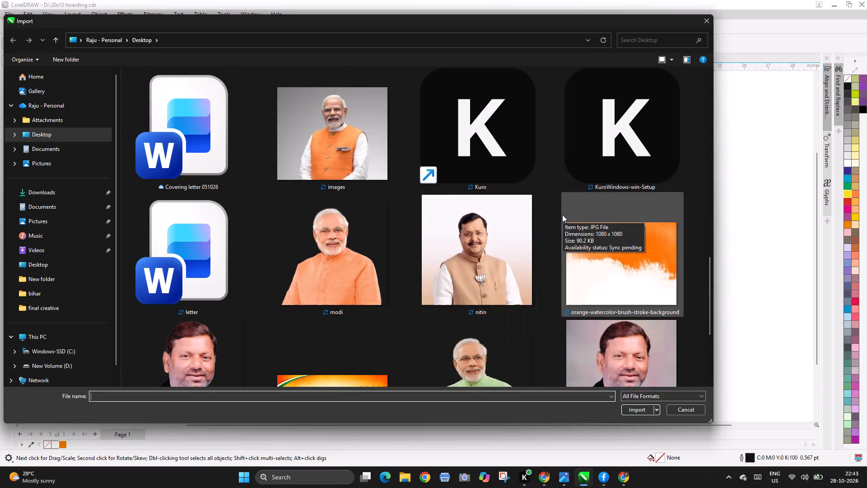
scroll(562, 215, up, 3)
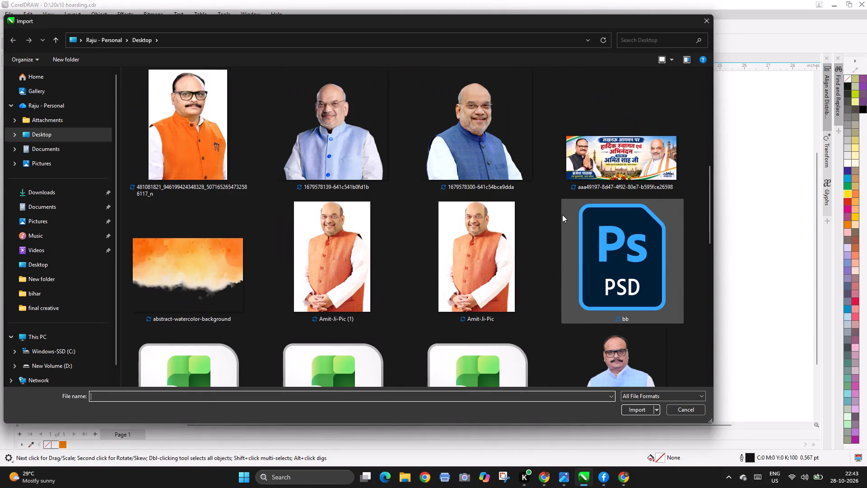
scroll(562, 215, up, 2)
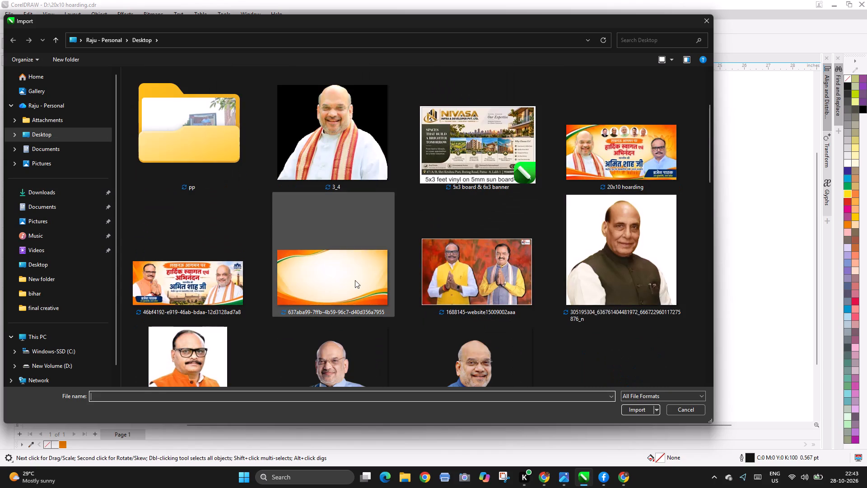
double_click(355, 280)
drag(583, 131, 804, 296)
click(793, 318)
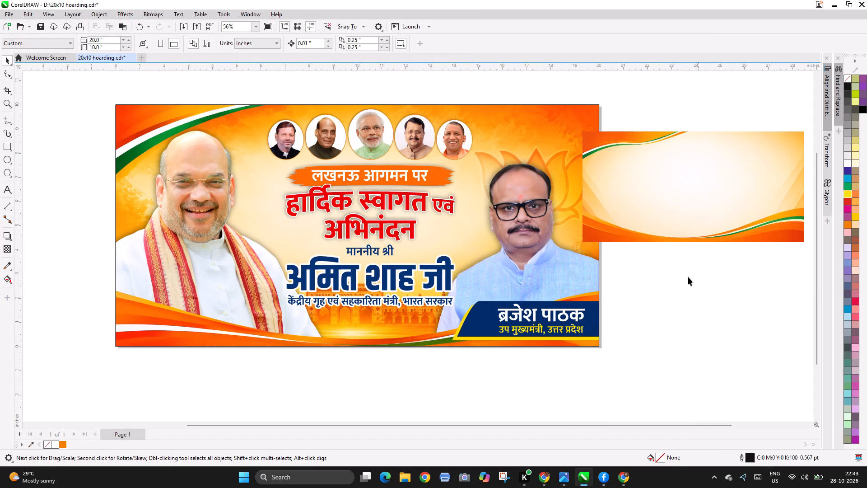
Move the blank orange background image clear of the hoarding's right edge, centred at about X 28.06, Y 6.09 inches.
key(F3)
key(F2)
key(F2)
drag(570, 189, 800, 284)
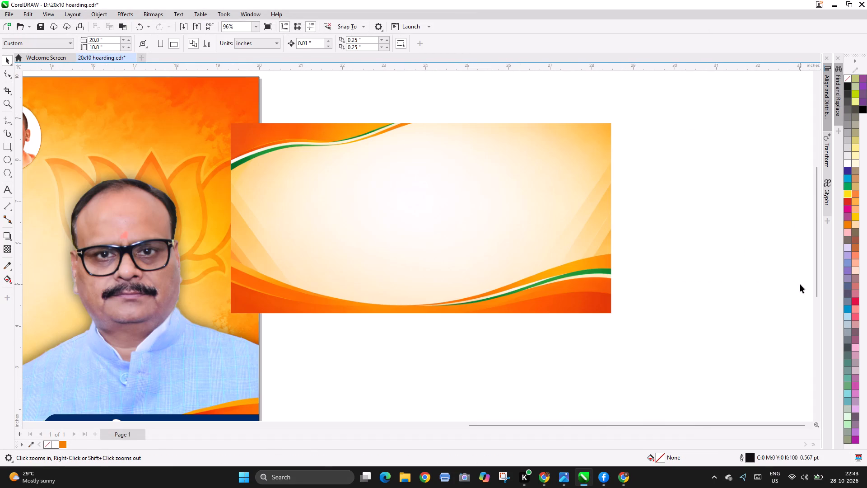
click(800, 284)
drag(466, 226, 639, 248)
Deselect the background image and save the 20x10 hoarding document.
key(F2)
right_click(597, 233)
key(F2)
right_click(589, 232)
key(F2)
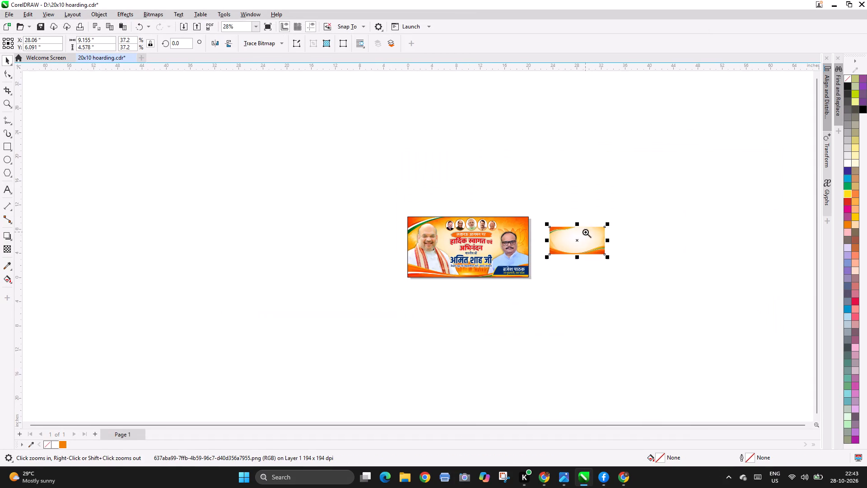
key(F2)
drag(332, 190, 709, 304)
key(F2)
key(F2)
drag(134, 158, 665, 342)
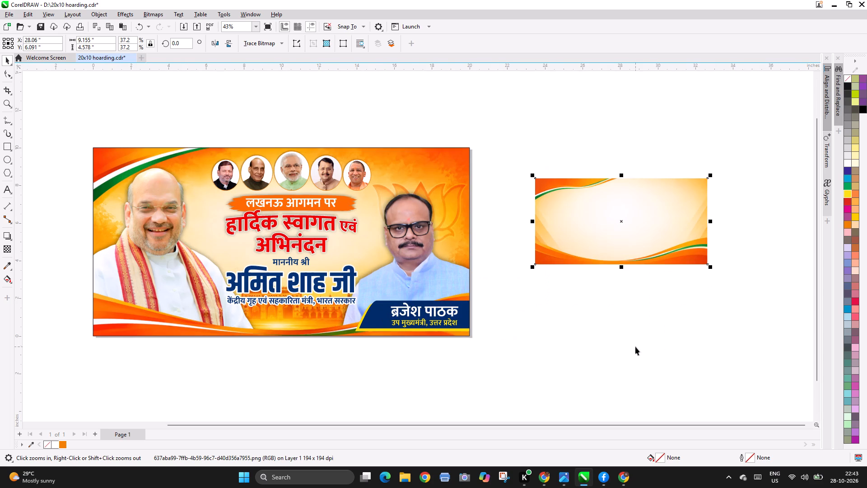
click(635, 347)
key(ctrl+s)
click(633, 347)
Examine the hoarding's upper-left area around the tricolour ribbon, large portrait and round photos, and review the whole layout.
key(F2)
key(F2)
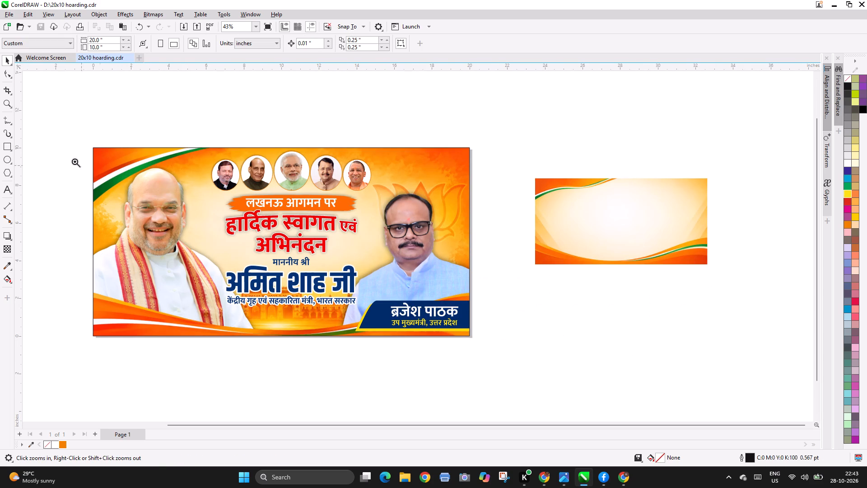
drag(65, 155, 324, 223)
key(F2)
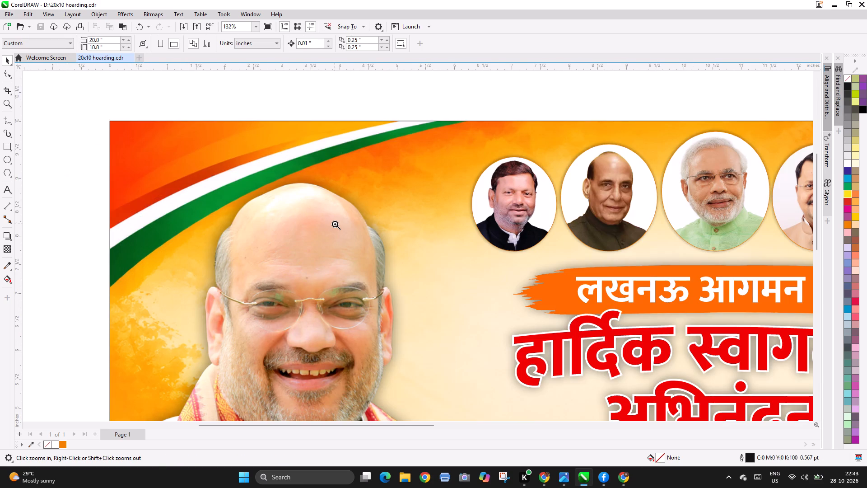
right_click(335, 224)
key(F2)
right_click(341, 223)
key(F2)
key(F2)
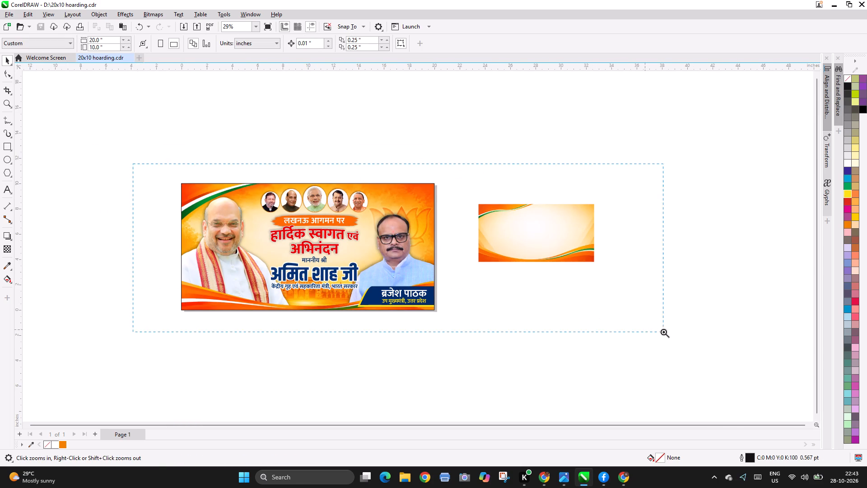
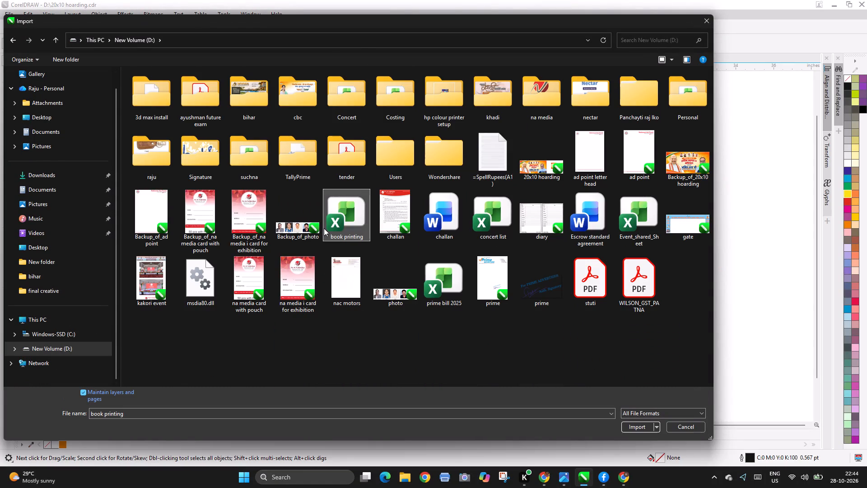
Look through the D: drive and its raju folder for a line design file to import, and leave the import.
text(ine)
click(320, 139)
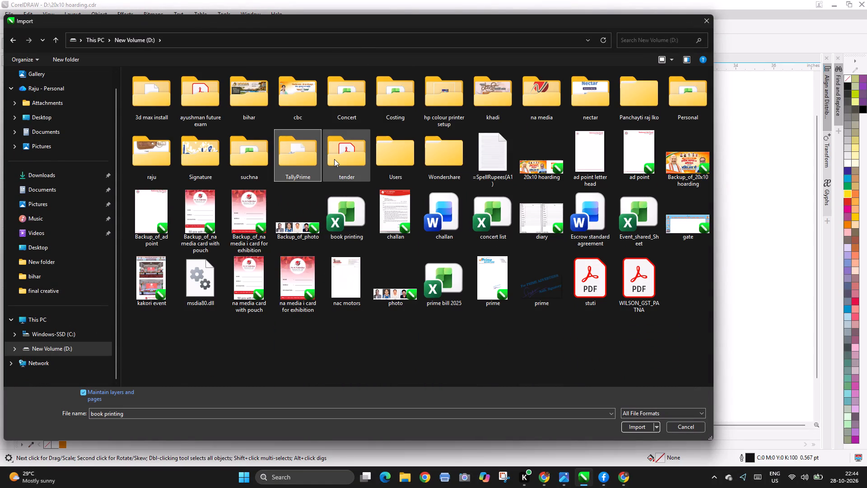
double_click(168, 157)
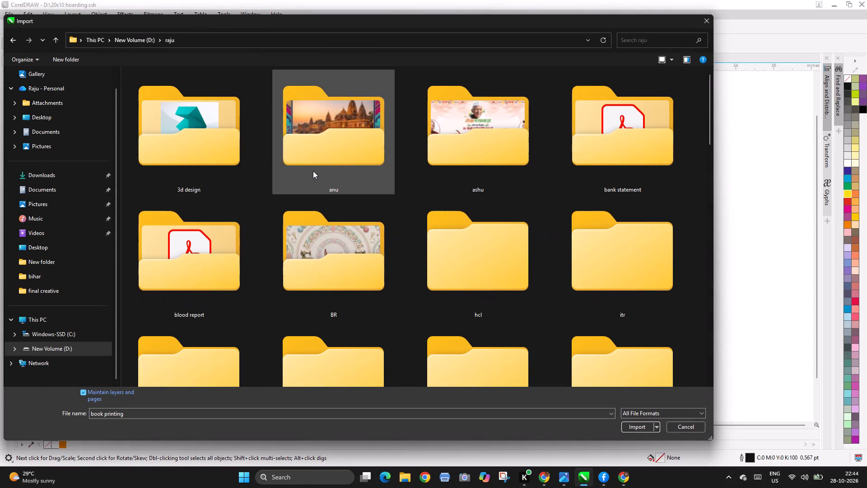
click(313, 171)
text(line)
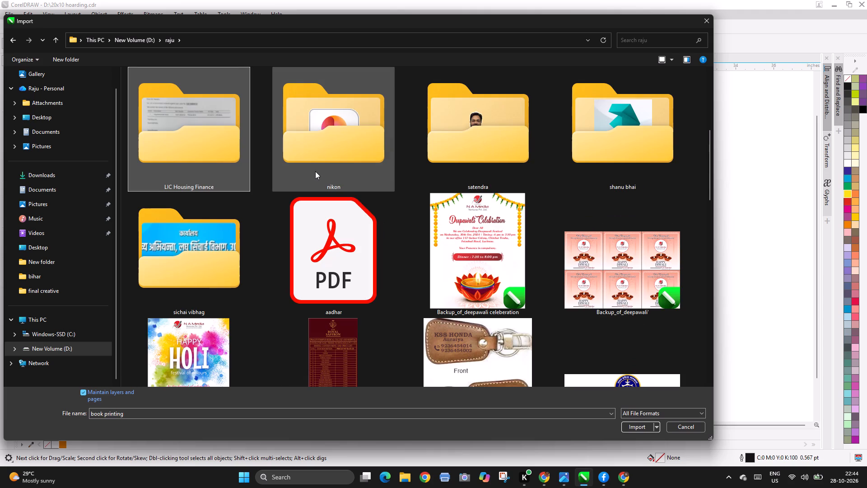
scroll(475, 267, down, 2)
scroll(314, 141, up, 3)
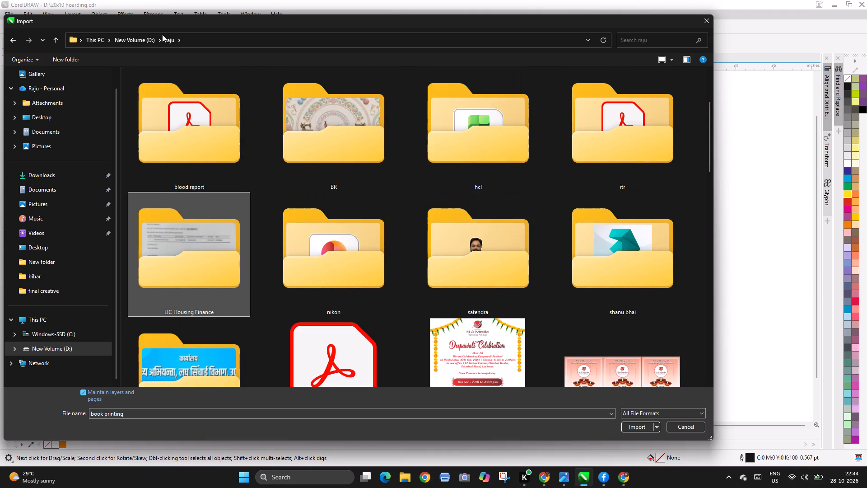
click(141, 40)
click(400, 143)
text(line)
key(Escape)
key(Escape)
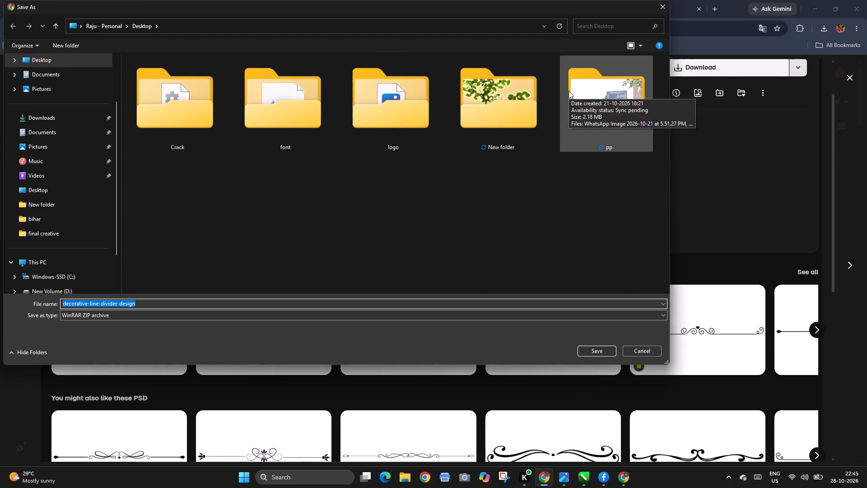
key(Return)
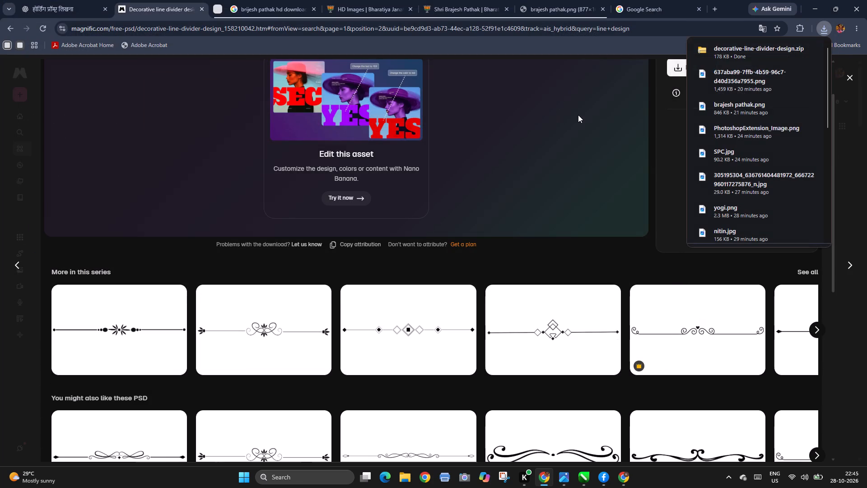
Go to the Desktop and extract the decorative-line-divider-design archive into a folder of the same name there.
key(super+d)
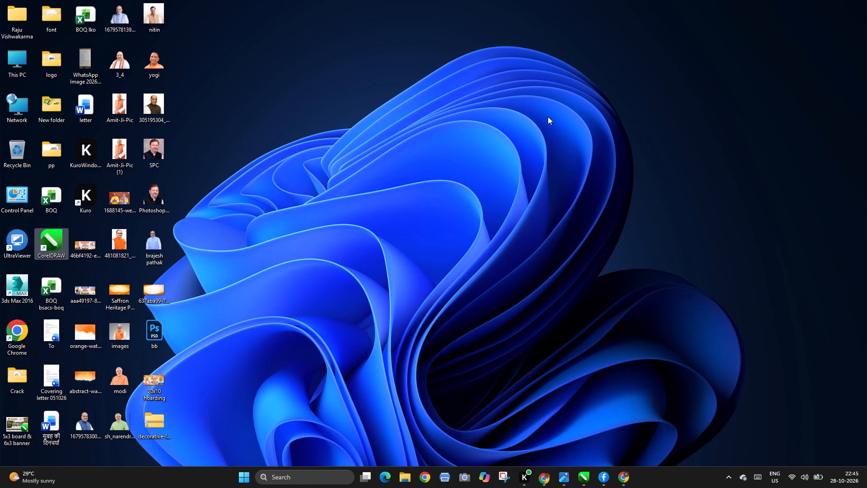
right_click(153, 418)
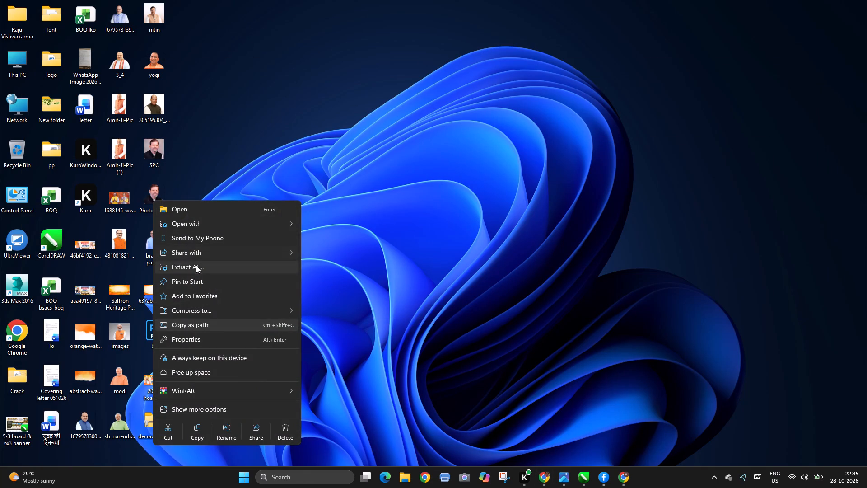
click(196, 265)
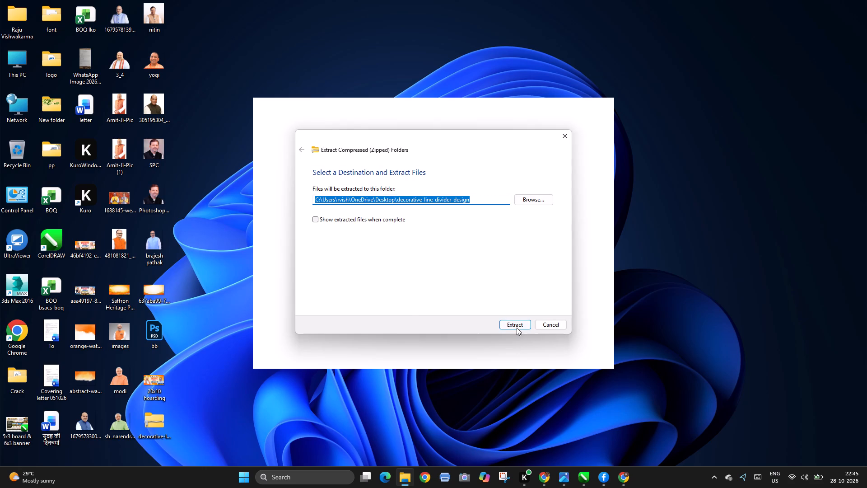
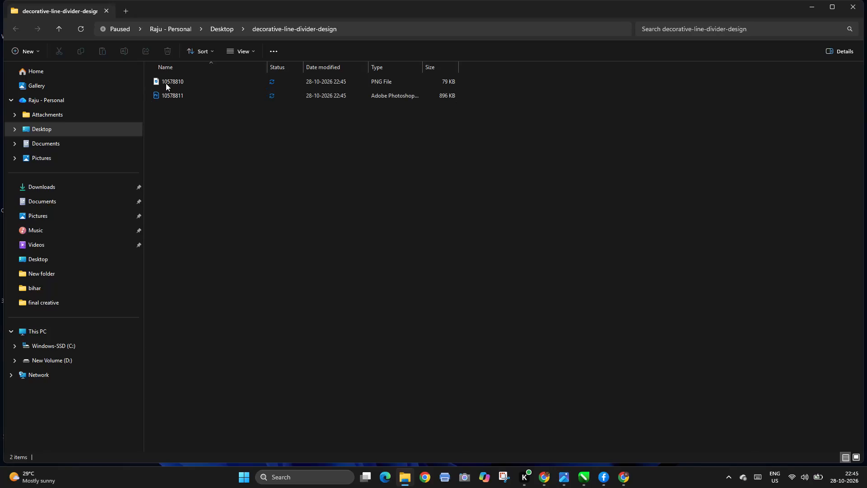
Bring the divider PNG 10578810 from the extracted folder into the CorelDRAW hoarding document, placing it above the page's top-right corner.
drag(166, 83, 586, 479)
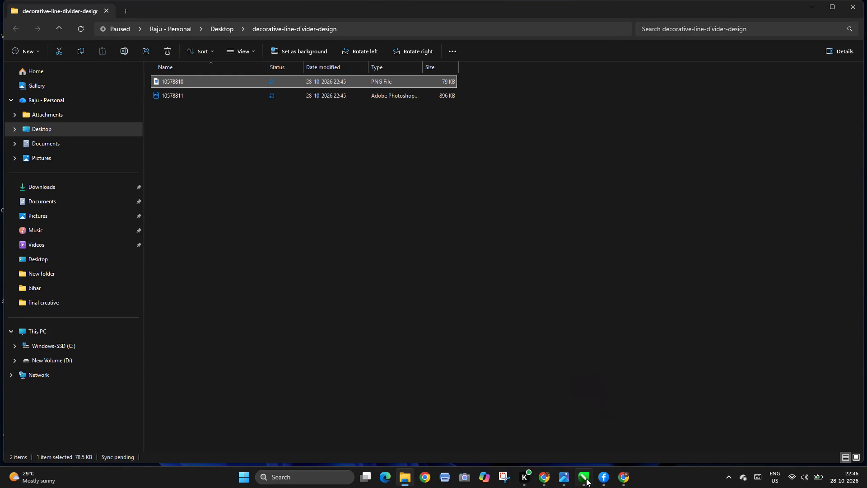
drag(586, 479, 478, 127)
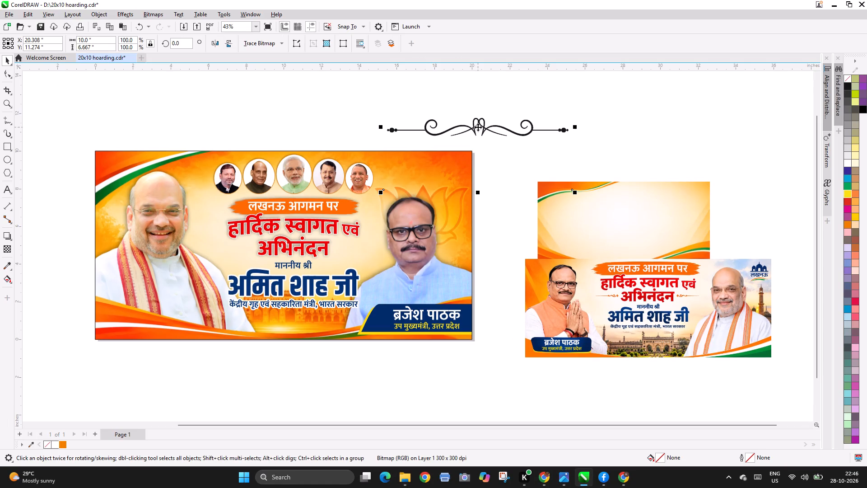
key(F2)
key(2)
drag(340, 105, 661, 169)
click(637, 130)
drag(420, 221, 421, 204)
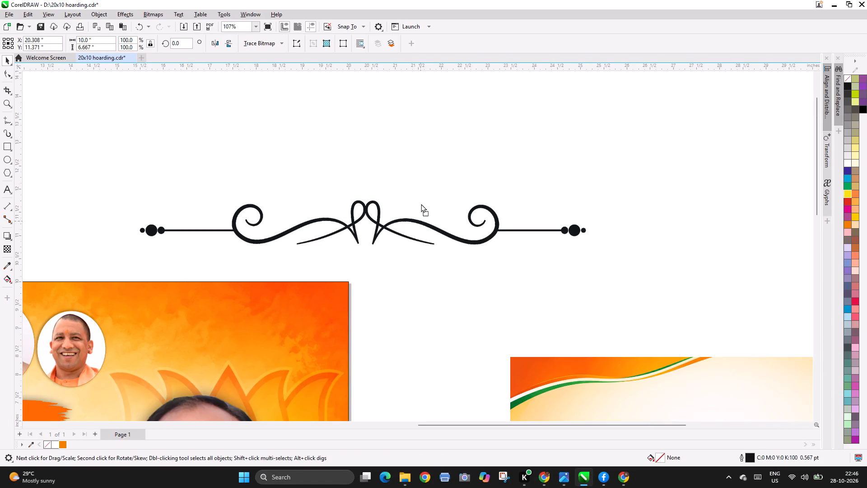
drag(421, 204, 421, 182)
Vectorize the divider bitmap with Quick Trace, delete the original bitmap and keep the traced copy above the page.
click(275, 47)
click(277, 61)
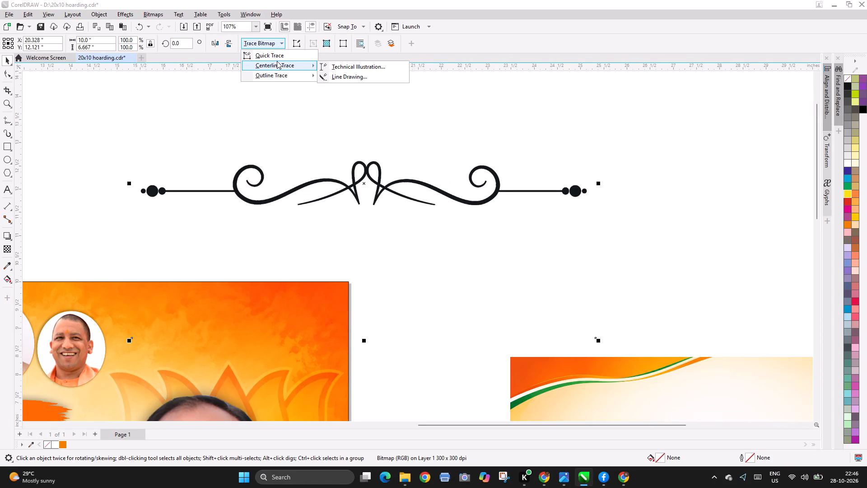
click(275, 54)
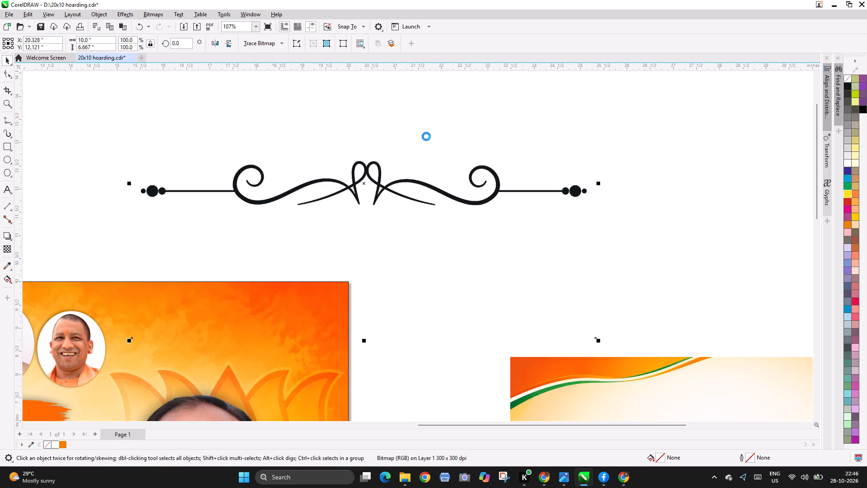
click(427, 136)
click(382, 171)
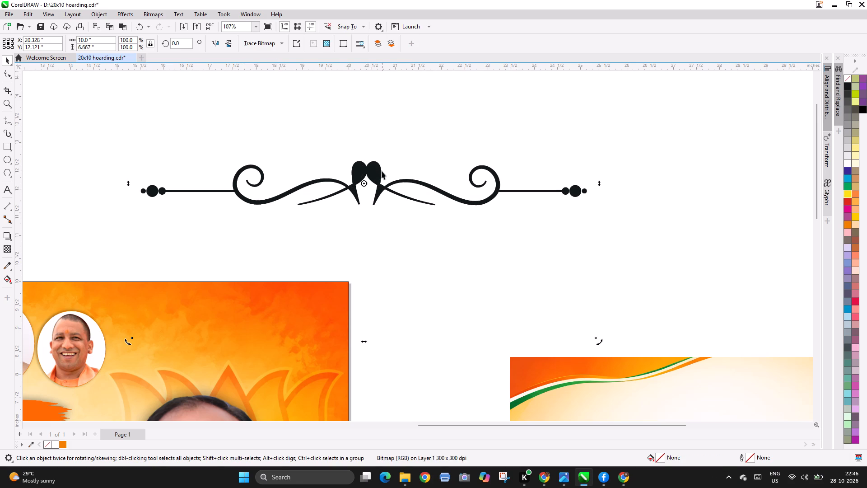
drag(376, 173, 508, 150)
click(420, 206)
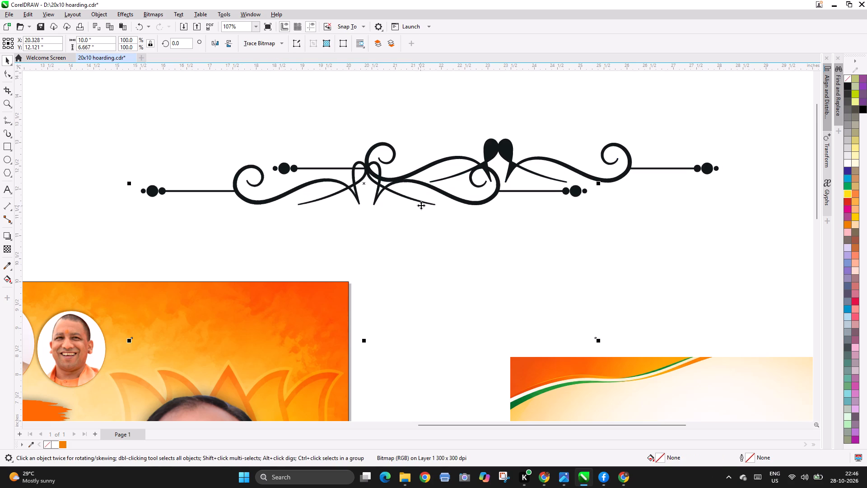
key(Delete)
click(439, 148)
drag(453, 159, 389, 162)
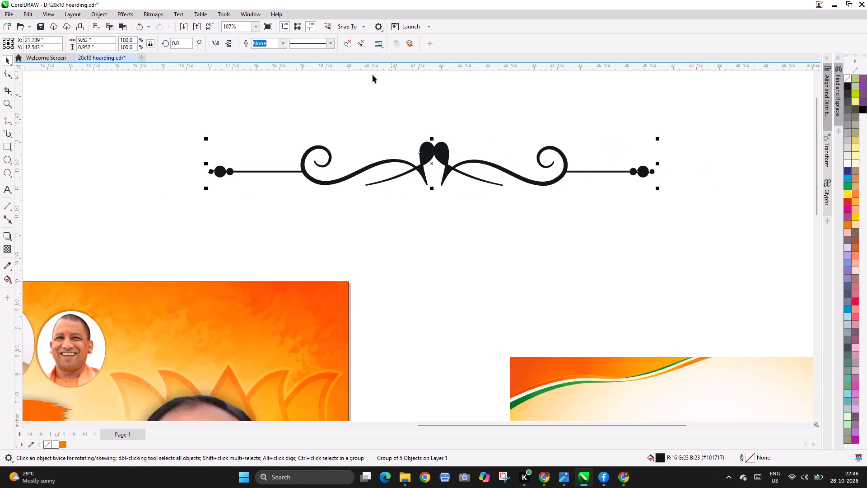
Ungroup the traced divider and delete the two separate dots at its right end.
click(360, 43)
click(476, 104)
click(443, 145)
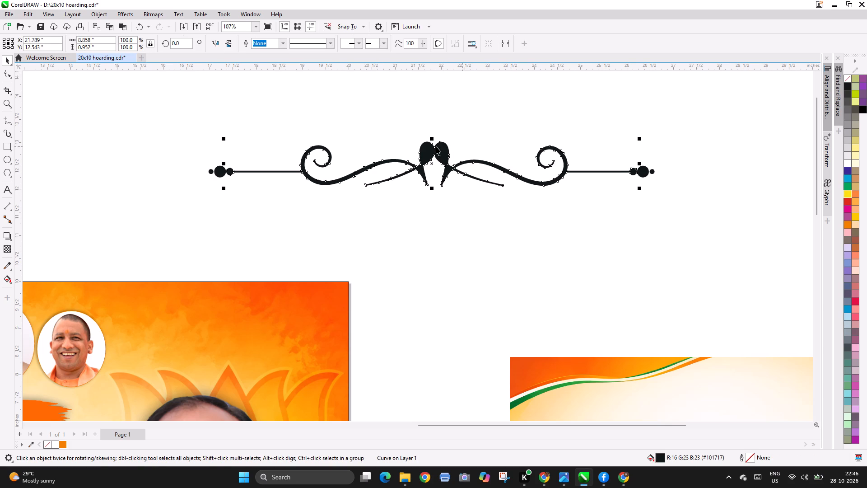
click(361, 115)
key(F2)
drag(206, 128, 695, 230)
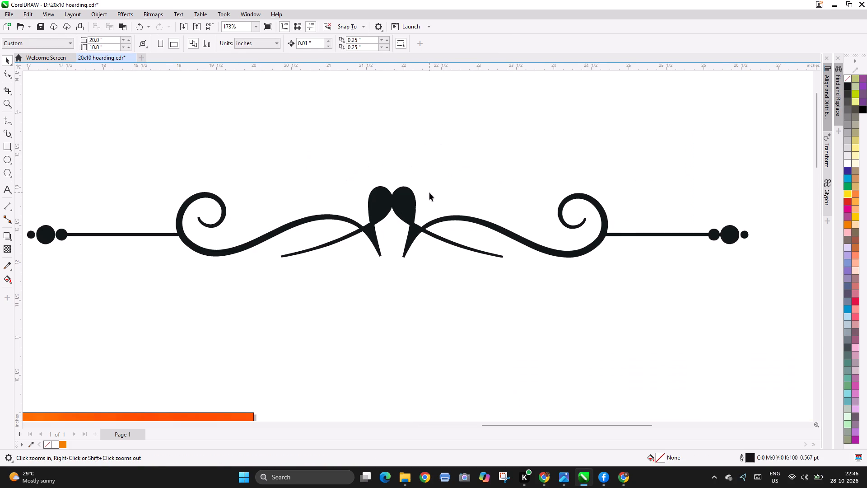
click(416, 198)
drag(527, 152, 773, 316)
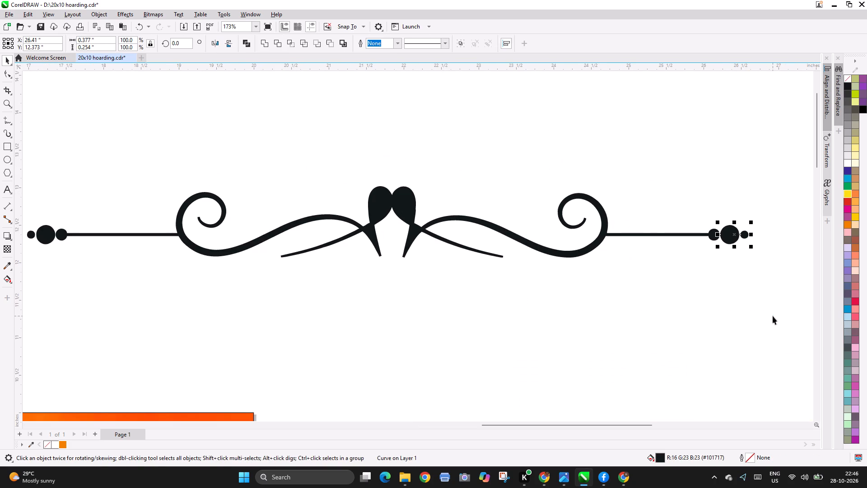
key(Delete)
Delete all nodes in the right half of the divider curve, up to the middle of the centre loops.
click(713, 237)
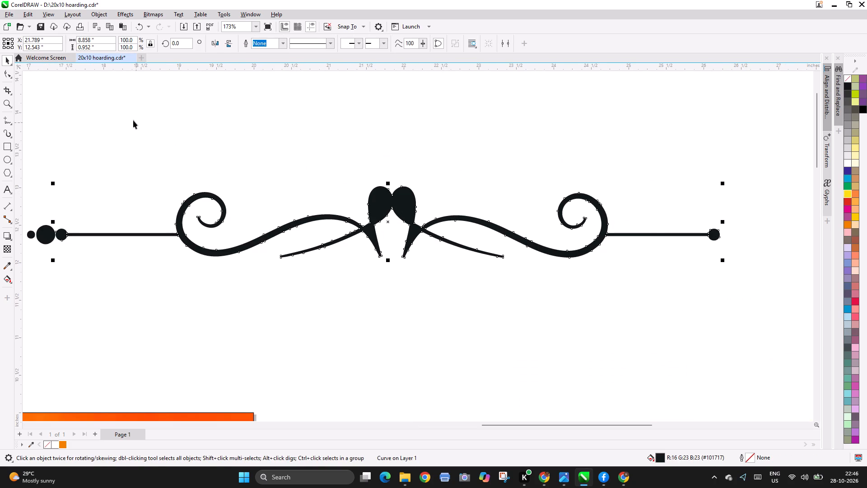
click(9, 74)
drag(763, 311, 412, 164)
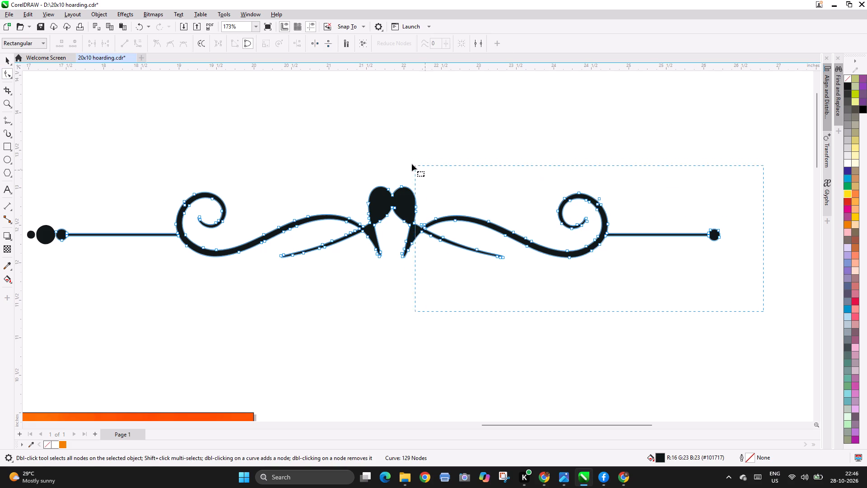
drag(412, 164, 392, 150)
key(Delete)
Straighten the stretched segments at the cut edge of the remaining centre loop and convert the closing segment back to a curve.
key(F2)
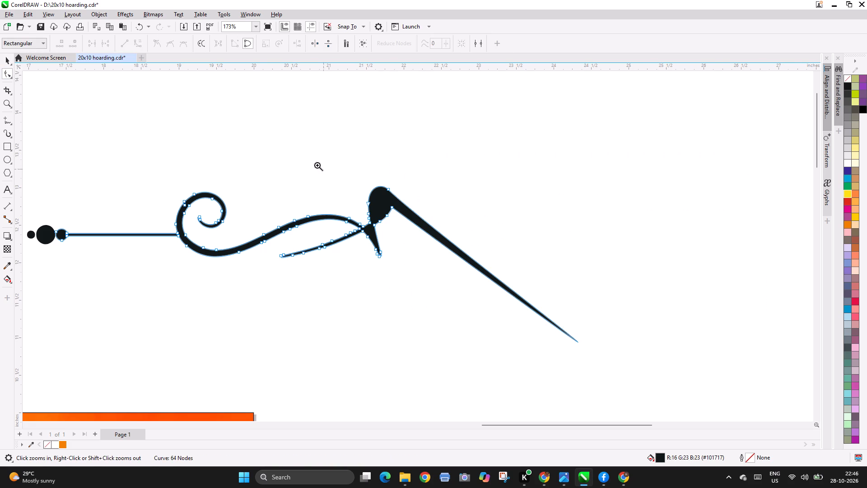
drag(317, 164, 477, 250)
drag(423, 277, 387, 228)
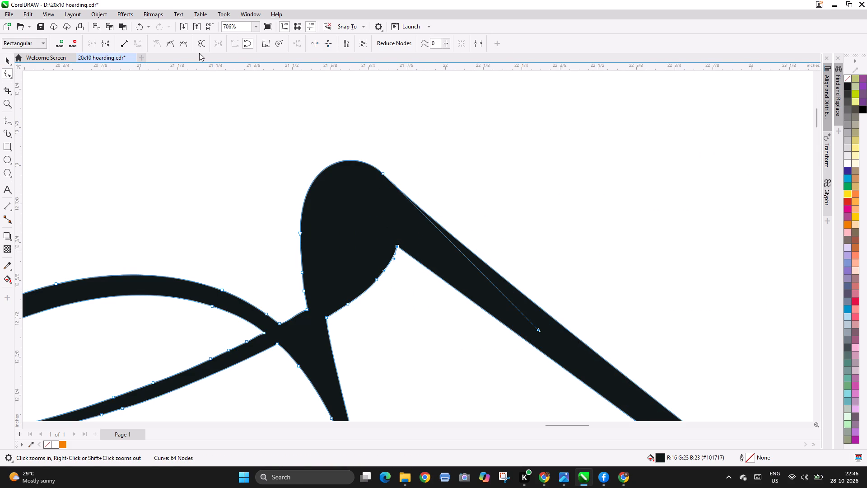
click(129, 43)
drag(372, 150, 395, 194)
click(126, 43)
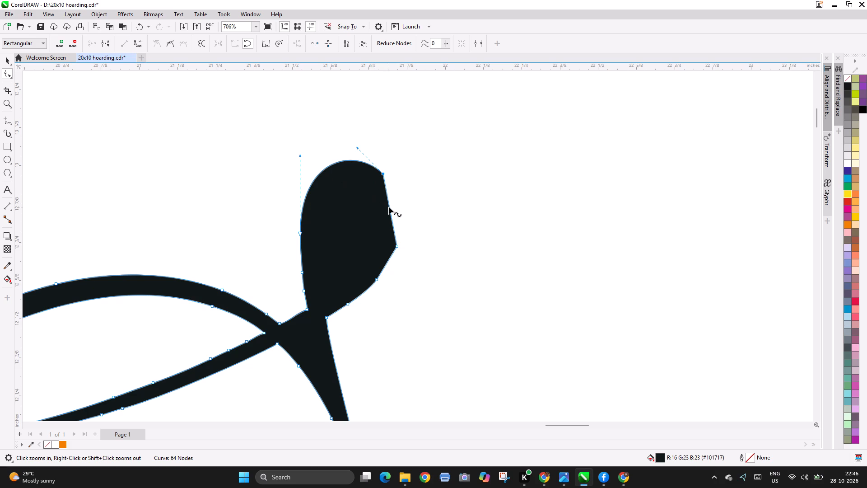
click(389, 206)
click(136, 43)
Delete the surplus nodes along the loop's cut edge to round it into a smooth teardrop.
drag(410, 194, 364, 163)
key(Delete)
drag(446, 259, 391, 236)
key(Delete)
drag(392, 285, 371, 269)
key(Delete)
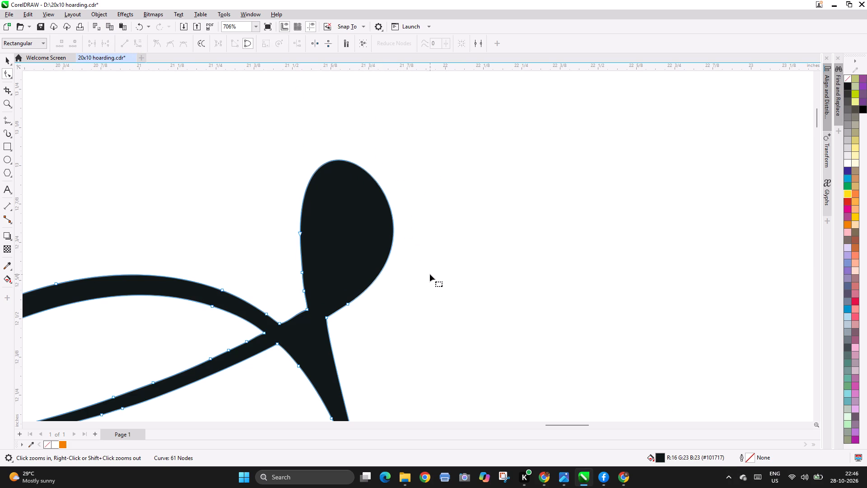
Group the remaining left-half scroll with its two end dots.
key(ctrl+space)
key(F3)
key(F3)
key(F3)
click(572, 321)
drag(242, 240, 564, 327)
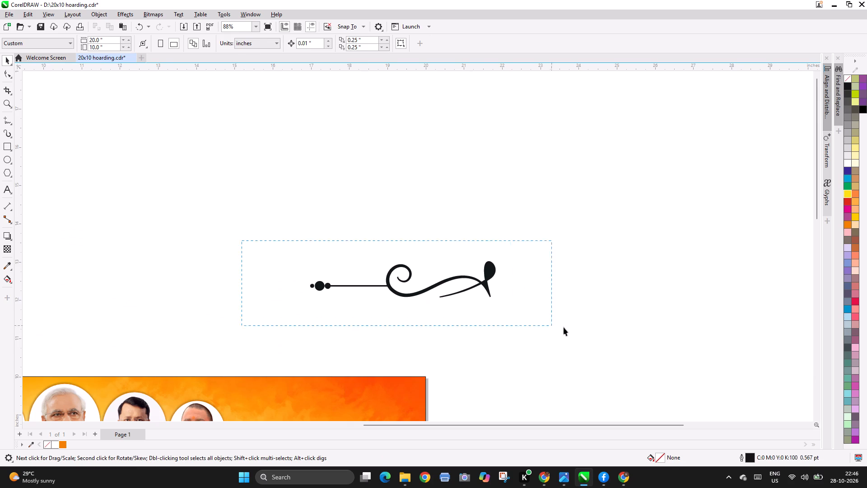
drag(564, 327, 567, 327)
key(ctrl+g)
key(F5)
key(space)
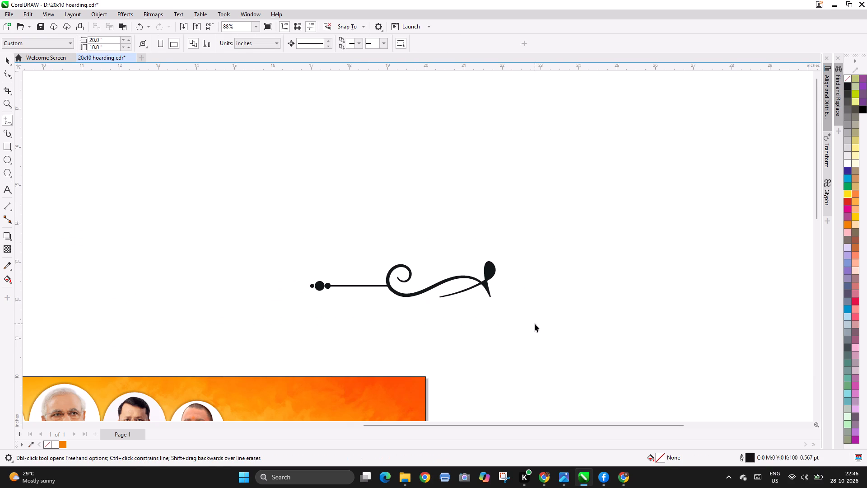
click(548, 283)
Move the grouped half divider from above the page onto the hoarding, over the left part of the word अभिनंदन.
key(F3)
key(F3)
key(F2)
drag(238, 252, 637, 397)
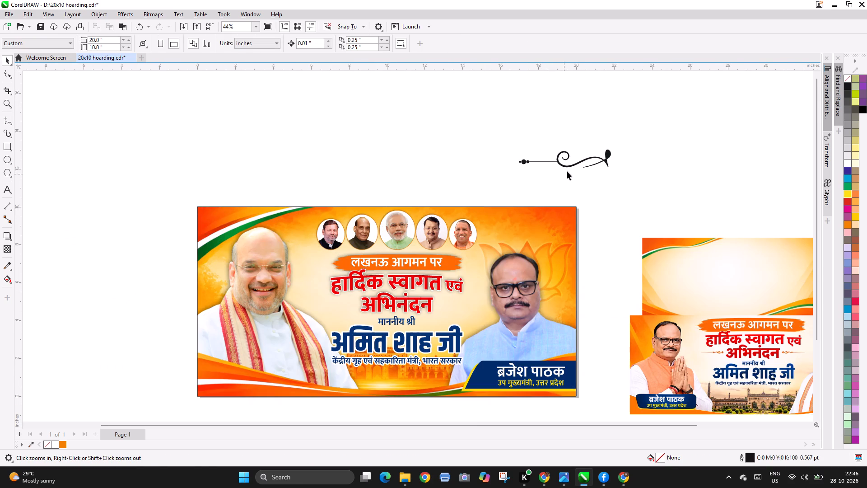
click(568, 163)
click(572, 166)
drag(576, 164, 359, 312)
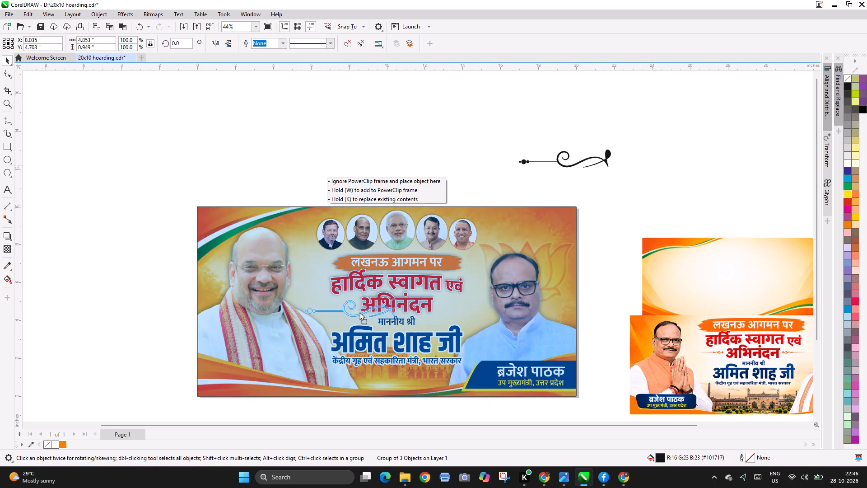
drag(359, 312, 355, 310)
Scale the half divider to 33.3%, about 1.615 inches wide, and position it just left of the word अभिनंदन.
key(F2)
drag(245, 269, 468, 344)
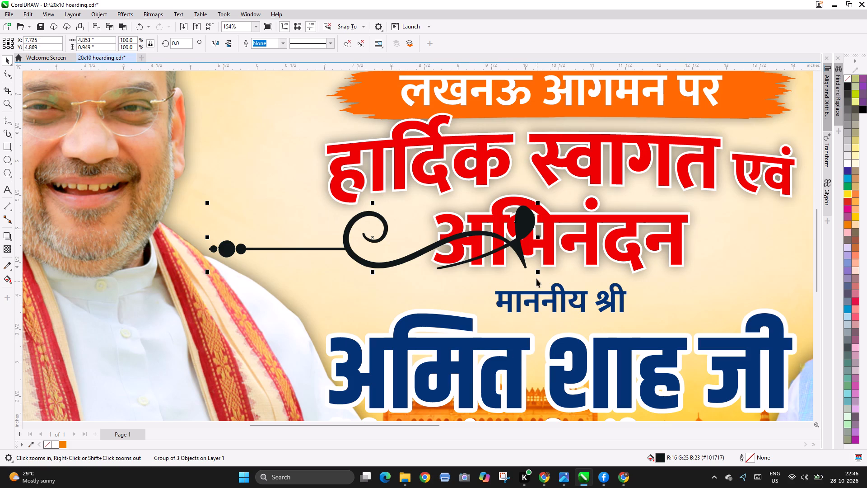
drag(539, 274, 430, 273)
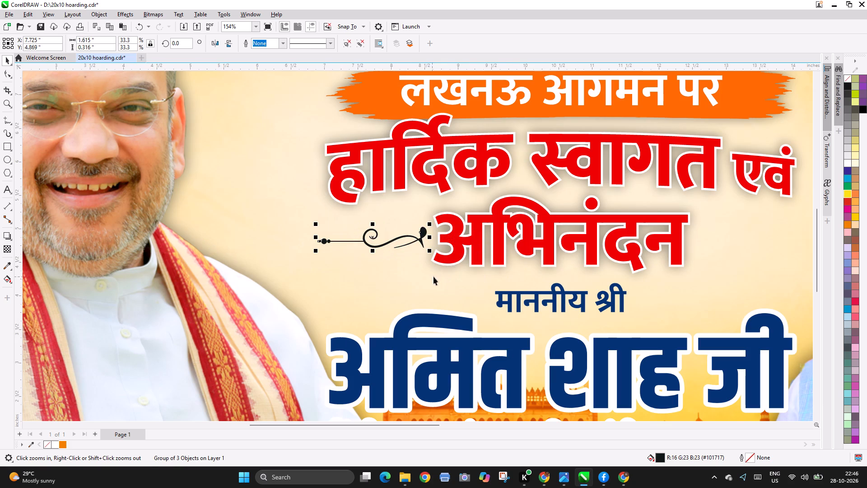
drag(420, 240, 410, 243)
key(Escape)
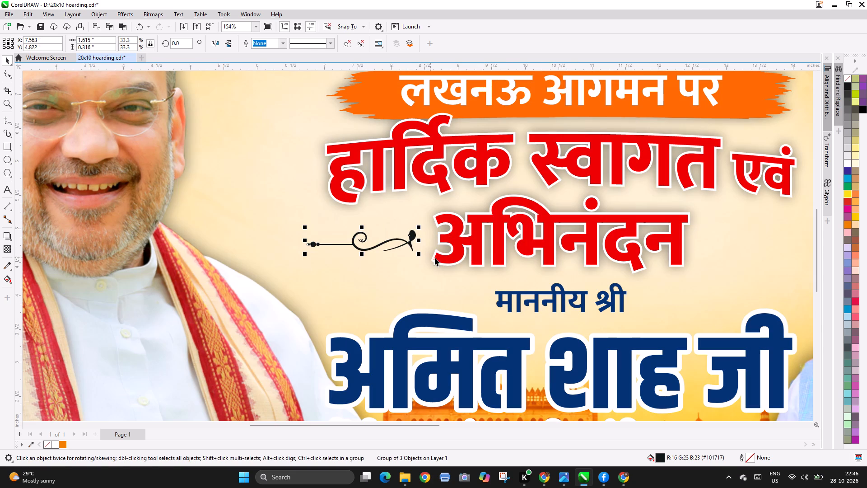
Delete the nodes forming the upright teardrop loop and lower spike at the divider's inner end.
key(F3)
key(F2)
drag(310, 210, 609, 289)
key(F2)
key(F2)
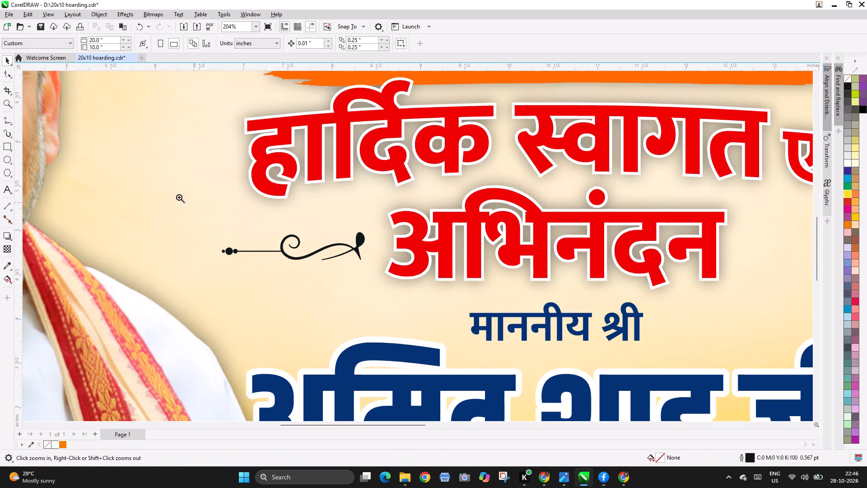
drag(176, 196, 451, 292)
click(534, 265)
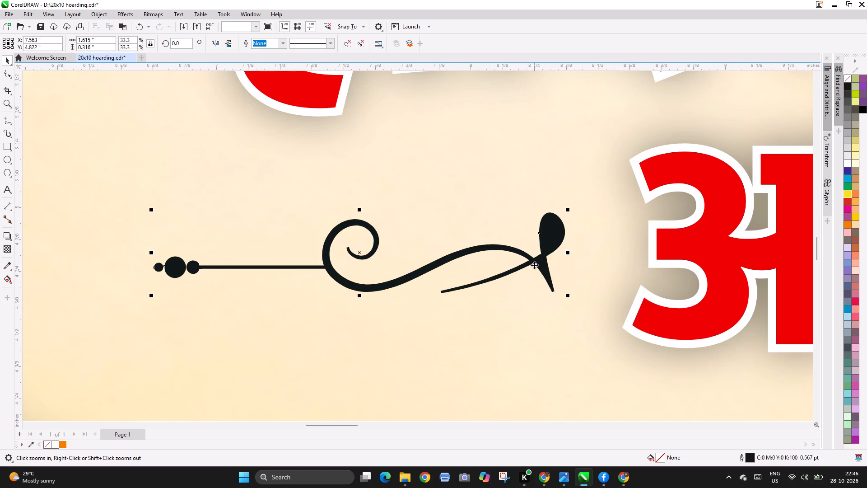
click(6, 72)
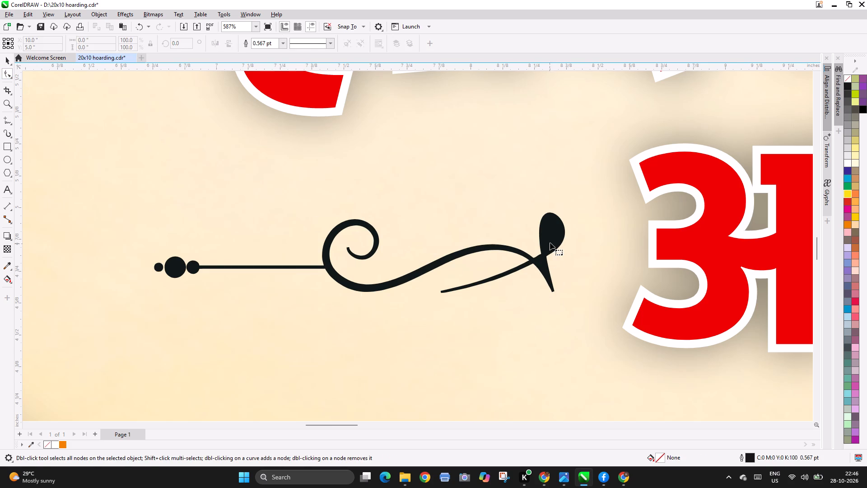
ctrl+click(550, 243)
drag(585, 322, 530, 188)
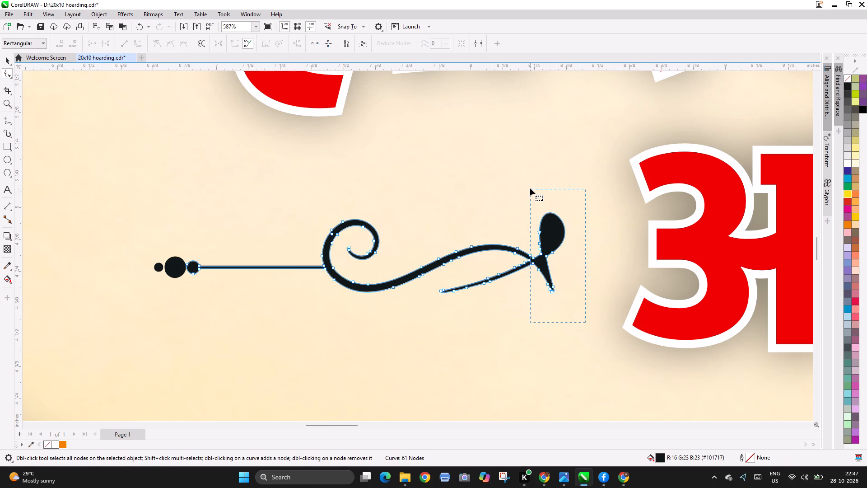
drag(530, 188, 535, 182)
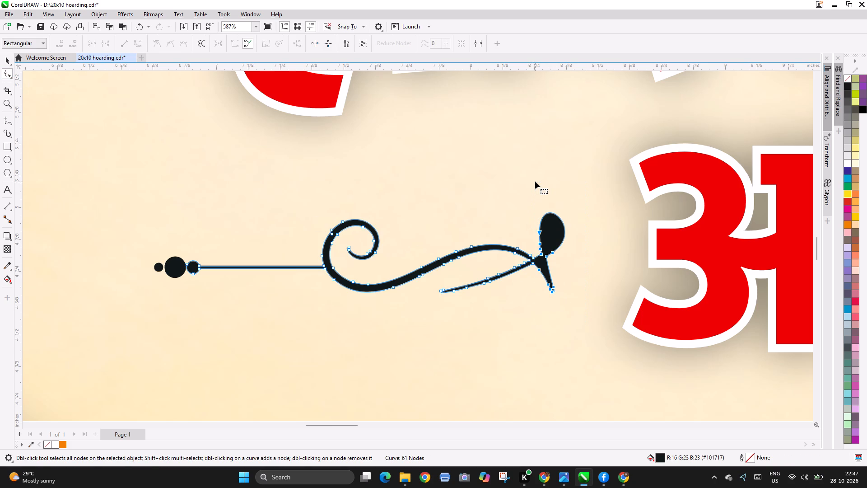
key(Delete)
Delete the nodes of the thin lower branch and inner tip so the scroll ends in a single tapered point.
drag(517, 316, 434, 277)
key(Delete)
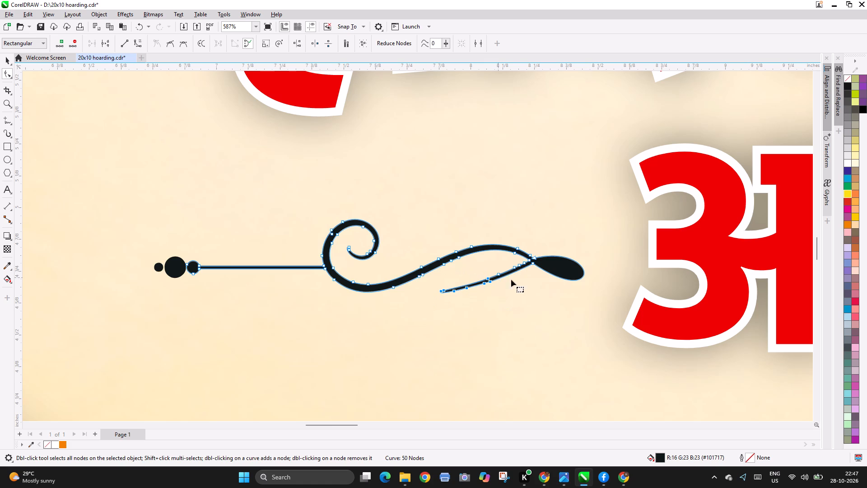
key(Delete)
drag(539, 294, 487, 260)
key(Delete)
drag(526, 244, 563, 269)
key(Delete)
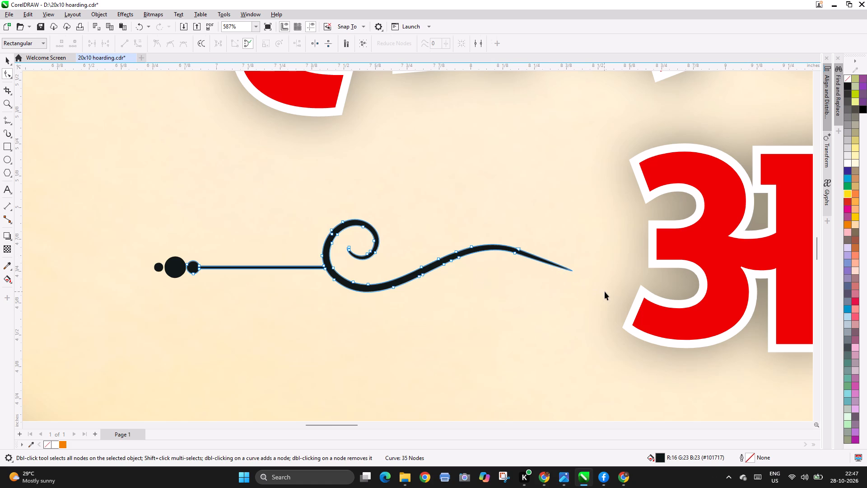
key(space)
key(Escape)
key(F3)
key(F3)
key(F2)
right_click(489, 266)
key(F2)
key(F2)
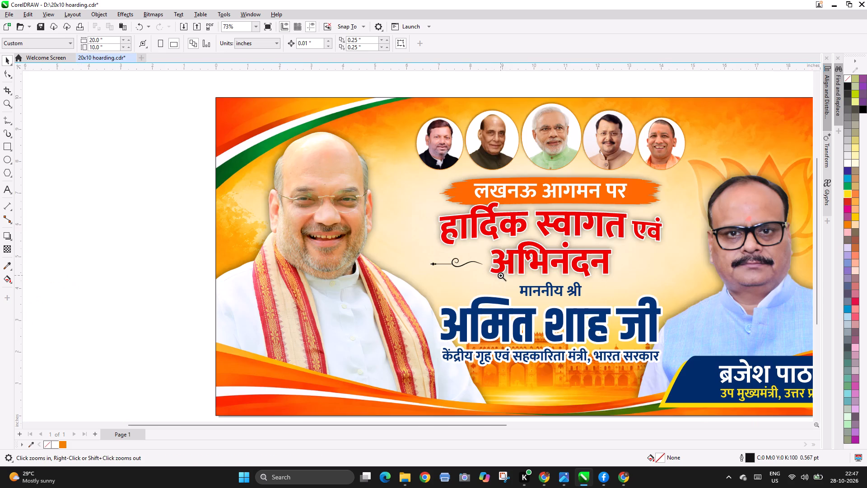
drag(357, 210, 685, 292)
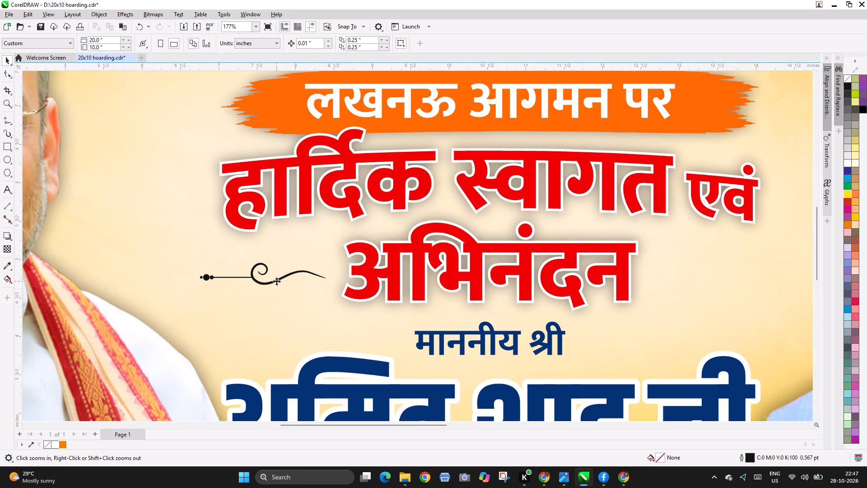
Trim off the scroll's tapered inner tip using a temporary rectangle about 0.43 by 0.25 inches, and delete the rectangle.
click(276, 281)
key(F2)
drag(215, 249, 393, 296)
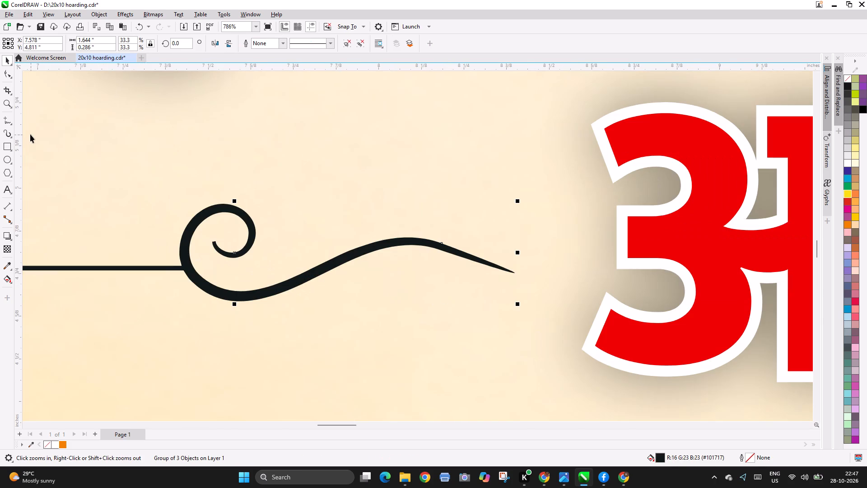
click(6, 142)
drag(402, 222, 444, 251)
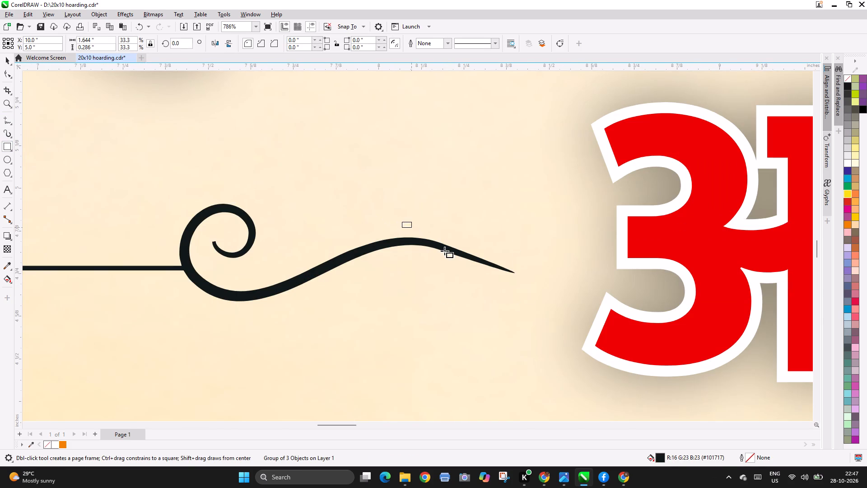
drag(444, 251, 550, 306)
key(space)
shift+click(352, 257)
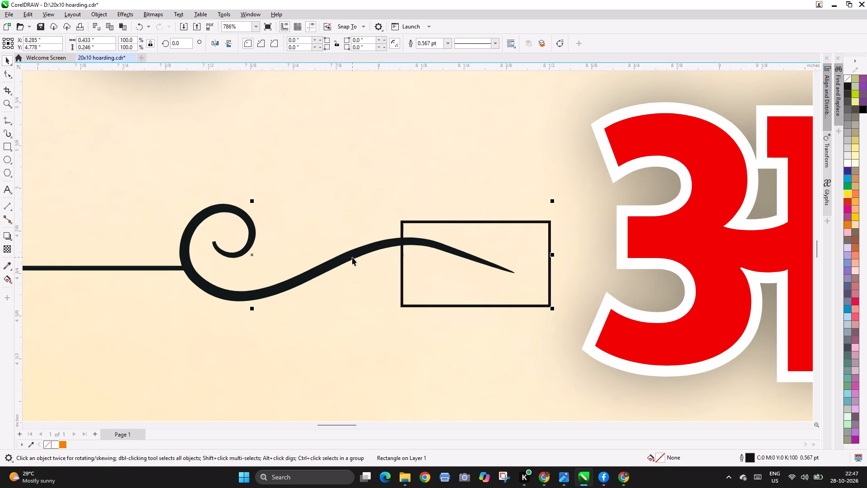
click(279, 45)
key(Escape)
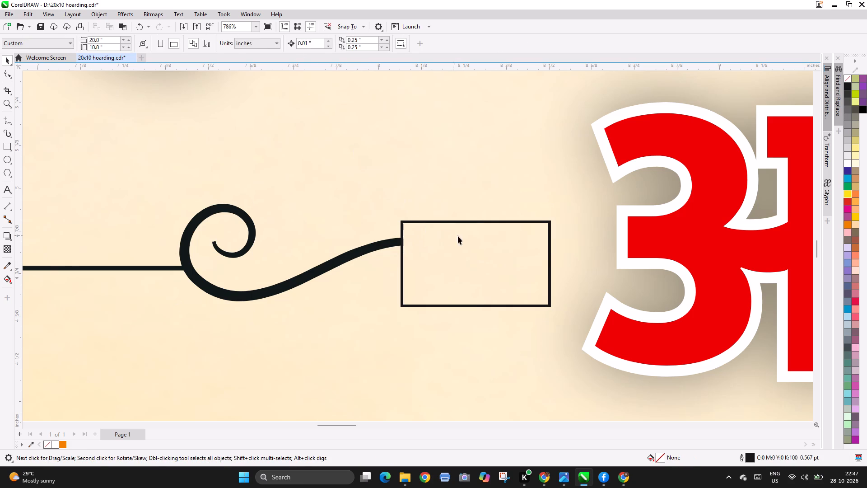
click(458, 236)
key(Delete)
Move the half divider close to the start of अभिनंदन and scale it to about 49.6%, roughly 1.955 inches wide.
key(F3)
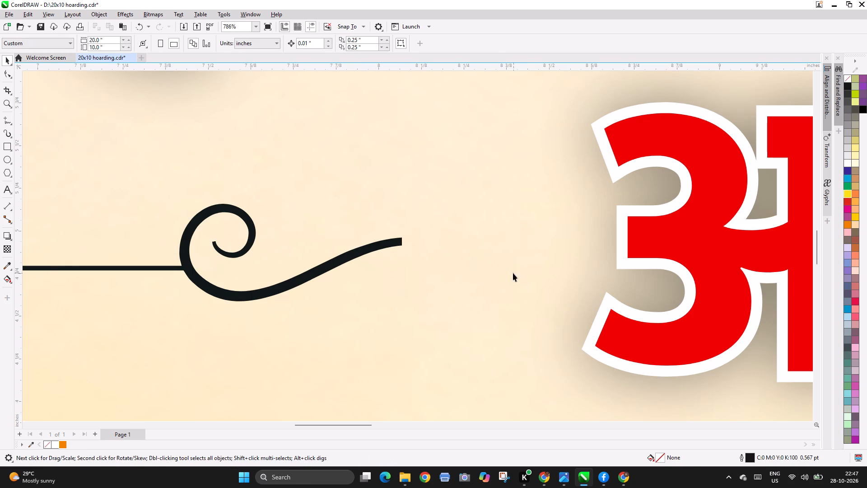
key(F3)
key(F3)
key(F2)
drag(357, 218, 760, 318)
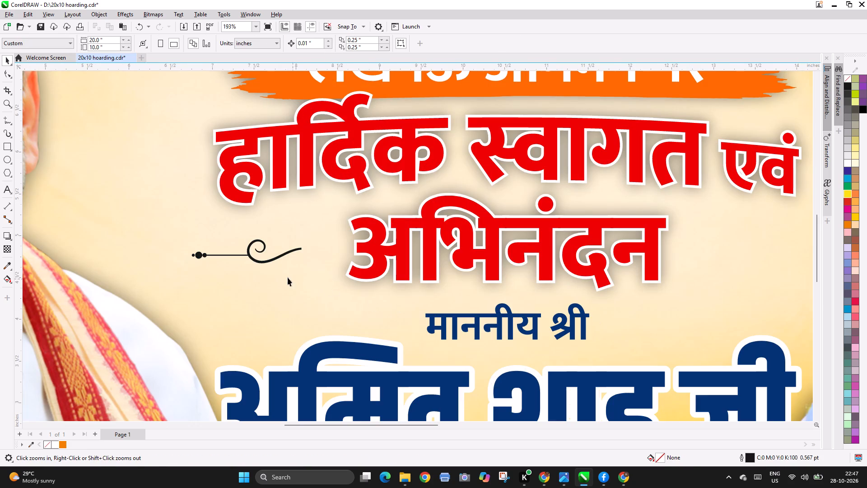
drag(259, 262, 295, 260)
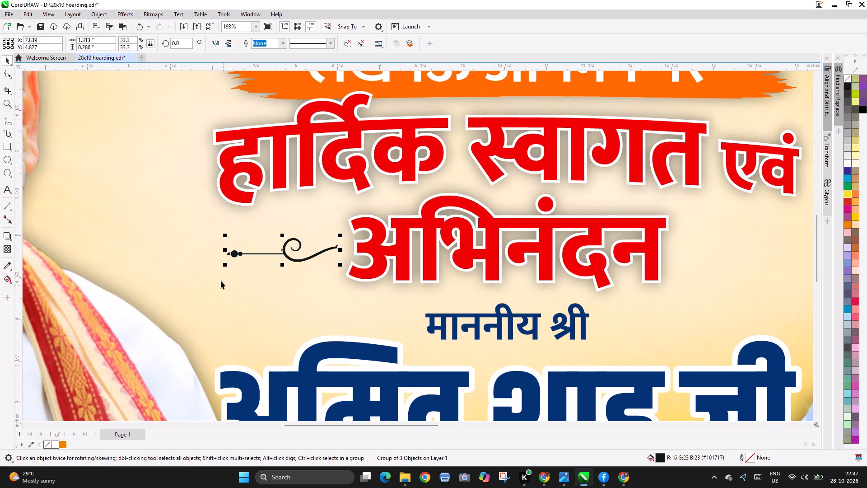
drag(224, 267, 170, 286)
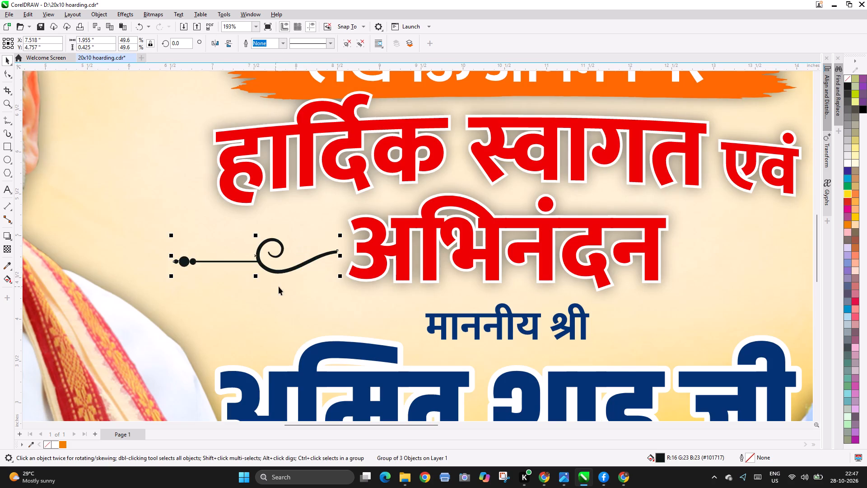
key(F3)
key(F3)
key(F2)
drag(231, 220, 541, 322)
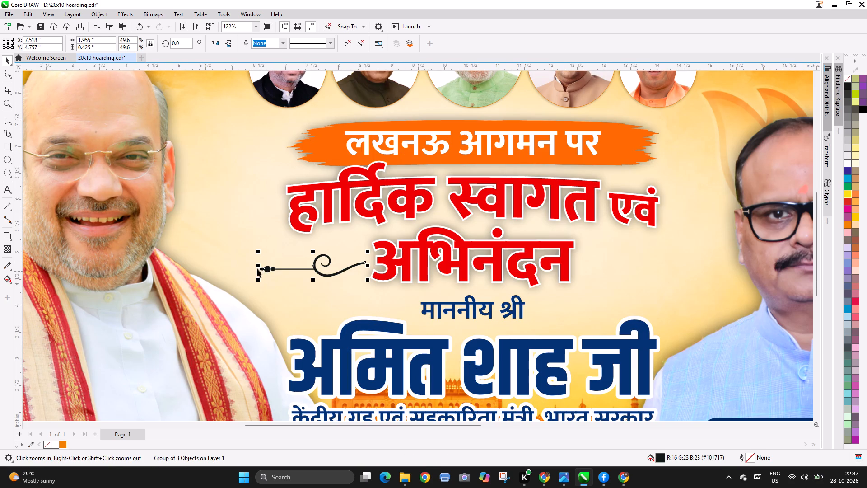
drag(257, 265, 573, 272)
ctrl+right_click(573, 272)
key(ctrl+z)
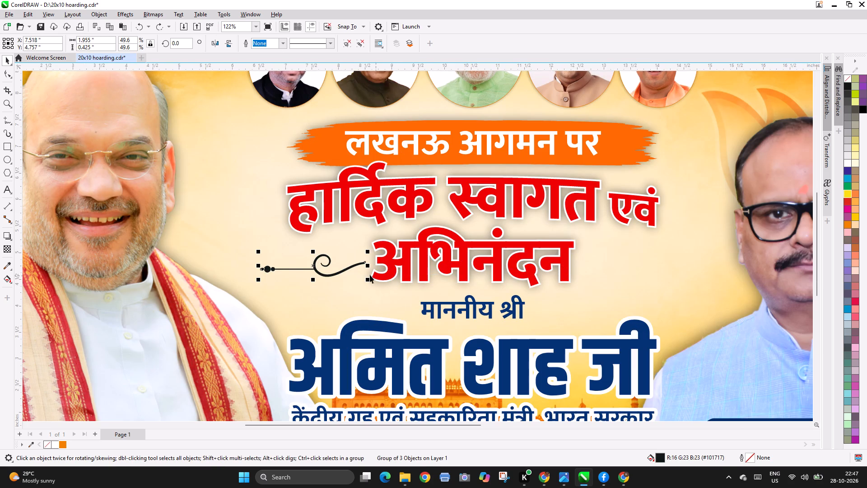
Mirror a copy of the half divider horizontally, place it just after अभिनंदन at about X 13.62 inches, and group both halves.
drag(258, 266, 405, 265)
ctrl+right_click(405, 265)
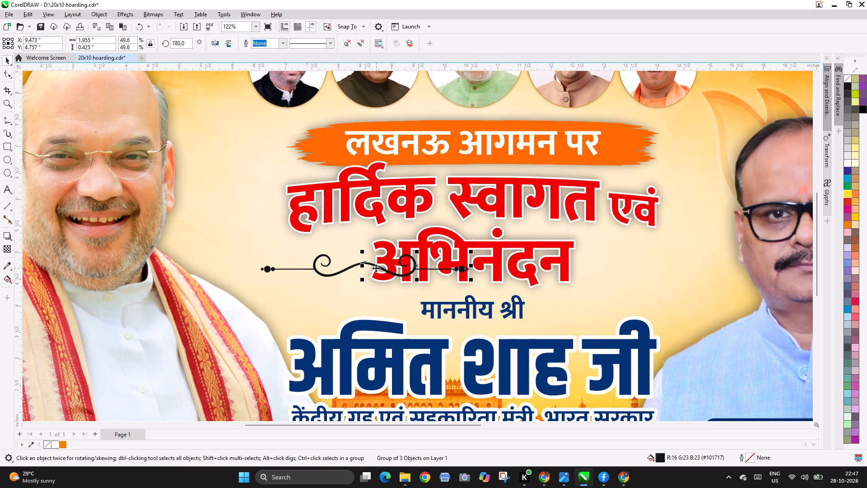
drag(374, 267, 595, 265)
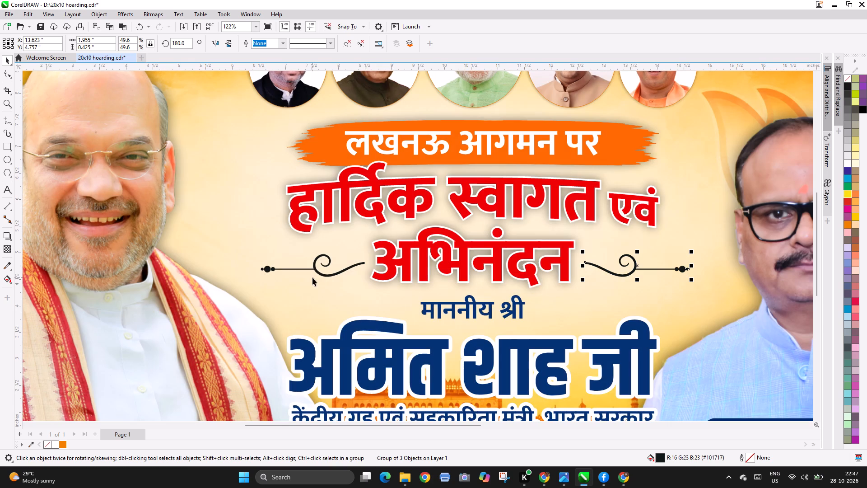
shift+click(315, 266)
key(ctrl+g)
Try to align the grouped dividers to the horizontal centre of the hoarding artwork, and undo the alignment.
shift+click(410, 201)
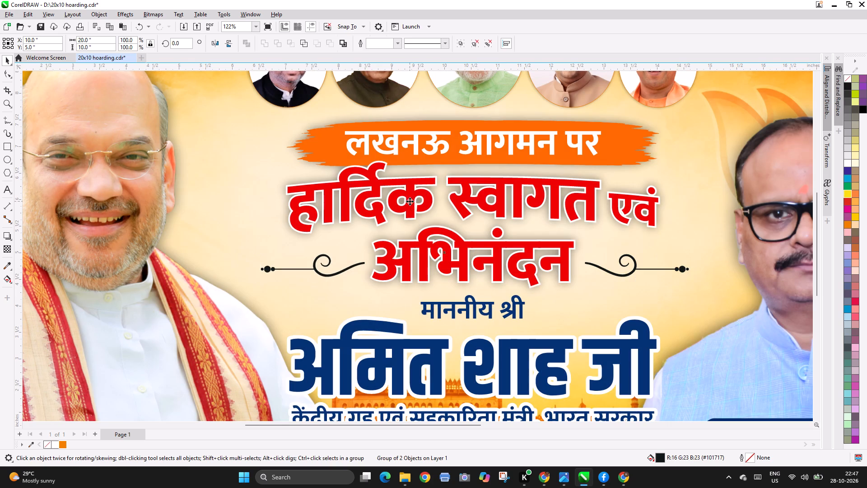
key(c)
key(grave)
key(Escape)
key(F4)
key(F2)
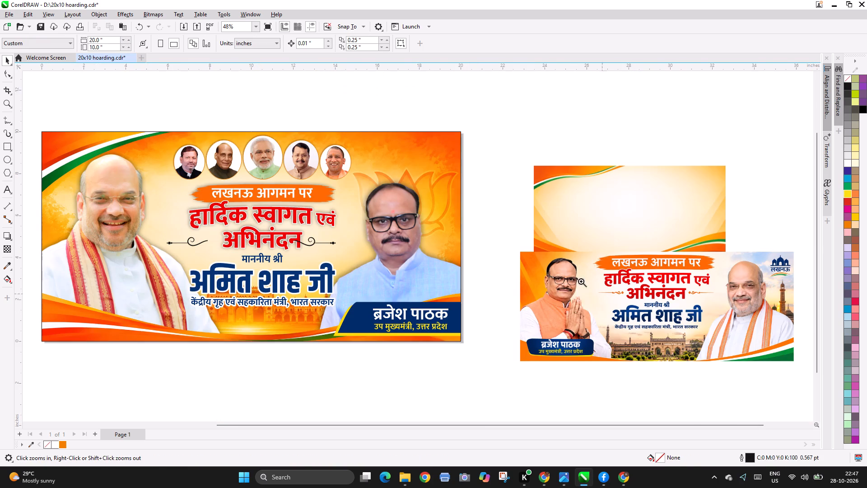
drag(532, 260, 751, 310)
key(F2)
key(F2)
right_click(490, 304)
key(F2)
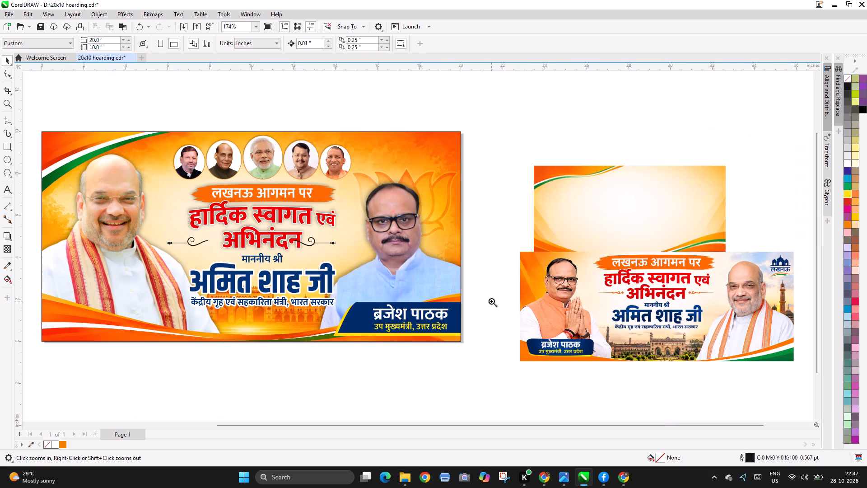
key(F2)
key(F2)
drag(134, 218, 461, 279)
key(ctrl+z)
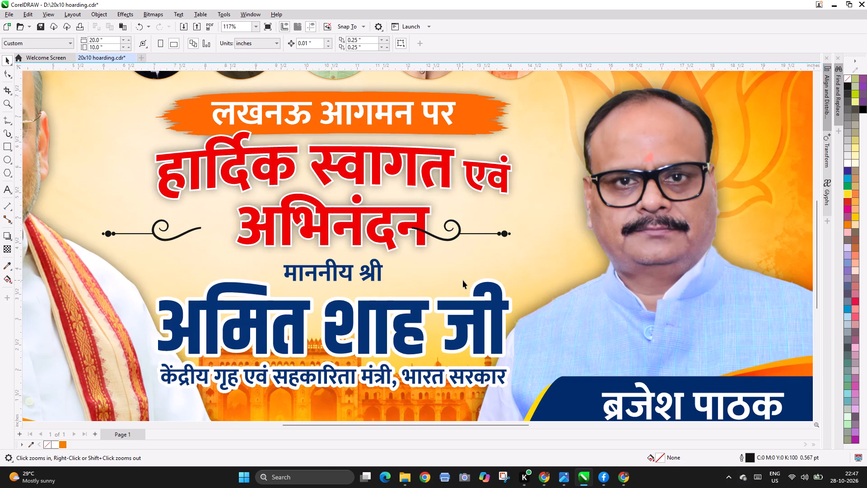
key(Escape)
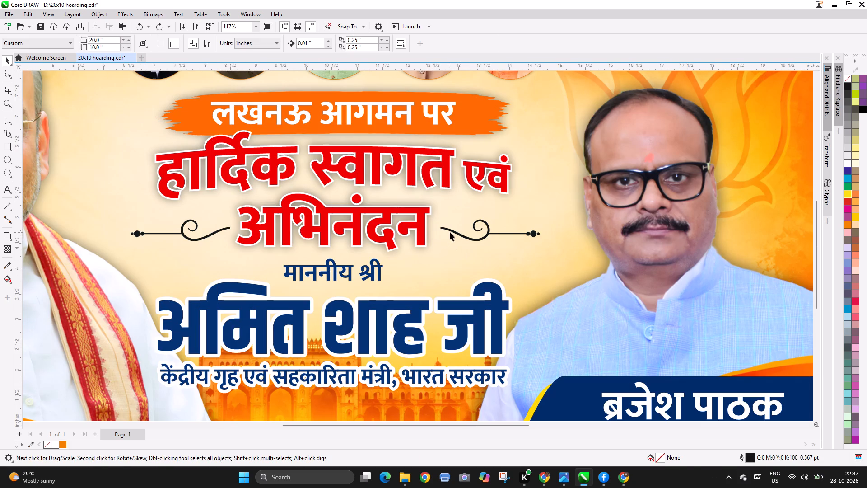
Copy the red colour of the हार्दिक स्वागत heading onto the grouped dividers with Copy Properties.
click(456, 232)
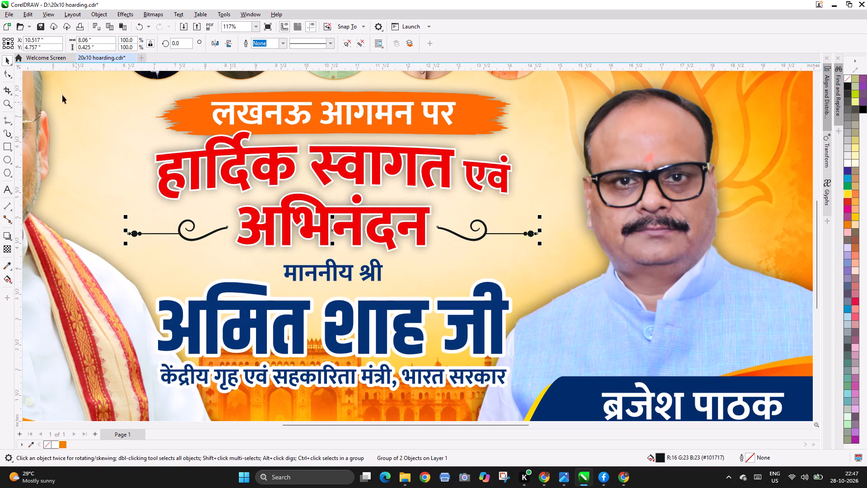
click(28, 16)
click(56, 79)
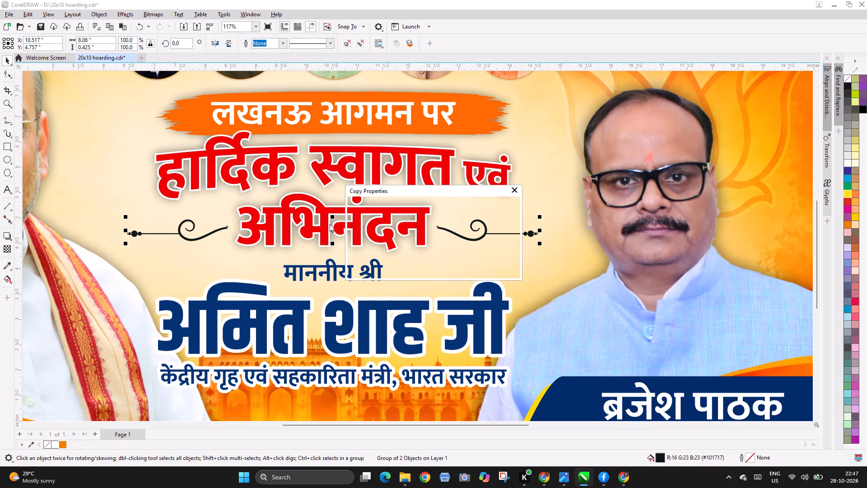
click(447, 249)
click(426, 168)
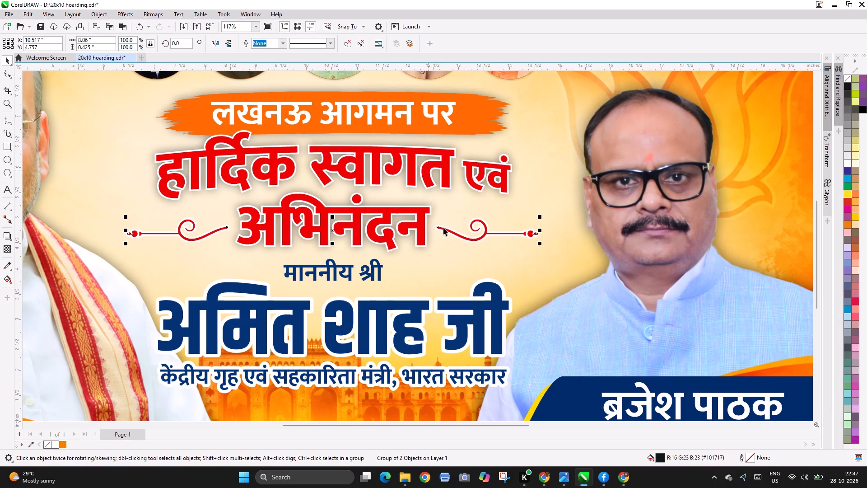
key(Escape)
Save the hoarding document.
key(F4)
key(ctrl+s)
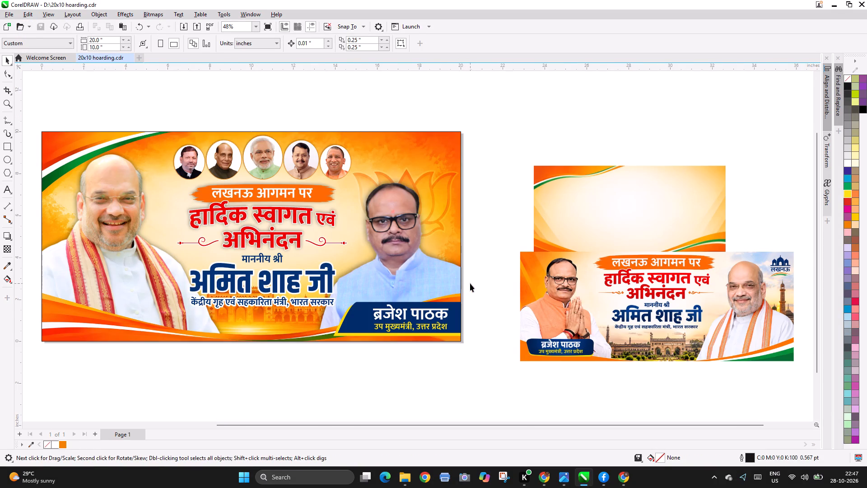
Delete the reference hoarding image lying beside the page, keeping the blank background picture.
key(F3)
key(F2)
drag(198, 169, 667, 351)
click(629, 310)
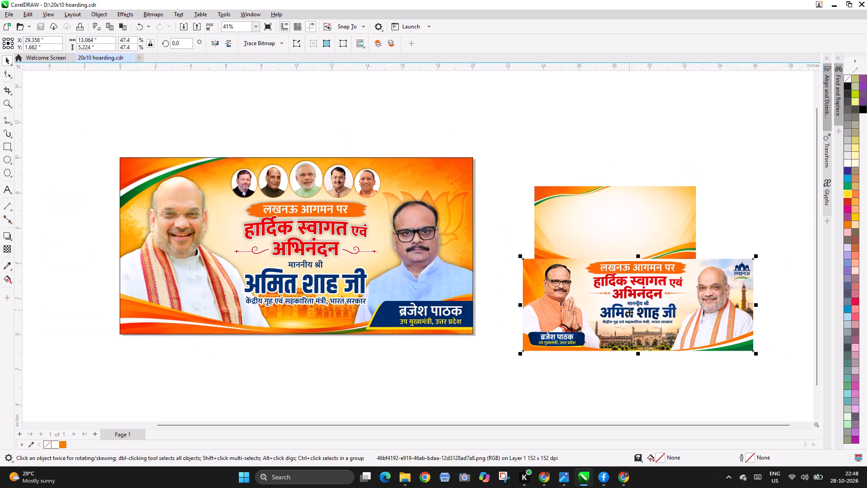
key(Delete)
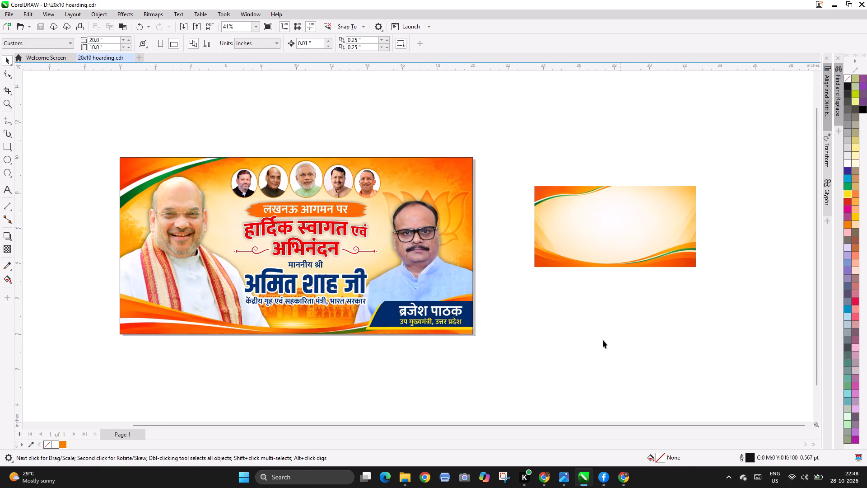
Export only the selected hoarding artwork as a JPEG over the existing 20x10 hoarding file on the Desktop, in RGB Color (24-bit).
drag(518, 351, 64, 123)
key(ctrl+e)
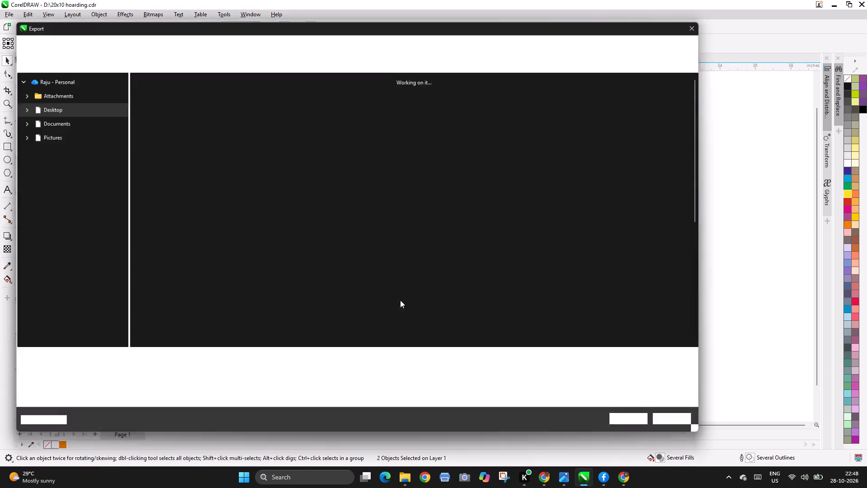
scroll(454, 270, down, 1)
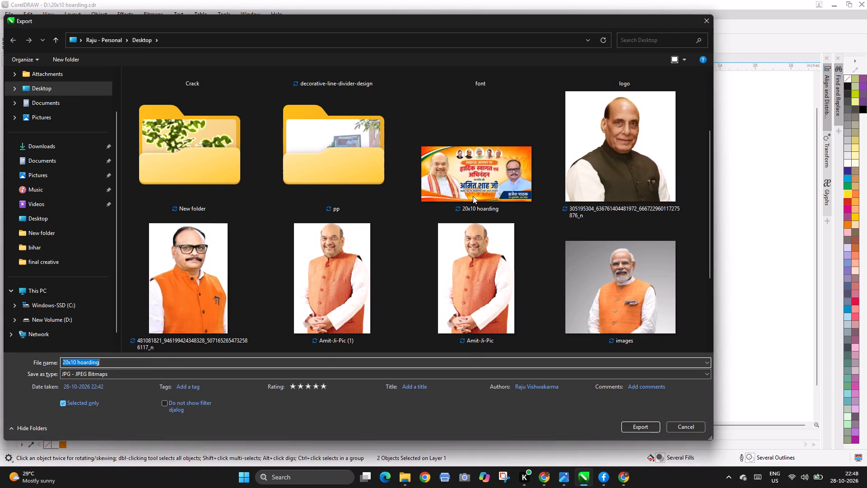
double_click(473, 196)
click(454, 236)
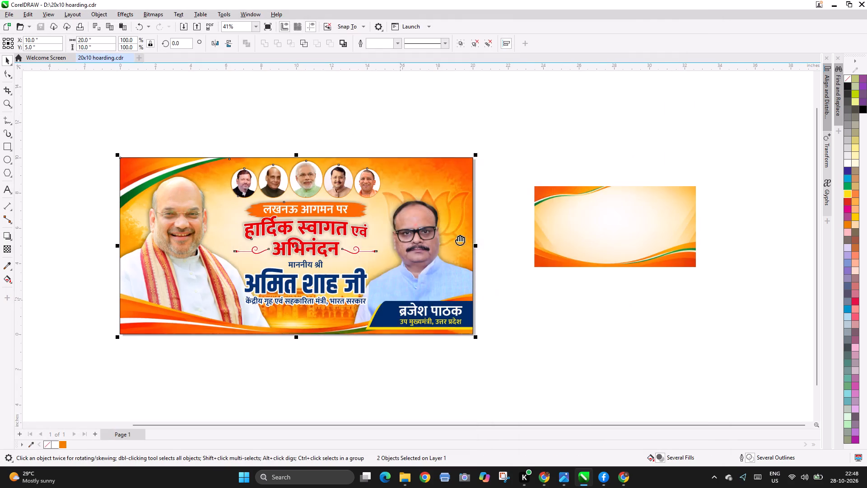
click(579, 174)
click(580, 190)
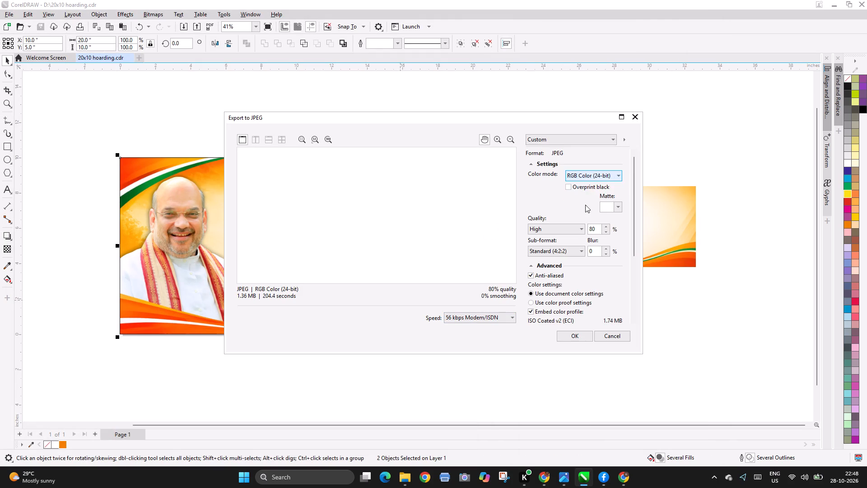
click(574, 335)
click(574, 335)
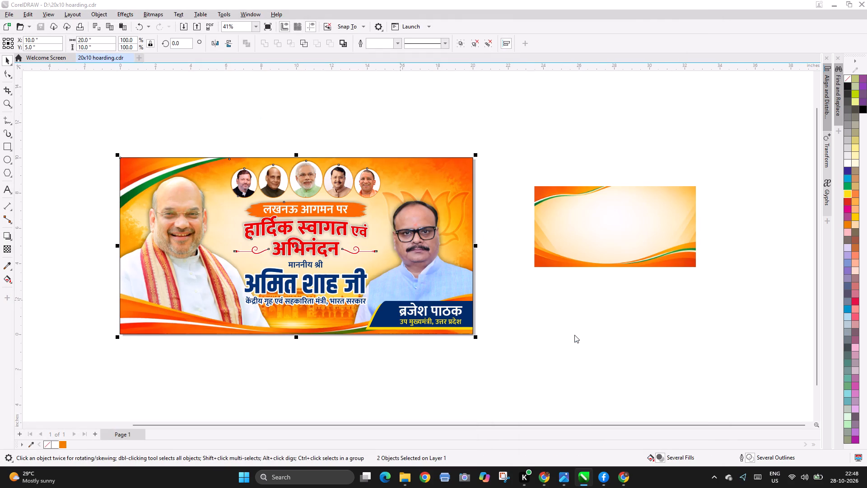
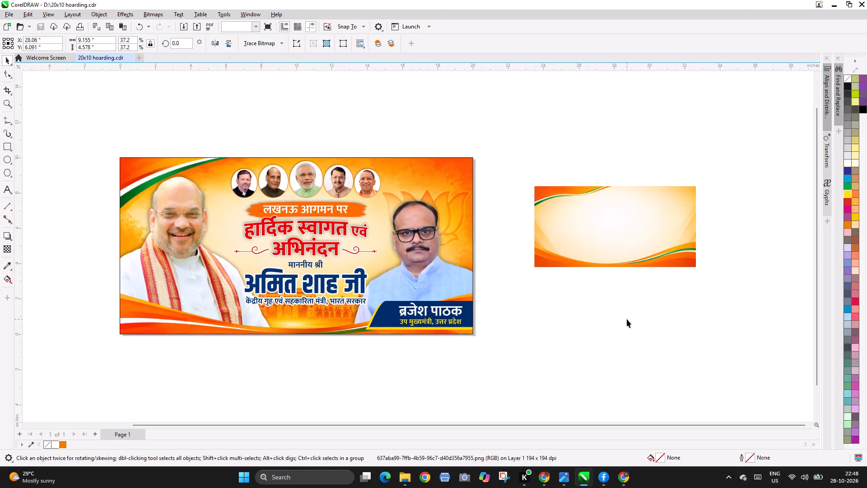
Examine the finished hoarding on page 1 up close, including the headings and name text, and as a whole.
click(627, 319)
click(591, 309)
click(591, 308)
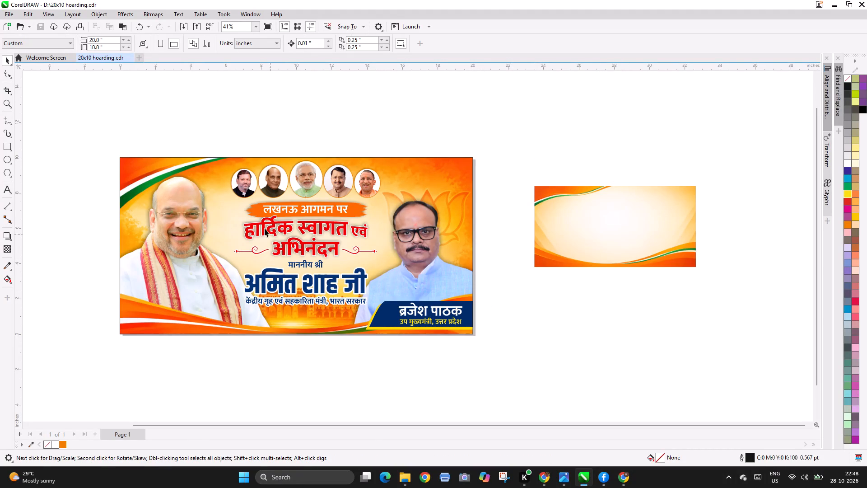
key(F2)
drag(107, 138, 540, 360)
key(F2)
key(F2)
drag(236, 245, 540, 359)
key(F2)
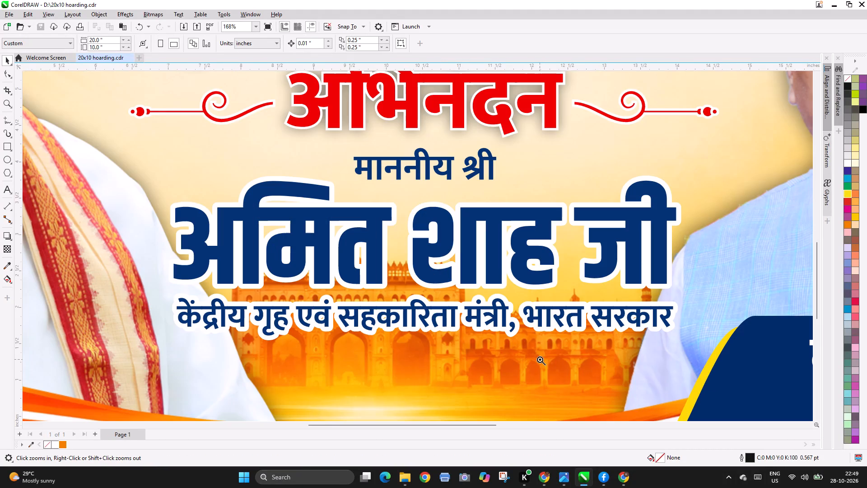
key(F2)
right_click(501, 270)
key(F2)
right_click(488, 257)
key(F2)
key(F2)
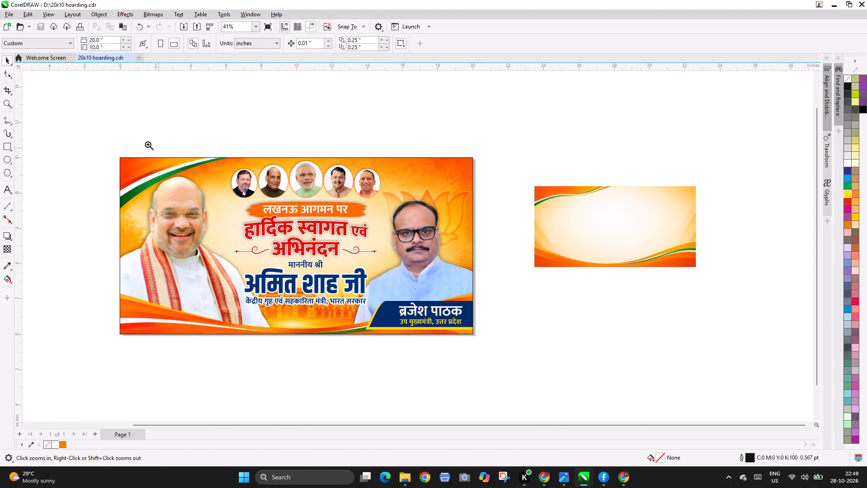
drag(93, 129, 556, 392)
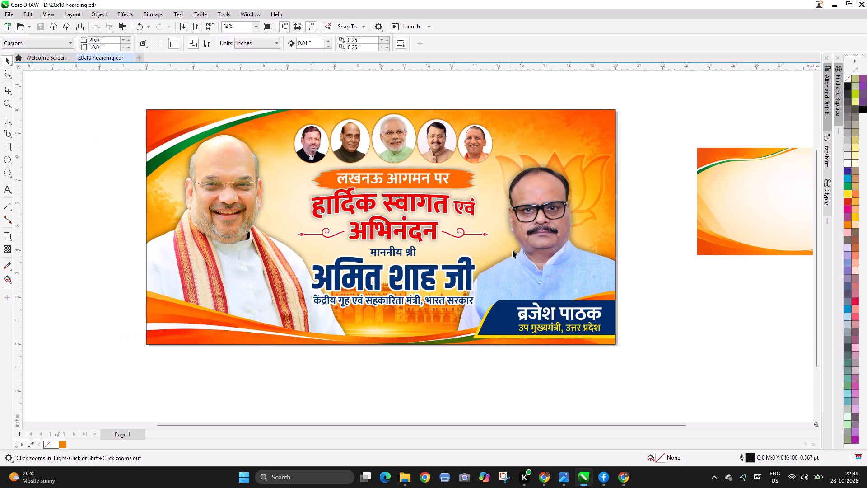
key(F3)
key(F2)
drag(228, 158, 754, 330)
click(754, 330)
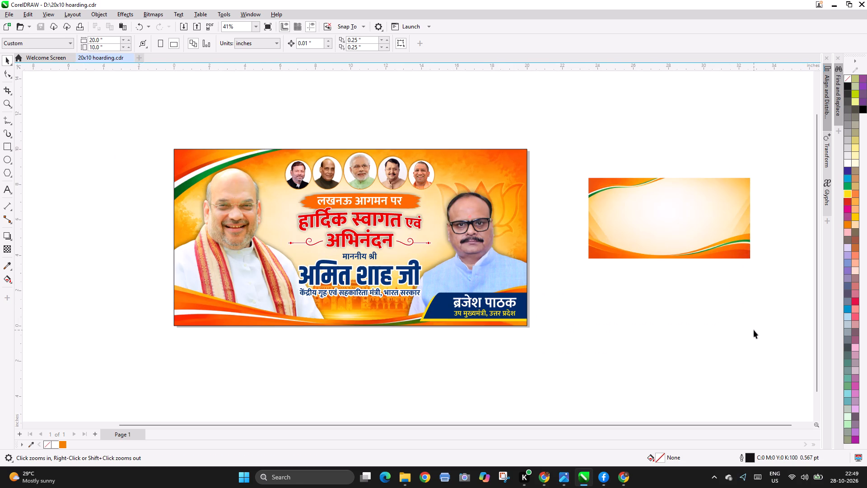
Save the hoarding document.
key(ctrl+s)
click(693, 329)
Examine the hoarding's main portrait and the blank background picture beside the page, both up close and overall.
key(F2)
drag(135, 150, 393, 278)
key(F2)
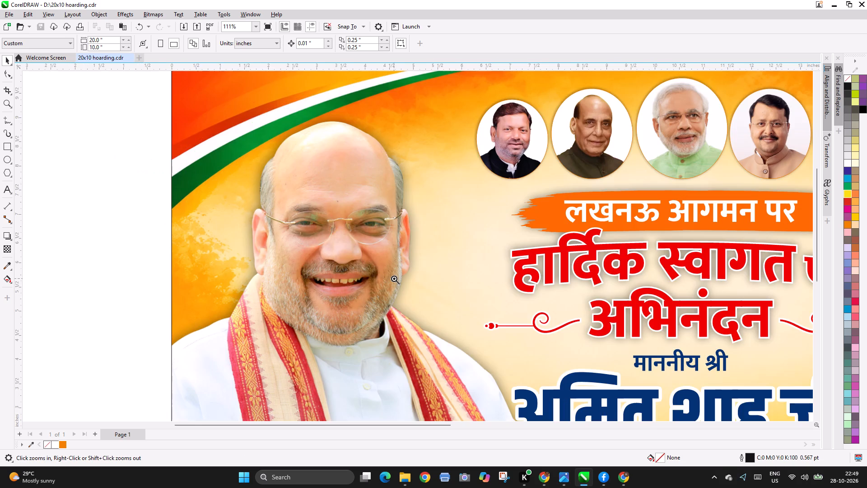
right_click(394, 278)
key(F2)
key(F2)
drag(564, 169, 694, 251)
key(F2)
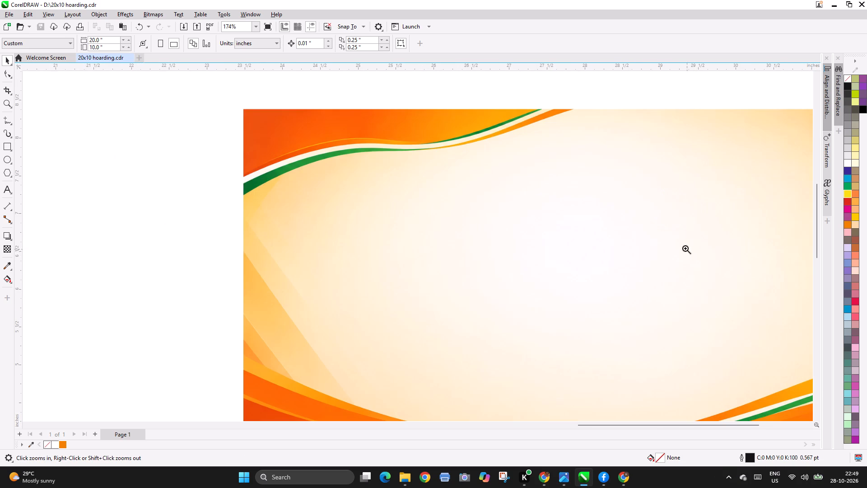
right_click(605, 220)
key(F2)
drag(631, 201, 755, 249)
key(F2)
right_click(727, 239)
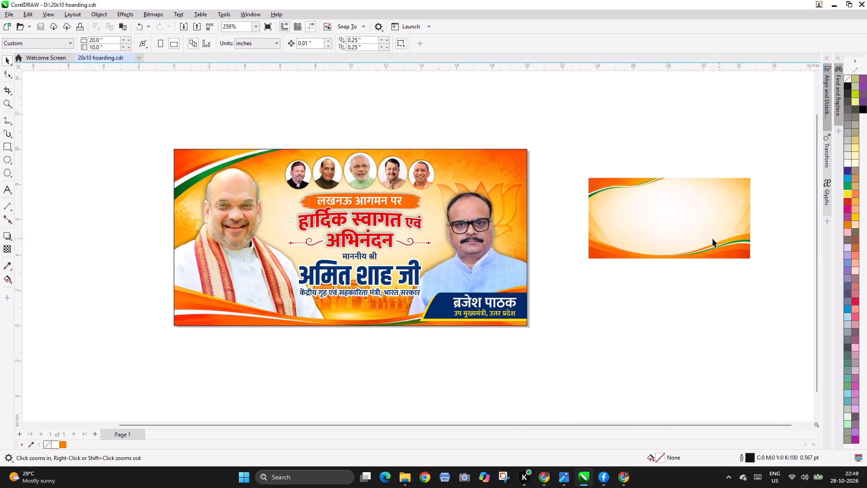
key(F2)
right_click(353, 162)
key(F2)
key(F2)
drag(256, 155, 755, 335)
click(719, 335)
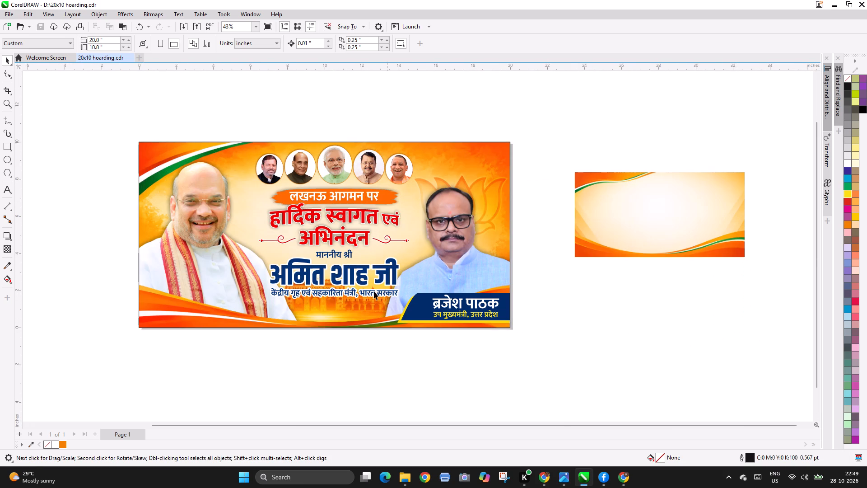
Insert one new blank page after page 1.
key(alt+l)
key(alt+i)
key(Return)
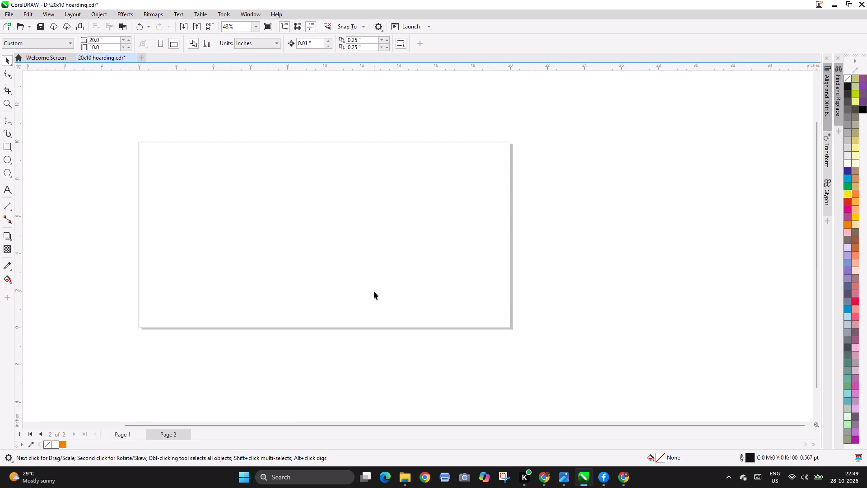
Move the blank orange background picture from beside page 1 to page 2 by cutting and pasting it.
key(Page_Up)
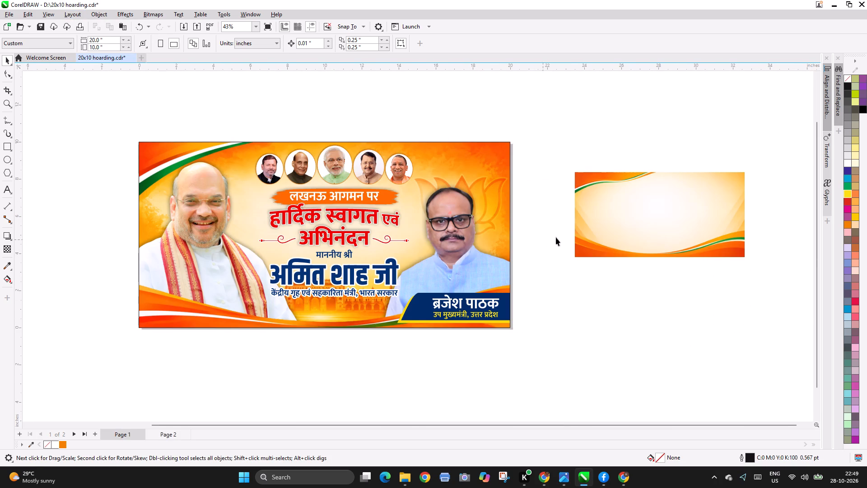
click(582, 234)
key(ctrl+x)
key(Page_Down)
key(ctrl+v)
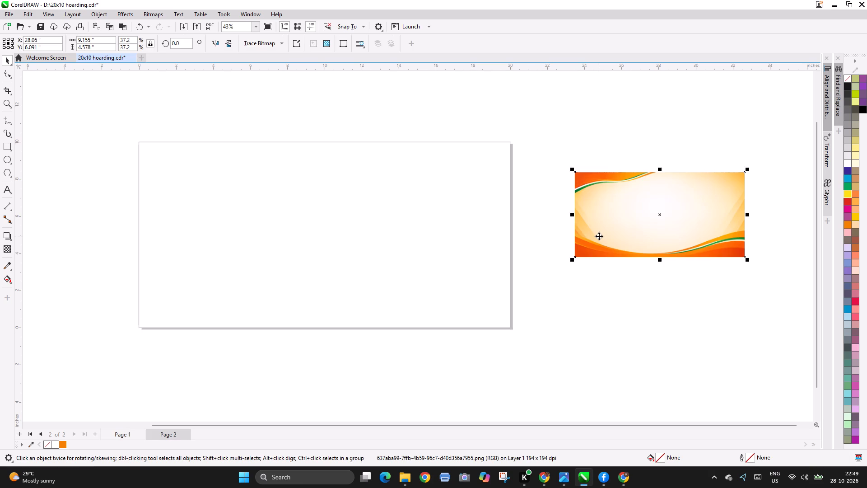
Centre the background picture on page 2 and set its width to 20 inches with proportions locked.
key(p)
double_click(88, 38)
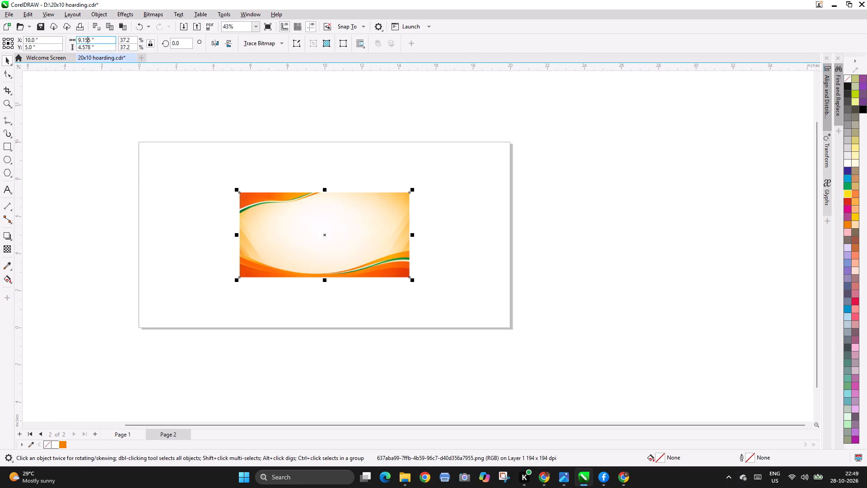
text(20)
key(Return)
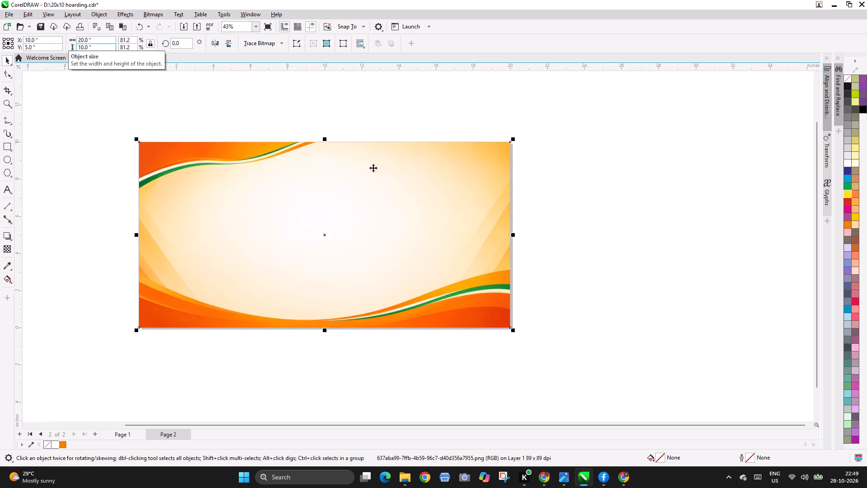
click(377, 122)
key(F3)
key(F2)
drag(182, 122, 562, 270)
click(562, 270)
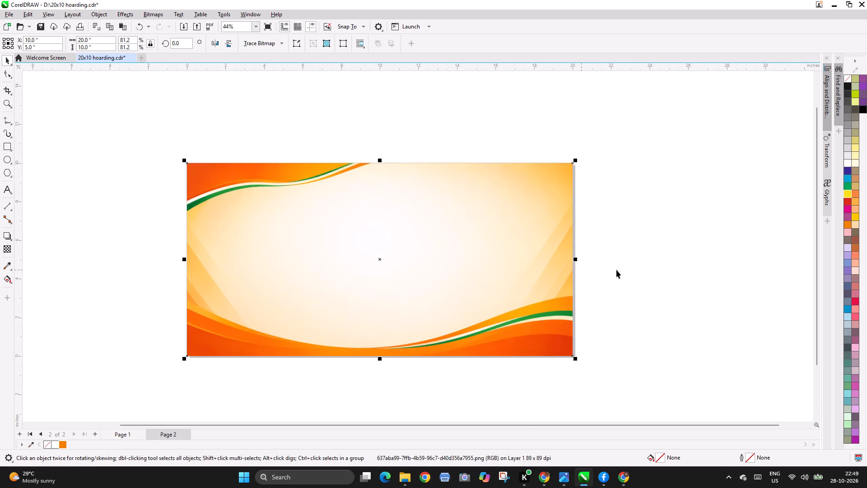
click(622, 270)
Ungroup the complete hoarding artwork on page 1.
key(Page_Up)
click(470, 267)
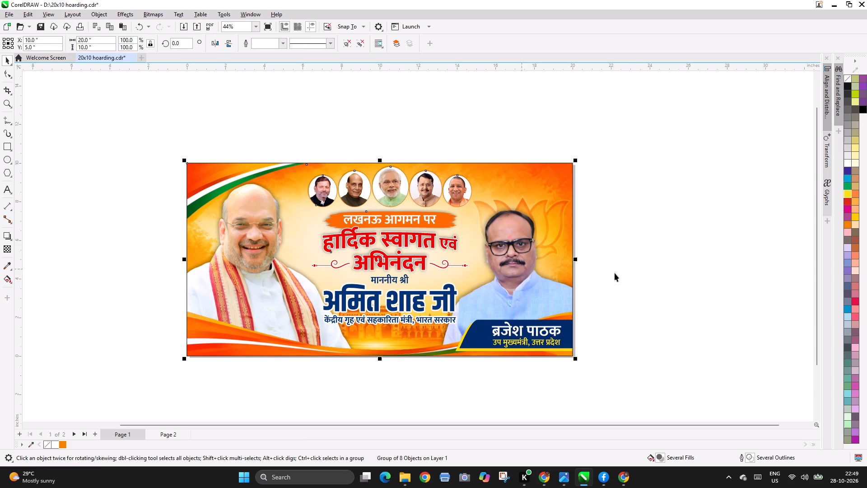
click(637, 273)
click(378, 235)
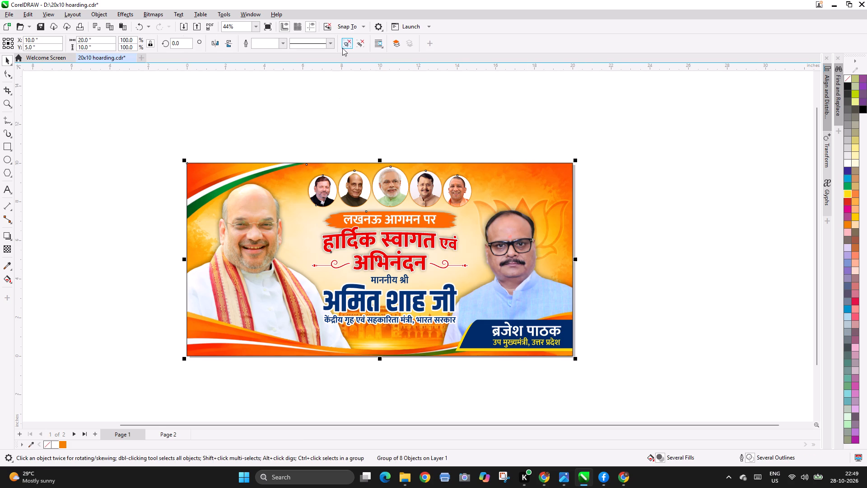
click(343, 44)
click(220, 108)
Copy the round portraits, headings, dividers and name text from page 1 to page 2, leaving out the background PowerClip.
click(131, 116)
drag(106, 119, 656, 317)
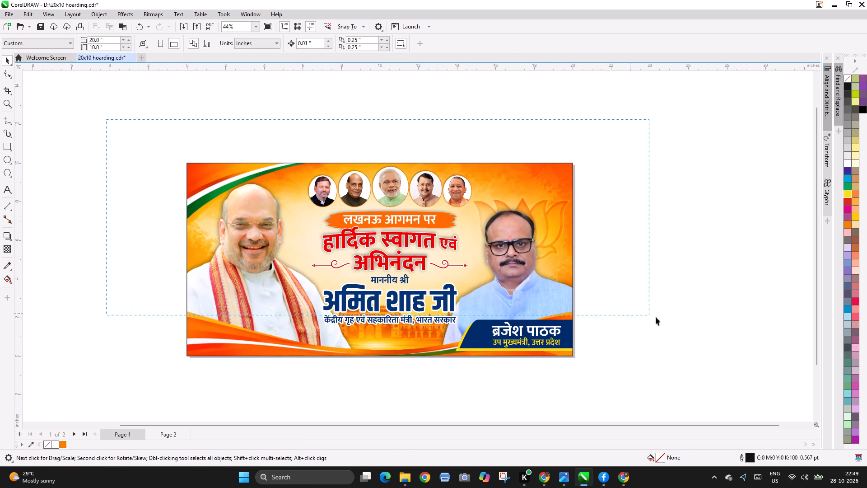
drag(656, 317, 692, 392)
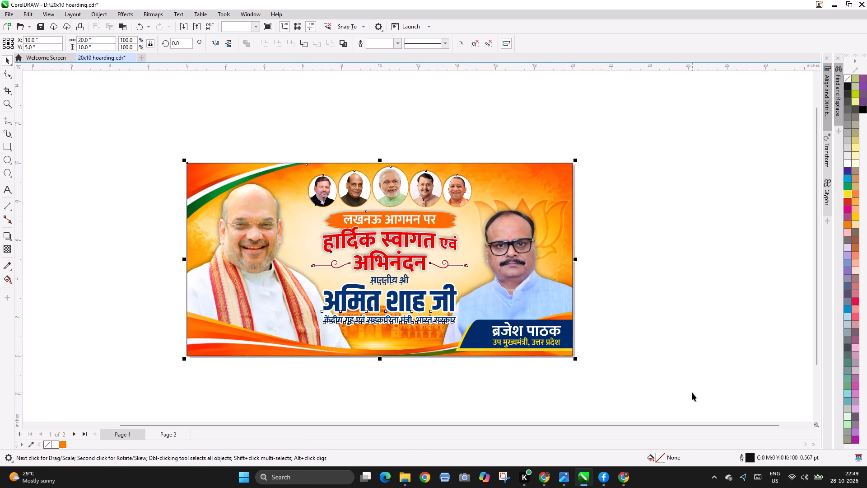
shift+click(270, 230)
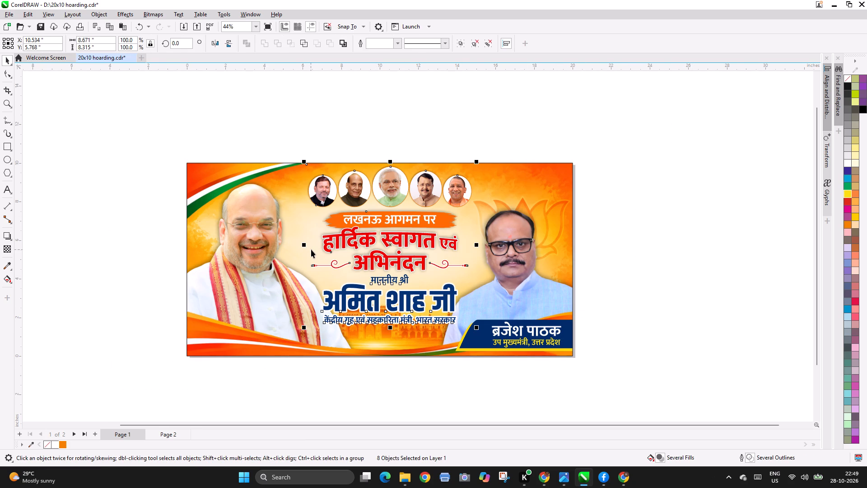
key(ctrl+c)
key(Page_Down)
key(ctrl+v)
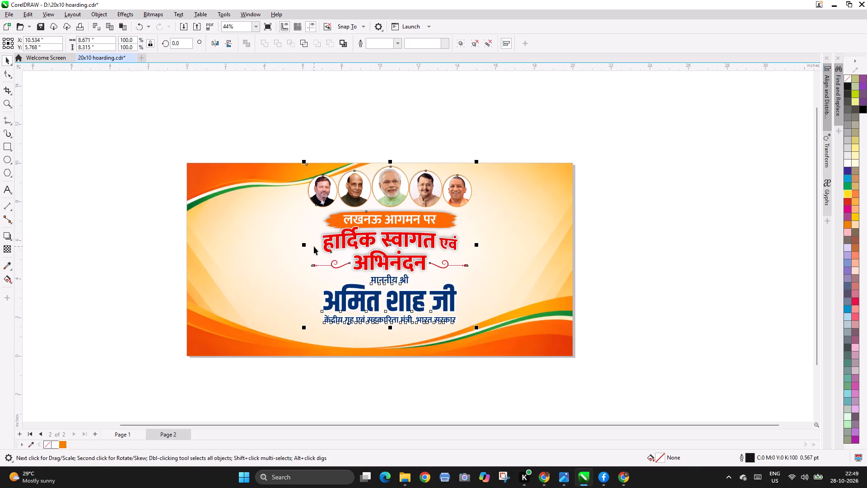
Move the pasted portraits and text down about 0.42 inch on page 2.
drag(389, 188, 389, 196)
click(608, 277)
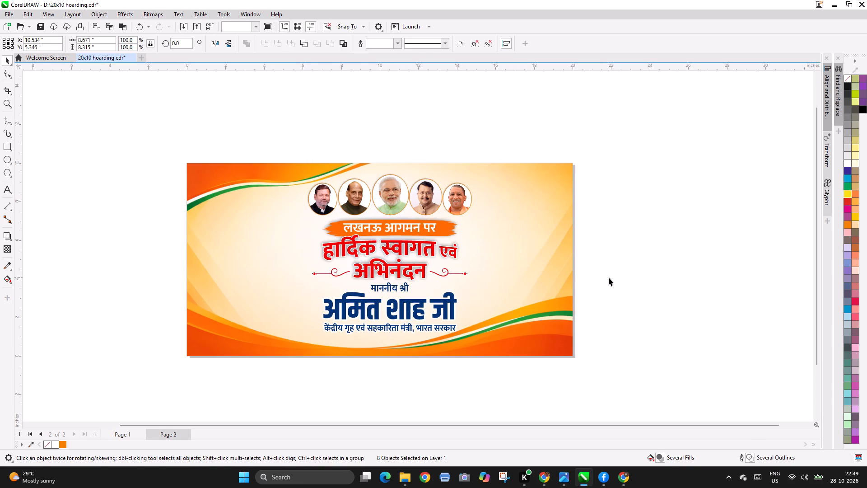
Save the document with the second page layout.
key(F2)
drag(123, 148, 662, 381)
click(718, 326)
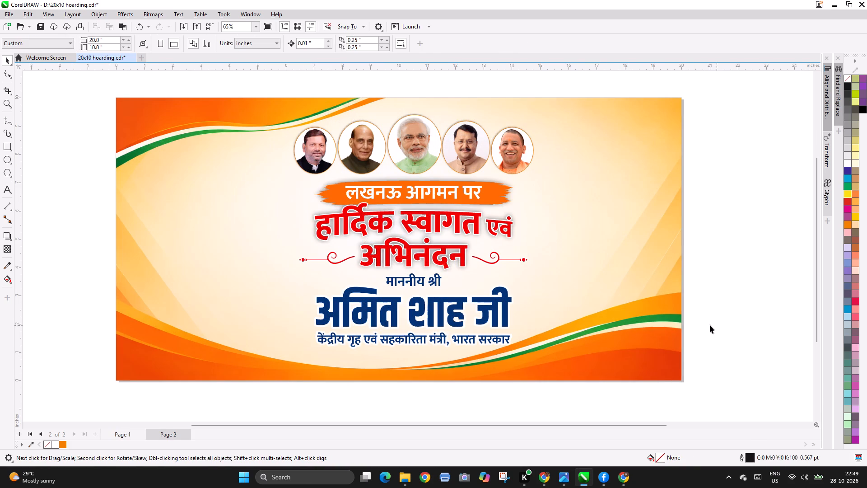
key(ctrl+s)
click(731, 291)
Copy the Brajesh Pathak portrait out of the page 1 background PowerClip and paste it onto page 2.
key(Page_Up)
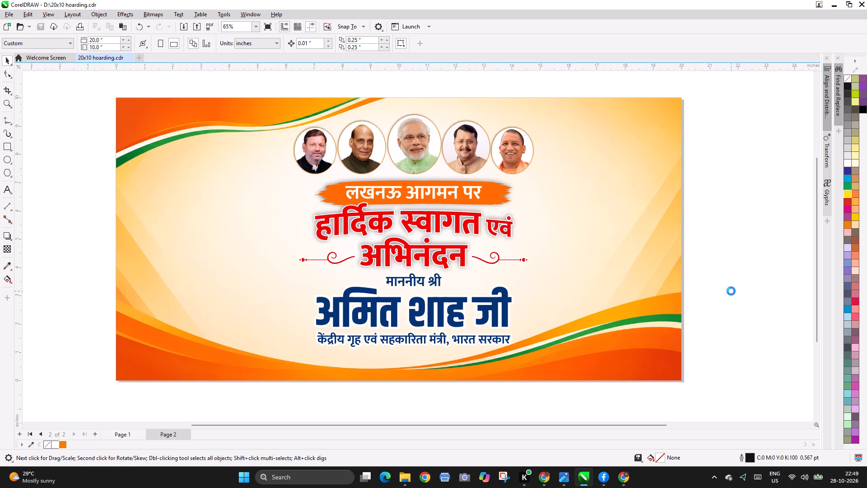
ctrl+double_click(612, 248)
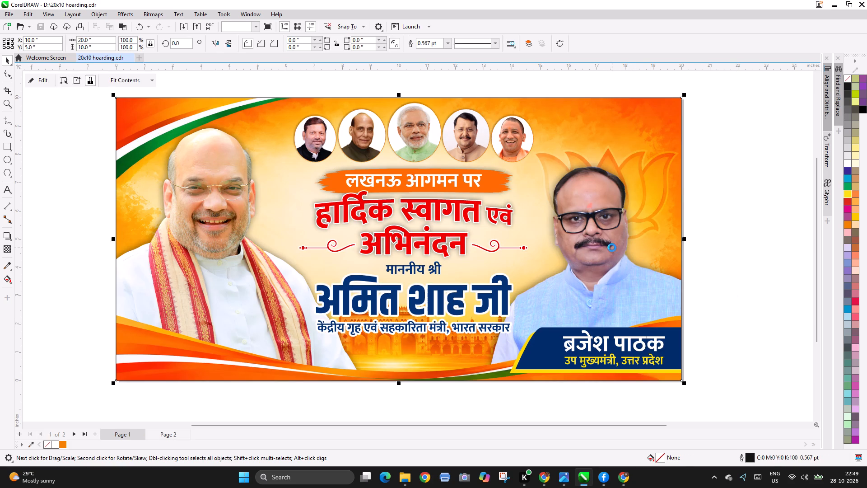
click(609, 248)
key(ctrl+c)
ctrl+click(783, 220)
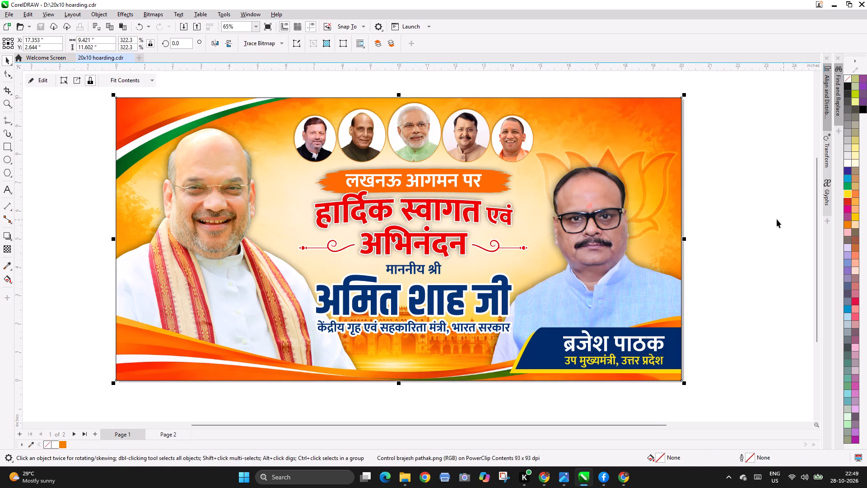
ctrl+click(775, 219)
key(Page_Down)
key(ctrl+v)
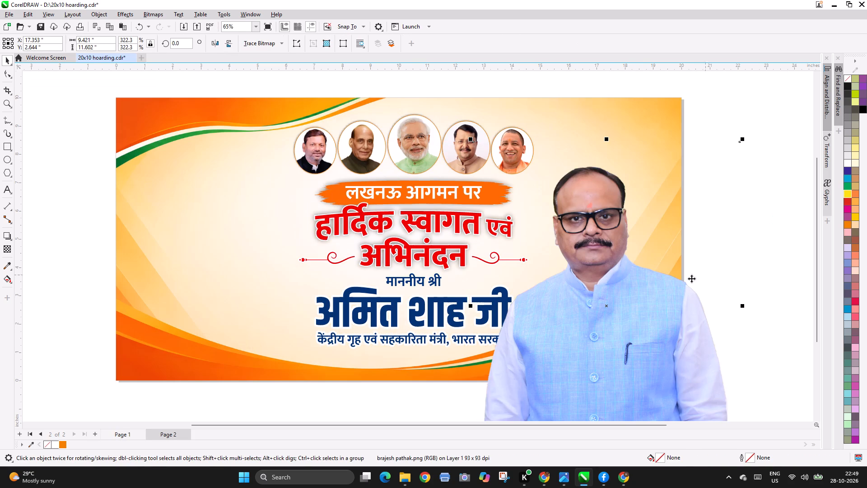
Scale the pasted Brajesh Pathak portrait to about 8.32 by 10.25 inches and position it at the page's right side, around X 17.93, Y 3.6.
drag(607, 284, 607, 269)
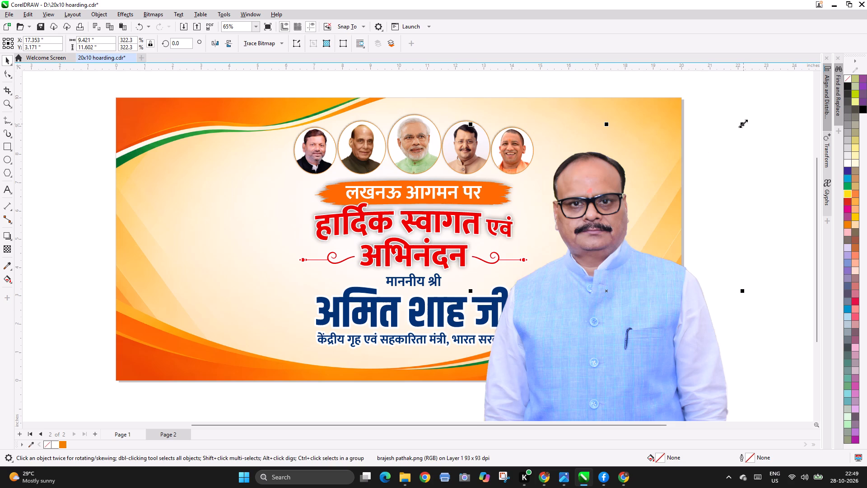
drag(743, 123, 741, 142)
drag(644, 239, 652, 229)
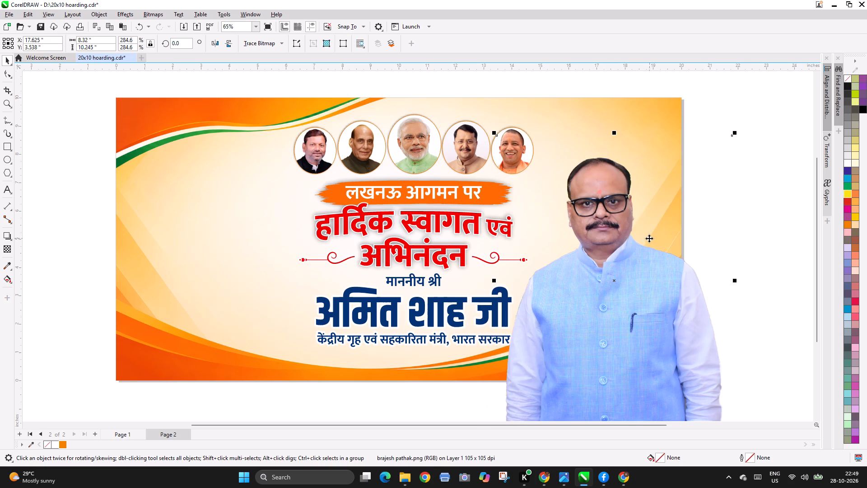
drag(647, 239, 656, 238)
click(647, 240)
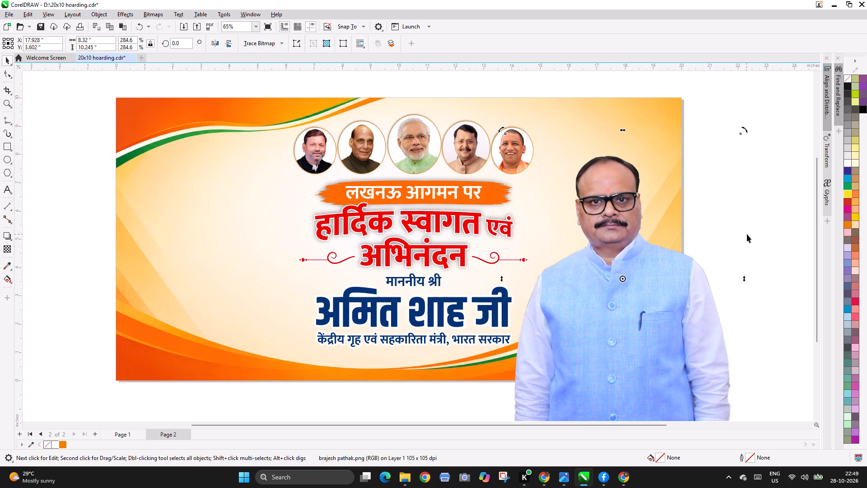
click(747, 234)
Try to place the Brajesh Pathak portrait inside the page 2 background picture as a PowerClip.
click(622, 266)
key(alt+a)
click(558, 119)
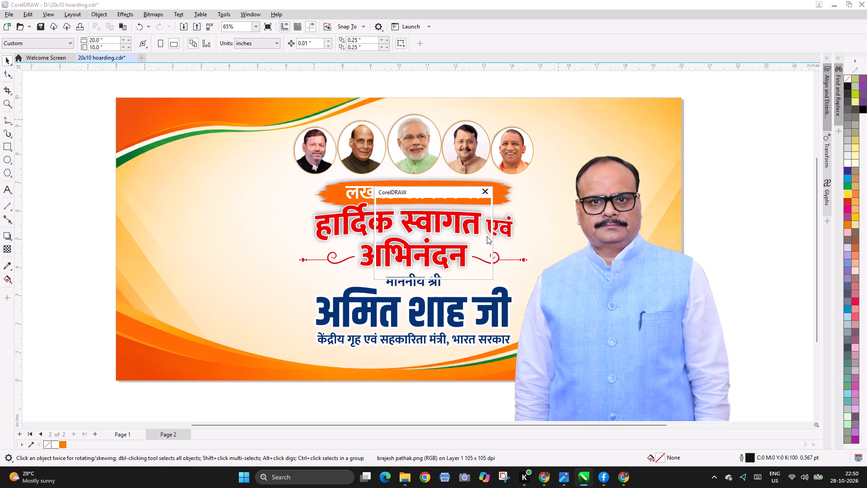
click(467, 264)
Copy the Amit Shah portrait out of the page 1 background PowerClip and paste it onto page 2.
key(Page_Up)
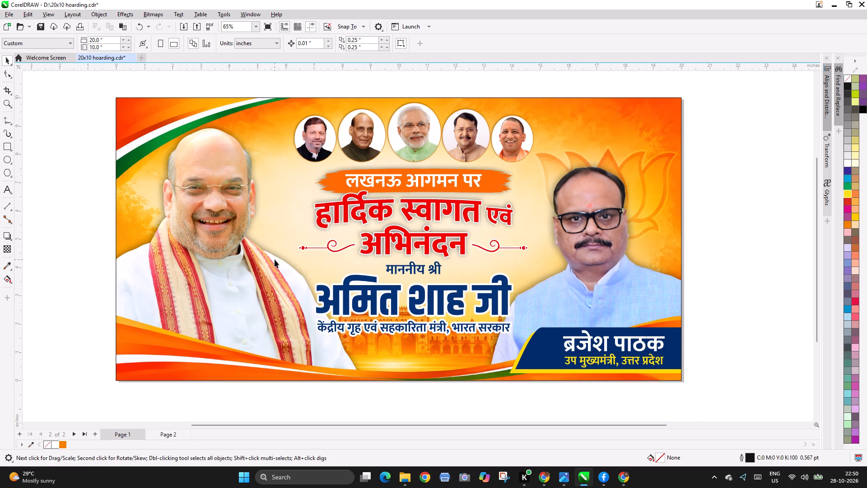
ctrl+double_click(216, 204)
click(204, 176)
key(ctrl+c)
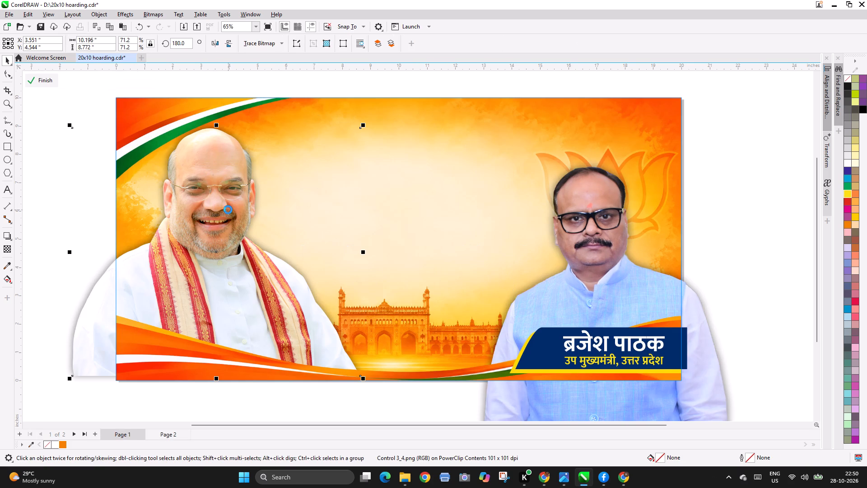
ctrl+click(55, 152)
ctrl+click(50, 129)
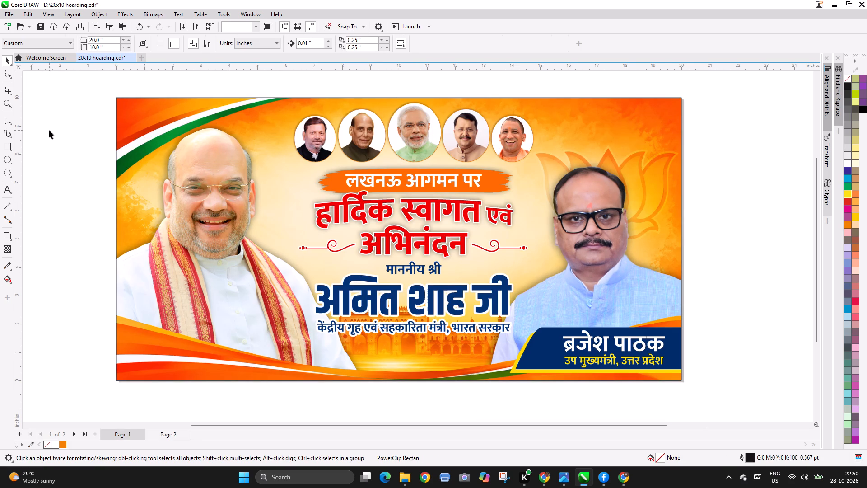
key(Page_Down)
key(ctrl+v)
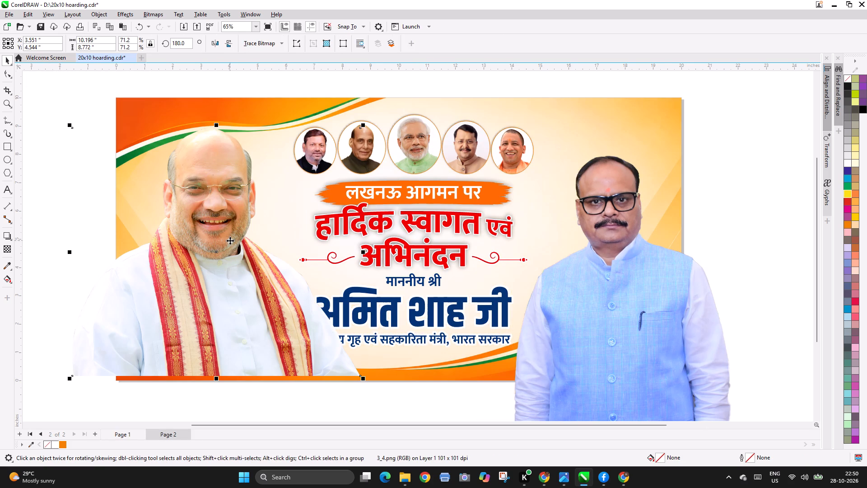
Move the pasted Amit Shah portrait on page 2 down to about X 3.2, Y 4.19 inches.
drag(228, 240, 217, 245)
drag(219, 241, 219, 246)
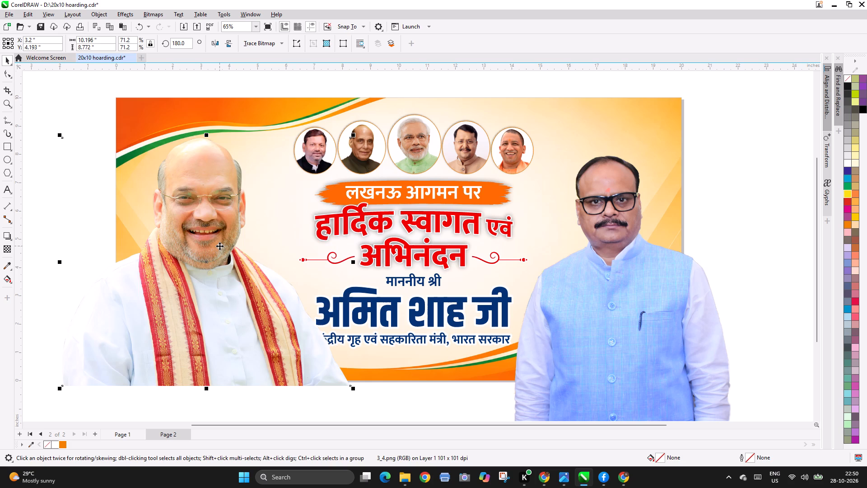
click(220, 244)
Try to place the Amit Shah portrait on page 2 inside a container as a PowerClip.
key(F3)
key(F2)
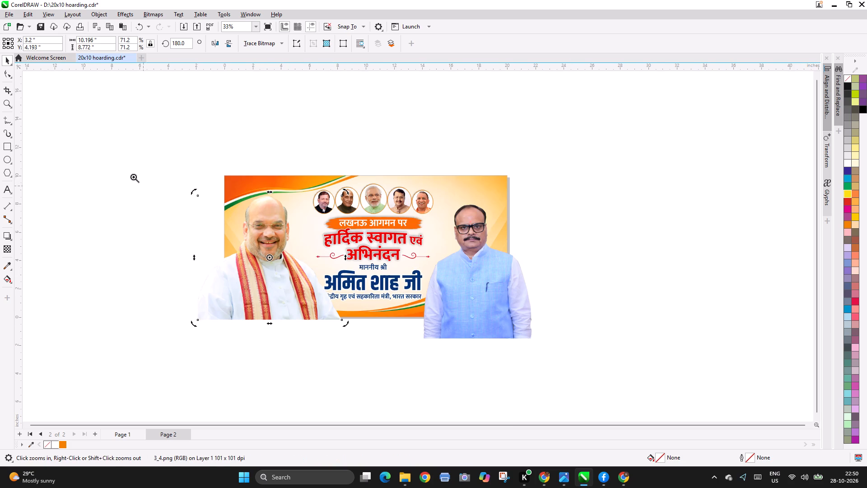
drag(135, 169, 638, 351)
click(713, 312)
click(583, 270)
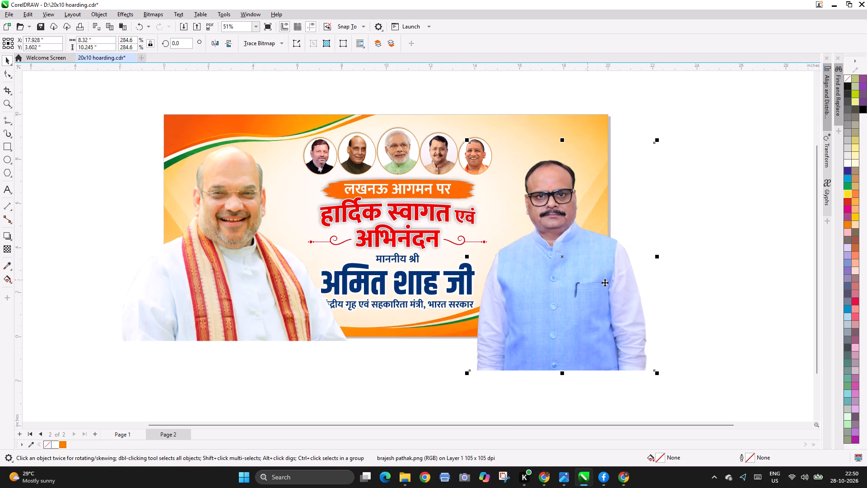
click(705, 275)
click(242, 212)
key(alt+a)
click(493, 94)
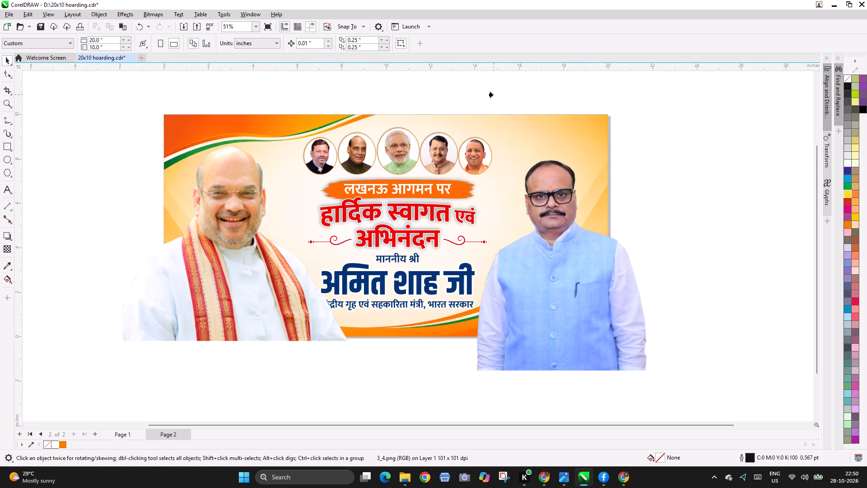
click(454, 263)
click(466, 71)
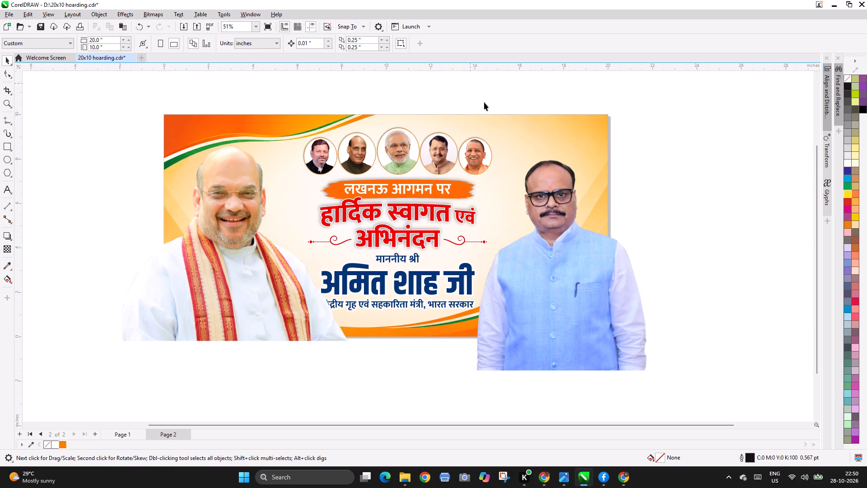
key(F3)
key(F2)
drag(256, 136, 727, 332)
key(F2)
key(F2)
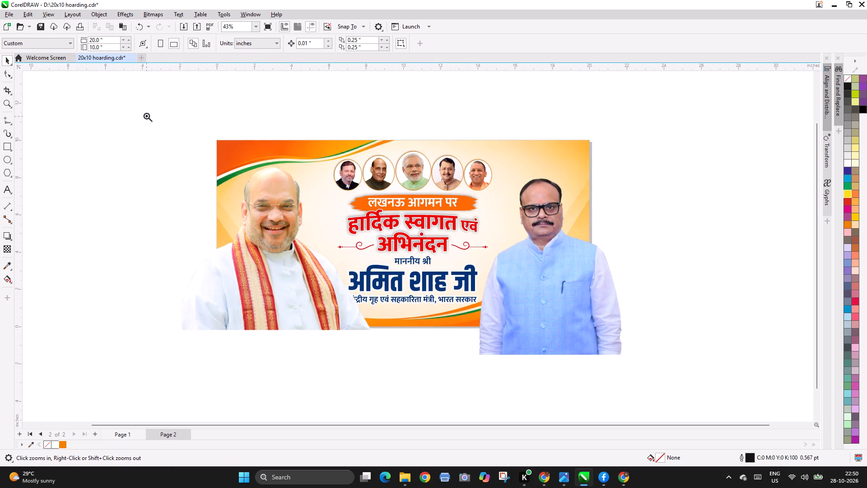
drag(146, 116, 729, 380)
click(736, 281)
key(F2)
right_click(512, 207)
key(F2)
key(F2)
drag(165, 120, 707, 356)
Save the 20x10 hoarding document.
key(ctrl+s)
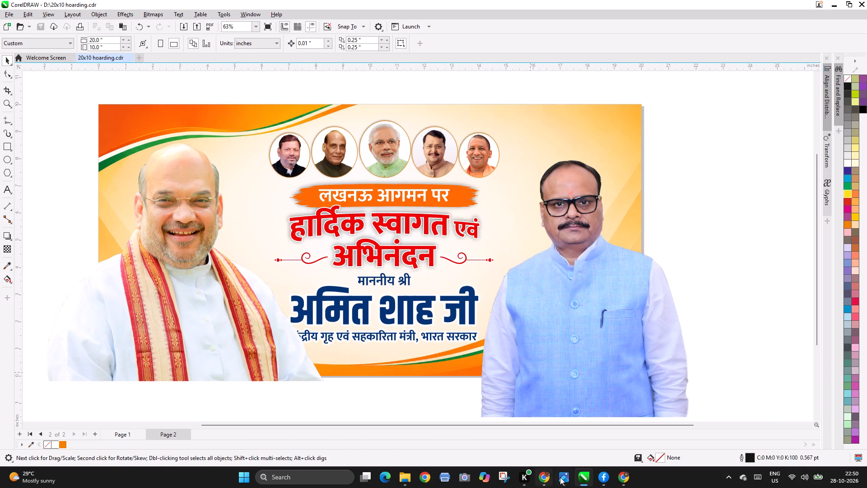
Switch to the Chrome browser window with the decorative line divider download page.
click(546, 480)
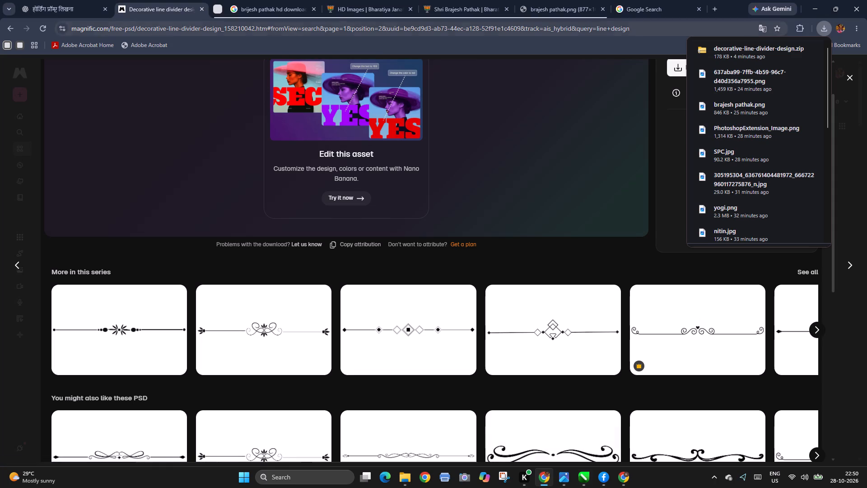
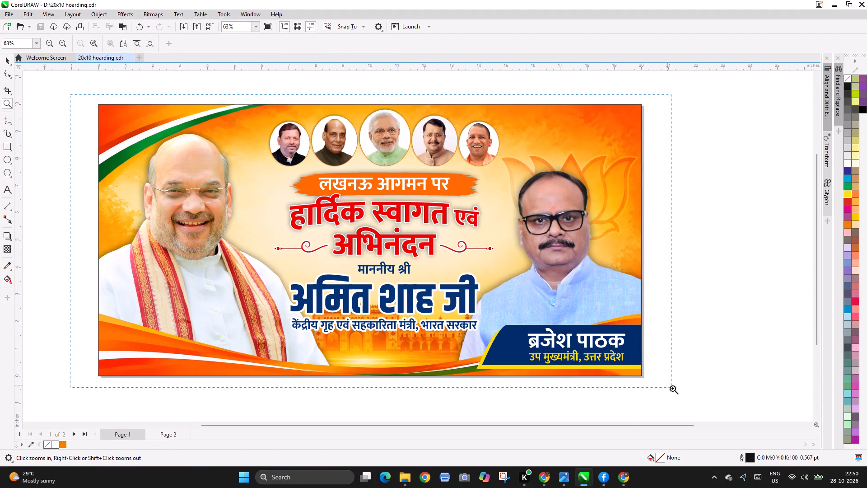
Select the group of five circular leader portraits along the top of the page 1 hoarding.
drag(672, 388, 673, 388)
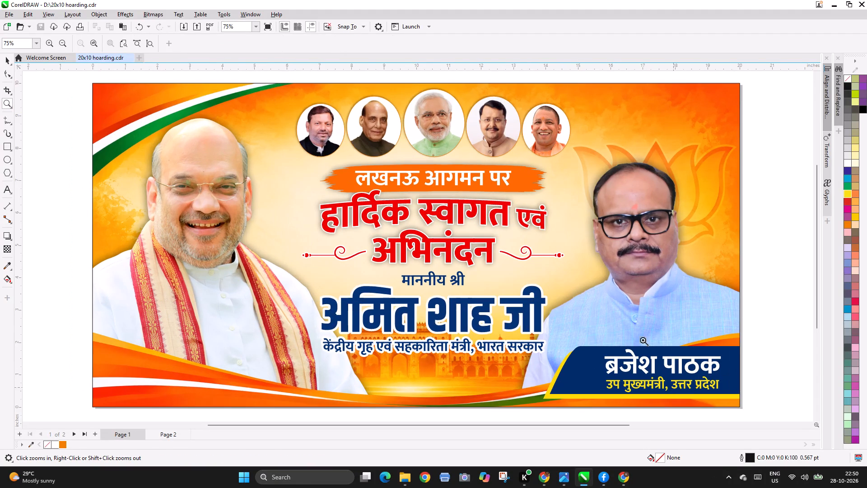
drag(353, 113, 561, 145)
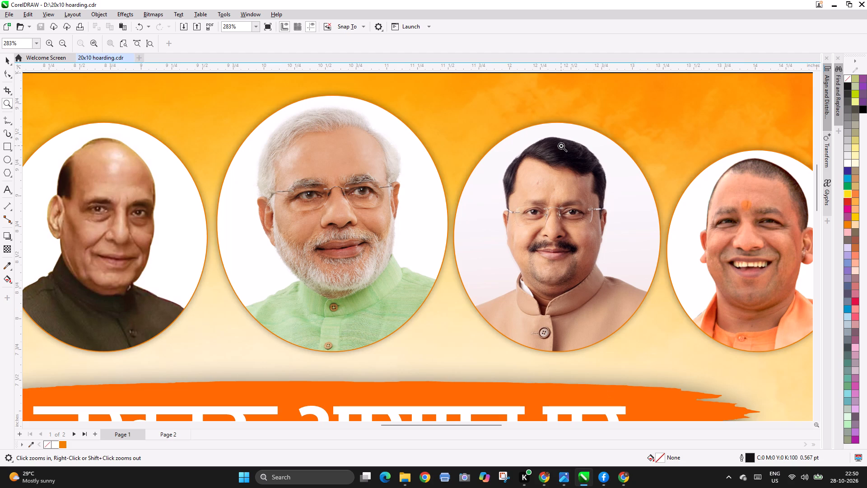
right_click(561, 145)
drag(243, 107, 615, 146)
right_click(483, 153)
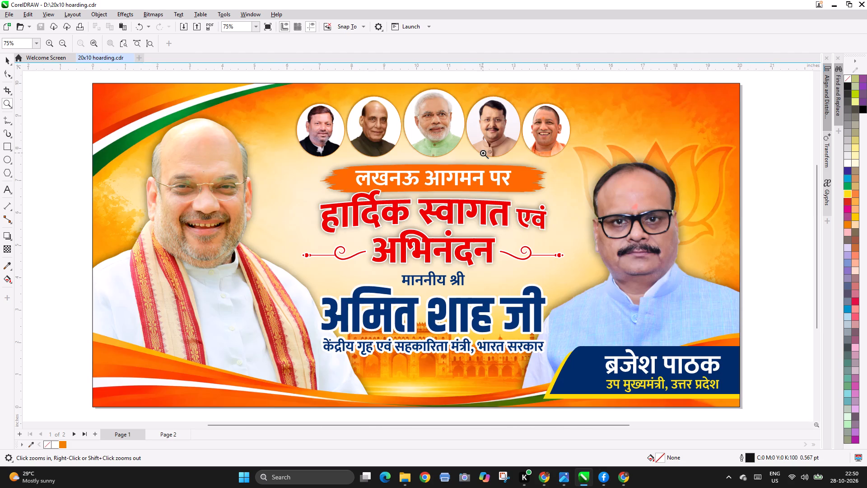
click(9, 64)
click(54, 112)
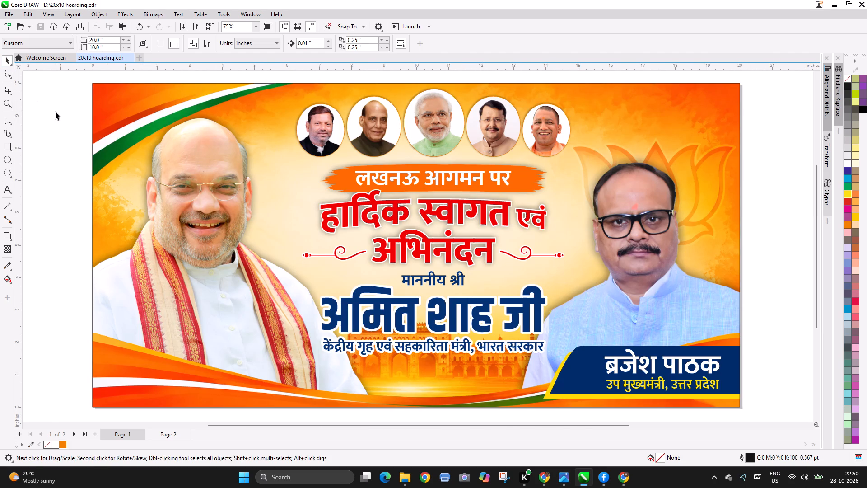
click(418, 120)
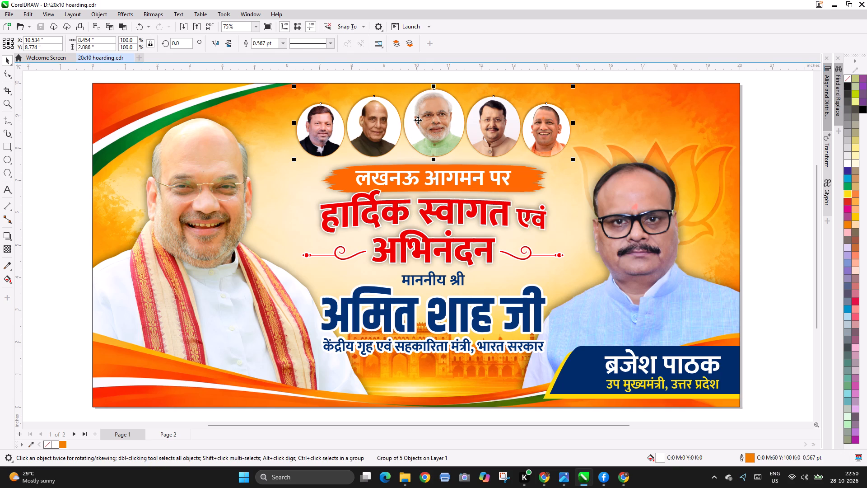
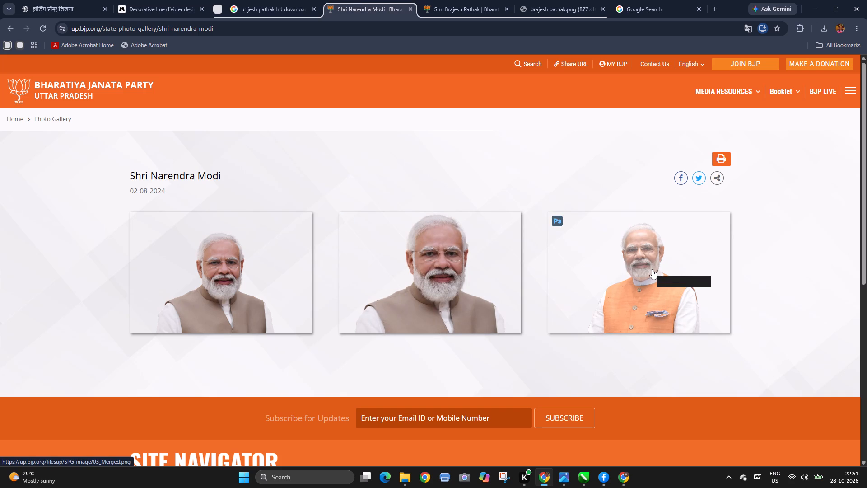
In Chrome, enlarge the orange-vest portrait in the Shri Narendra Modi photo gallery and save the image to the computer.
click(638, 257)
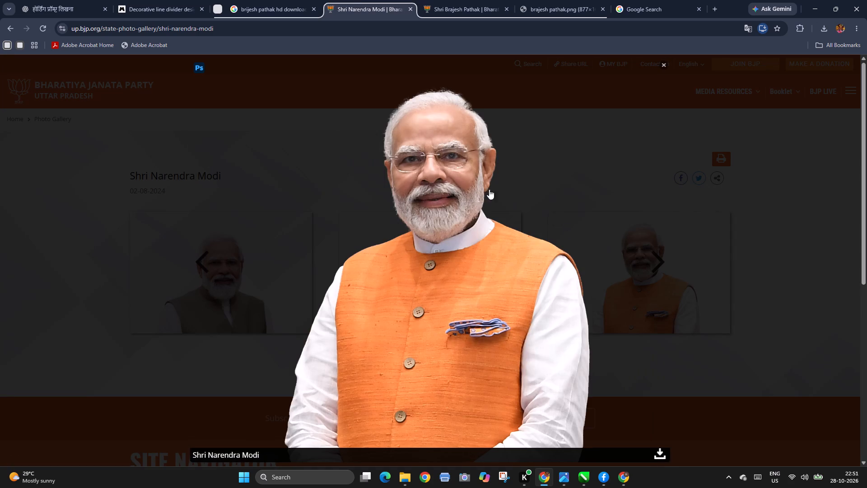
right_click(451, 161)
click(464, 181)
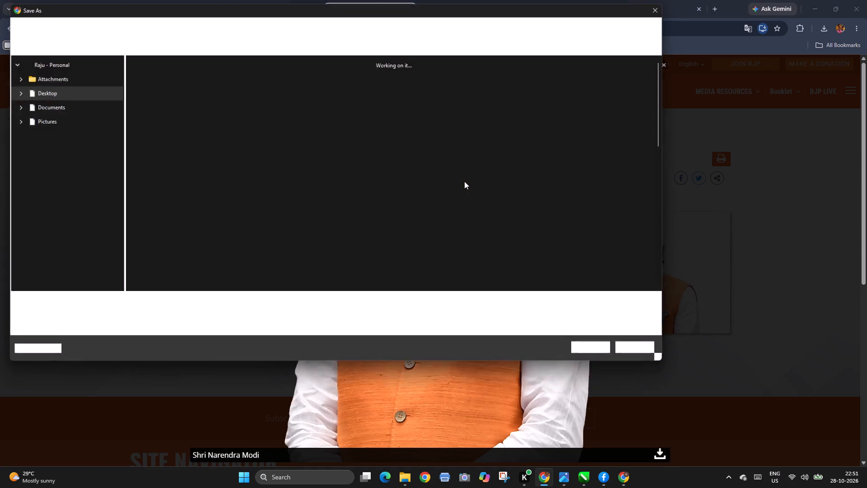
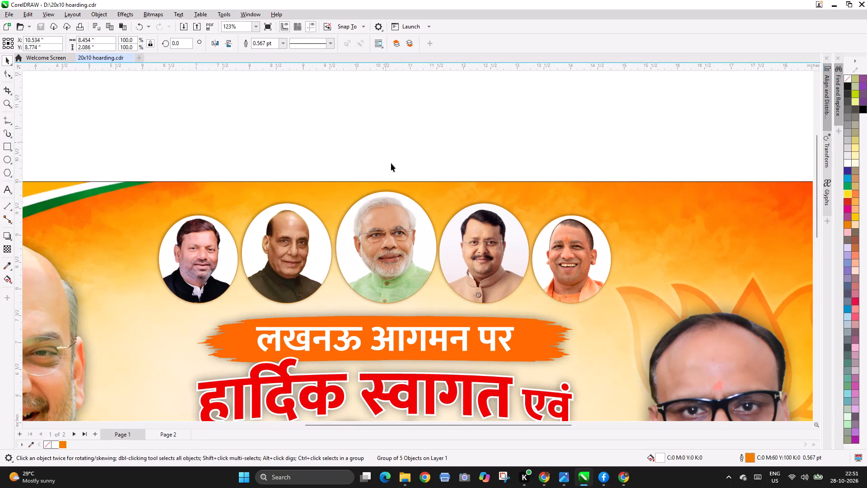
Remove the drop shadow from the row of five circular leader portraits and ungroup the row.
click(393, 217)
click(406, 160)
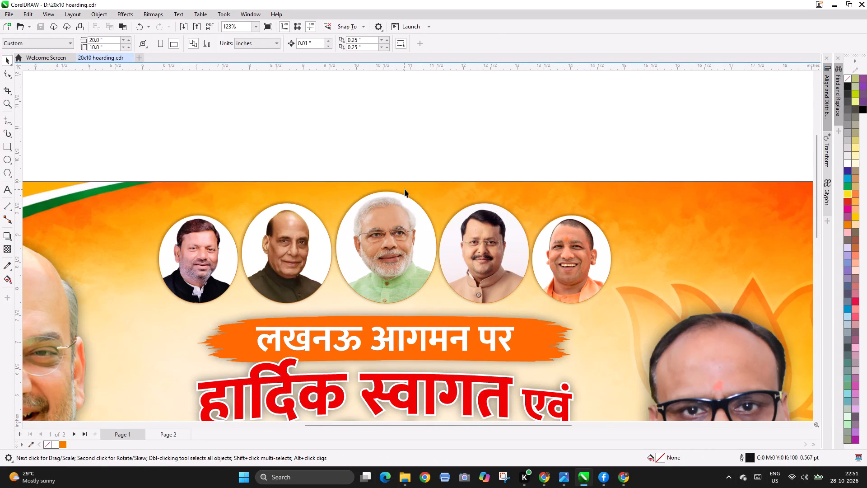
click(405, 189)
click(461, 45)
click(470, 114)
click(385, 227)
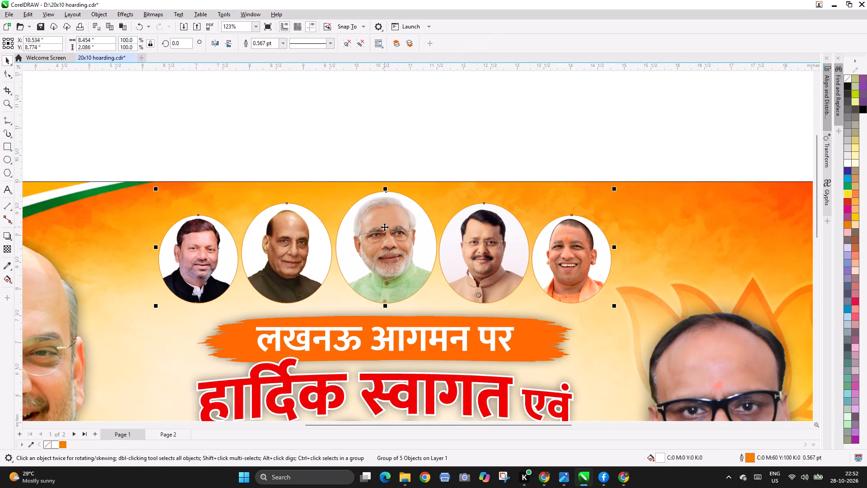
click(363, 50)
click(362, 46)
click(409, 90)
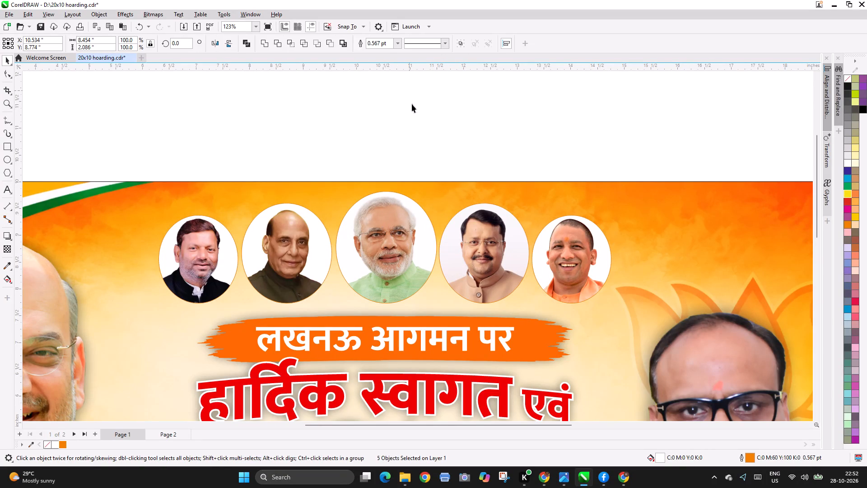
Extract the green-kurta Narendra Modi picture from the central PowerClip ellipse and delete it, leaving the frame empty.
click(396, 210)
click(79, 78)
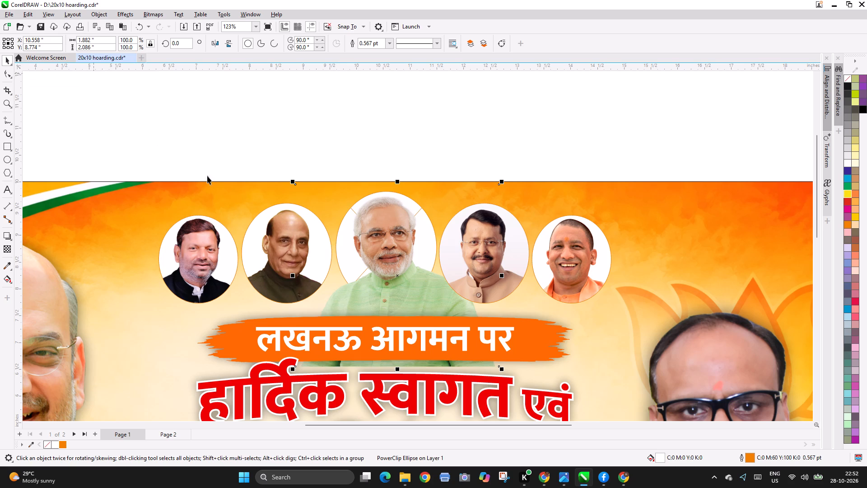
key(Delete)
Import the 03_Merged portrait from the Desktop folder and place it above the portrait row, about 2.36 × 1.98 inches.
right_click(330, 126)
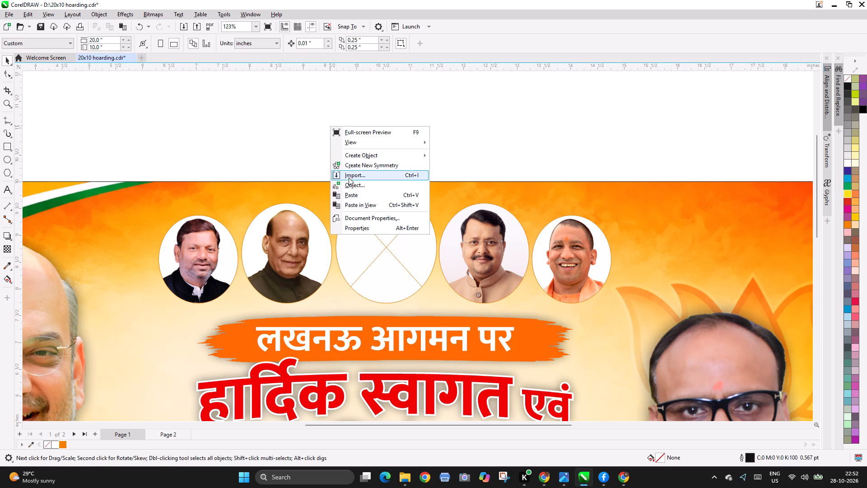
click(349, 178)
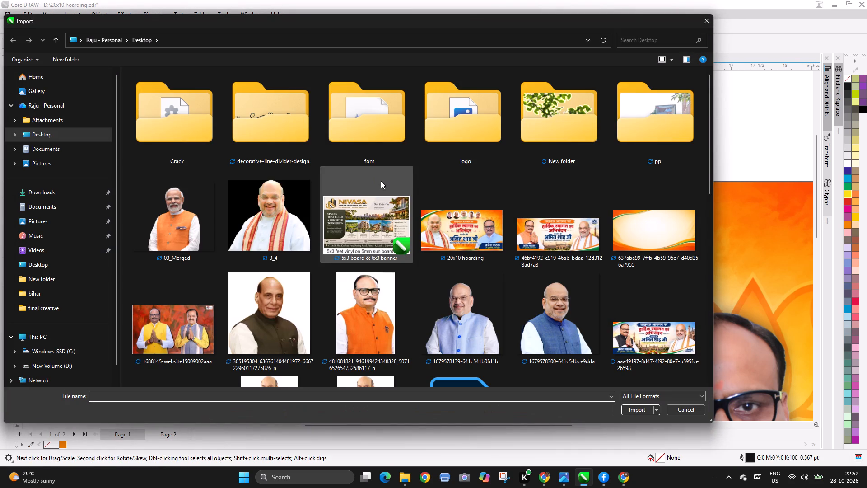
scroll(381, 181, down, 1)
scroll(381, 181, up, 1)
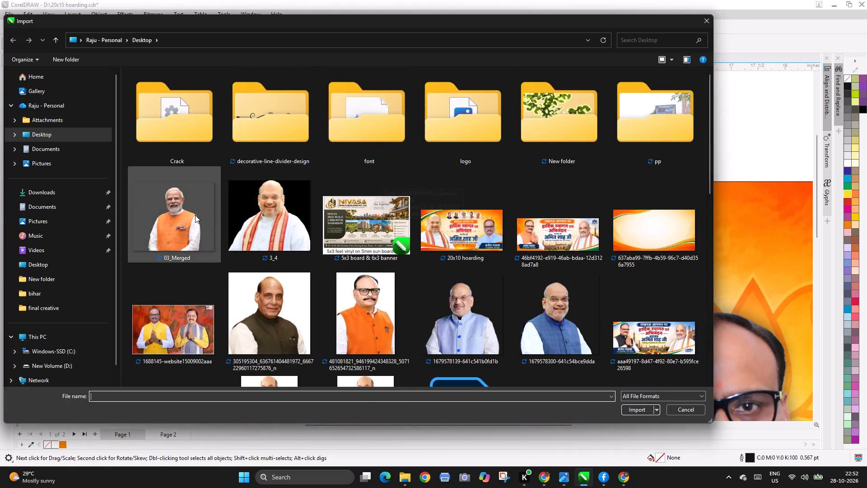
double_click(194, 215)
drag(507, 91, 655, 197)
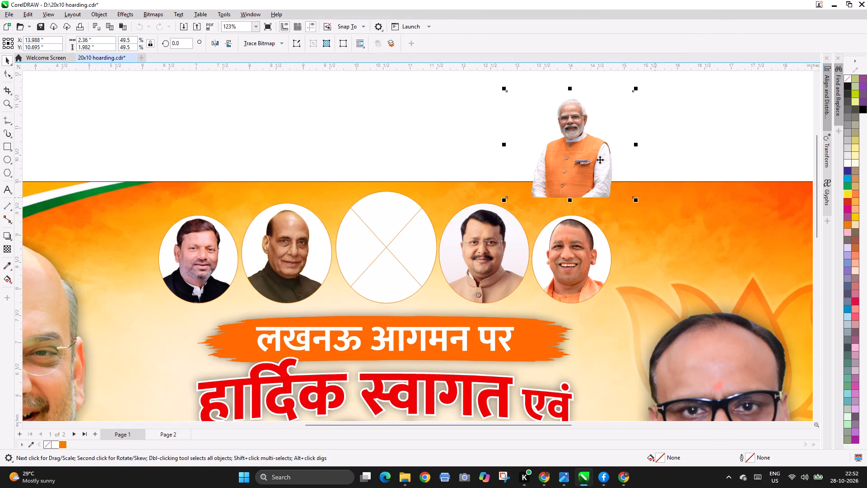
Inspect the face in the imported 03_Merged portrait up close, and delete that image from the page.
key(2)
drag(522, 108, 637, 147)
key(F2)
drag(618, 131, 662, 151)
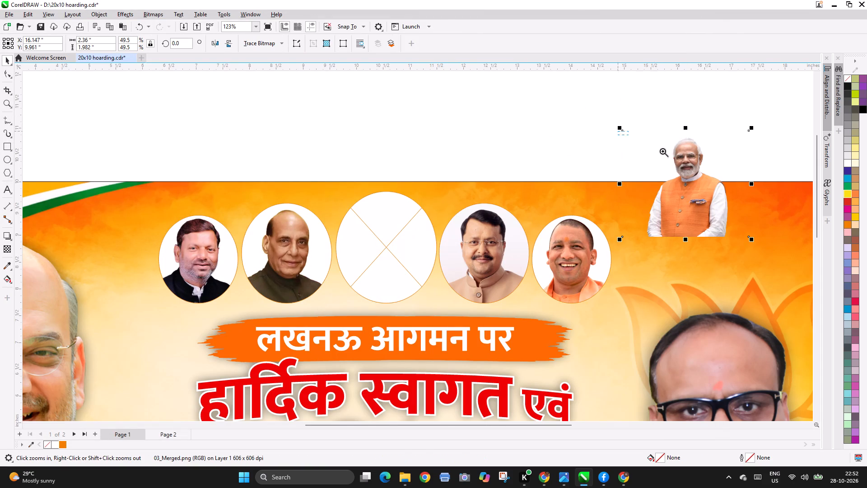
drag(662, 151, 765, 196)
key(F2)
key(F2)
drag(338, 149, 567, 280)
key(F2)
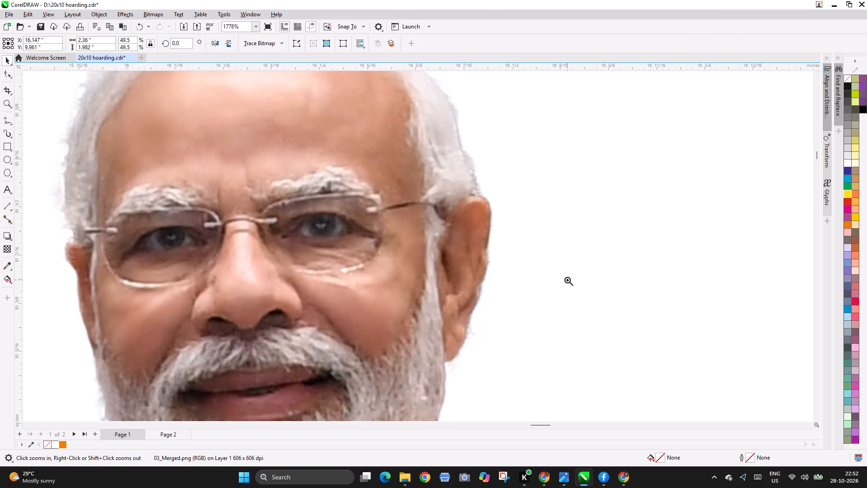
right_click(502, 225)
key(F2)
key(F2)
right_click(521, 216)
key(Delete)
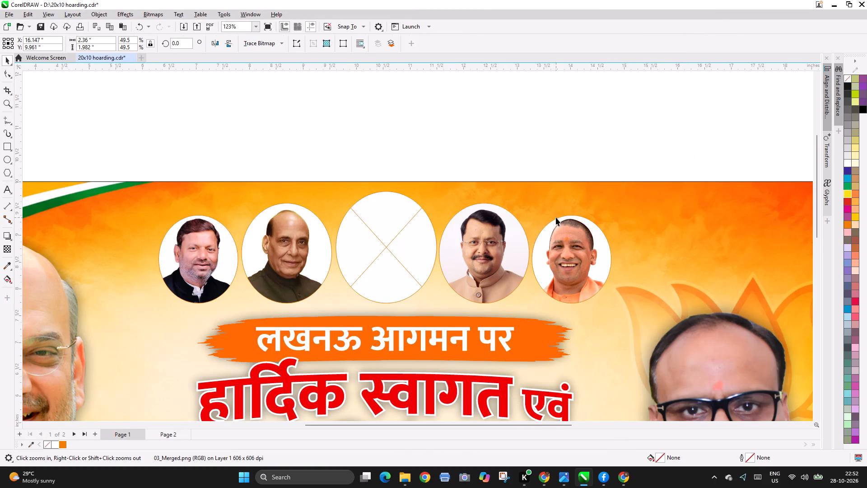
Import images.jpg from the Desktop folder and place it over the upper edge of the hoarding, about 3.13 × 2.62 inches.
right_click(537, 117)
click(568, 166)
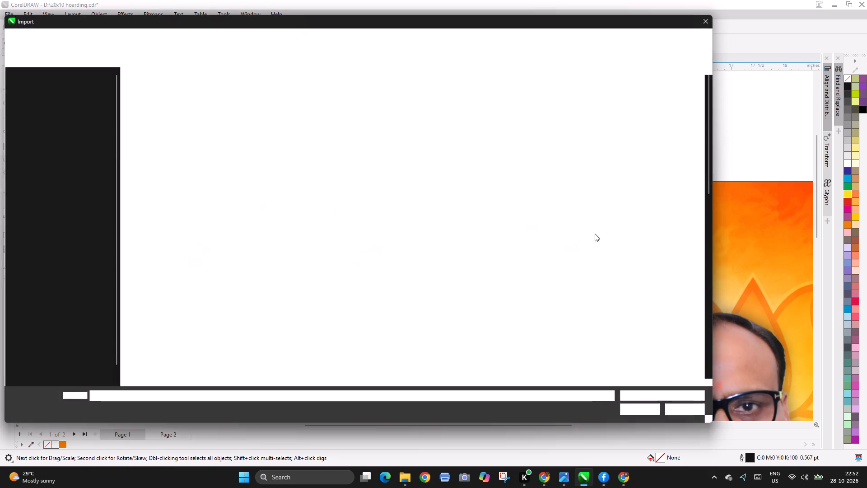
scroll(595, 234, down, 2)
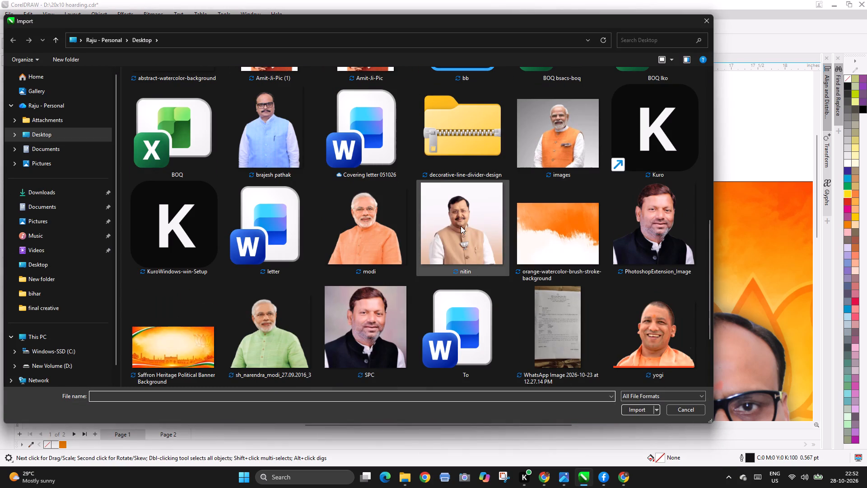
click(545, 131)
click(545, 131)
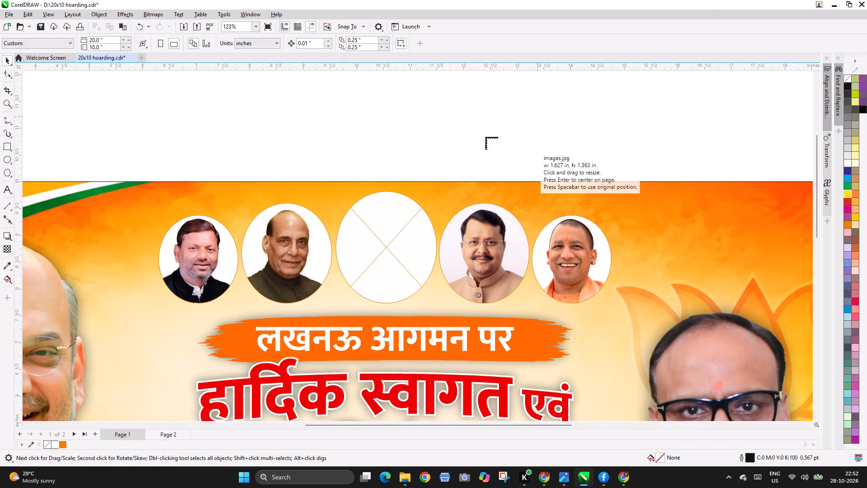
drag(460, 114, 671, 254)
Examine the image quality of the imported images.jpg portrait up close.
key(F2)
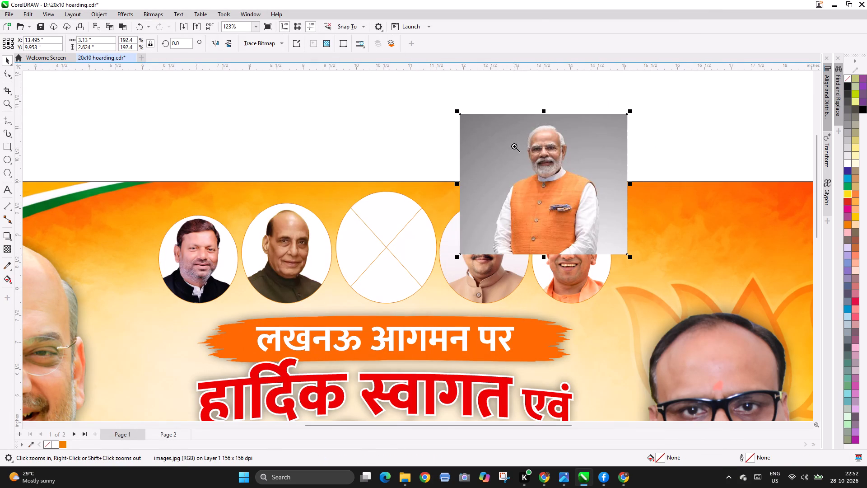
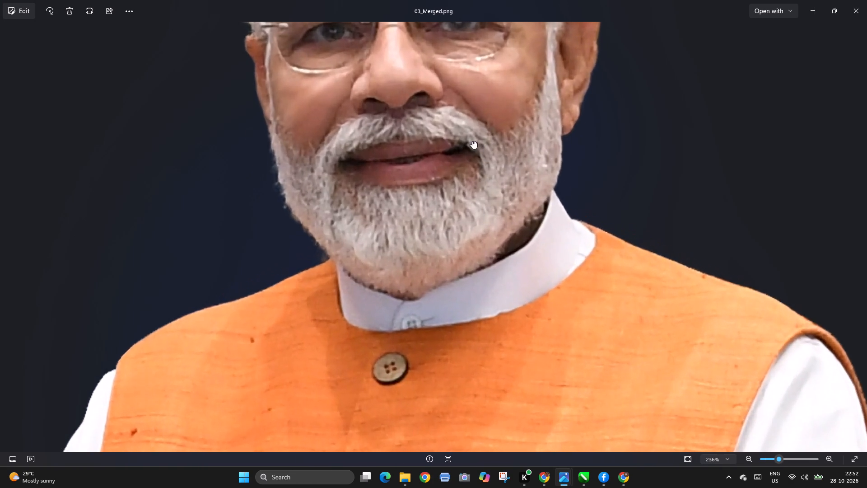
Inspect the face and vest in the 03_Merged.png portrait up close, and close the picture.
drag(472, 141, 442, 311)
scroll(461, 288, down, 8)
key(Escape)
key(Escape)
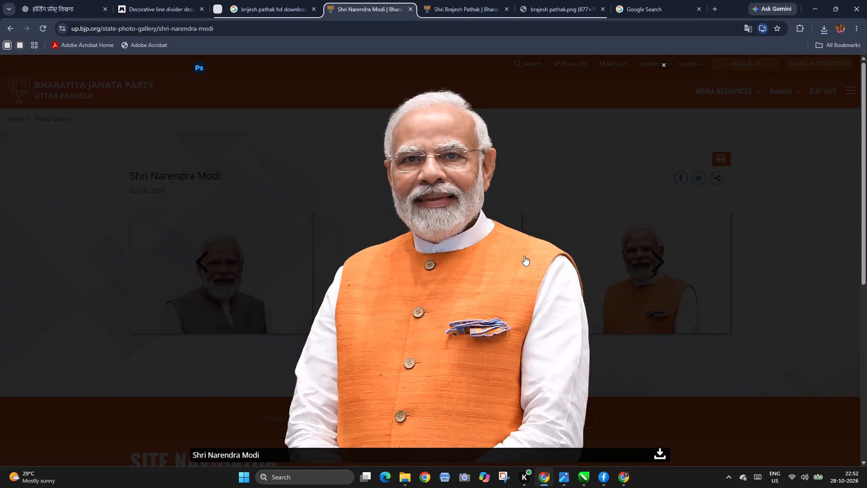
Close the enlarged orange-vest photo in the browser and the Shri Narendra Modi gallery page behind it.
key(Escape)
key(Escape)
key(Escape)
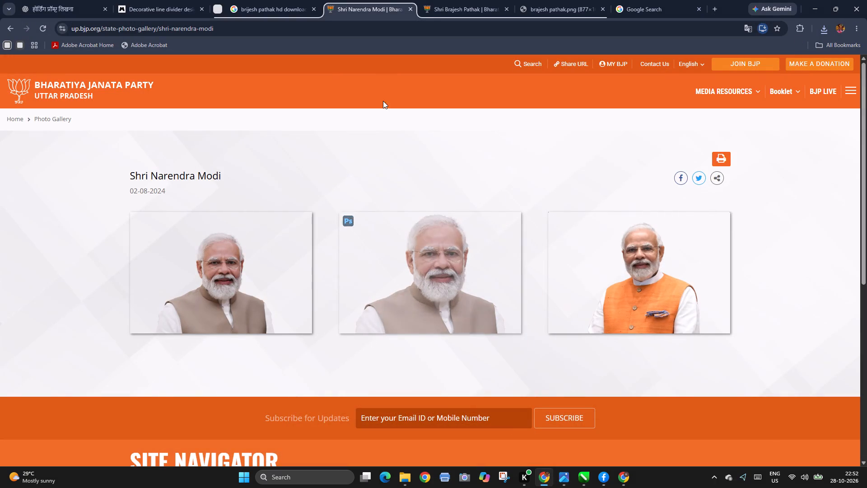
click(410, 9)
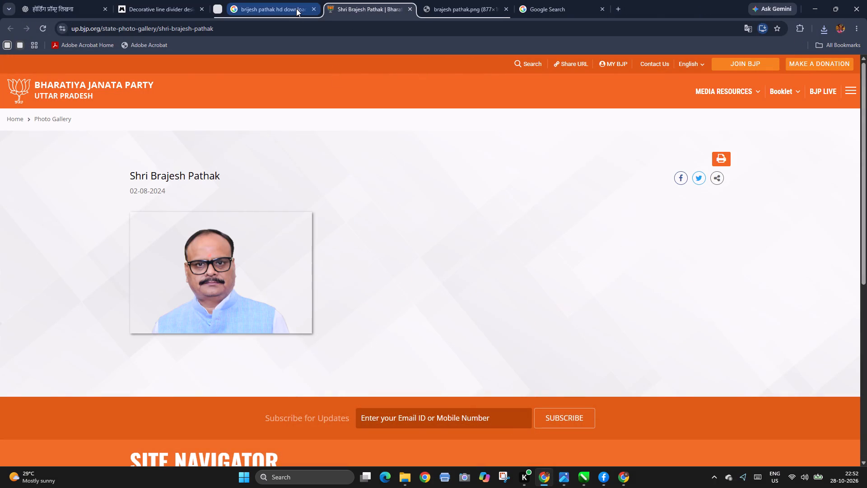
Change the existing "brijesh pathak hd download" image search to "modi ji hd download".
click(317, 8)
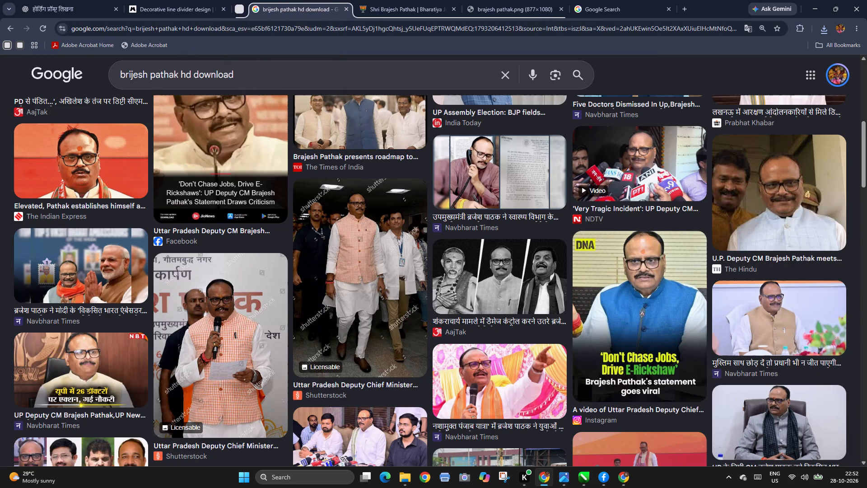
drag(179, 72, 0, 68)
text(modi)
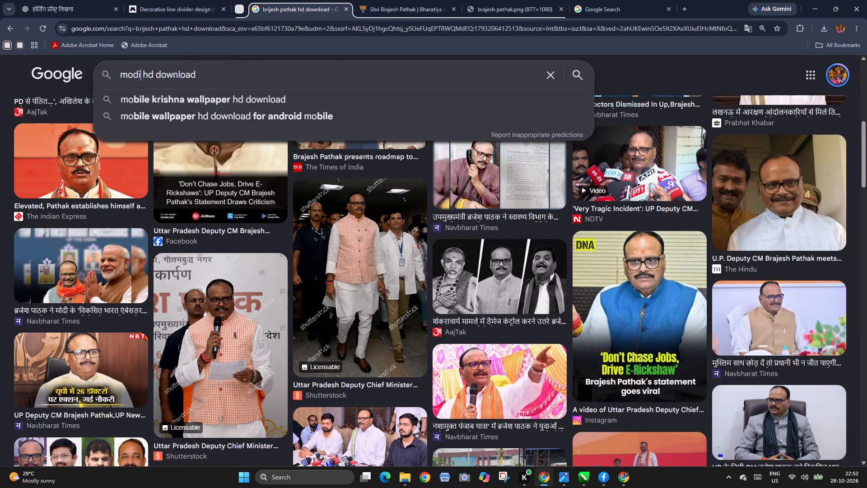
key(space)
text(ji)
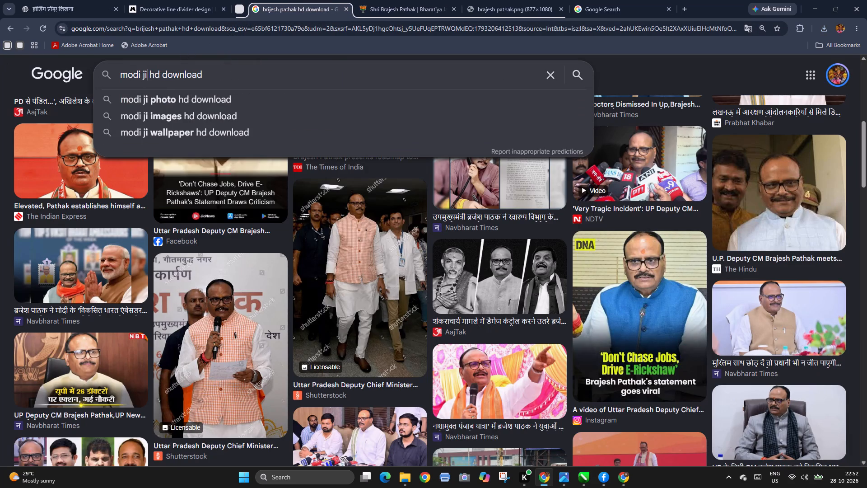
key(Return)
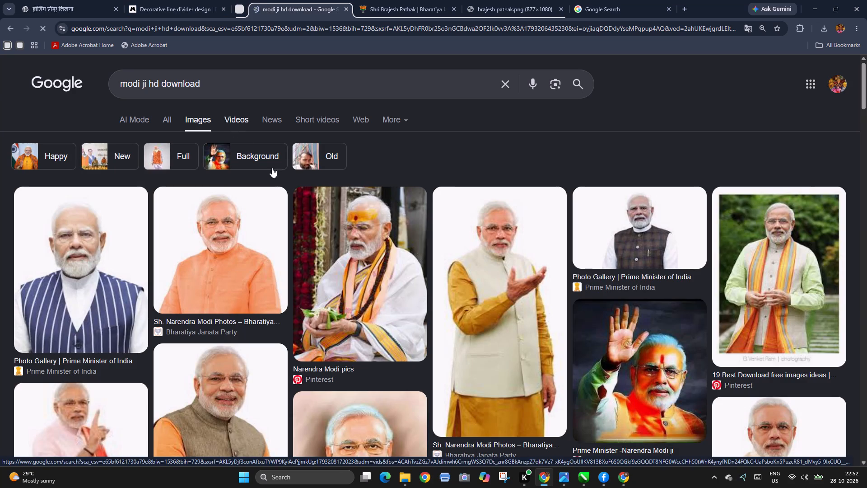
Browse the image results, previewing the Pinterest orange-vest portrait and the related orange-kurta portrait from Bharatiya Janata Party.
scroll(223, 326, down, 4)
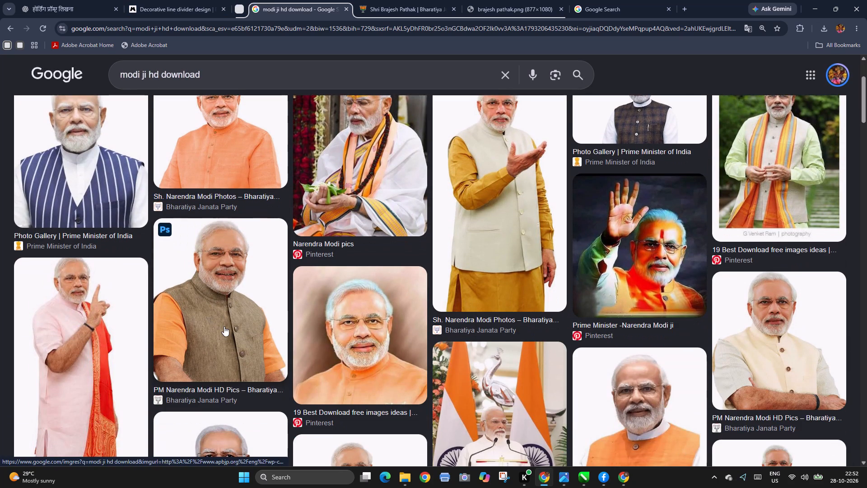
scroll(226, 324, down, 5)
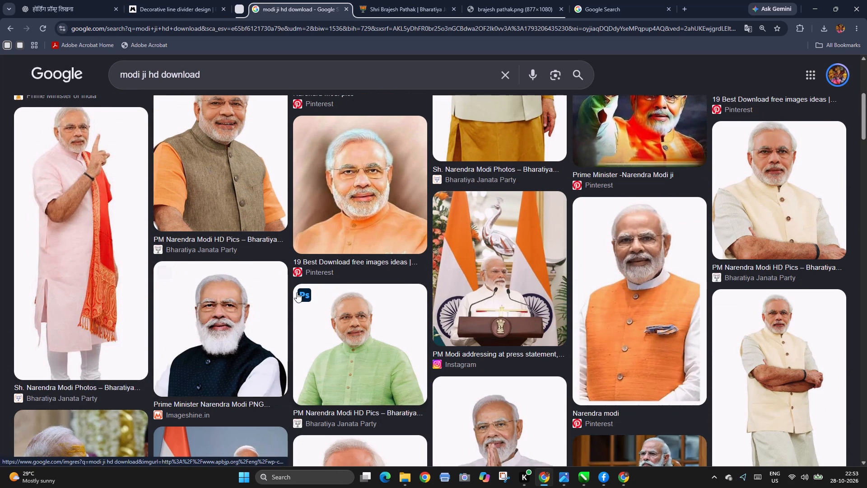
click(623, 271)
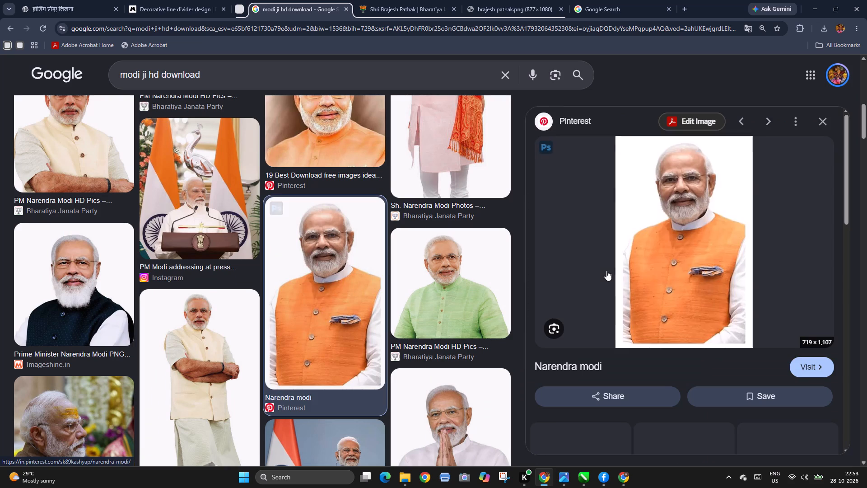
scroll(710, 247, down, 6)
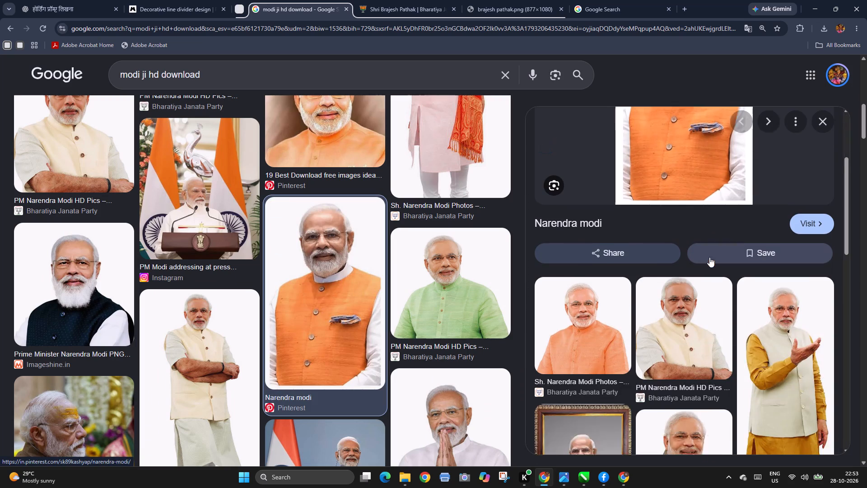
click(596, 286)
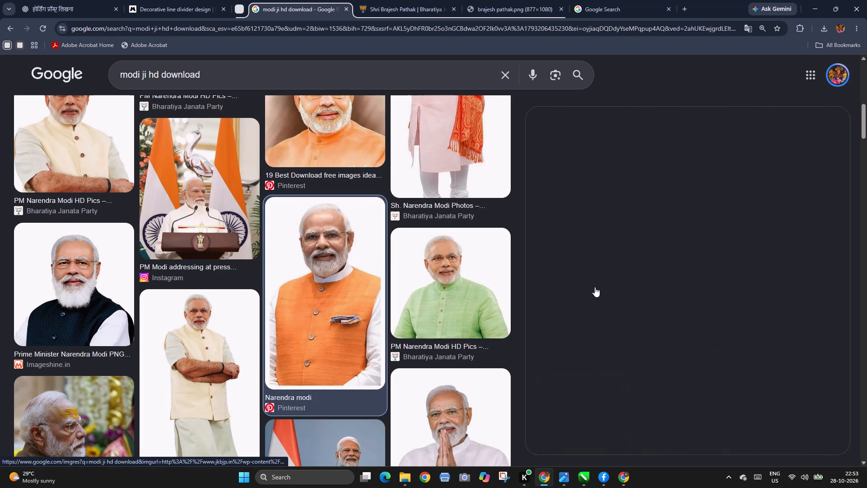
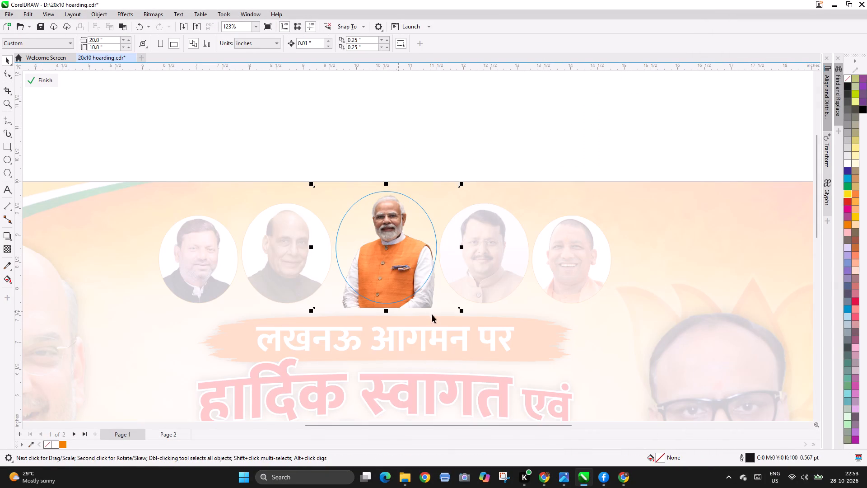
Enlarge the orange-vest portrait inside the central circle to about 4.38 x 3.68 inches, position its head and shoulders within the frame, and finish editing.
drag(461, 312, 505, 356)
drag(410, 258, 405, 292)
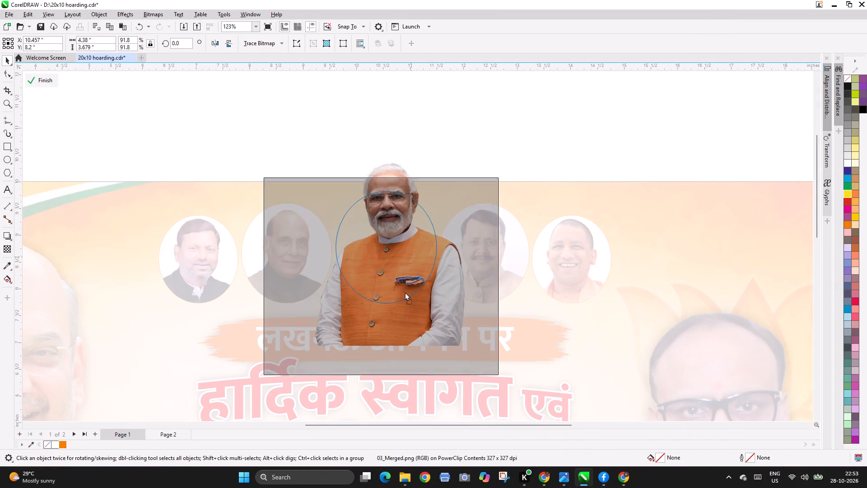
drag(405, 292, 404, 296)
drag(402, 272, 402, 266)
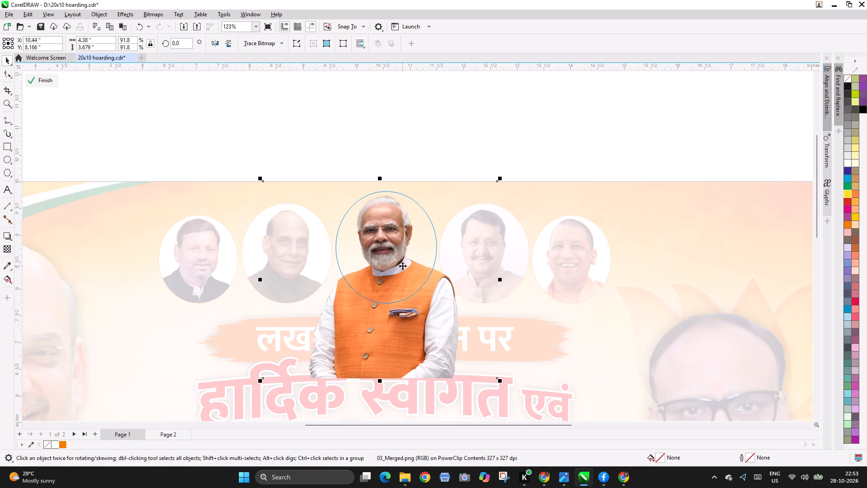
ctrl+click(462, 109)
click(469, 103)
Inspect the central orange-vest portrait up close against the neighbouring leader portraits on page 1.
key(3)
key(F2)
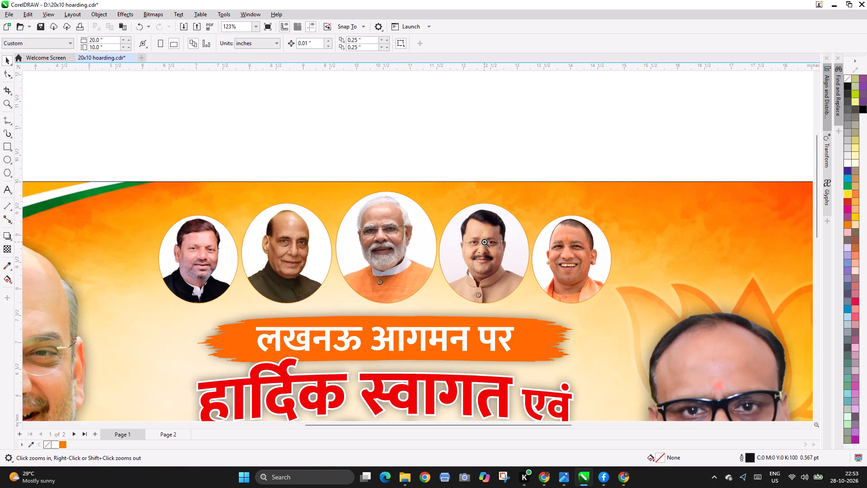
right_click(420, 241)
key(F2)
key(F2)
drag(364, 113, 536, 173)
key(F2)
key(F2)
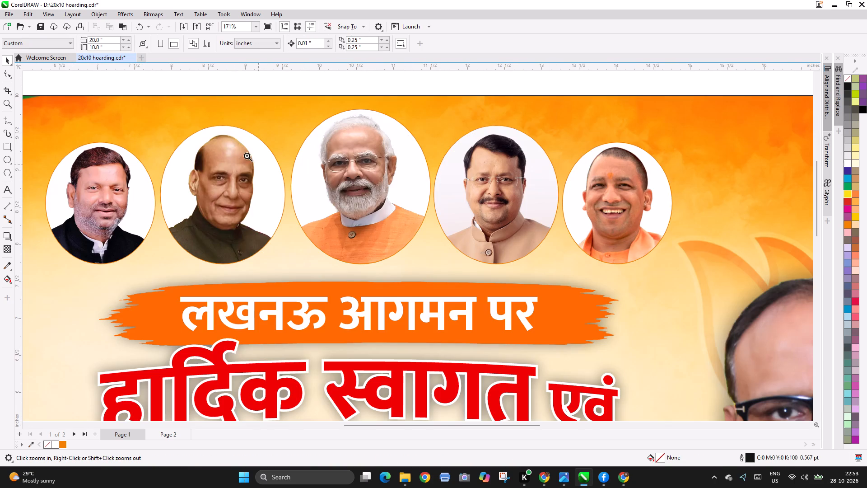
drag(219, 110, 546, 317)
key(F2)
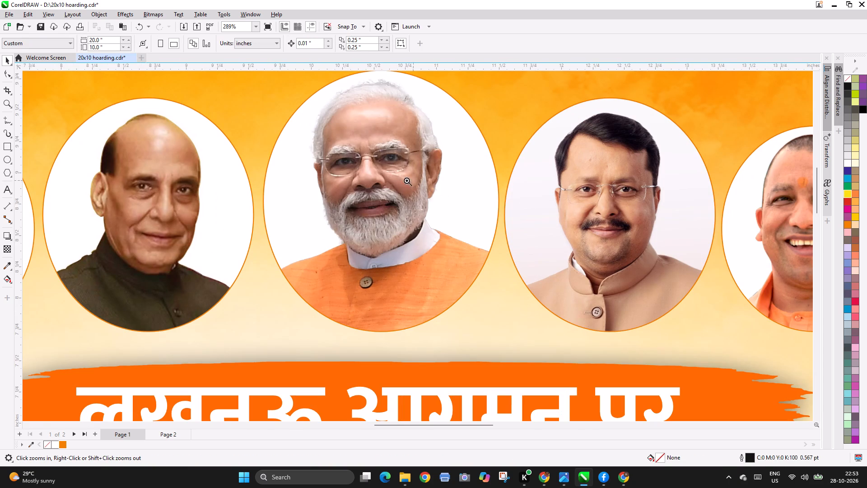
drag(260, 115, 527, 231)
key(F2)
right_click(471, 216)
key(F2)
key(F2)
right_click(466, 203)
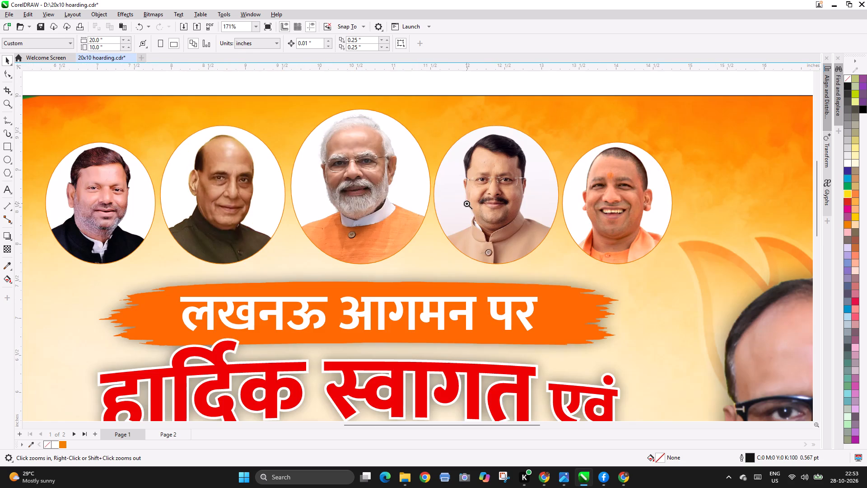
key(F2)
key(F2)
right_click(487, 219)
Group the five circular leader portraits in the page 1 top row.
key(F2)
key(F2)
drag(261, 117, 552, 148)
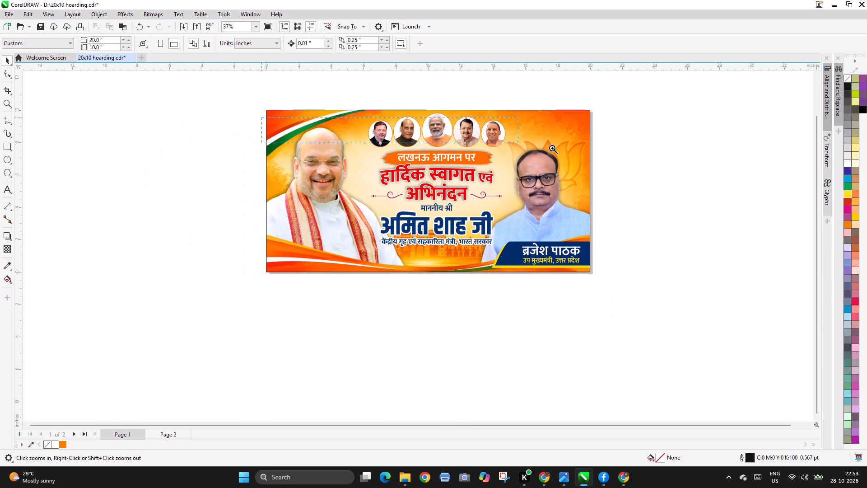
drag(552, 148, 561, 149)
click(478, 216)
drag(255, 138, 666, 276)
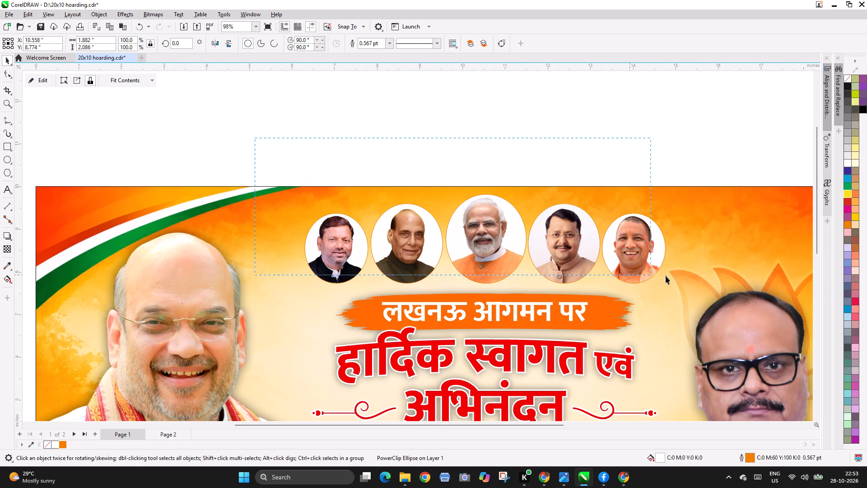
drag(666, 276, 754, 310)
key(ctrl+g)
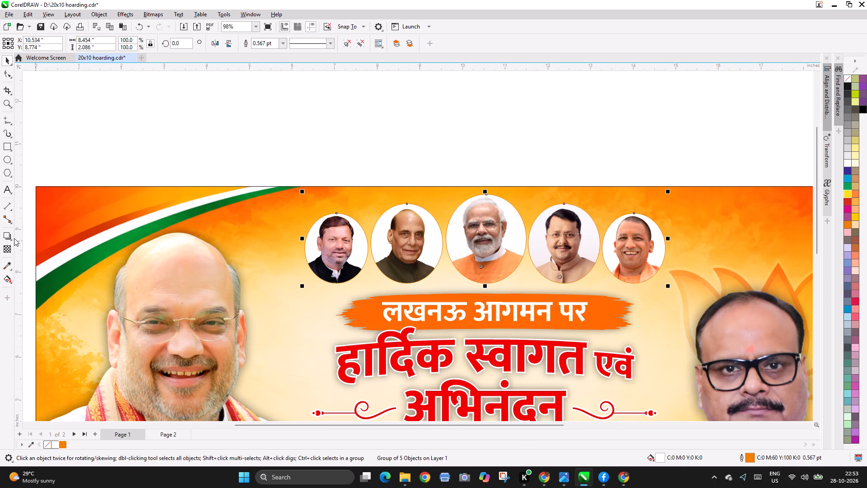
Add a drop shadow with a feathering of 5 to the grouped leader portraits.
click(11, 235)
click(475, 239)
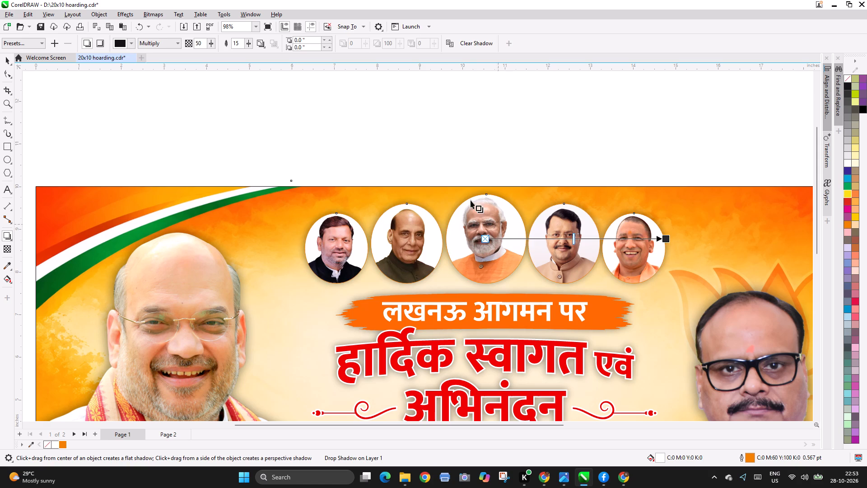
drag(238, 43, 226, 41)
key(5)
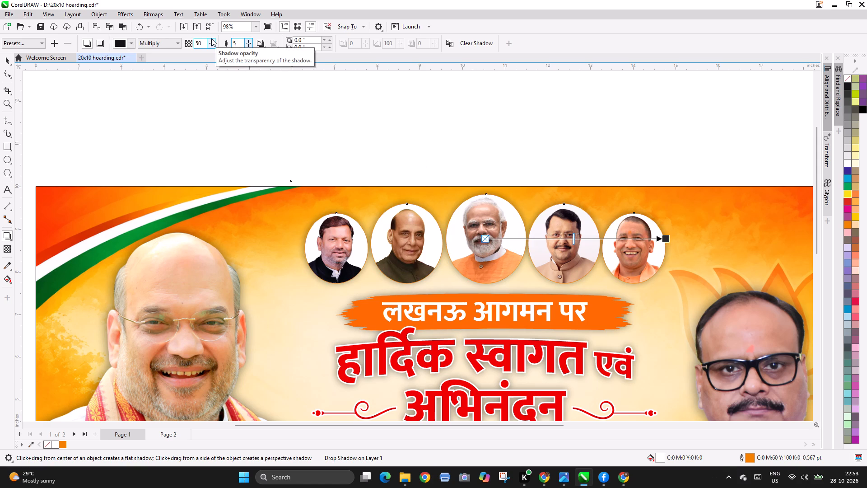
key(Return)
key(space)
click(449, 90)
Export all page 1 objects as a JPEG in RGB Color (24-bit), replacing the existing "20x10 hoarding" file on the Desktop.
key(F4)
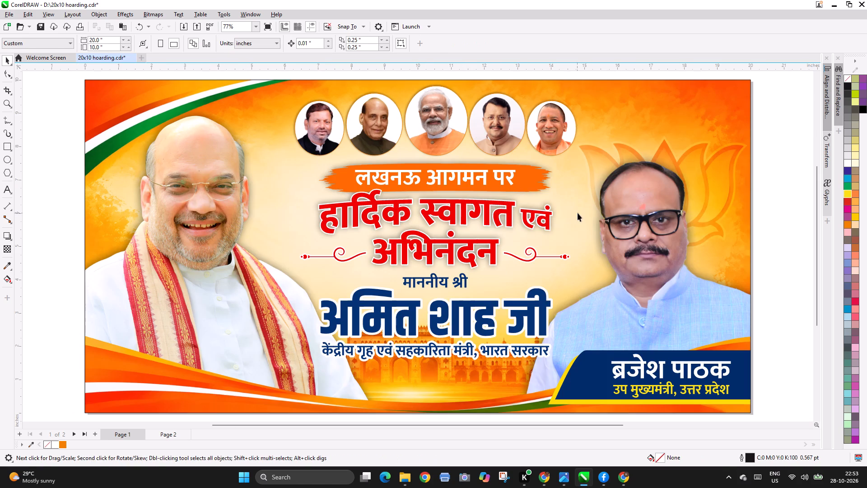
key(ctrl+a)
key(ctrl+a)
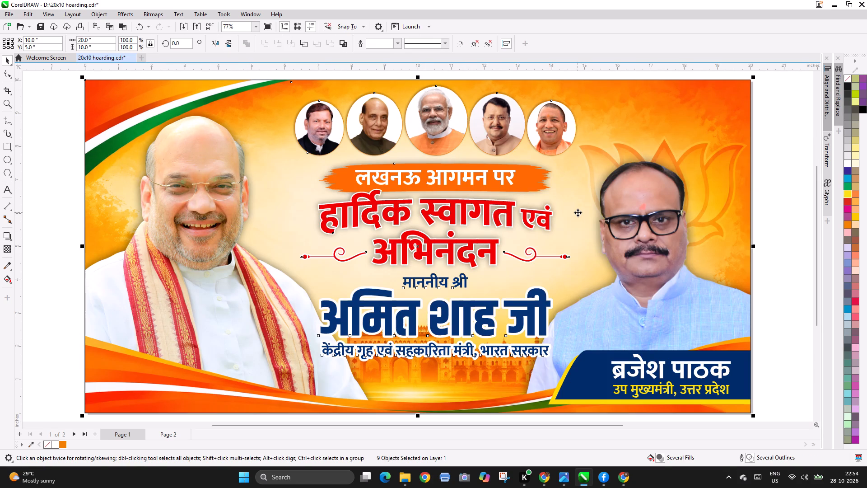
key(ctrl+e)
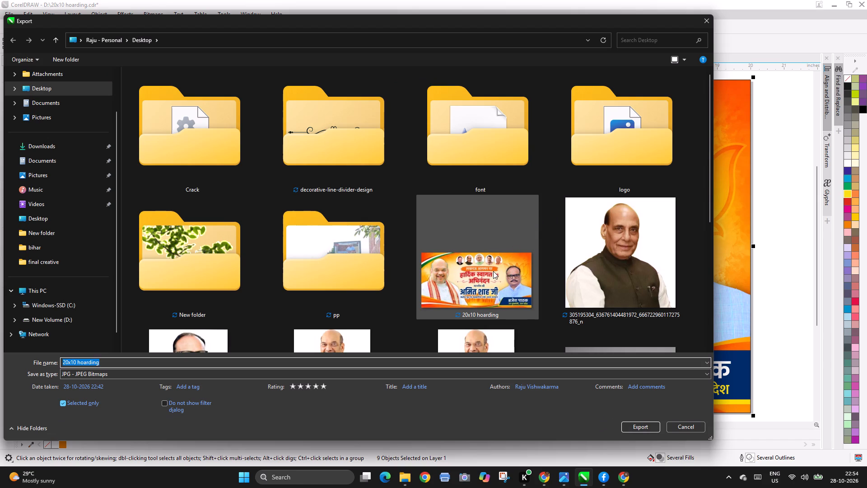
double_click(493, 271)
click(447, 236)
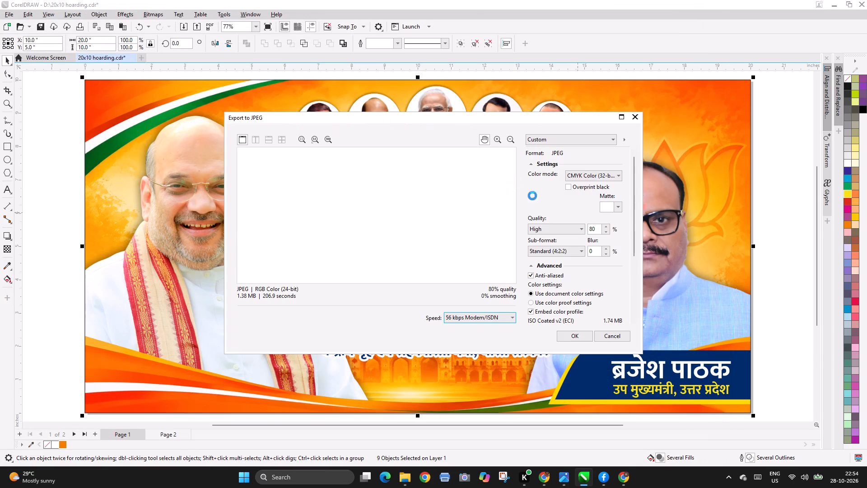
click(573, 177)
click(577, 193)
click(579, 334)
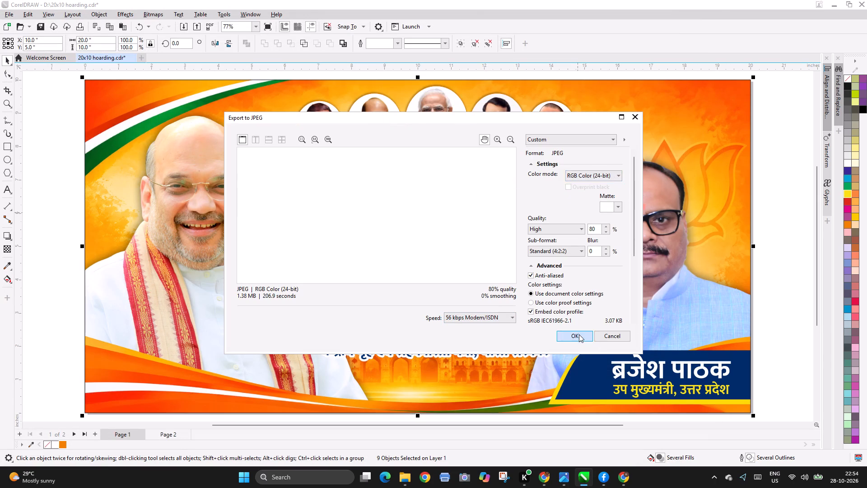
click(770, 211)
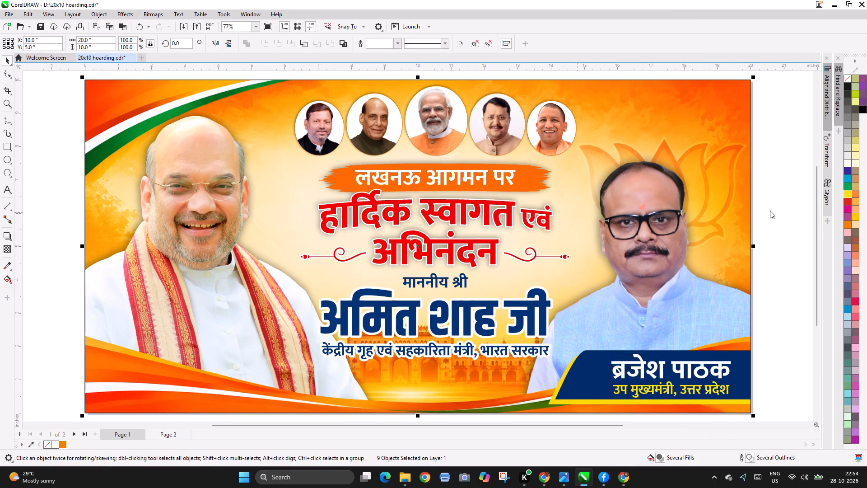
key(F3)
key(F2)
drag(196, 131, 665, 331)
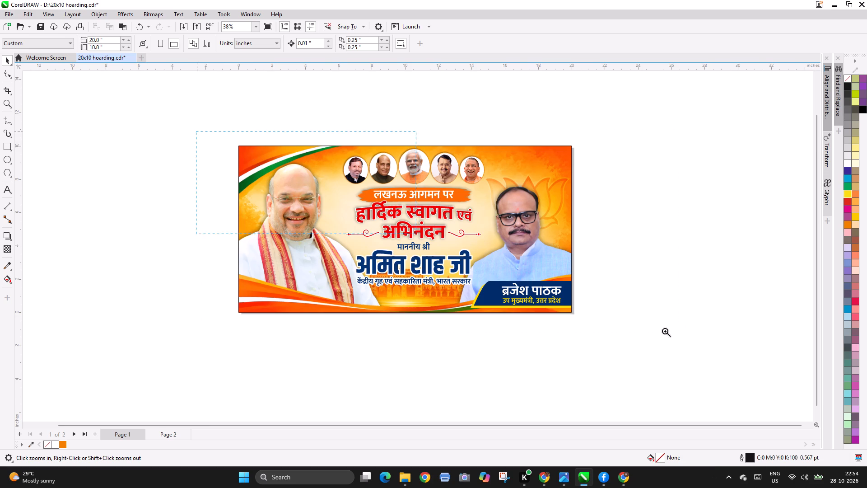
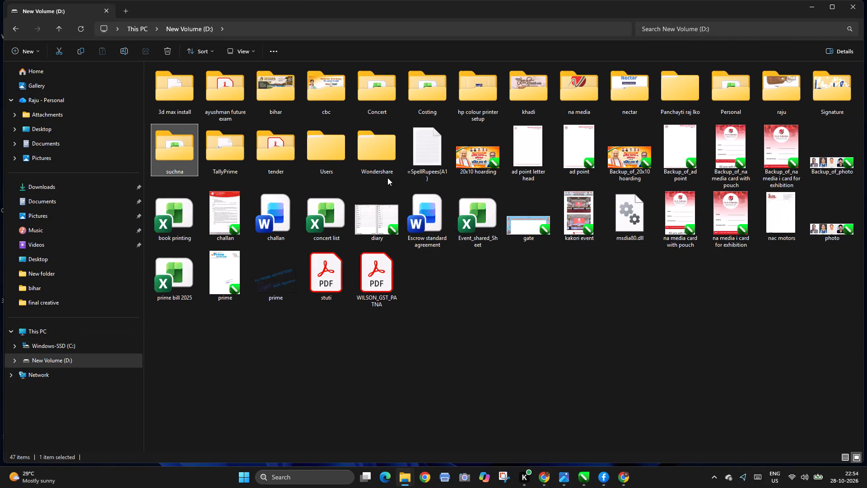
Open the 7.07.09 PM banner from the WhatsApp folder inside suchna and examine its two leader portraits up close.
key(Return)
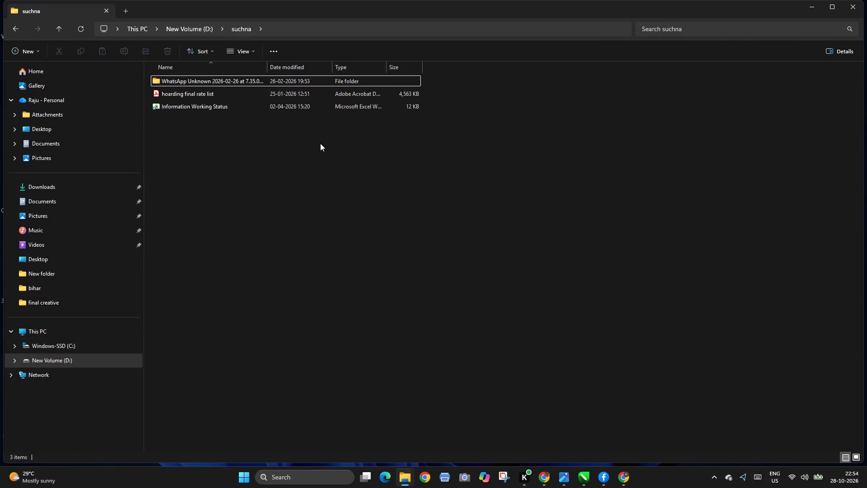
double_click(196, 78)
ctrl+scroll(398, 148, up, 2)
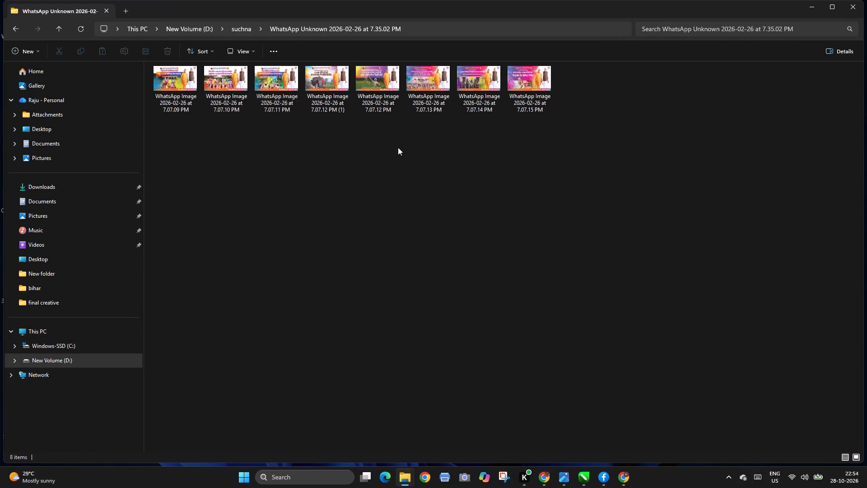
ctrl+scroll(398, 147, up, 20)
ctrl+scroll(398, 147, up, 6)
double_click(240, 80)
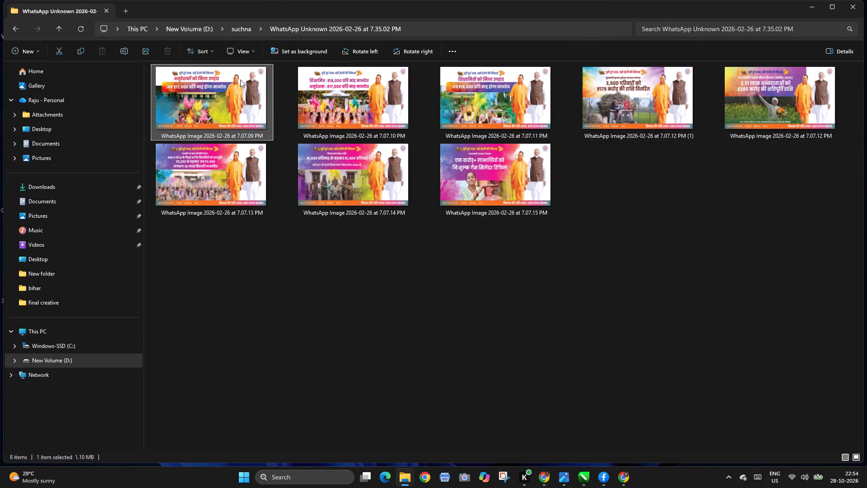
scroll(719, 85, up, 12)
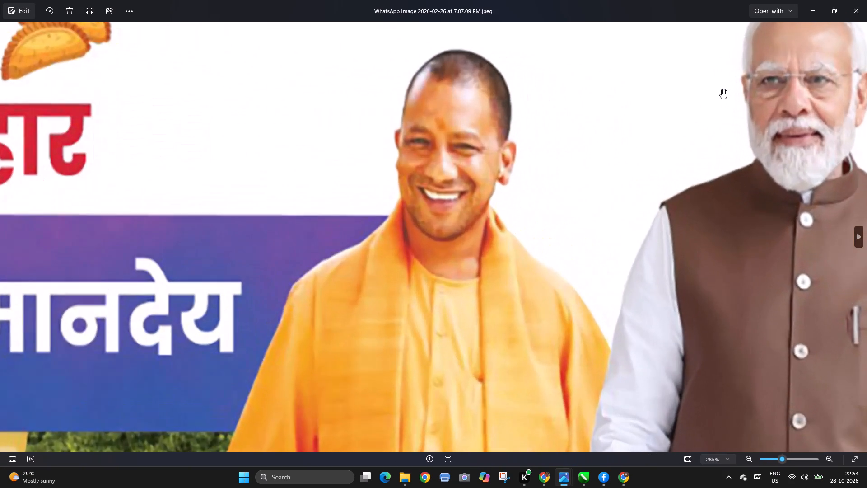
drag(716, 117, 329, 298)
scroll(454, 281, down, 20)
scroll(454, 281, down, 1)
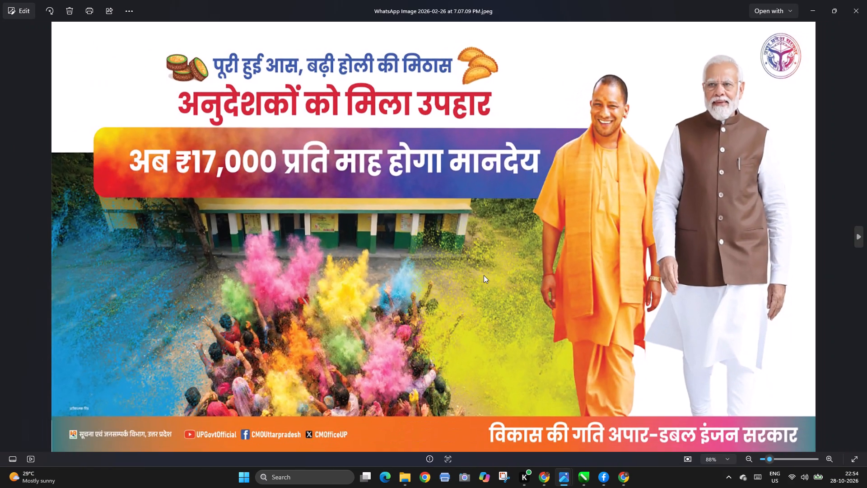
scroll(484, 275, down, 2)
Look through the remaining WhatsApp banner images up to the 7.07.15 PM one, and close the image viewer.
key(Right)
key(Right)
key(Right)
key(Right)
key(Right)
key(Right)
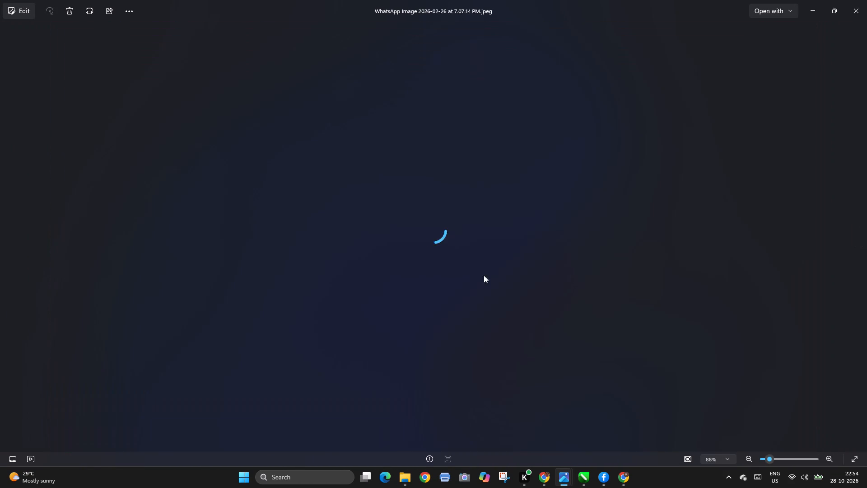
key(Right)
key(Right)
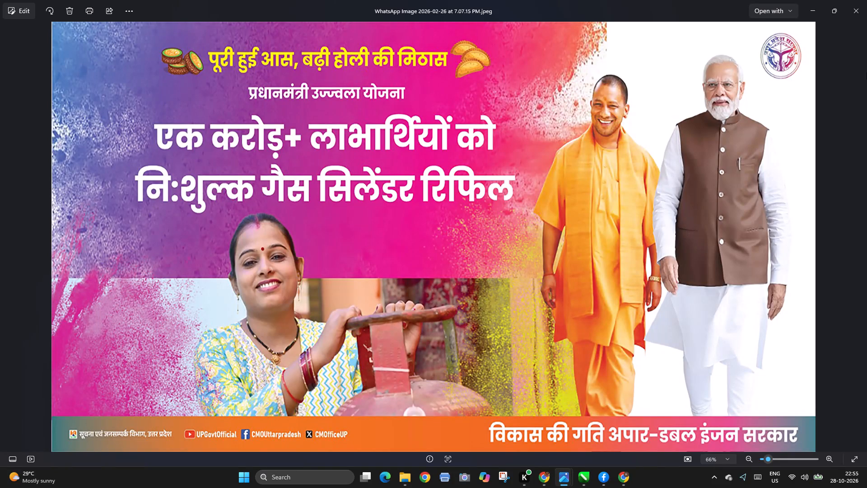
click(856, 8)
scroll(463, 292, down, 6)
scroll(464, 291, up, 6)
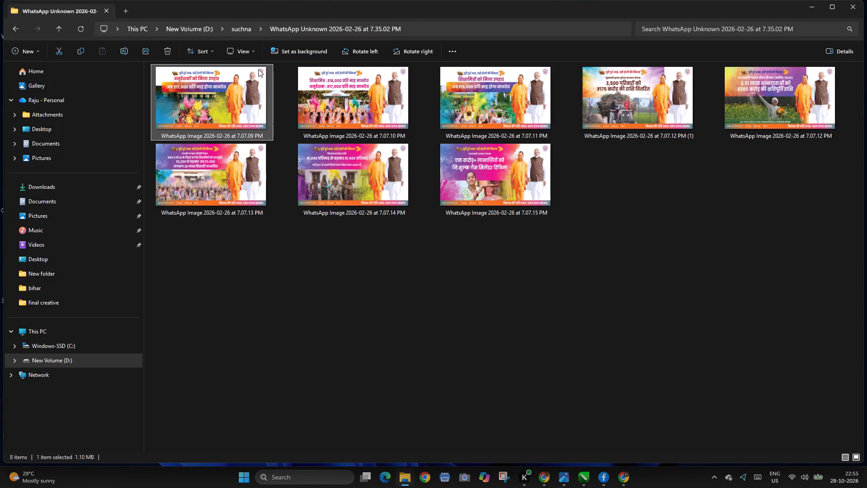
Open the "hoarding final rate list" PDF from the suchna folder.
click(242, 29)
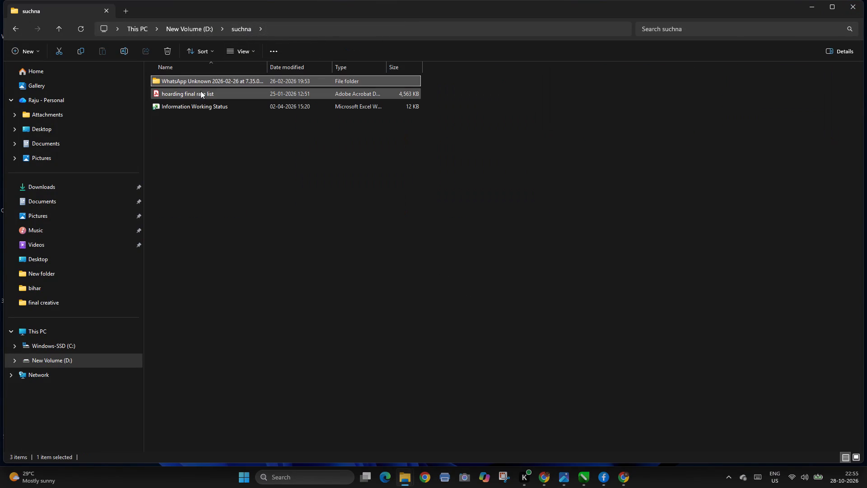
double_click(198, 92)
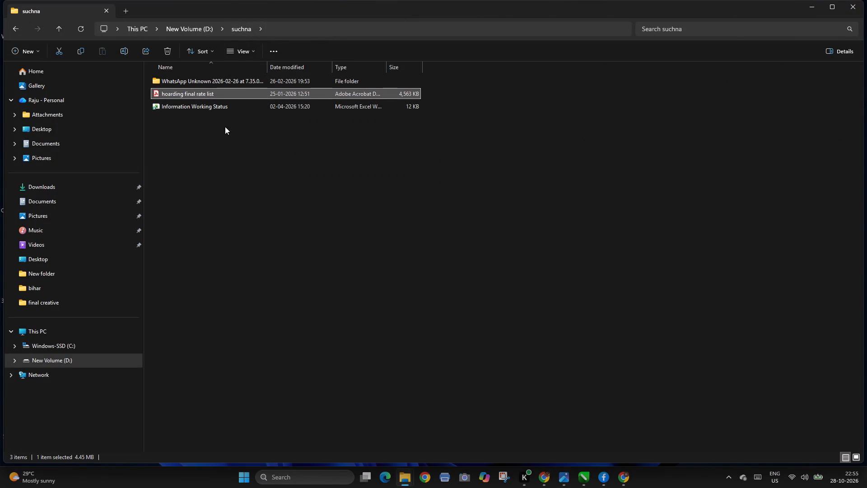
Open the "hoarding final rate list" PDF from the suchna folder, look through its first pages and close it.
double_click(197, 94)
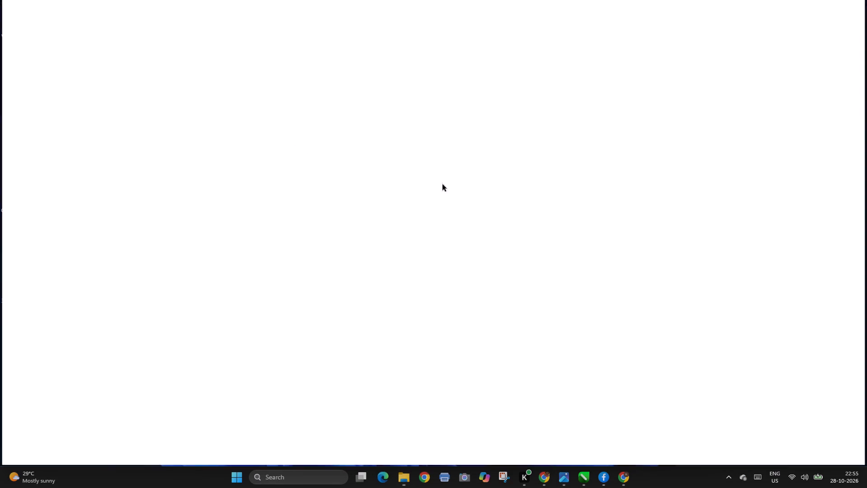
scroll(504, 215, down, 14)
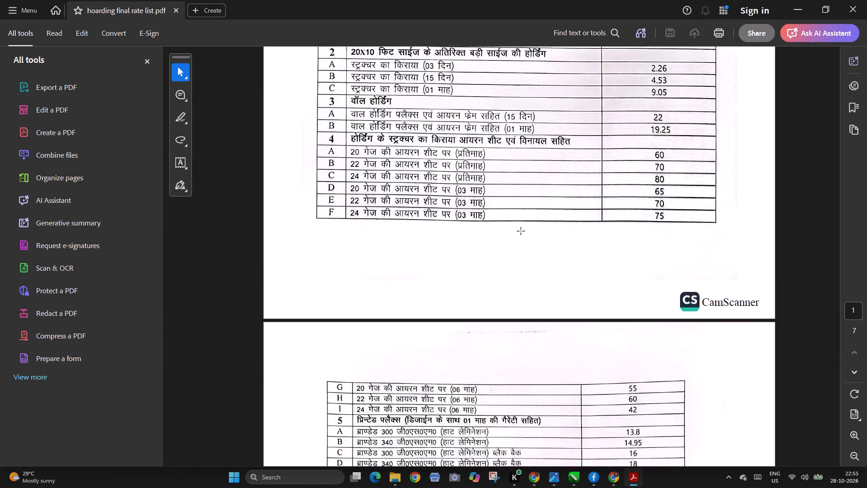
click(855, 4)
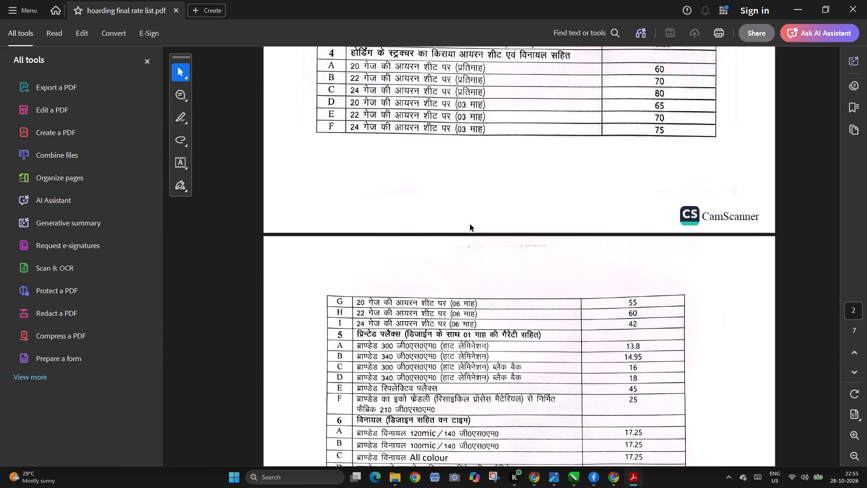
click(855, 5)
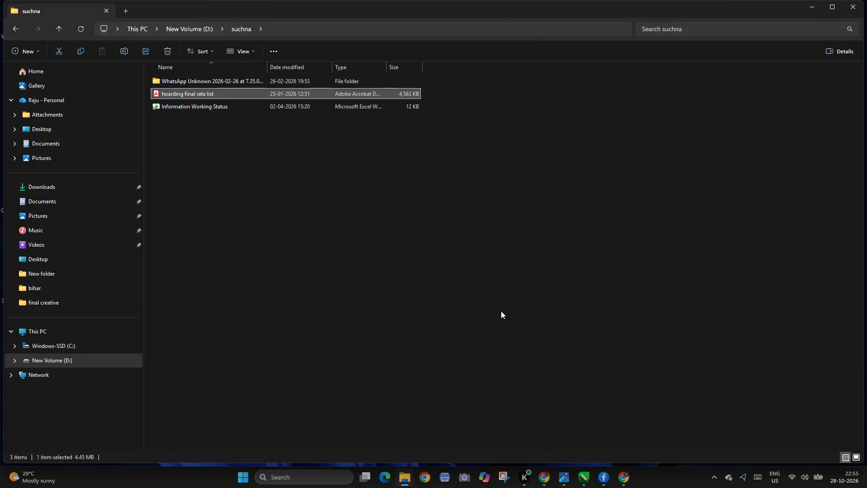
click(469, 276)
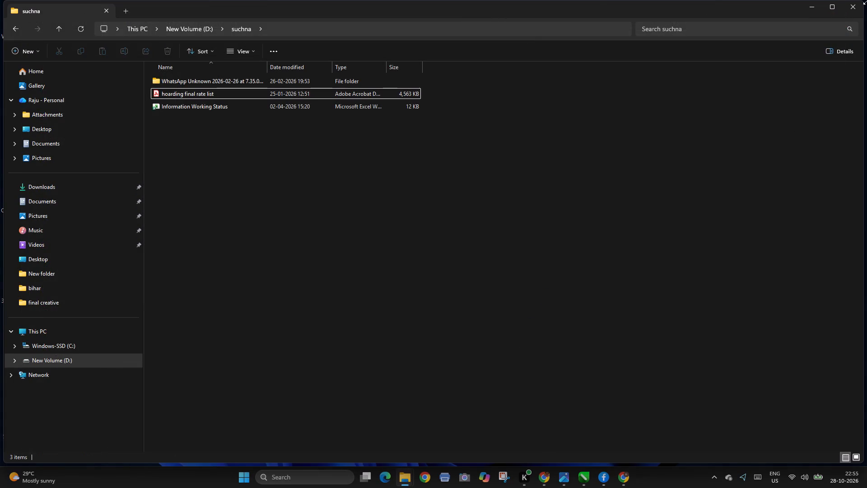
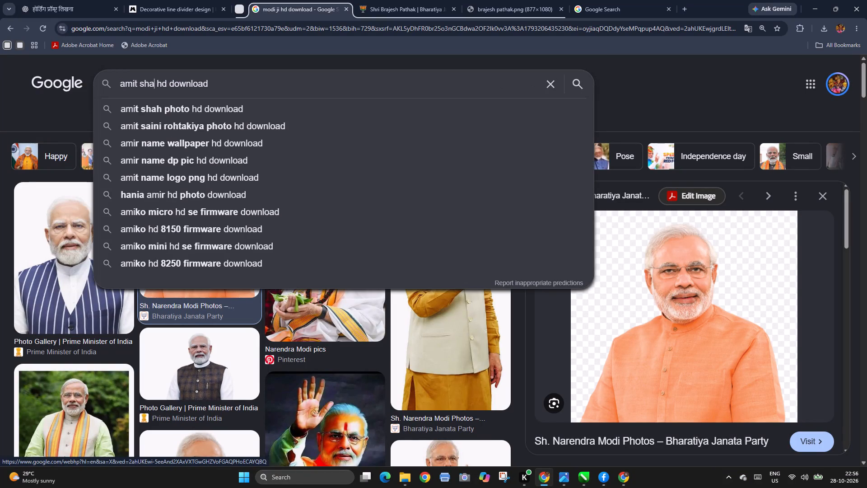
Search Google Images for "amit shah photo hd download".
text(h)
key(Down)
key(Return)
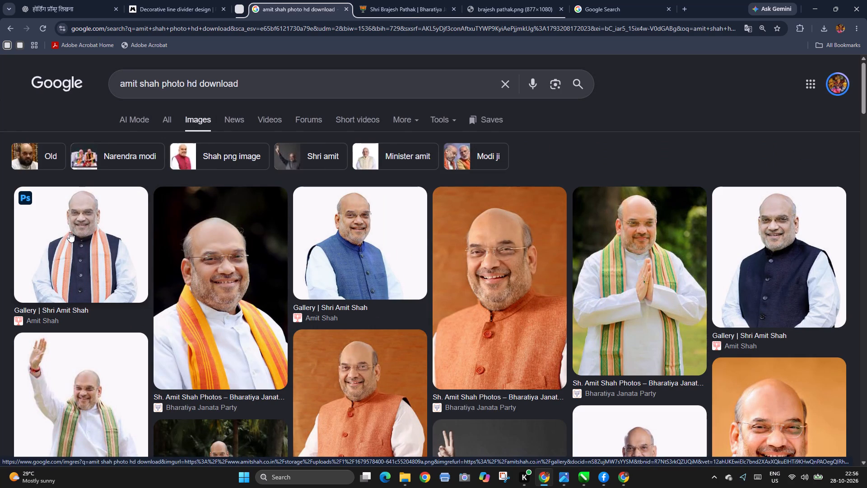
Preview the Amit Shah portrait in a dark vest and orange-striped scarf, and open its source gallery page in a new tab.
scroll(189, 232, down, 2)
click(68, 333)
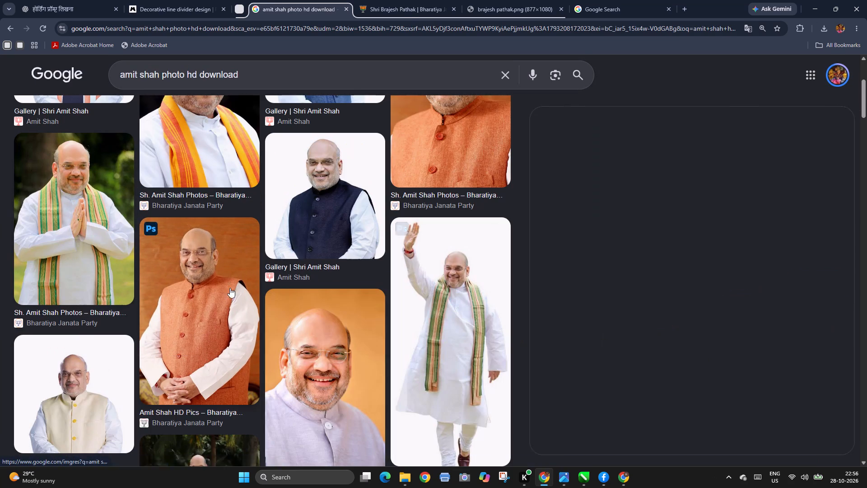
scroll(674, 263, down, 5)
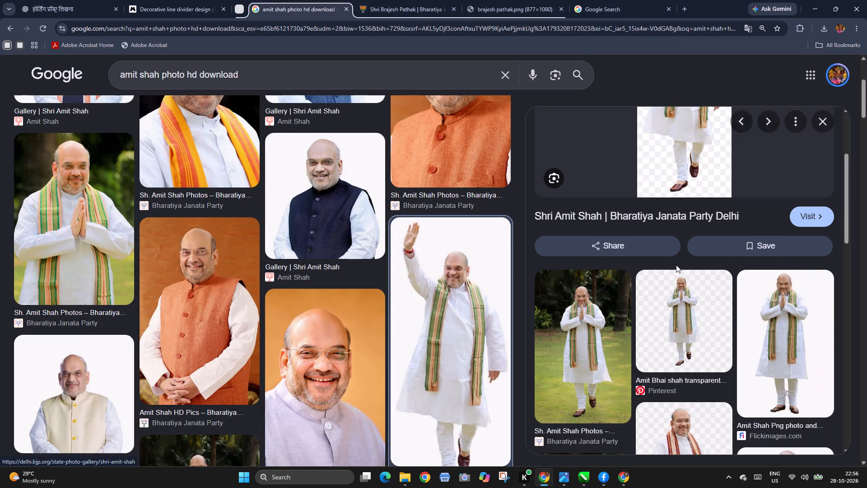
scroll(308, 221, up, 5)
scroll(255, 209, up, 6)
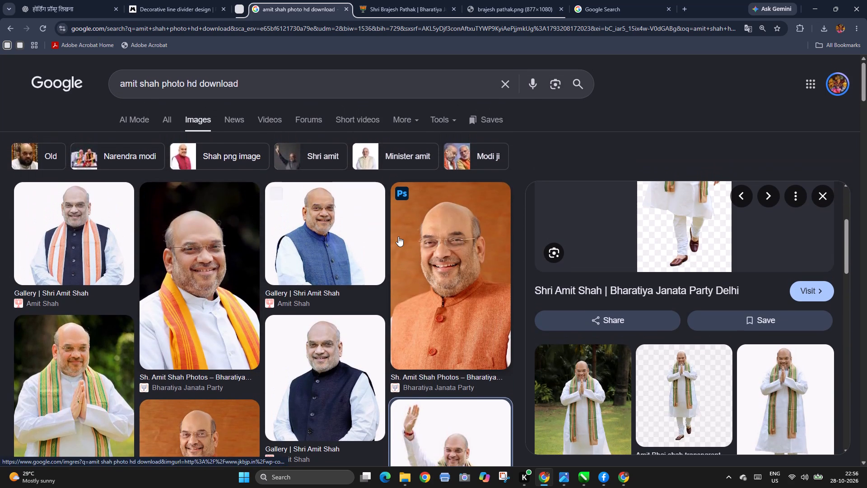
click(113, 210)
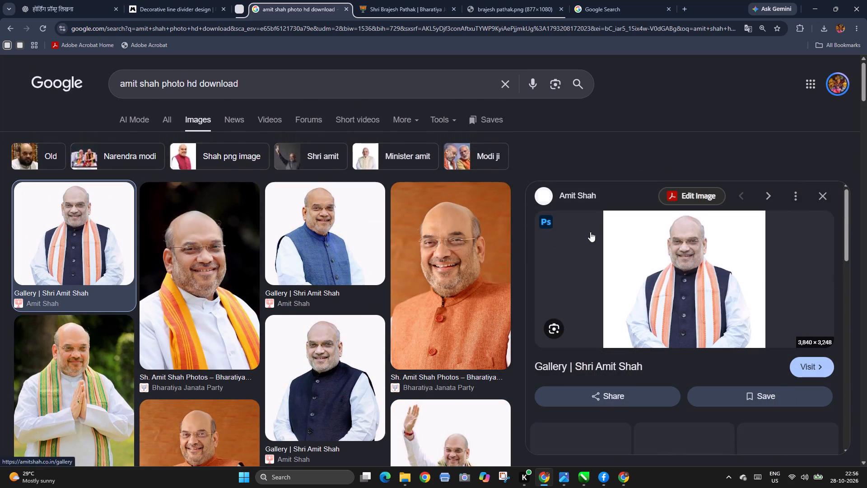
right_click(671, 247)
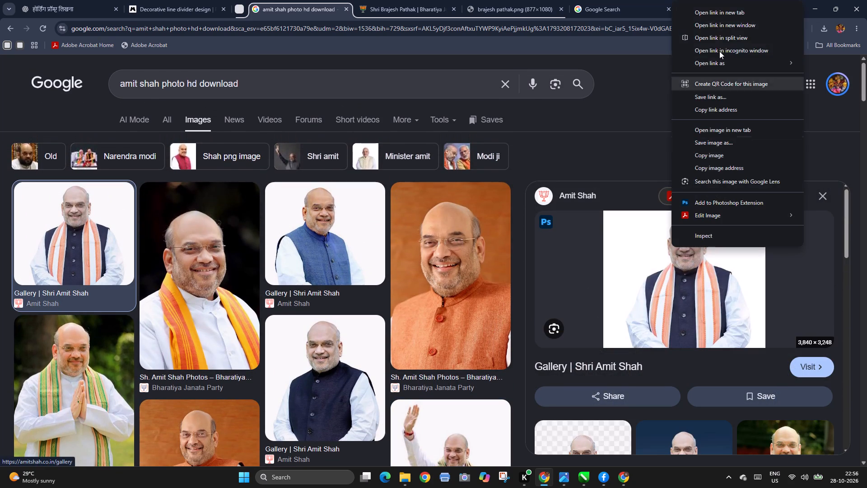
click(711, 13)
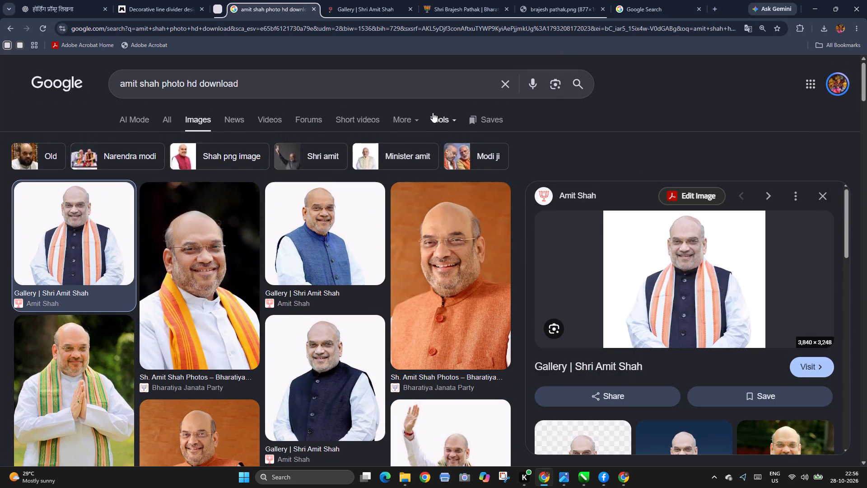
click(364, 0)
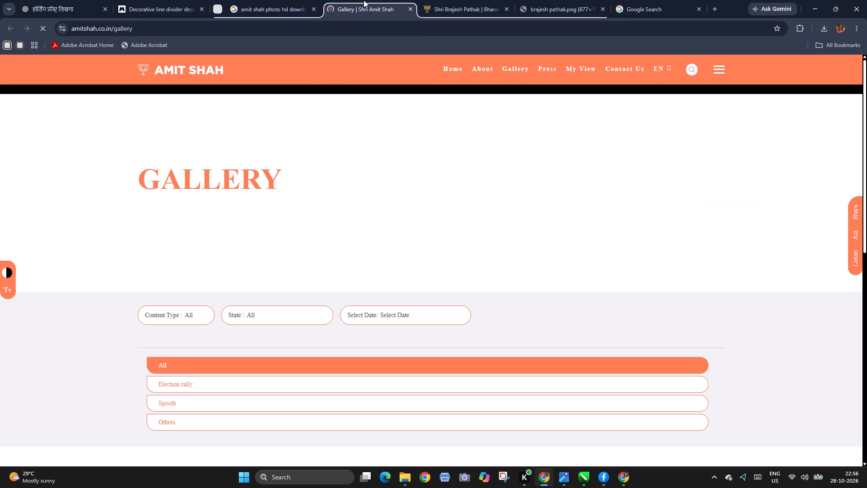
Look through the Amit Shah portraits in the gallery's Downloads section, allowing the site location access for this time only.
scroll(453, 242, down, 6)
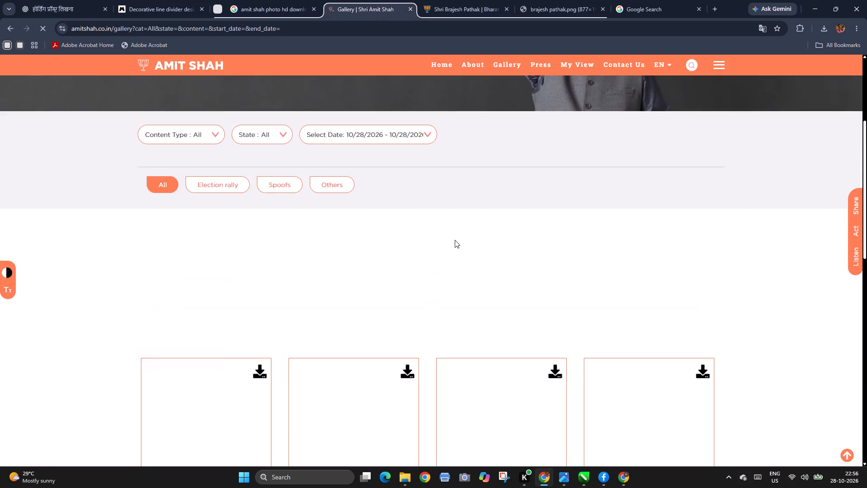
scroll(455, 240, down, 5)
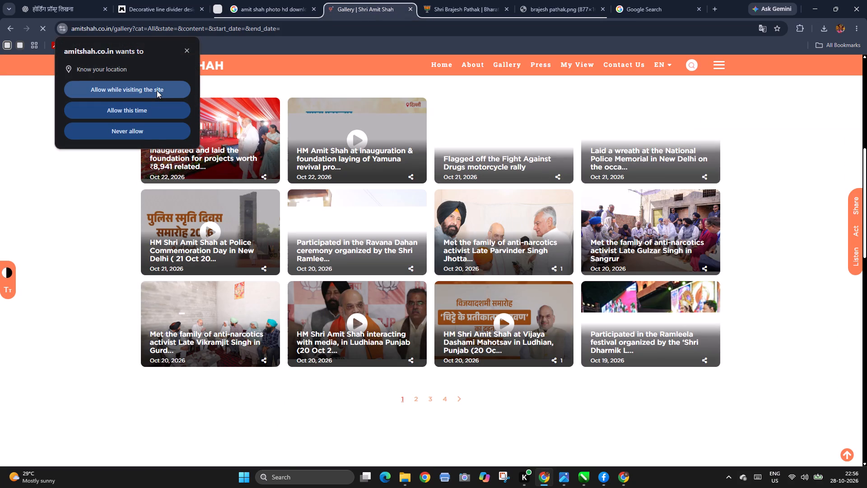
click(139, 111)
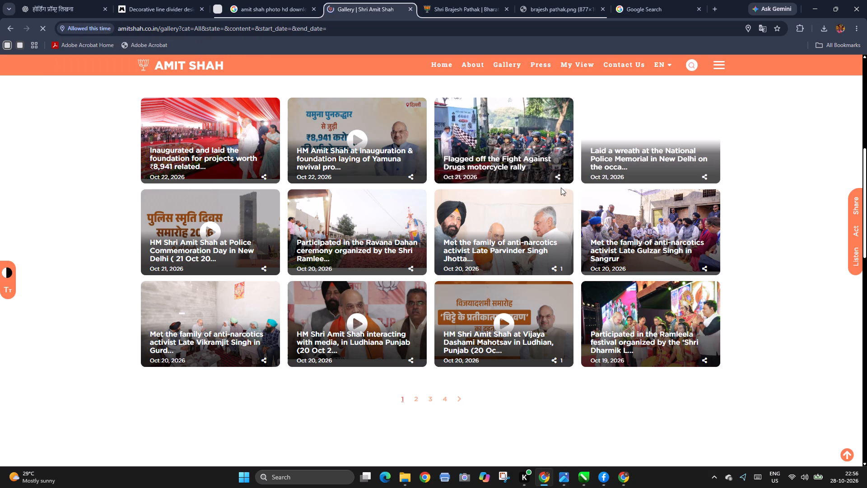
scroll(571, 192, down, 16)
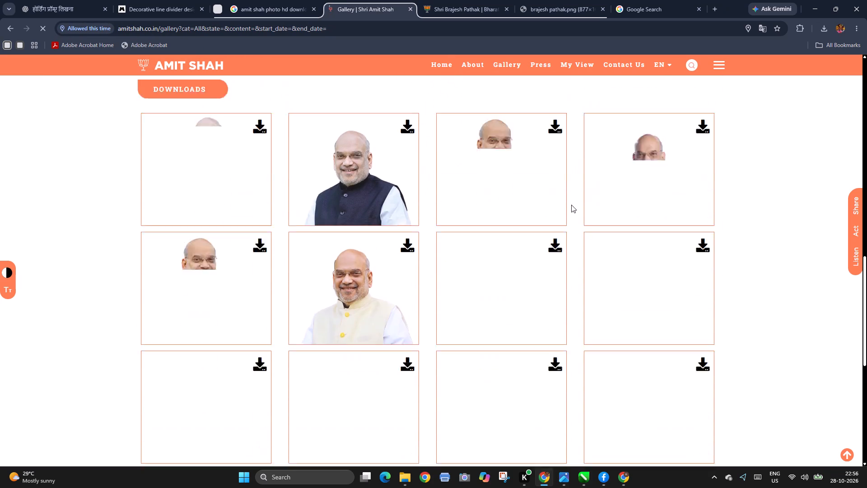
scroll(571, 205, down, 7)
scroll(570, 205, up, 6)
scroll(492, 201, up, 5)
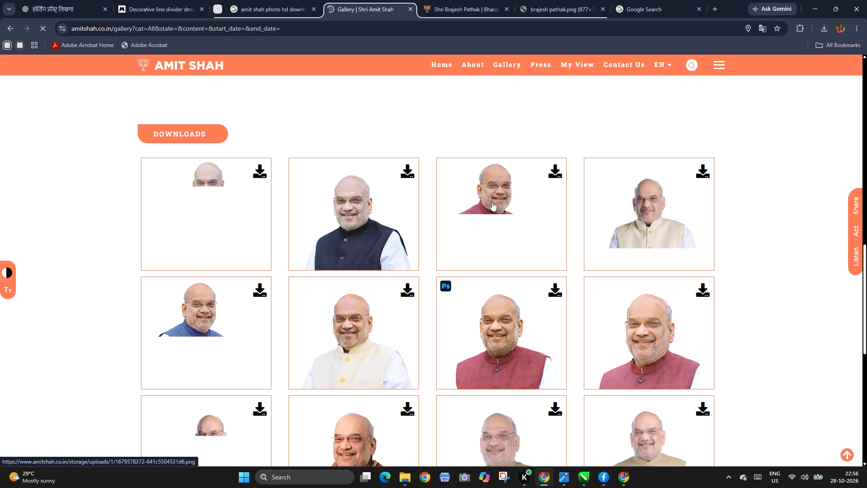
scroll(434, 253, down, 6)
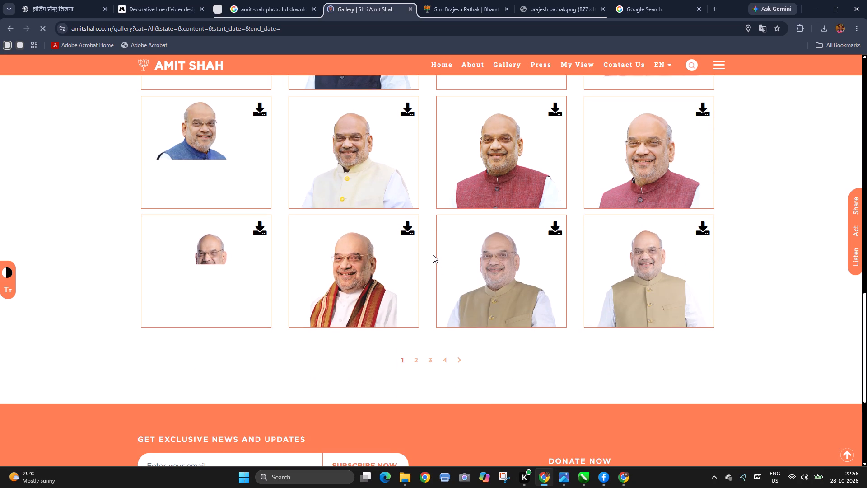
Switch to CorelDRAW 2022.
click(586, 477)
click(585, 477)
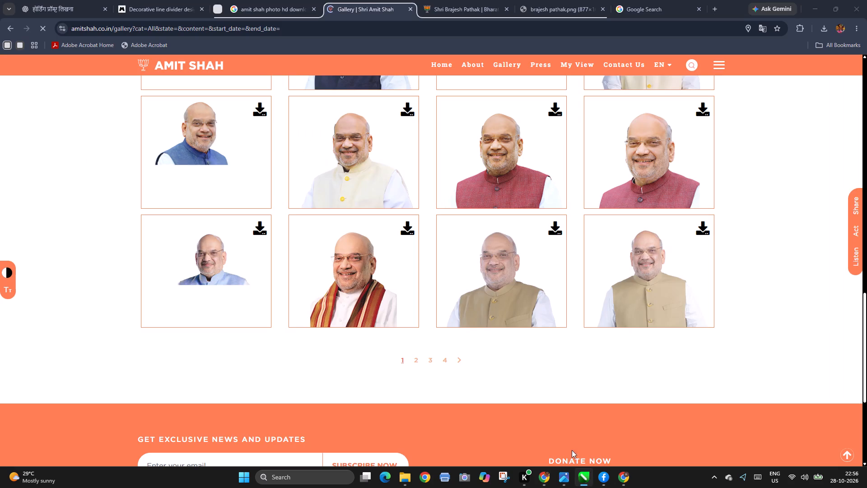
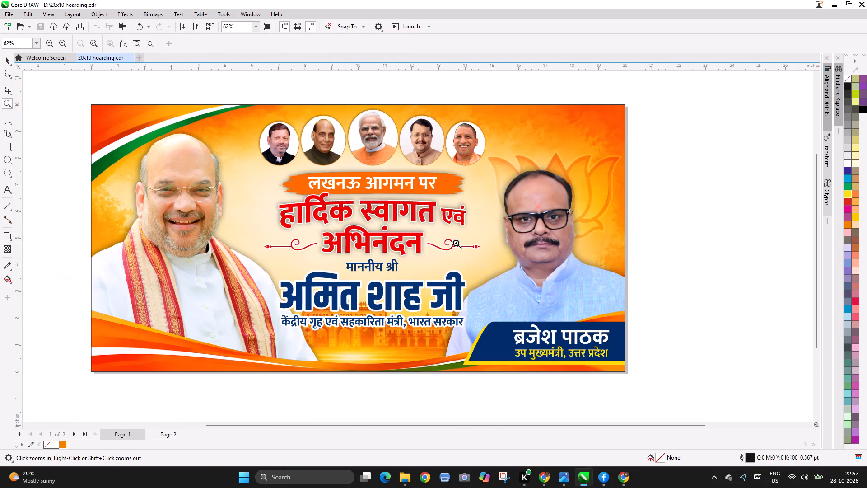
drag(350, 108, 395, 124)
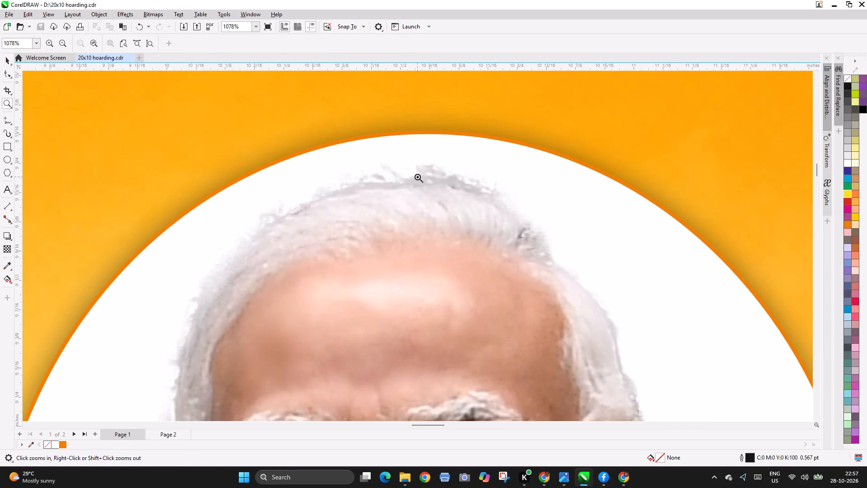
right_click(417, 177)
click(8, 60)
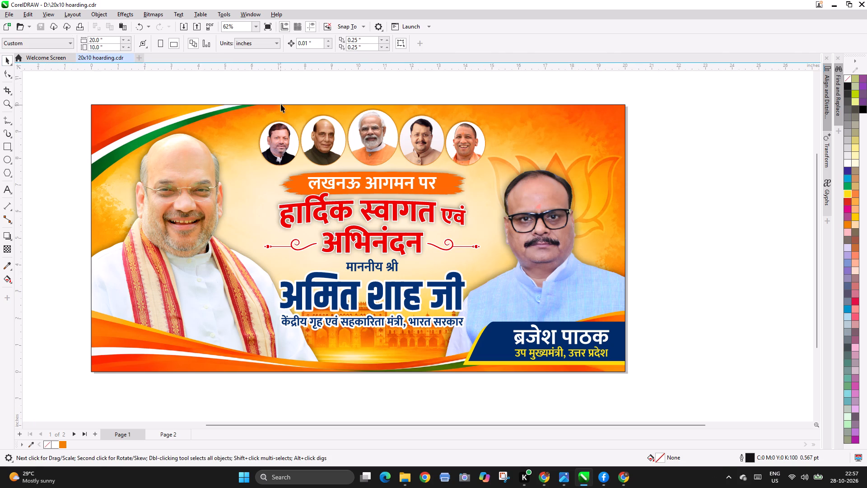
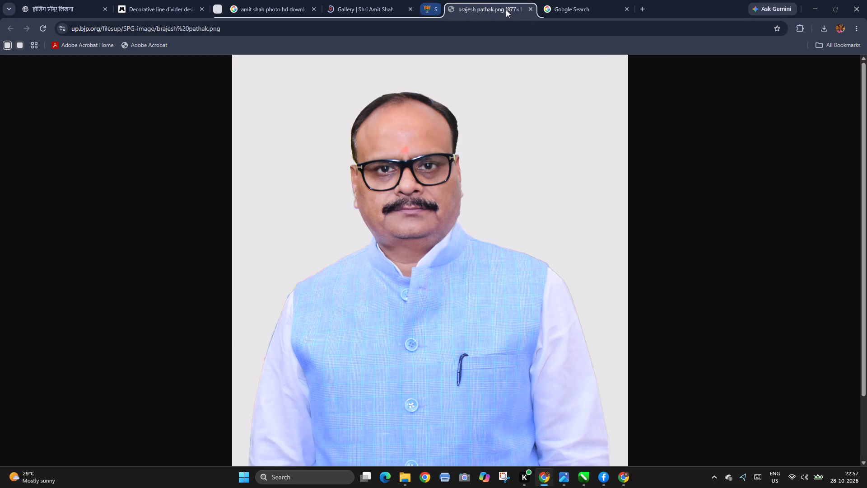
Close the browser tab showing the Brajesh Pathak photo.
click(506, 9)
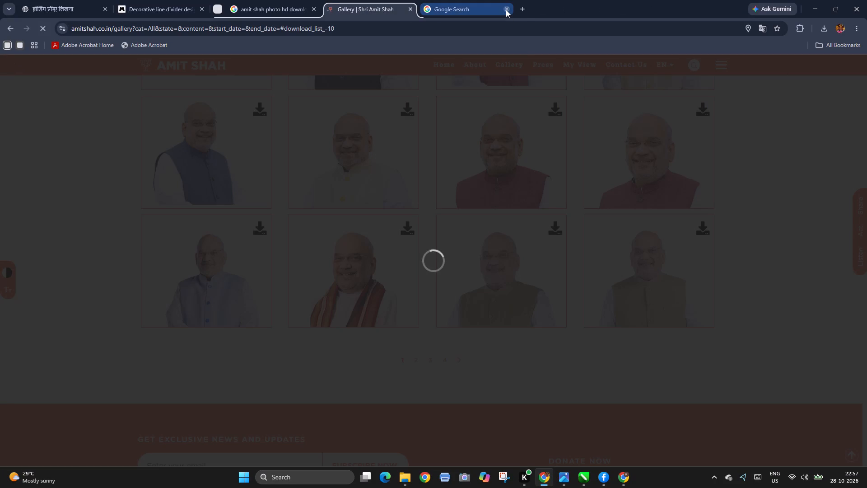
Examine the Amit Shah Lucknow welcome posters in the visual search results for the Brajesh Pathak banner, enlarging each of the four designs.
click(483, 9)
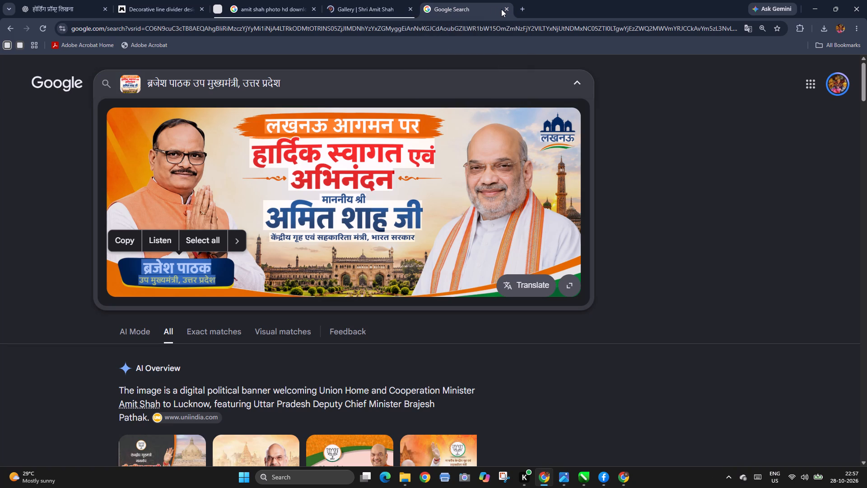
scroll(414, 223, down, 7)
scroll(410, 223, up, 14)
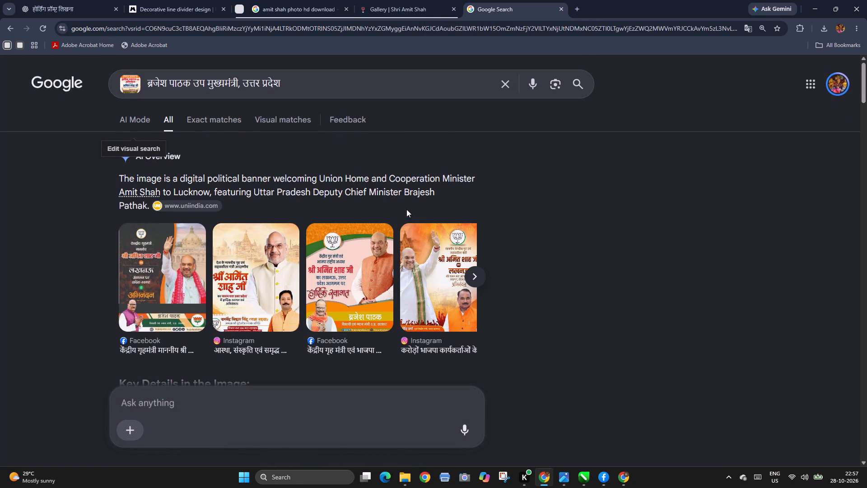
scroll(406, 207, up, 6)
scroll(394, 283, down, 1)
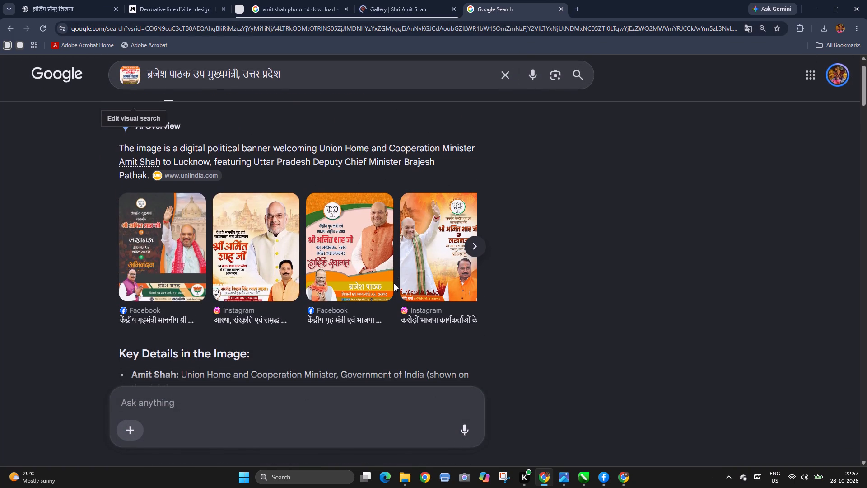
click(349, 244)
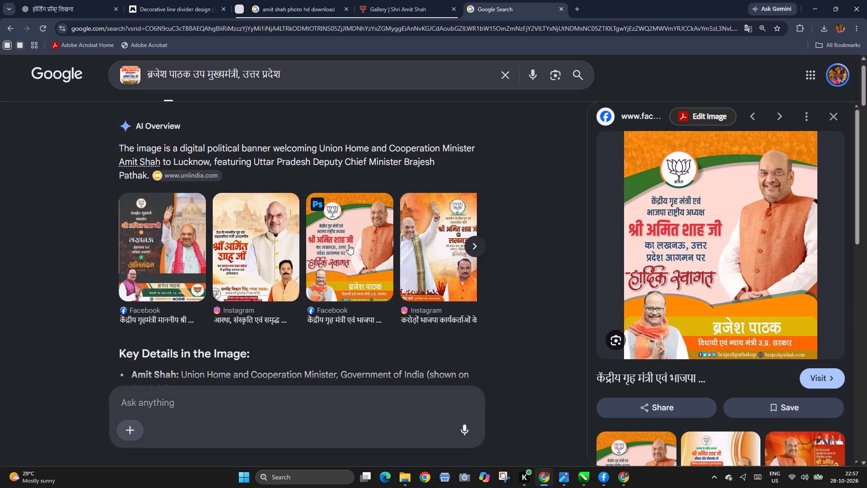
click(432, 240)
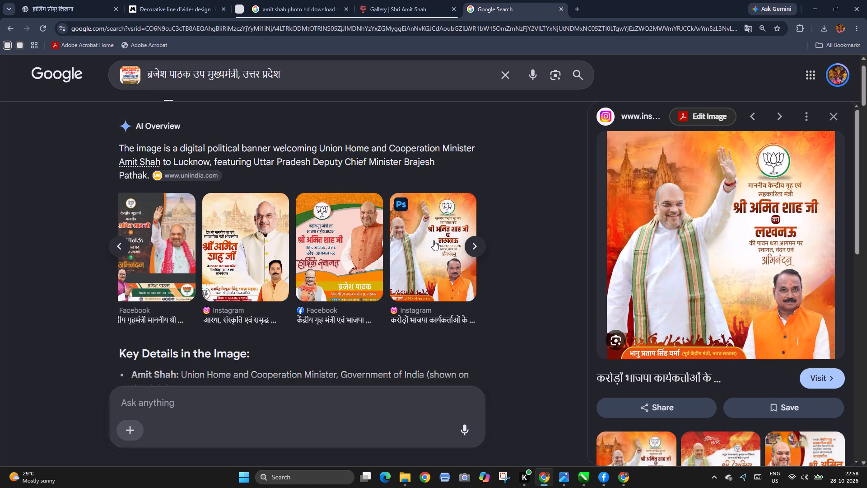
click(273, 242)
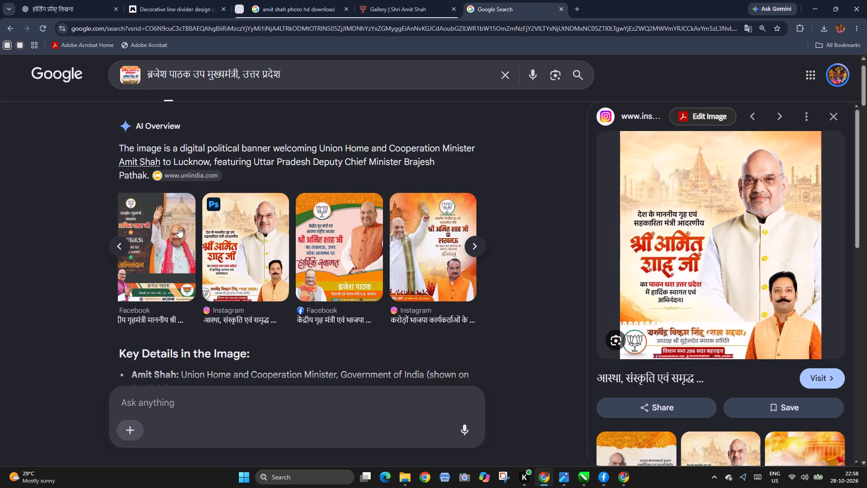
click(165, 225)
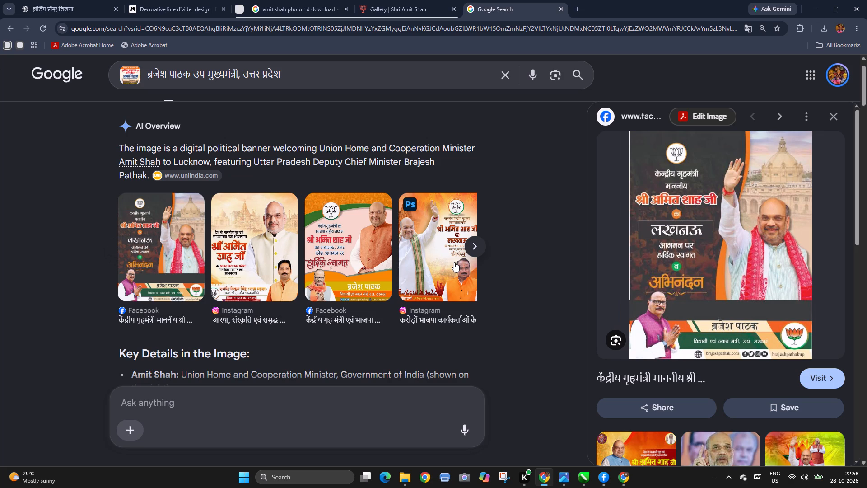
scroll(402, 272, down, 5)
scroll(403, 270, up, 3)
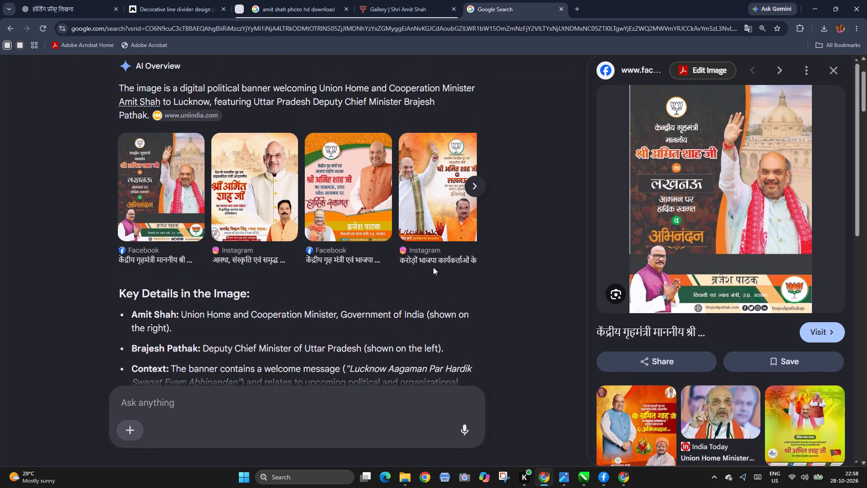
scroll(522, 267, up, 4)
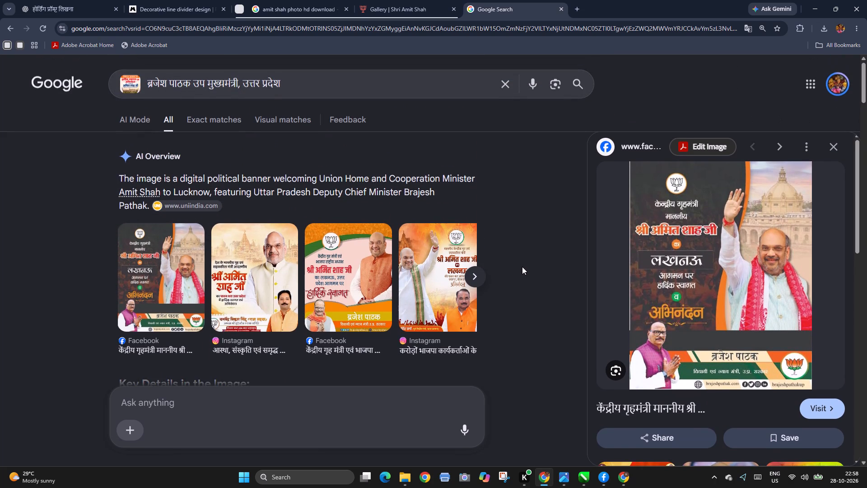
Switch to CorelDRAW to check the 20x10 hoarding layout against the reference posters, and return to the browser.
key(alt+Tab)
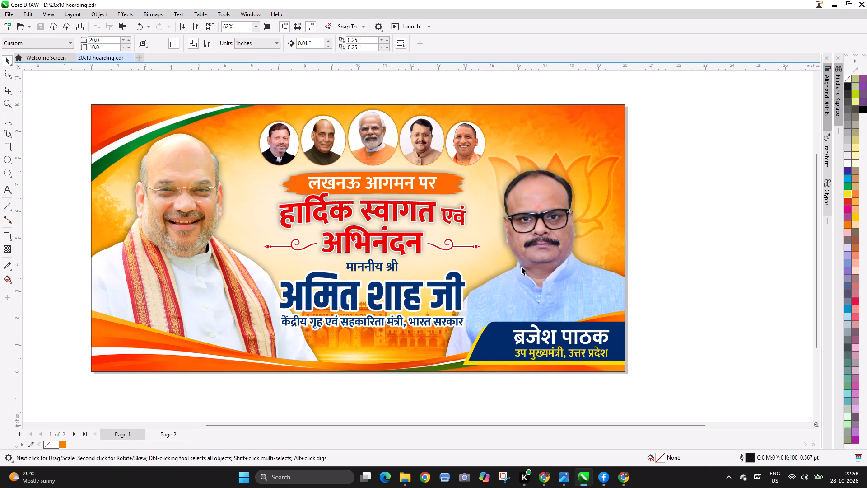
key(alt+Tab)
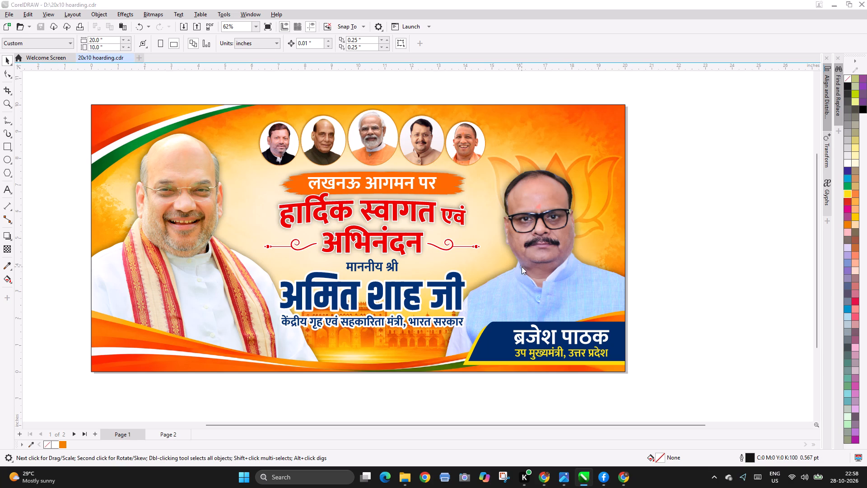
Examine the poster of Amit Shah waving in a green striped scarf and a related orange birthday poster, closing the preview when done.
click(447, 273)
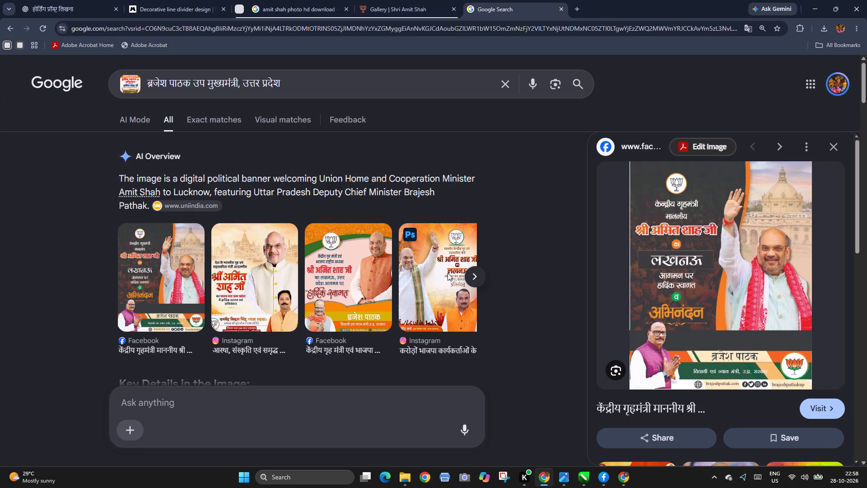
scroll(665, 264, down, 1)
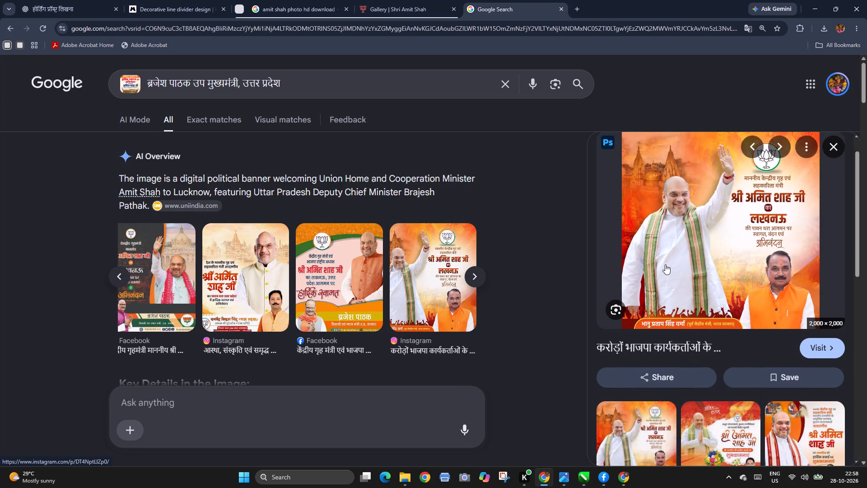
scroll(737, 301, down, 5)
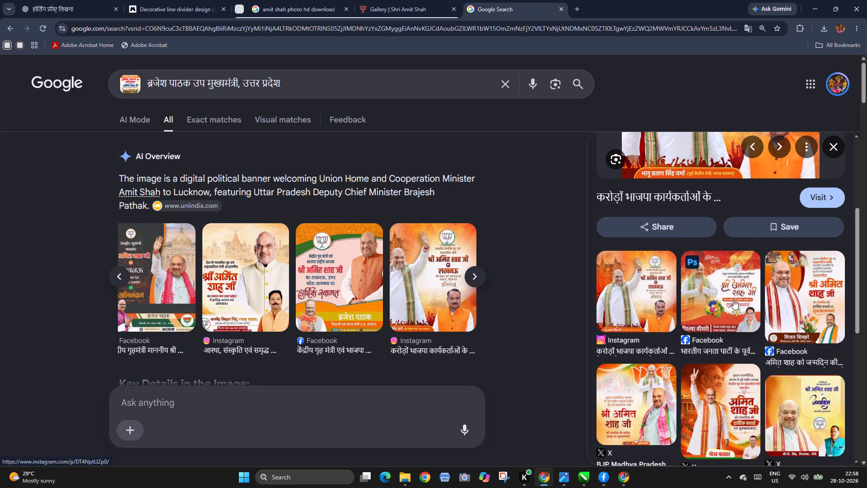
scroll(733, 300, down, 5)
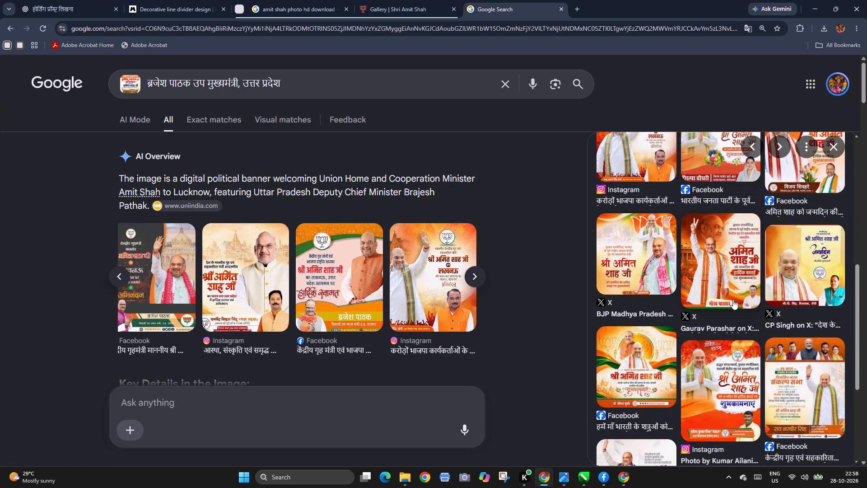
click(726, 258)
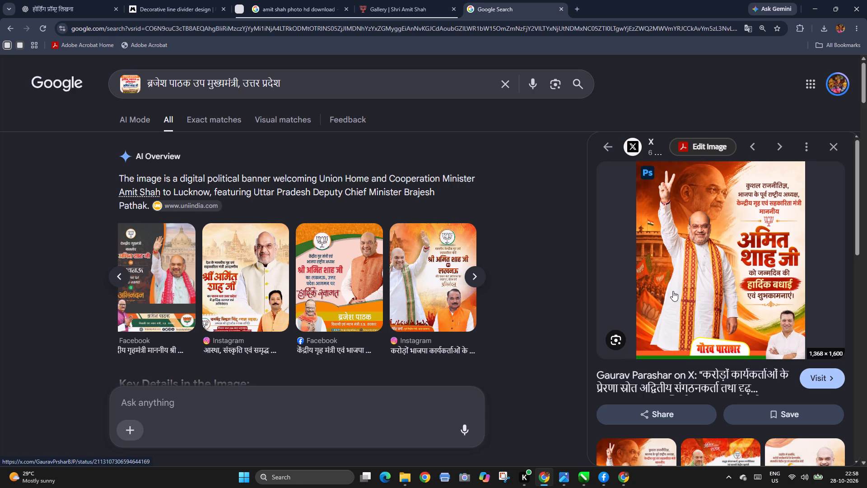
scroll(708, 266, up, 4)
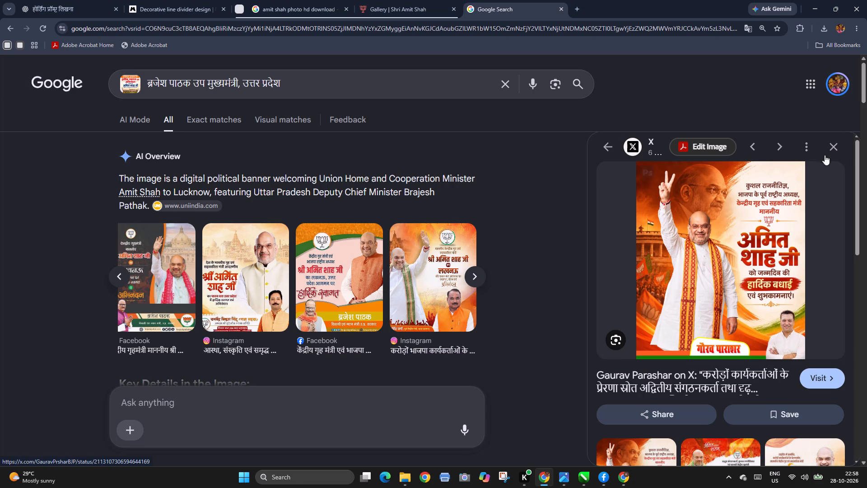
click(829, 149)
scroll(383, 247, up, 5)
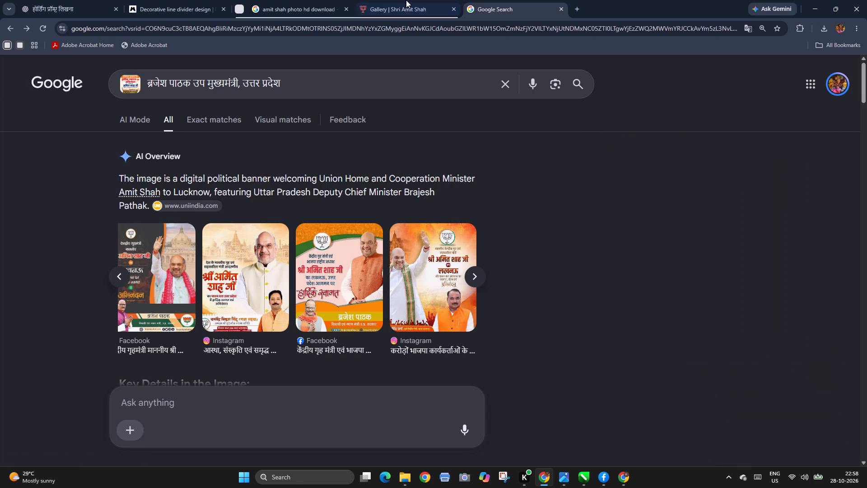
Look at the enlarged photos in the Amit Shah website gallery and close the image viewer.
click(398, 0)
scroll(472, 296, down, 5)
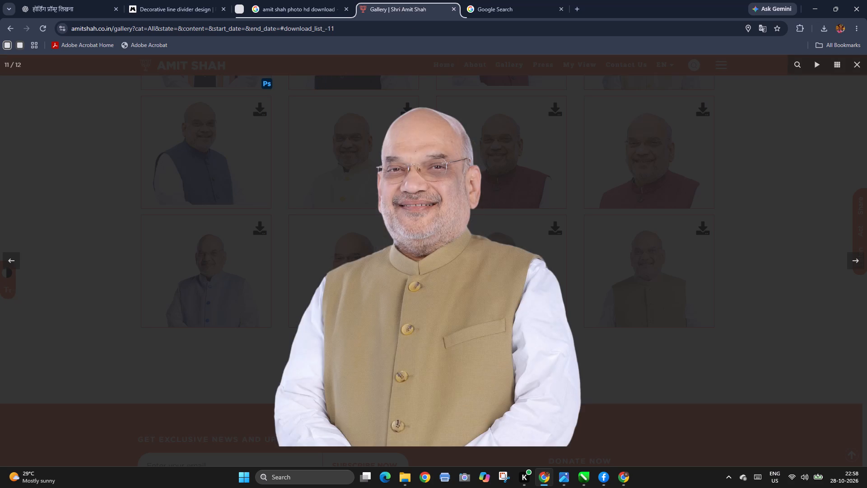
scroll(472, 282, down, 9)
scroll(513, 261, up, 5)
scroll(480, 253, down, 11)
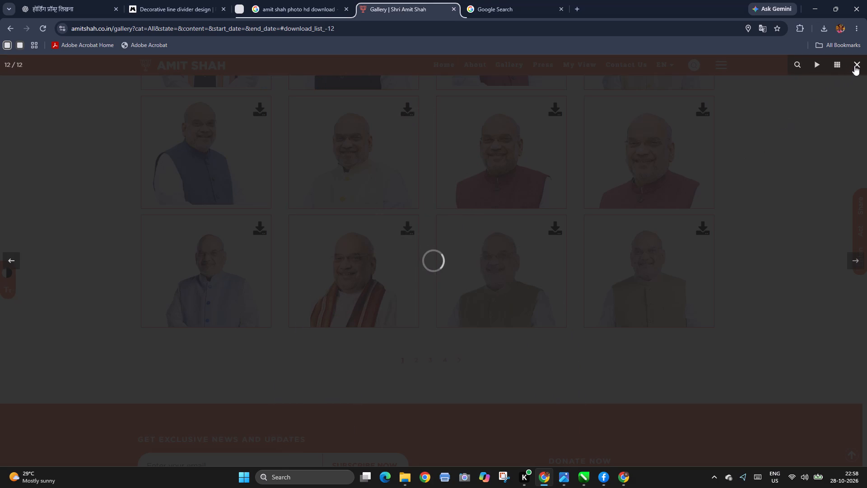
click(854, 66)
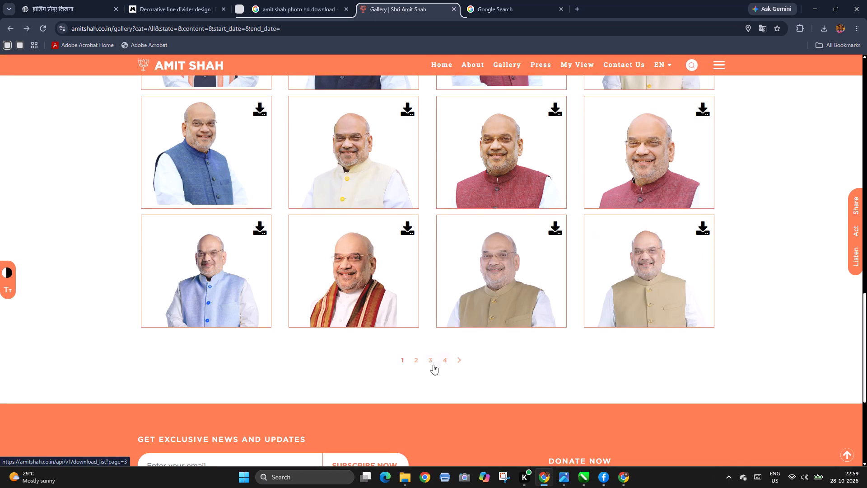
Browse the downloadable Amit Shah photos on gallery pages 2, 3 and 4, and return to page 1.
click(419, 358)
scroll(456, 286, up, 6)
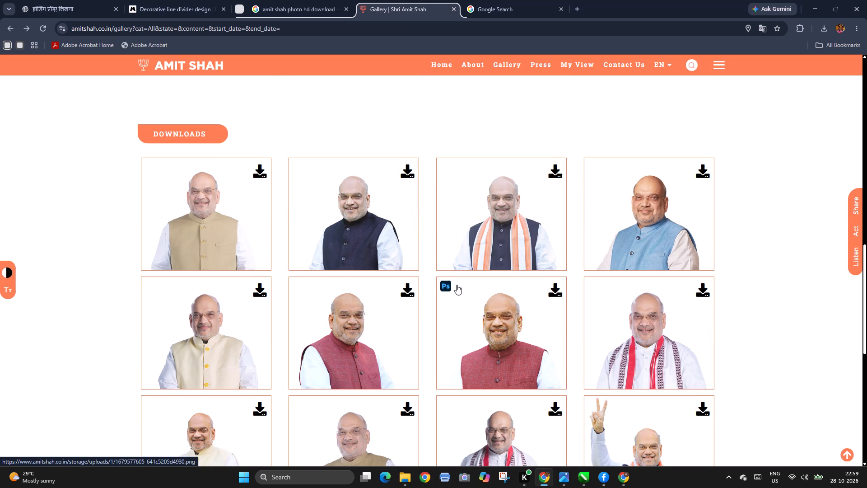
scroll(457, 285, down, 5)
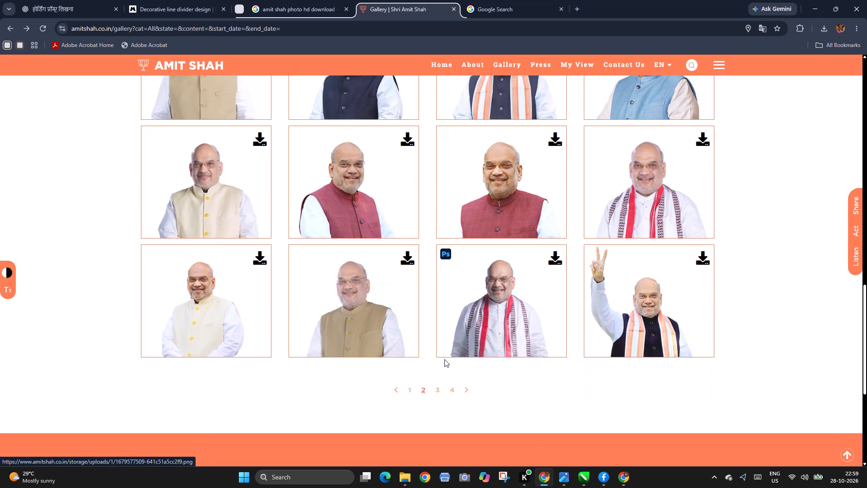
click(437, 390)
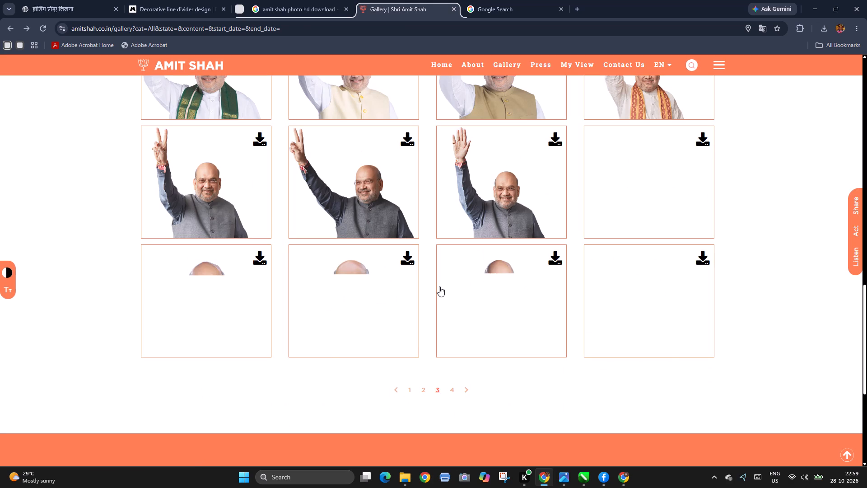
scroll(439, 286, up, 4)
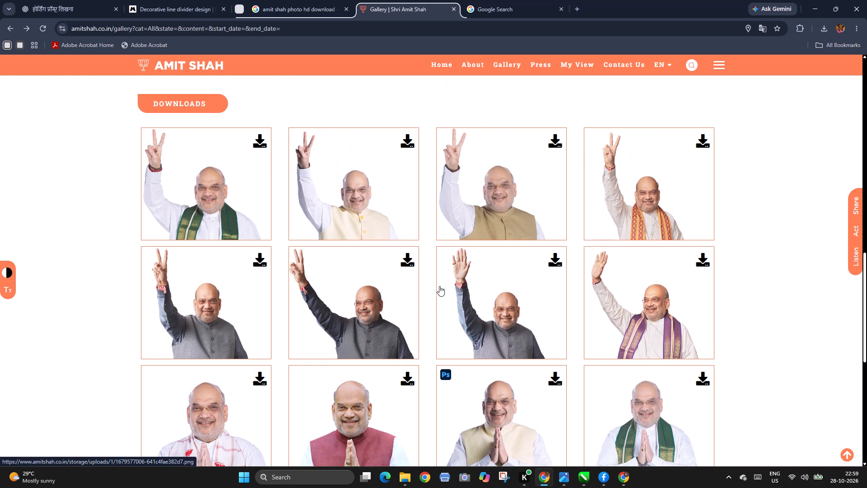
scroll(439, 286, down, 6)
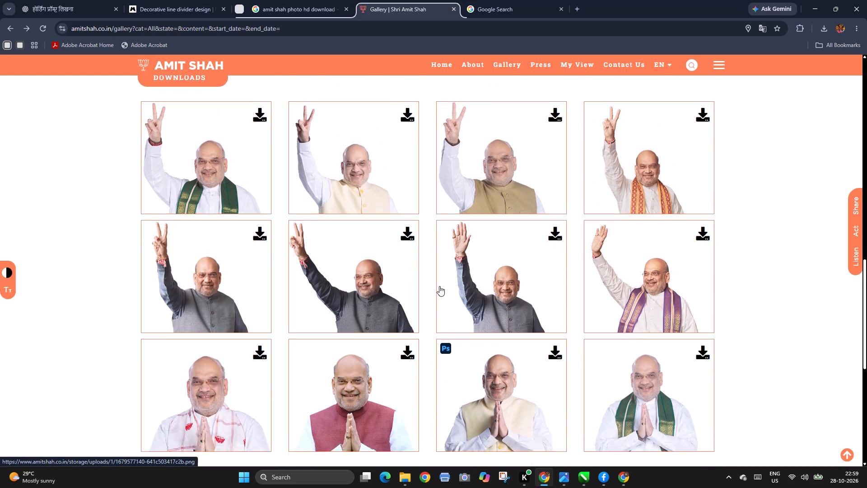
click(448, 329)
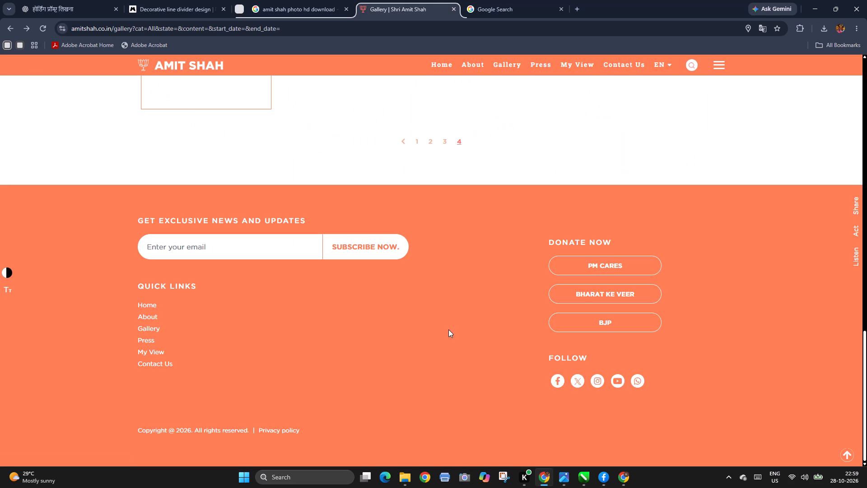
scroll(472, 254, up, 6)
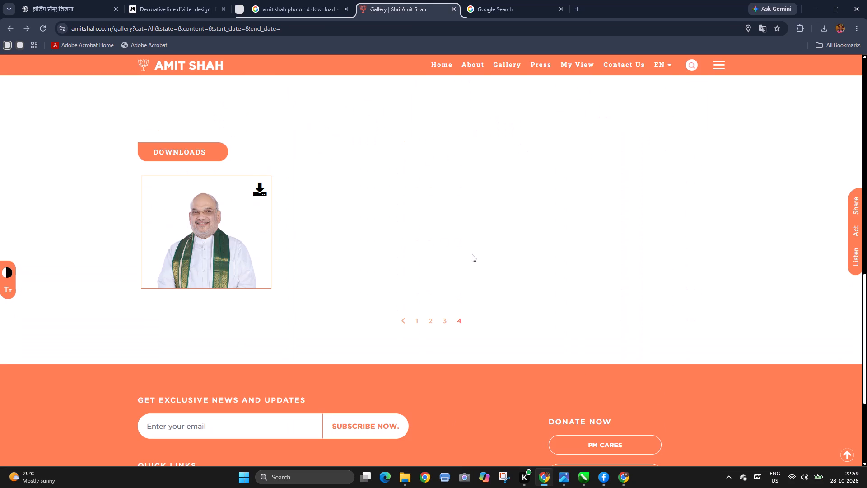
click(419, 320)
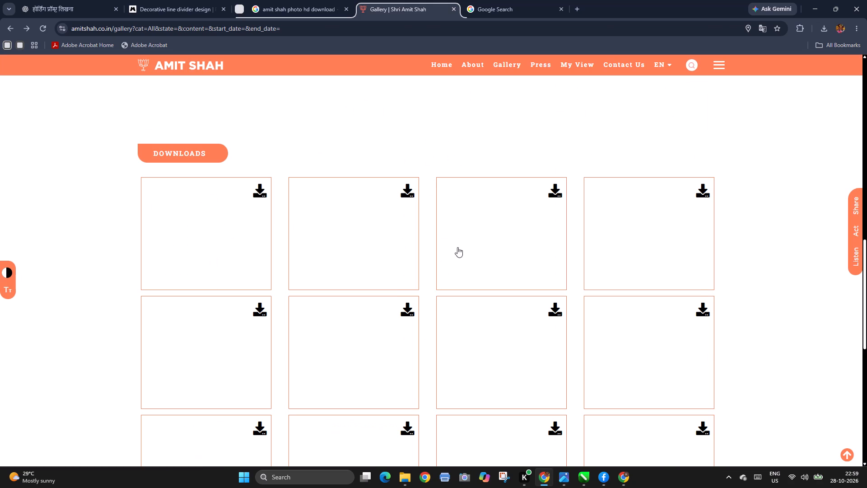
scroll(457, 247, down, 3)
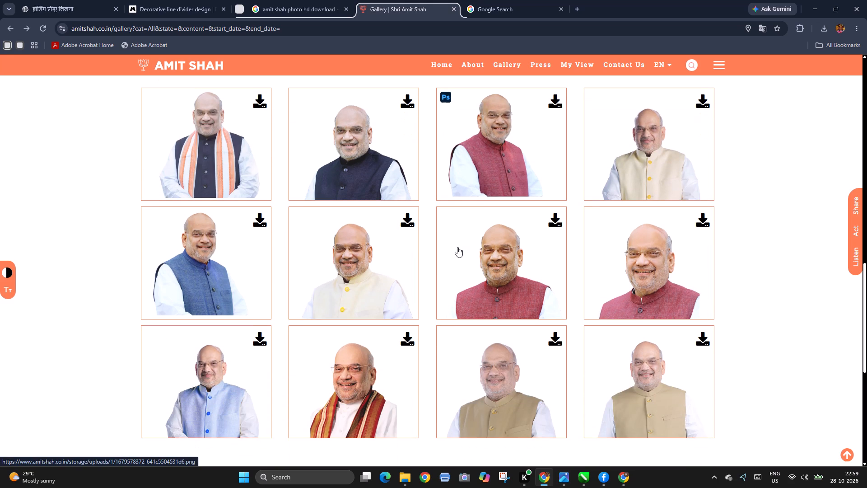
scroll(394, 360, down, 4)
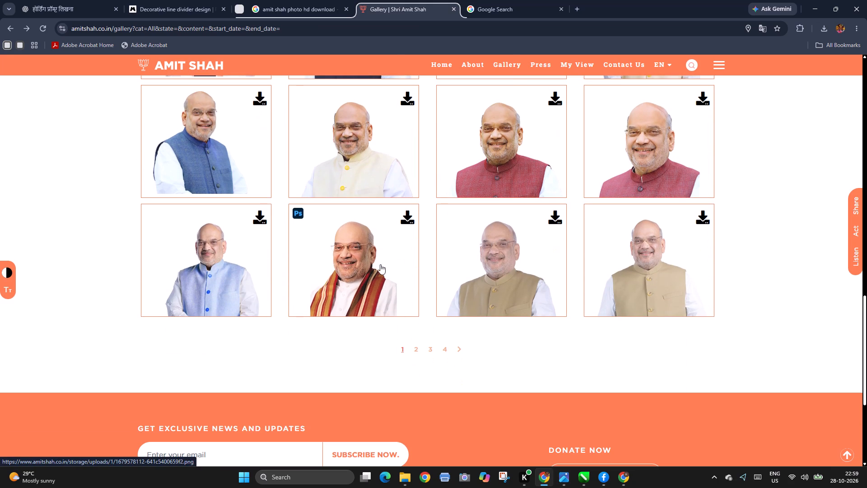
Open the Amit Shah photo with the red and gold striped scarf full size in a new browser tab.
right_click(380, 264)
click(411, 33)
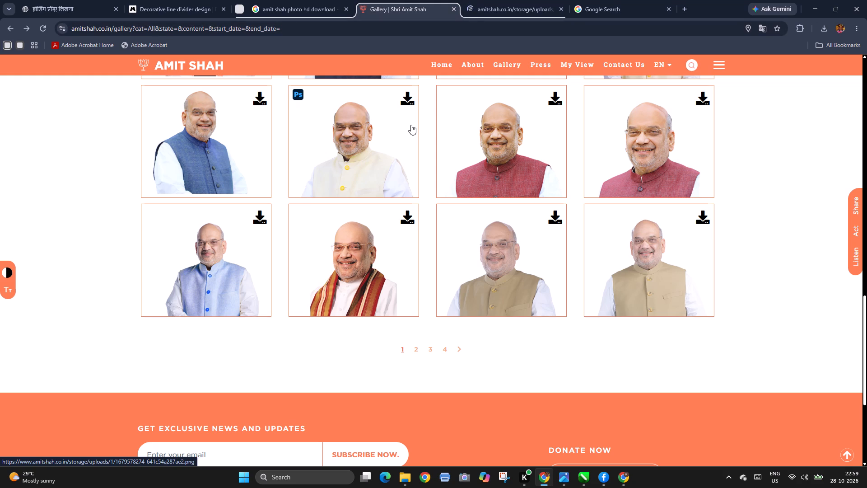
click(503, 4)
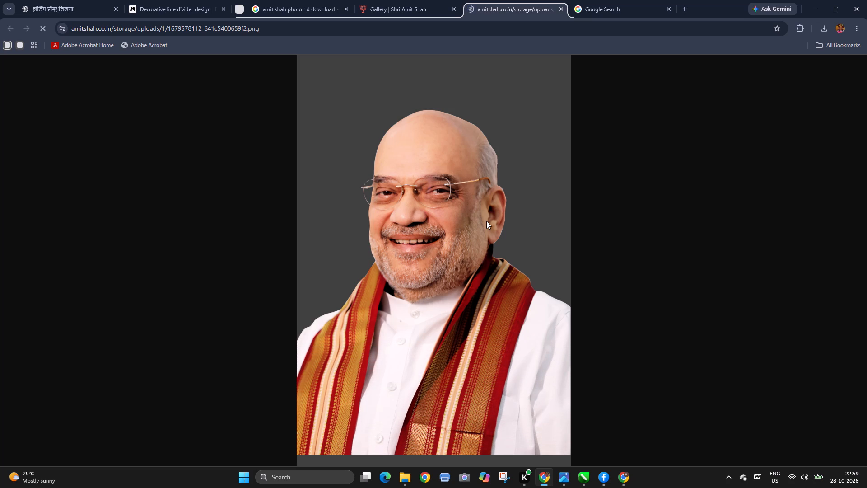
Save the full-size Amit Shah photo with the red and gold scarf to the Desktop as a PNG.
scroll(433, 300, down, 6)
right_click(440, 198)
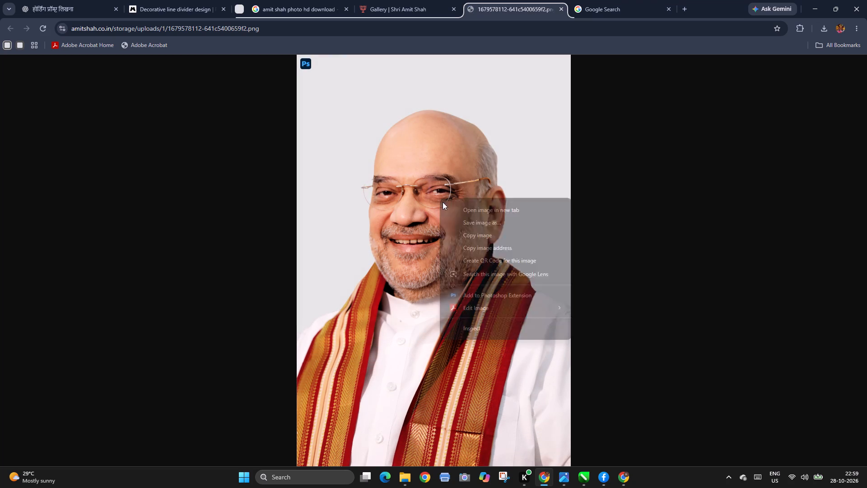
click(420, 178)
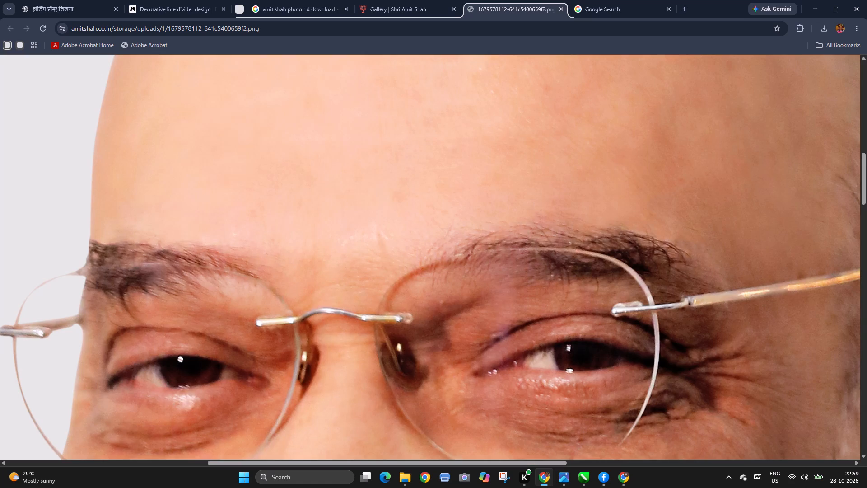
scroll(430, 222, down, 6)
right_click(445, 203)
click(460, 228)
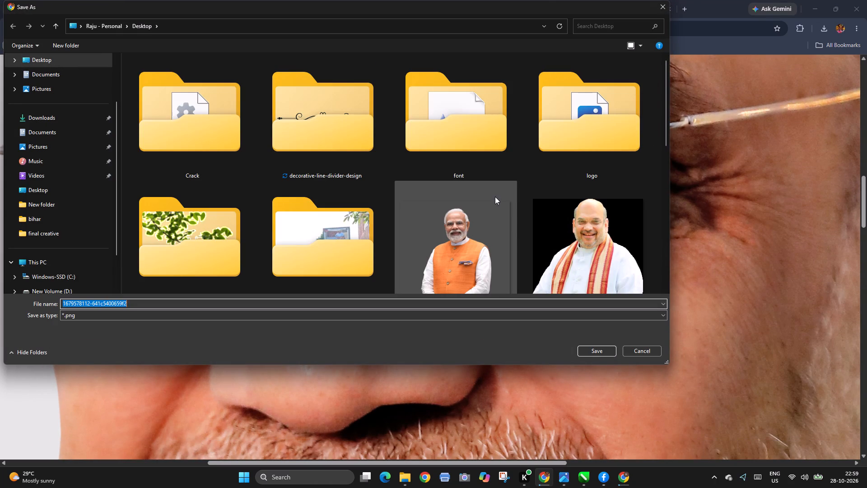
key(Return)
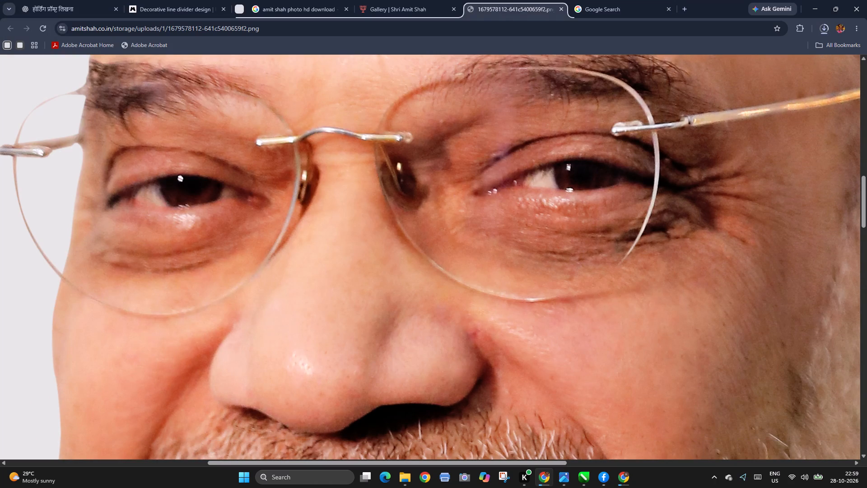
Switch to the 20x10 hoarding in CorelDRAW and launch Adobe Photoshop 2021 alongside it.
key(alt+Tab)
key(F3)
key(F2)
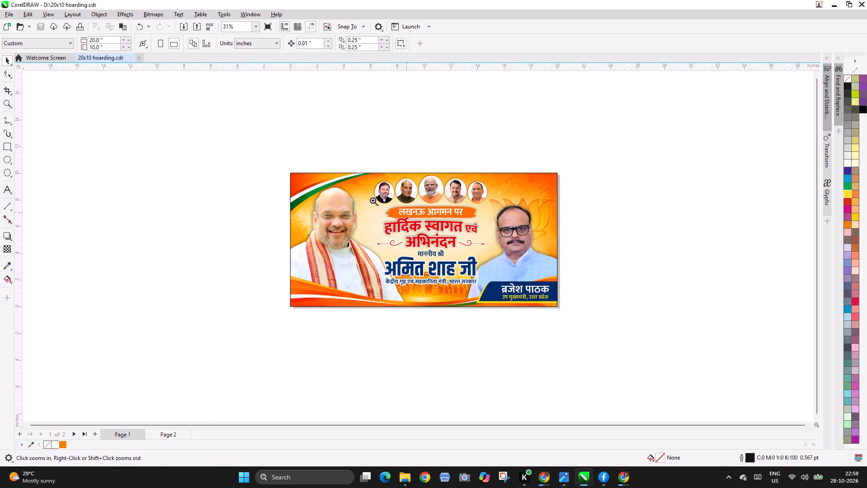
drag(248, 152, 720, 402)
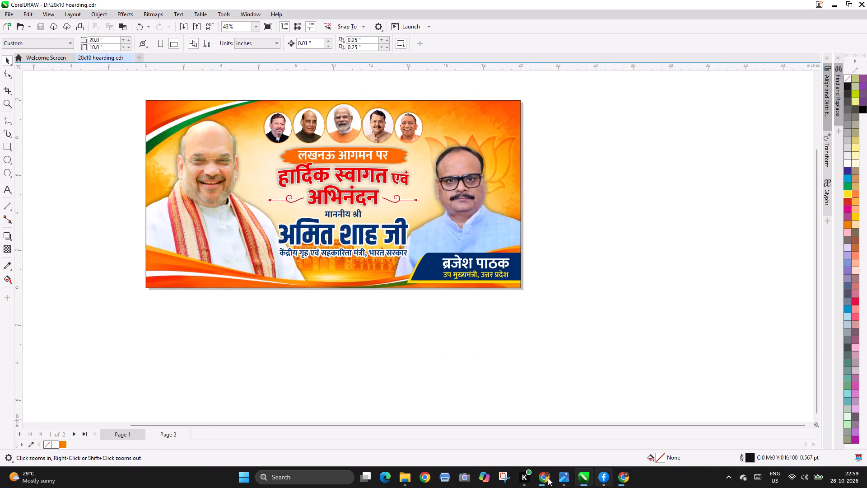
click(291, 479)
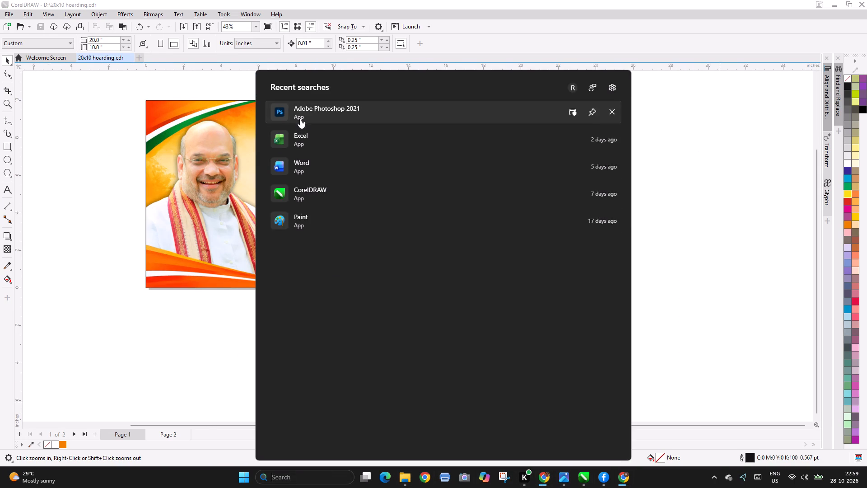
click(300, 117)
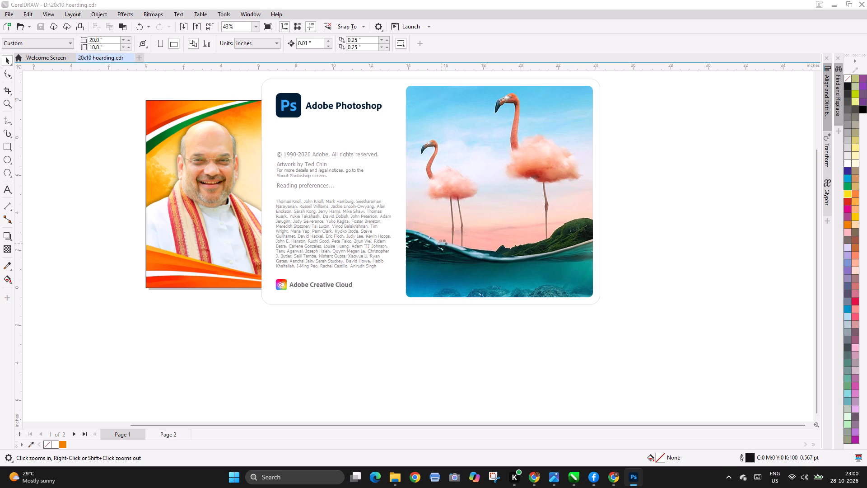
click(446, 317)
click(489, 325)
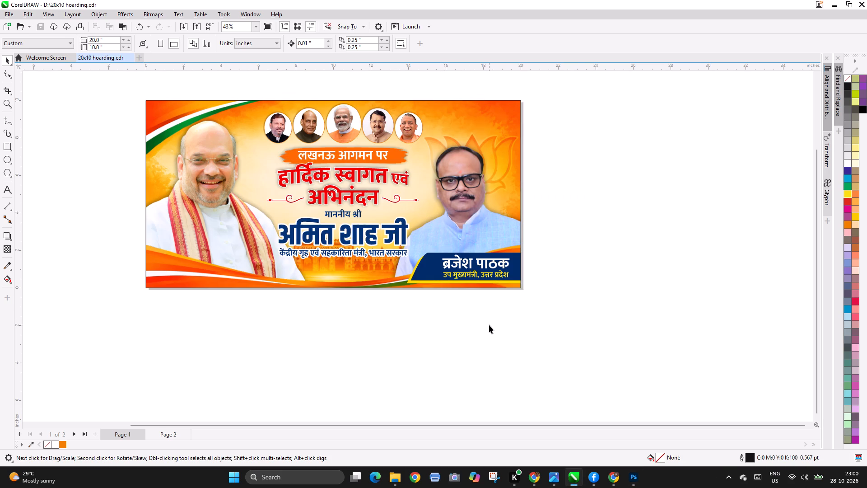
On page 2 of the hoarding, delete the Amit Shah cutout and the orange wave background.
key(Page_Down)
click(507, 259)
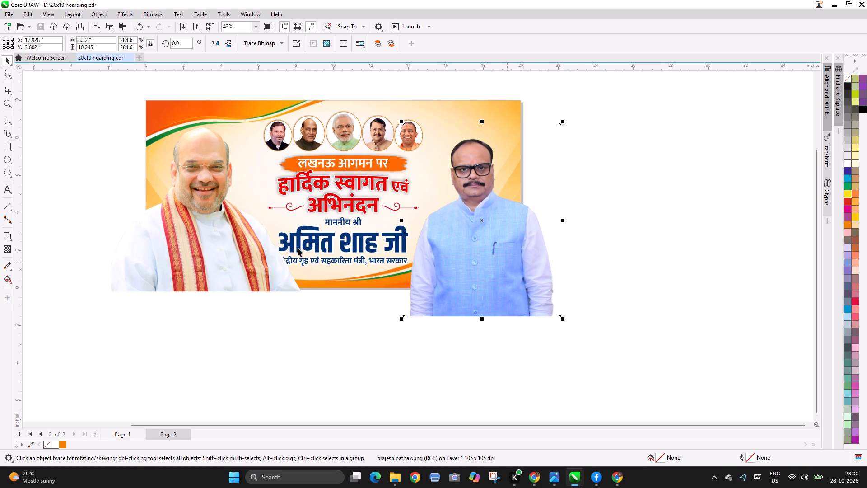
click(234, 211)
key(Delete)
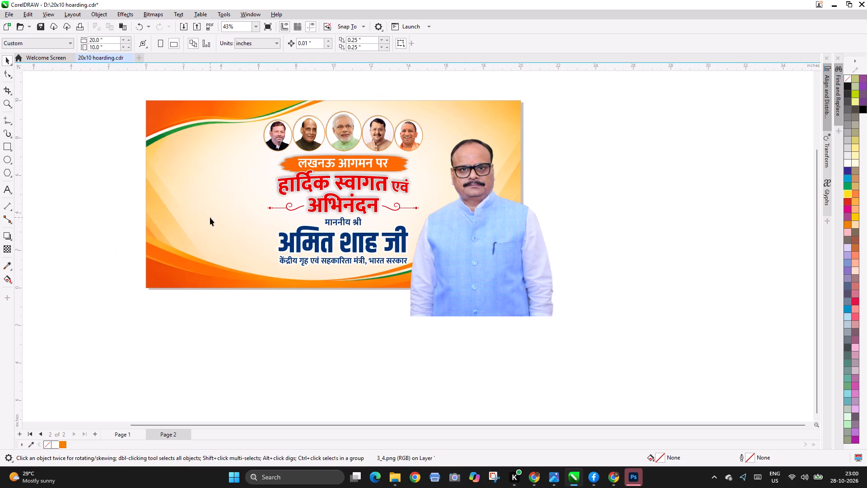
click(200, 205)
key(Delete)
Move the Brajesh Pathak portrait off page 2 onto the empty area to its right.
click(502, 225)
drag(494, 247, 662, 226)
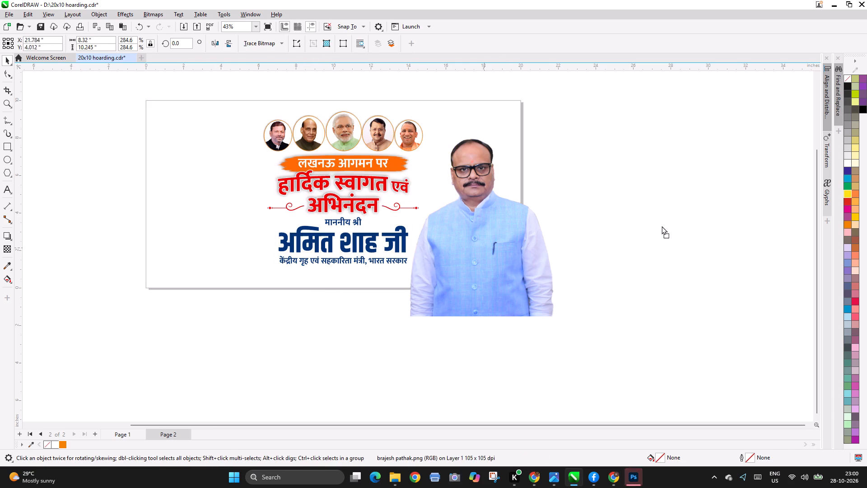
drag(662, 226, 750, 209)
Import the orange-watercolor-brush-stroke-background image from the Desktop, placing it about 7.4 by 5.5 inches on page 2.
right_click(595, 318)
click(607, 366)
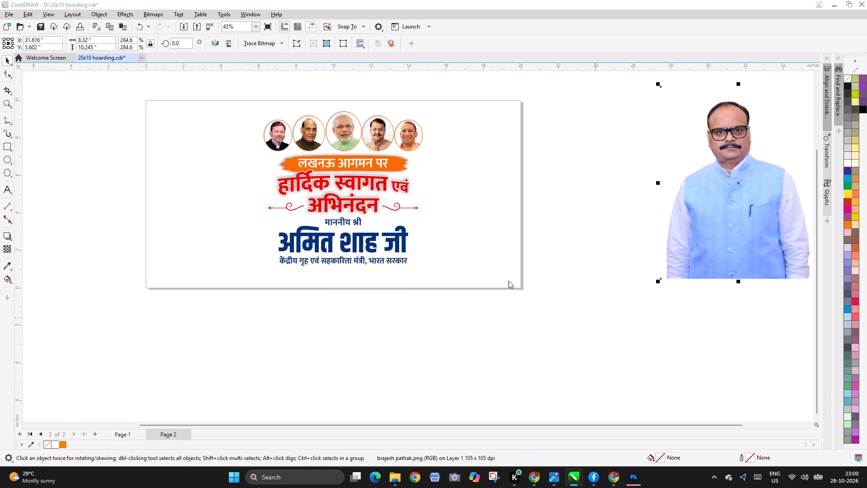
scroll(469, 254, down, 6)
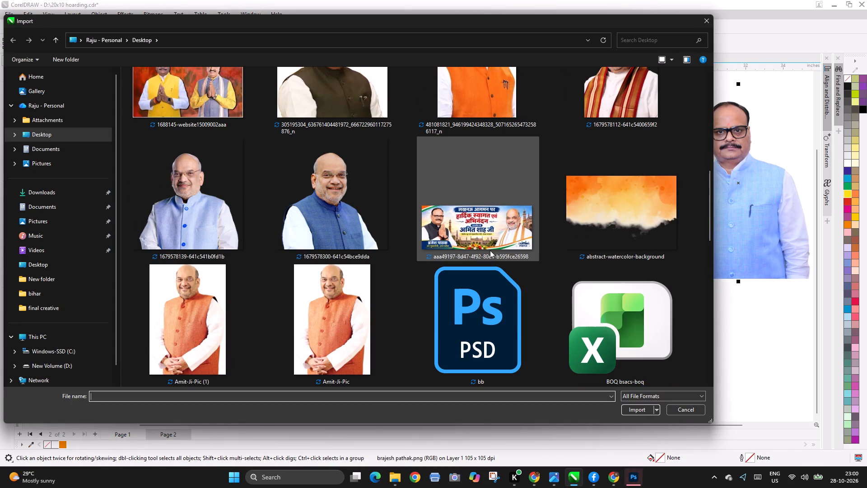
scroll(474, 260, down, 6)
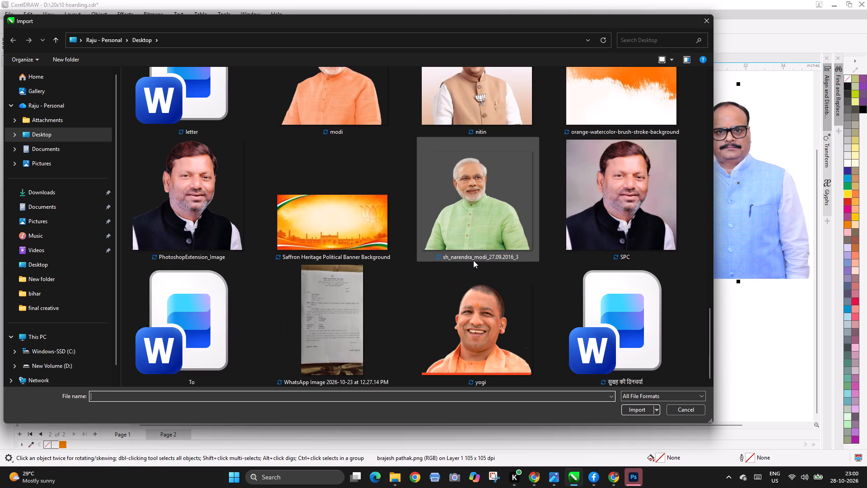
scroll(446, 260, down, 5)
scroll(446, 260, up, 3)
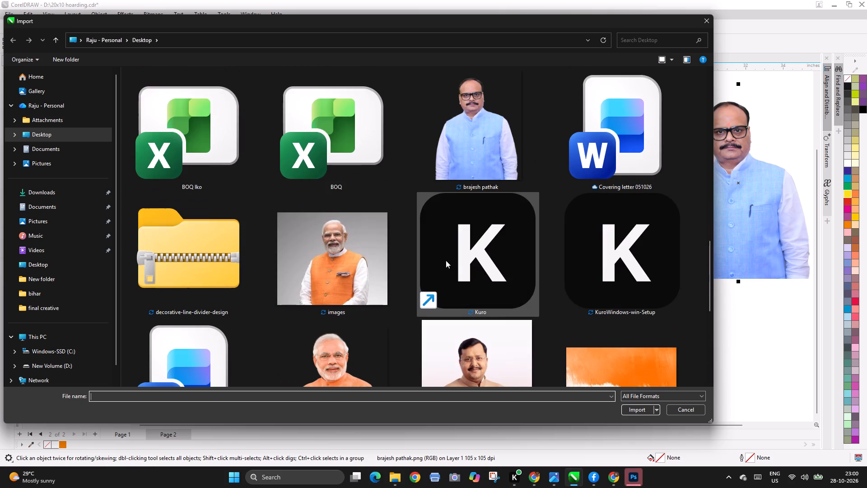
scroll(446, 260, up, 2)
scroll(446, 259, down, 3)
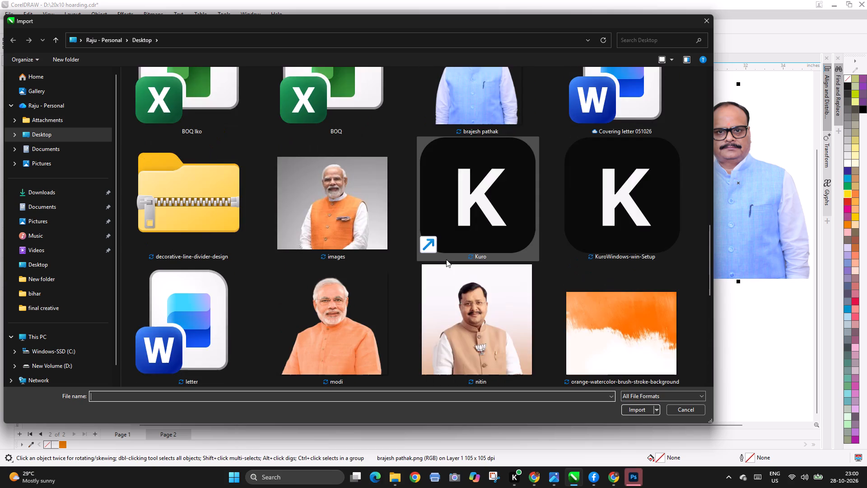
scroll(446, 259, down, 1)
double_click(573, 221)
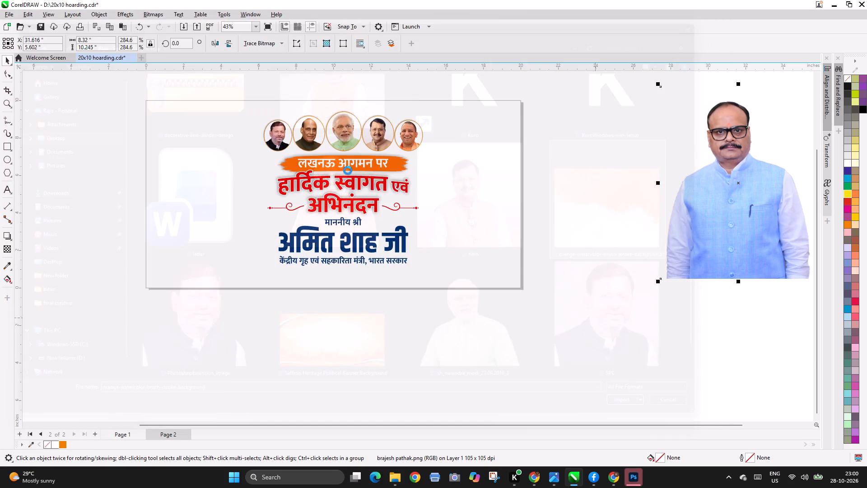
drag(180, 112, 337, 216)
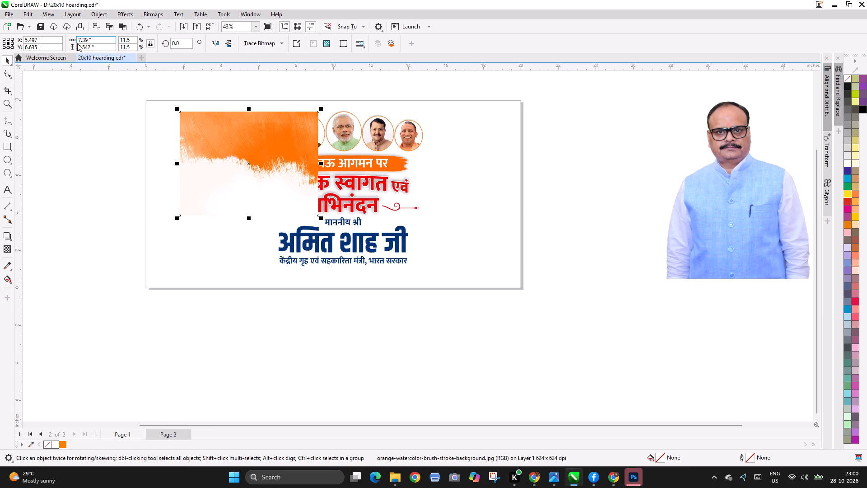
Resize the brush-stroke background to 20 x 10 inches, centre it on the page and send it behind the artwork.
double_click(82, 38)
click(149, 42)
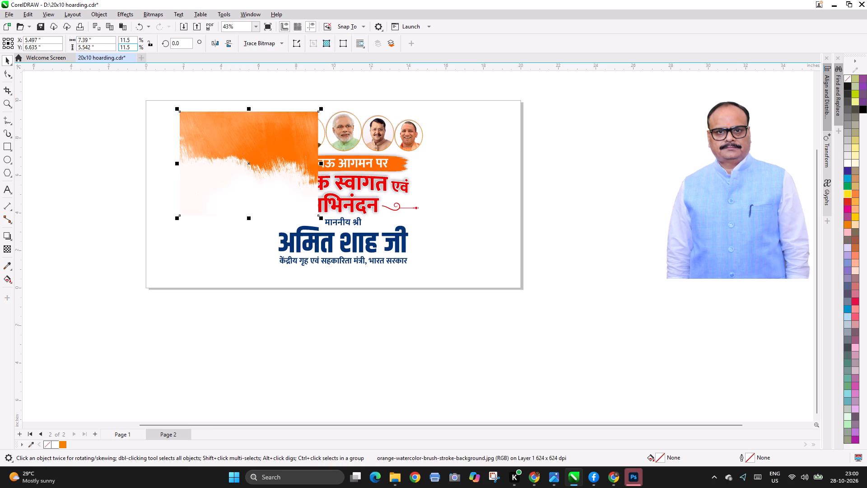
double_click(89, 38)
key(2)
key(Tab)
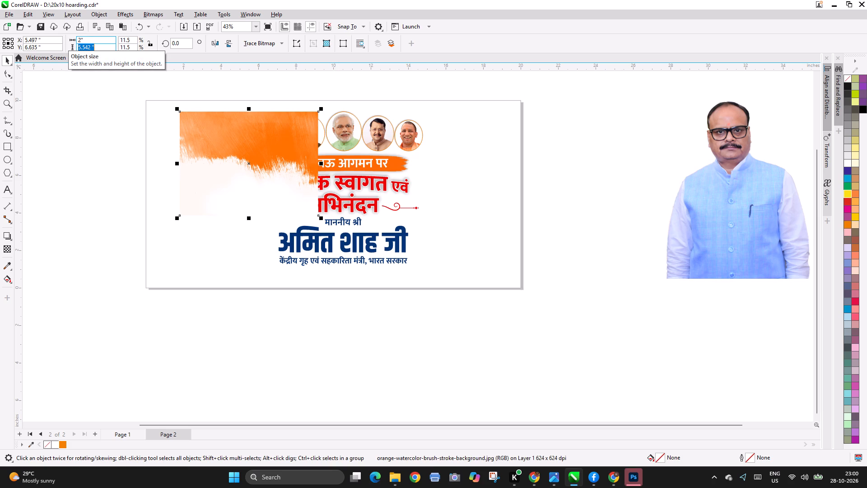
key(shift+Tab)
text(20)
key(Tab)
text(10)
key(Return)
key(p)
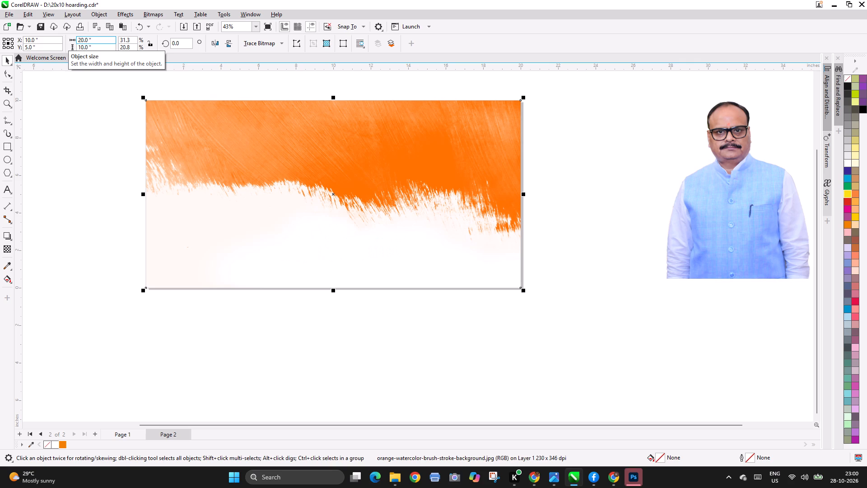
key(shift+Page_Down)
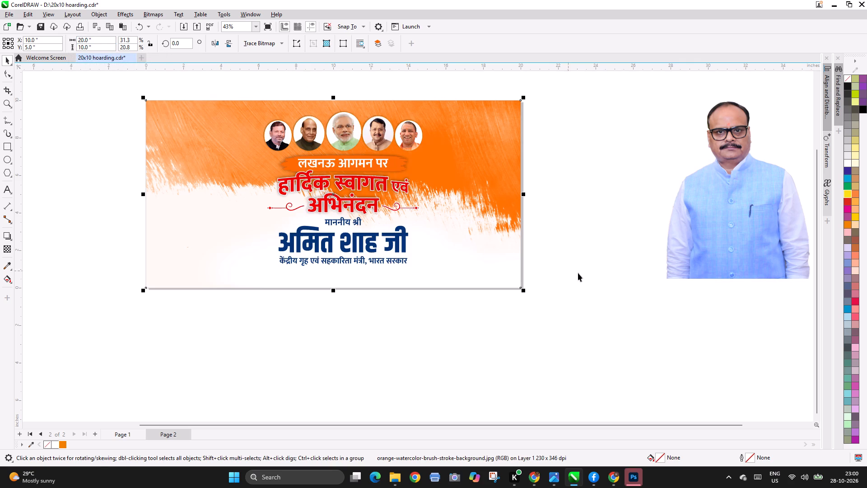
Examine the page 2 layout over the new orange brush-stroke background, both close up and as a whole.
click(578, 273)
key(F3)
key(F2)
drag(196, 128, 623, 302)
click(597, 302)
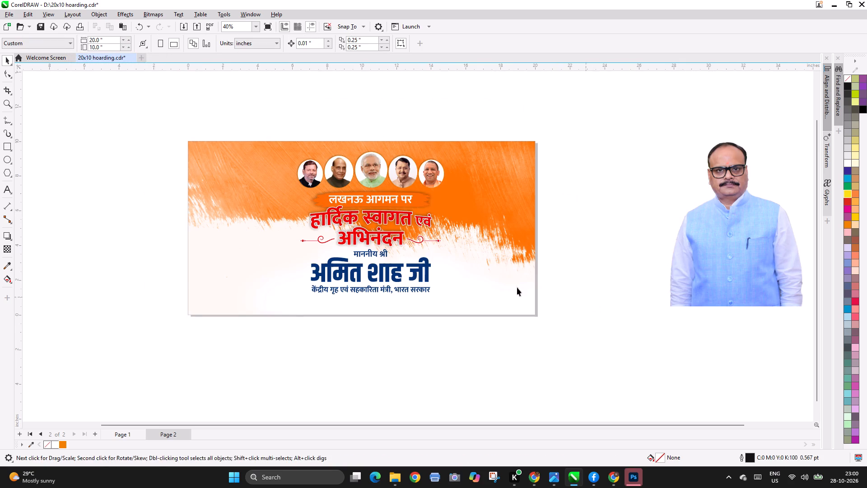
key(F2)
drag(155, 118, 657, 342)
click(538, 192)
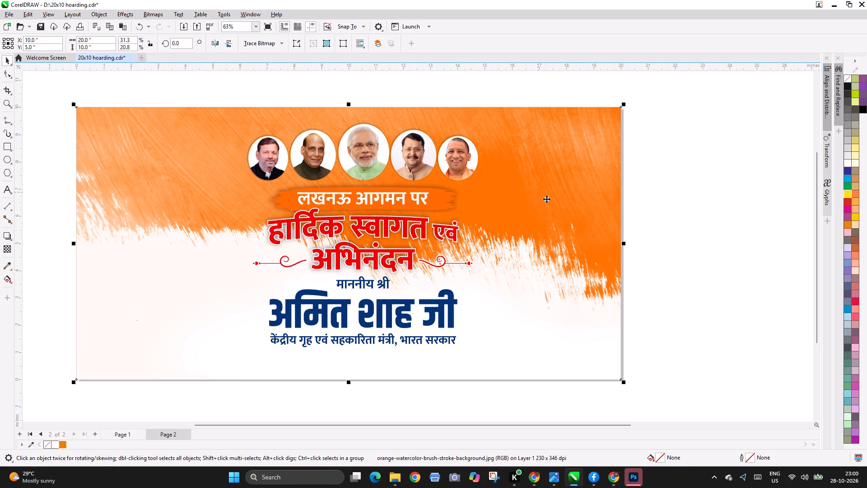
click(675, 246)
click(599, 218)
click(684, 260)
key(F3)
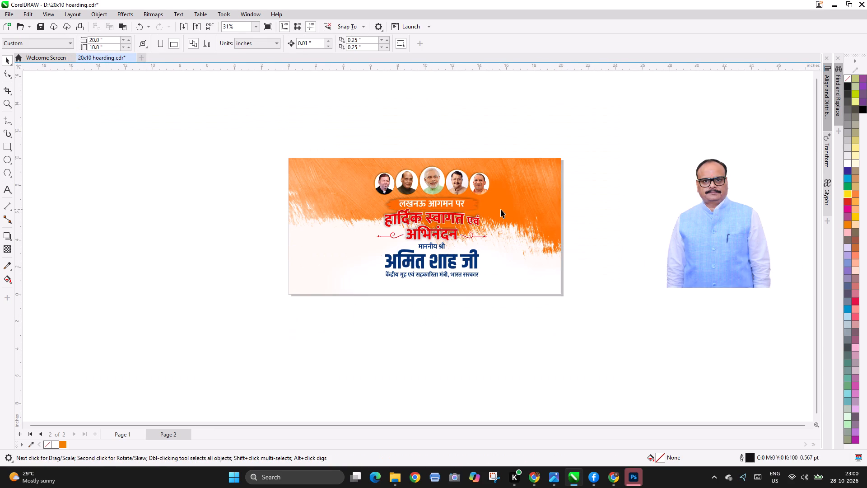
key(F2)
drag(198, 135, 786, 341)
click(681, 357)
Align the Brajesh Pathak portrait to the background's bottom-right corner and shift it past both edges to about X 18.16, Y 3.96 inches.
click(714, 264)
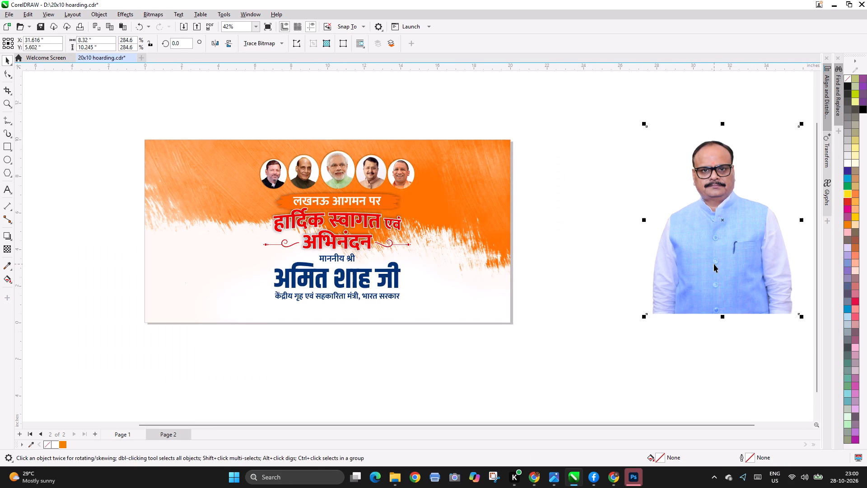
shift+click(463, 274)
key(b)
key(r)
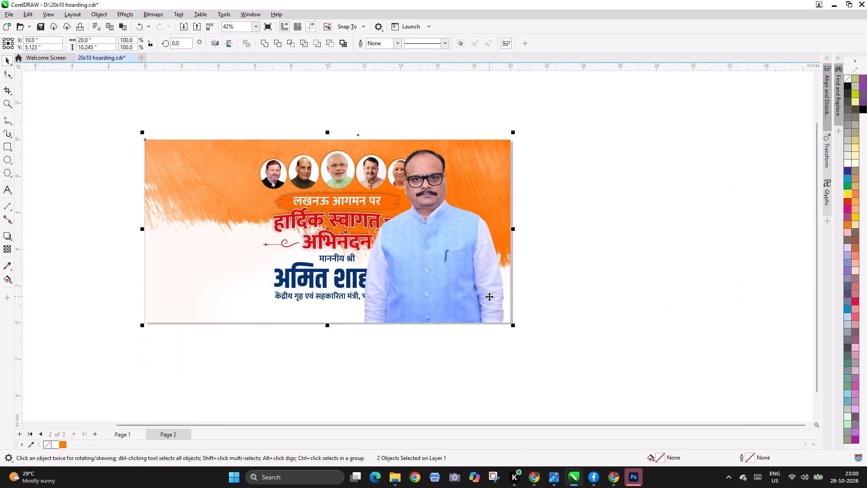
click(679, 316)
drag(458, 256, 492, 277)
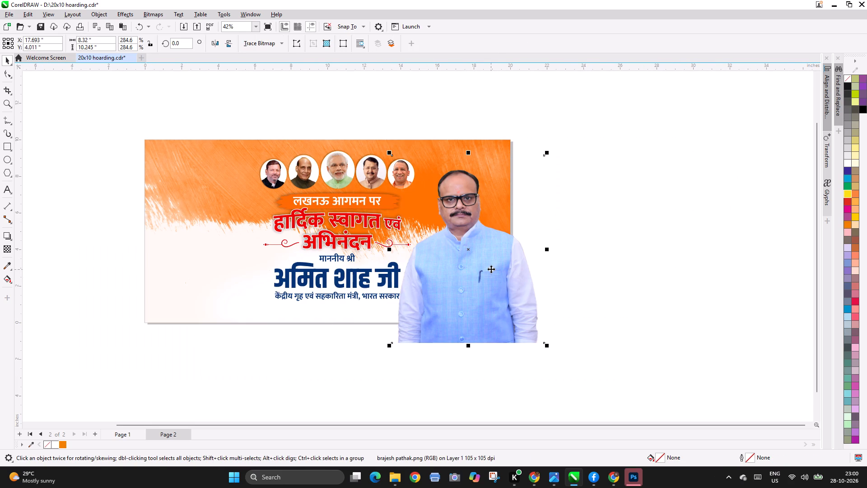
drag(491, 269, 497, 270)
click(498, 271)
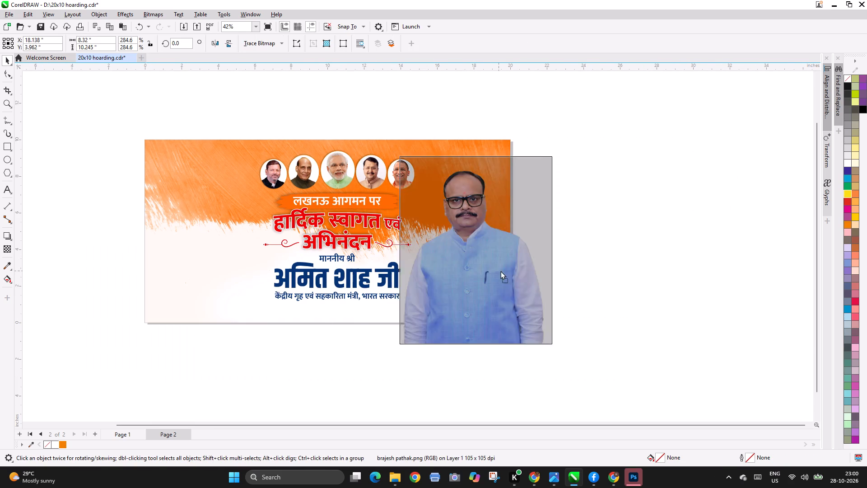
Move the brush-stroke background off the page and create a page-sized rectangle as a frame.
click(237, 231)
drag(183, 197, 667, 160)
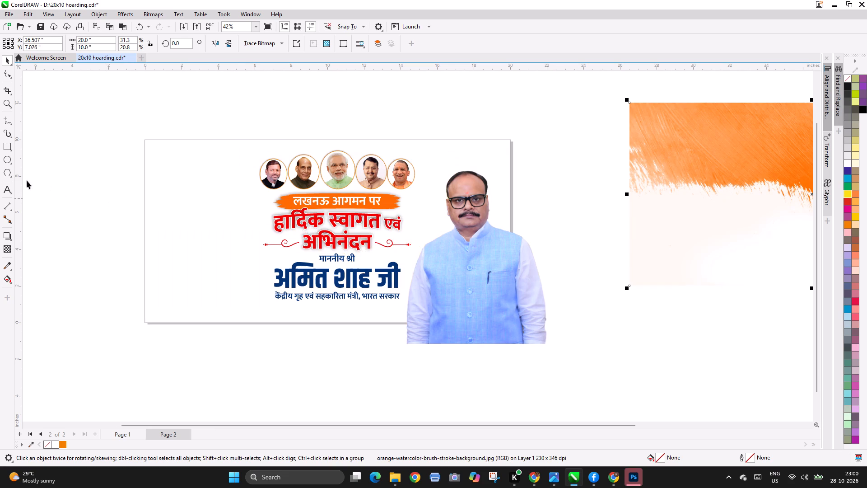
double_click(8, 149)
key(space)
click(504, 130)
PowerClip the brush-stroke background and the Brajesh Pathak portrait inside the page-sized rectangle.
click(631, 140)
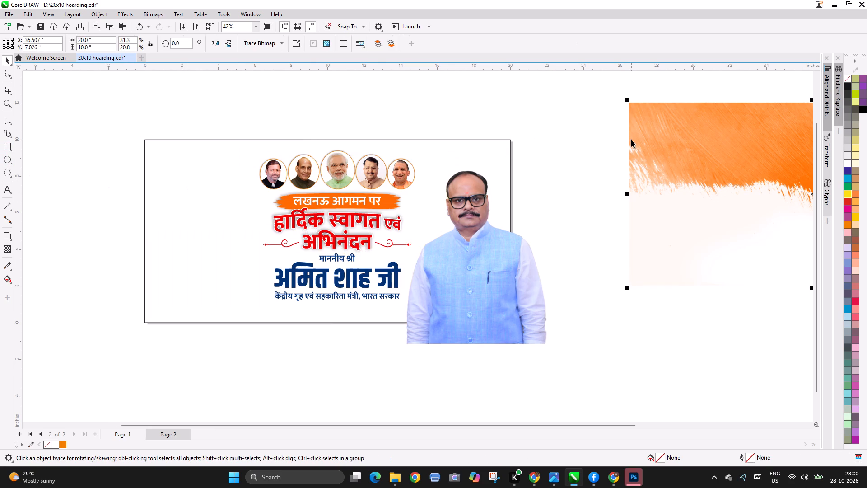
key(alt+a)
click(240, 183)
click(509, 253)
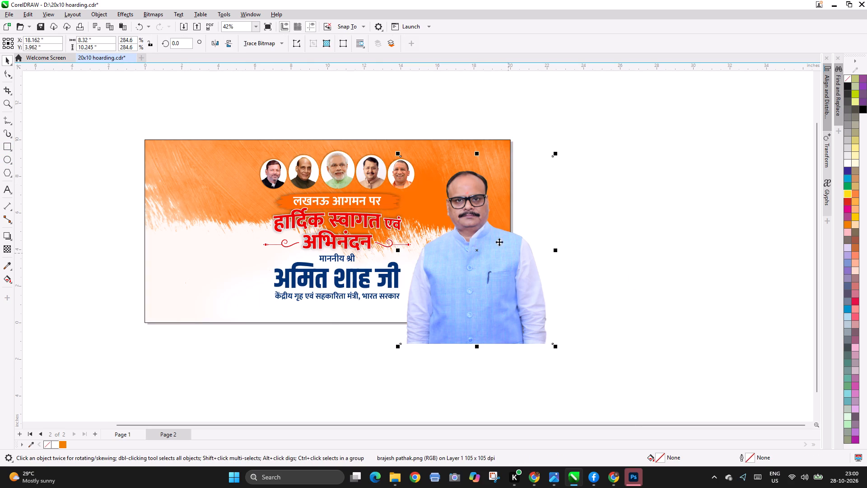
key(alt+a)
click(211, 183)
click(533, 143)
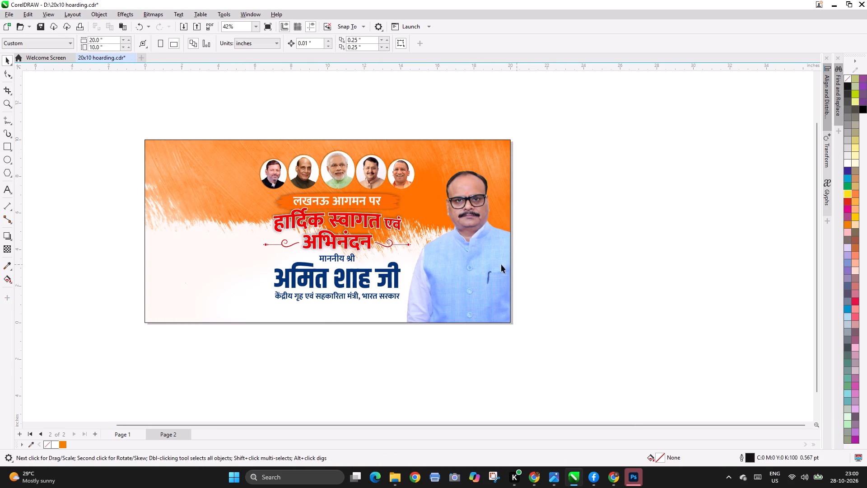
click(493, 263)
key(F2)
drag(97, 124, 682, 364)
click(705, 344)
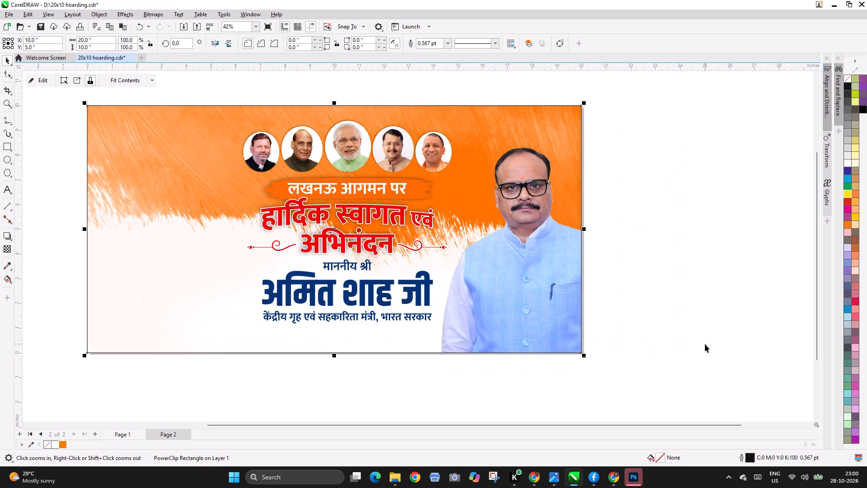
Move the row of five leader portraits up and centre it horizontally on the page-sized background frame.
click(381, 157)
drag(393, 152, 393, 144)
shift+click(485, 131)
key(c)
click(435, 94)
click(409, 145)
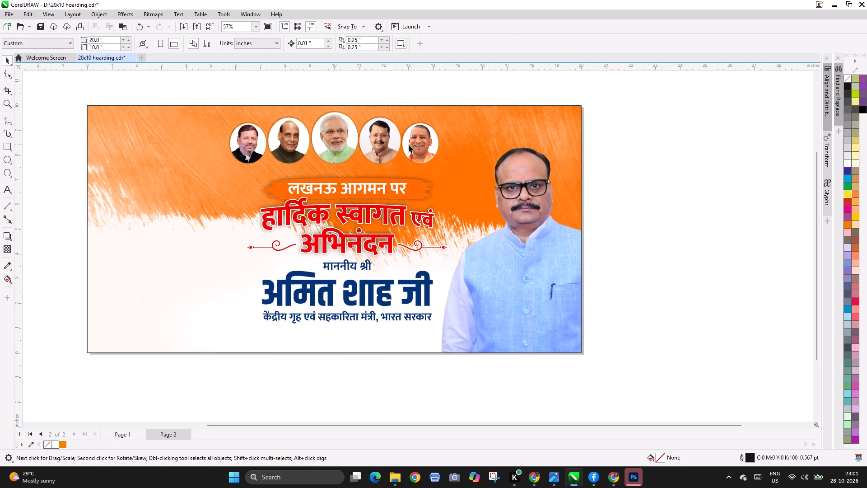
click(637, 264)
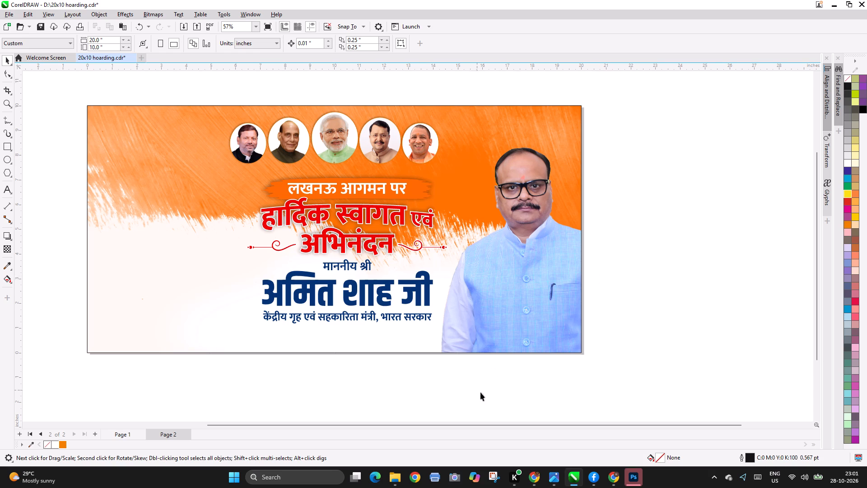
Centre the Hindi welcome text, its orange stroke and the divider ornament horizontally under the leader portraits.
drag(517, 393, 187, 165)
shift+click(326, 137)
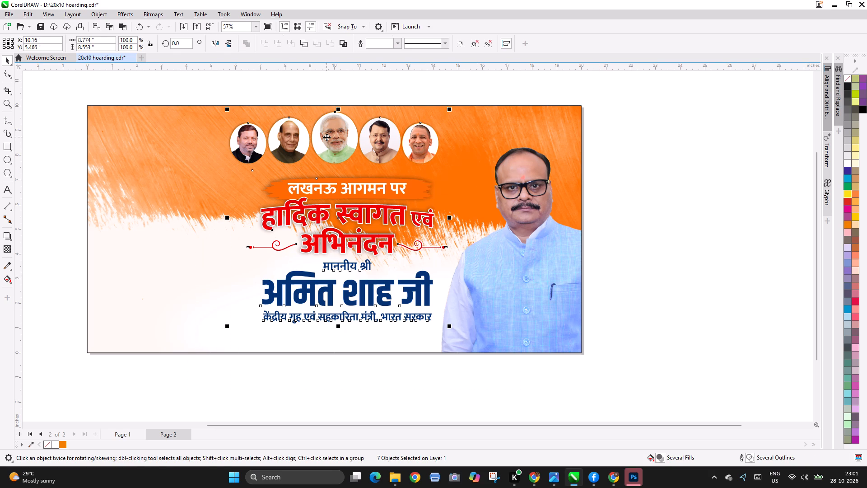
key(c)
click(358, 70)
Edit the PowerClip contents and shift the Brajesh Pathak portrait inward to about X 17.52, Y 3.96 inches.
click(493, 291)
ctrl+click(533, 282)
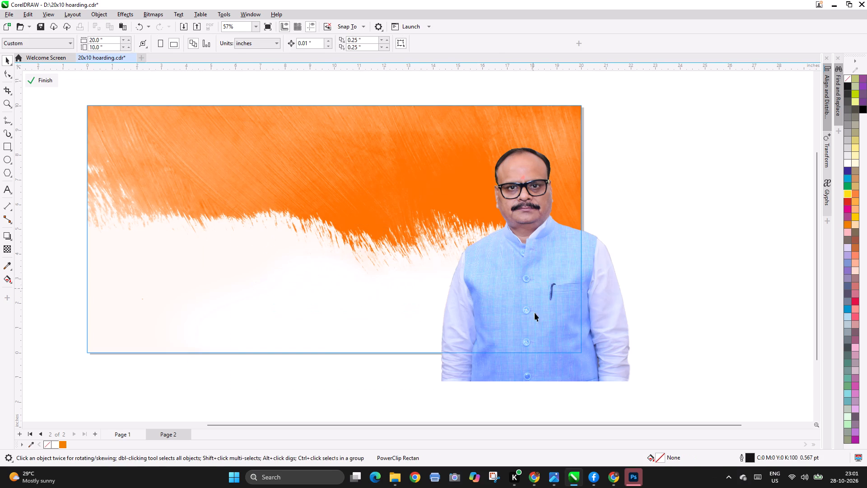
click(545, 295)
drag(538, 296, 522, 300)
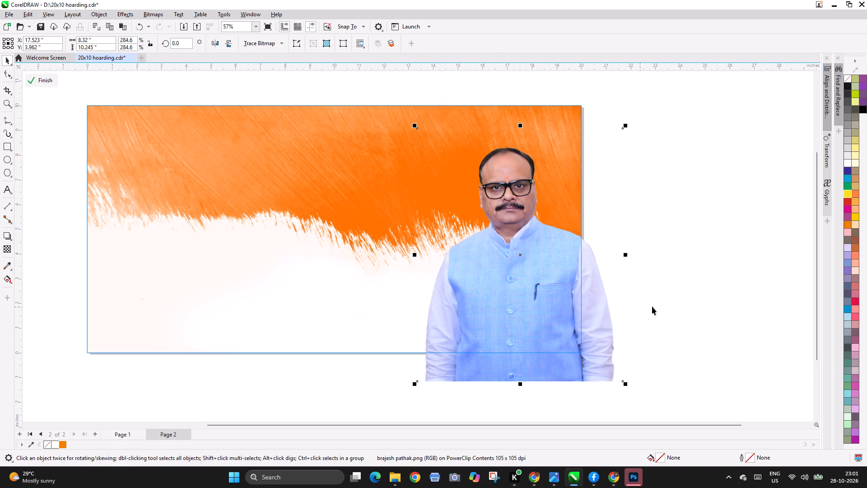
ctrl+click(685, 301)
click(687, 304)
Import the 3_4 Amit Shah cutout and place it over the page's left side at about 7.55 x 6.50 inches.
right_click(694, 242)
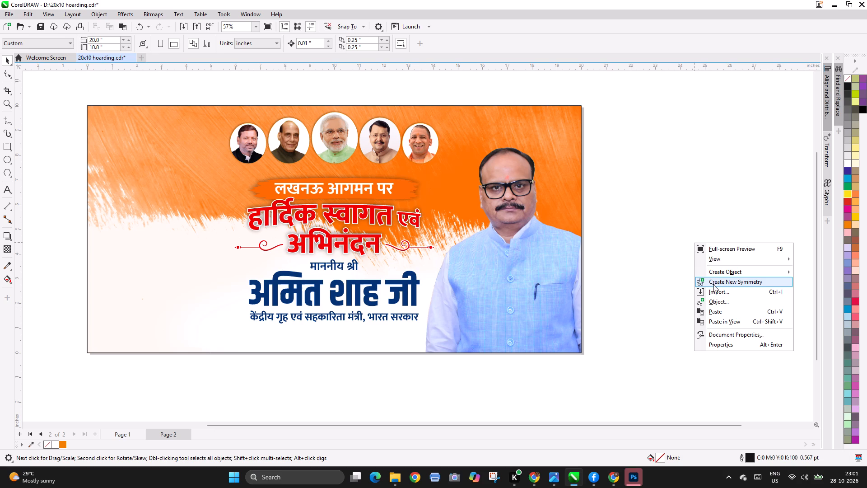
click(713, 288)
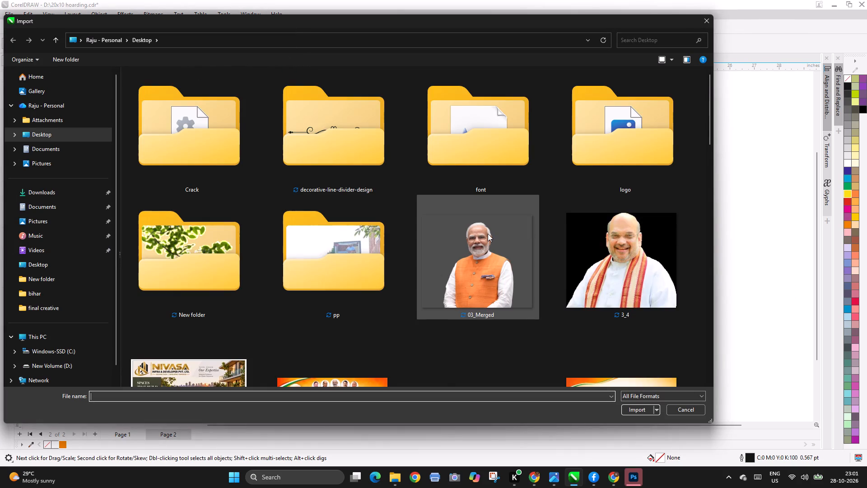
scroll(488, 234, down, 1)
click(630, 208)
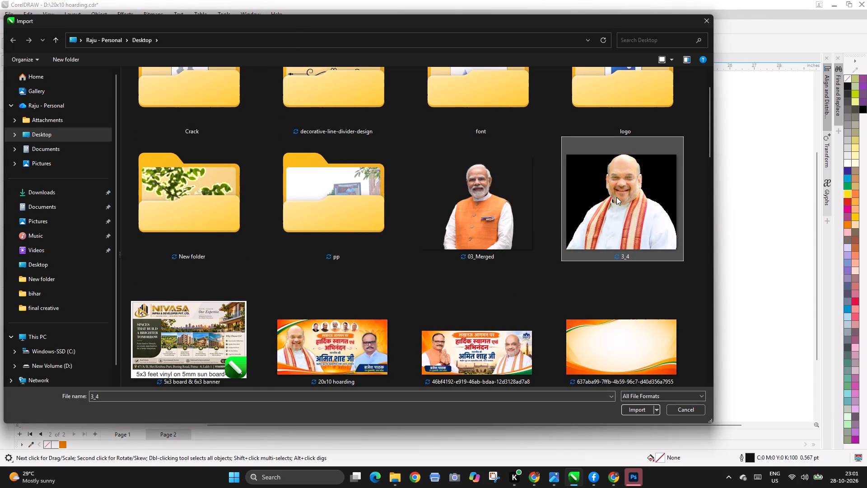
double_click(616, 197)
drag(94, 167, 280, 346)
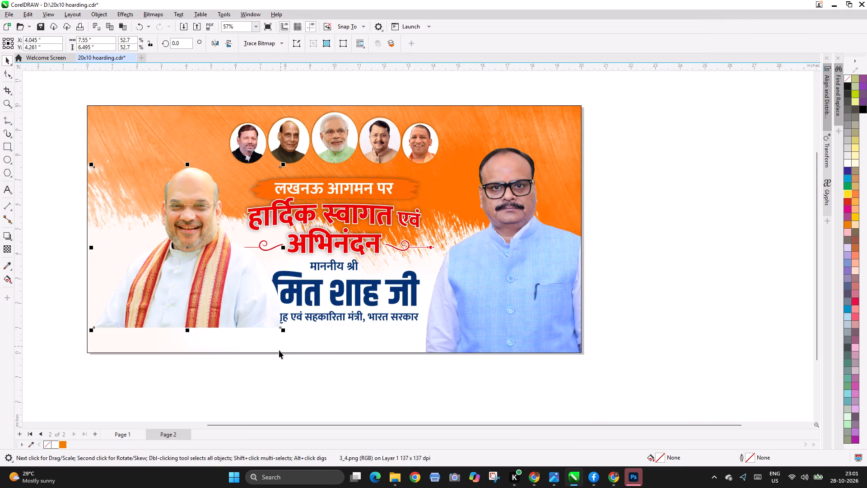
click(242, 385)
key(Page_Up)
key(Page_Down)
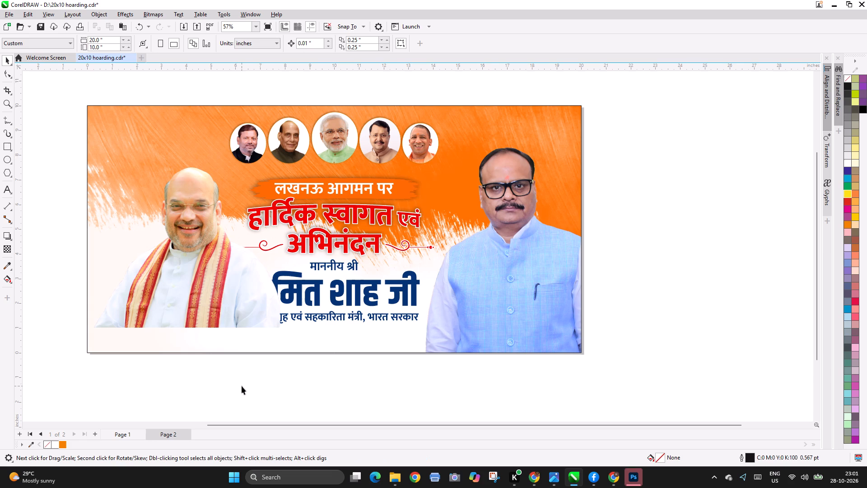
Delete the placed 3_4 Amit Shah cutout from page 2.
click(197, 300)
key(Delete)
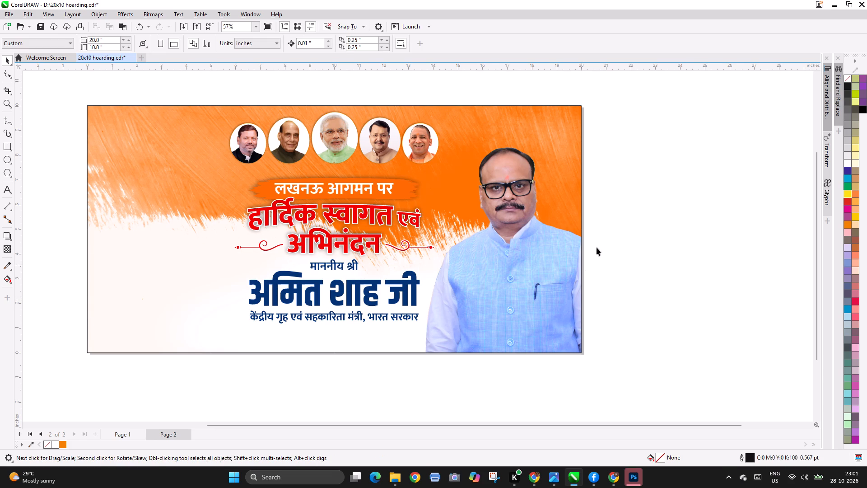
right_click(618, 213)
click(644, 263)
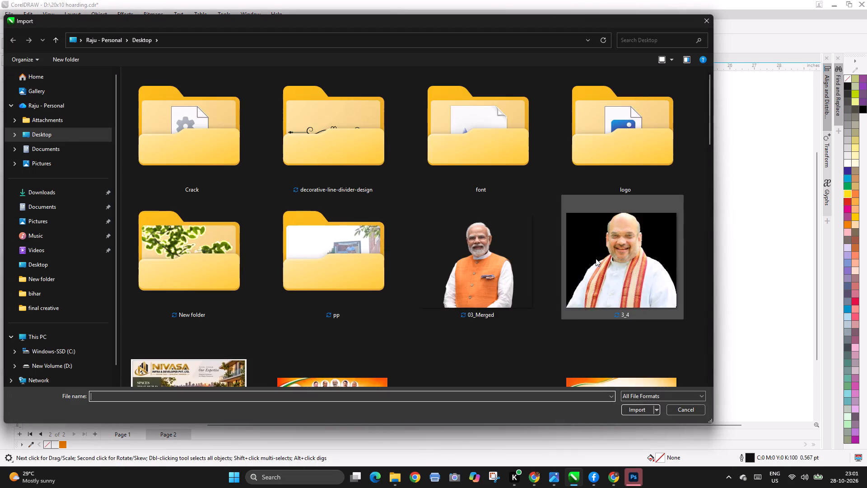
scroll(596, 258, down, 2)
double_click(611, 296)
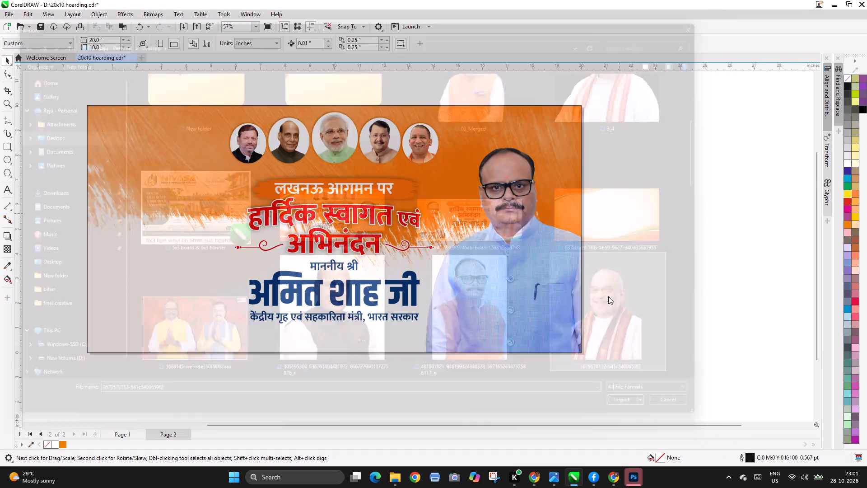
drag(98, 163, 262, 331)
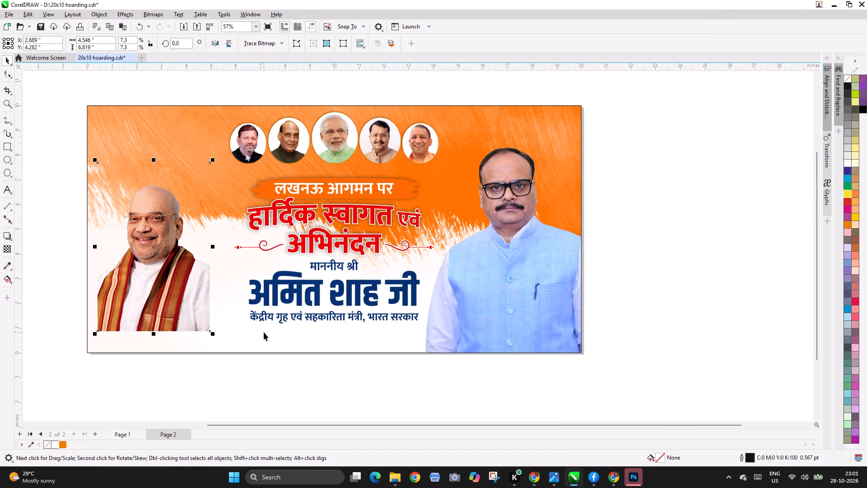
click(235, 366)
click(178, 295)
click(210, 43)
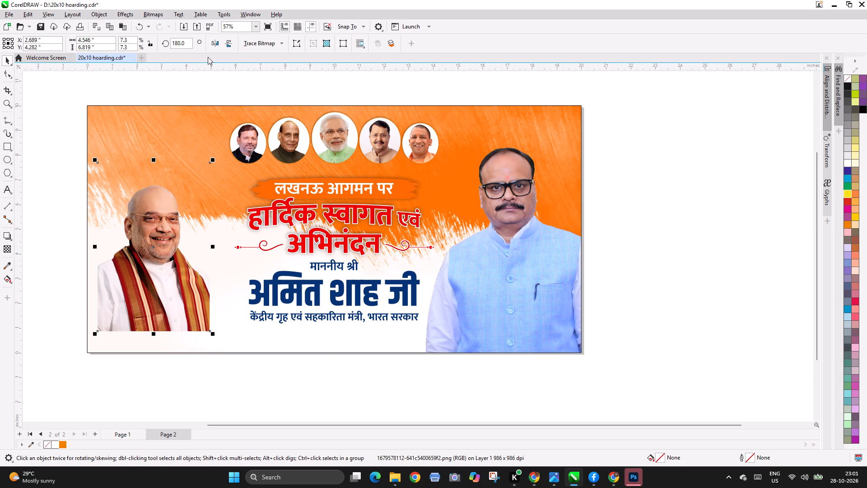
click(53, 220)
Examine the mirrored Amit Shah photo's face close up and the whole page layout.
key(F2)
drag(122, 203, 213, 250)
key(F2)
right_click(266, 241)
key(F2)
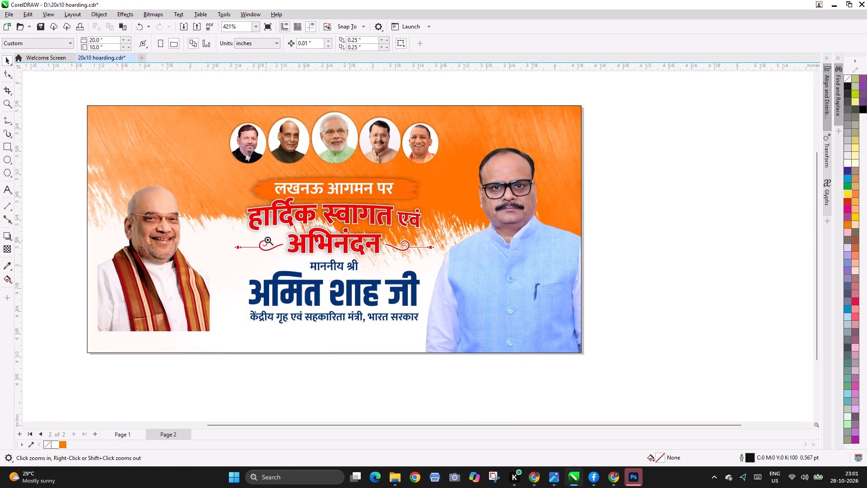
right_click(266, 235)
key(F2)
key(F2)
drag(127, 118, 551, 405)
Align the Amit Shah photo to the background's top-left corner and enlarge it to about 7.37 x 11.06 inches.
click(202, 270)
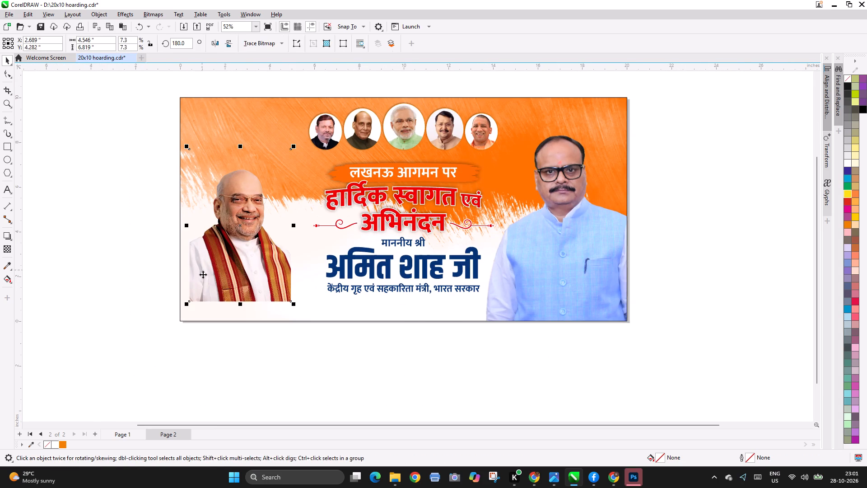
shift+click(230, 119)
text(tl)
click(107, 150)
click(260, 181)
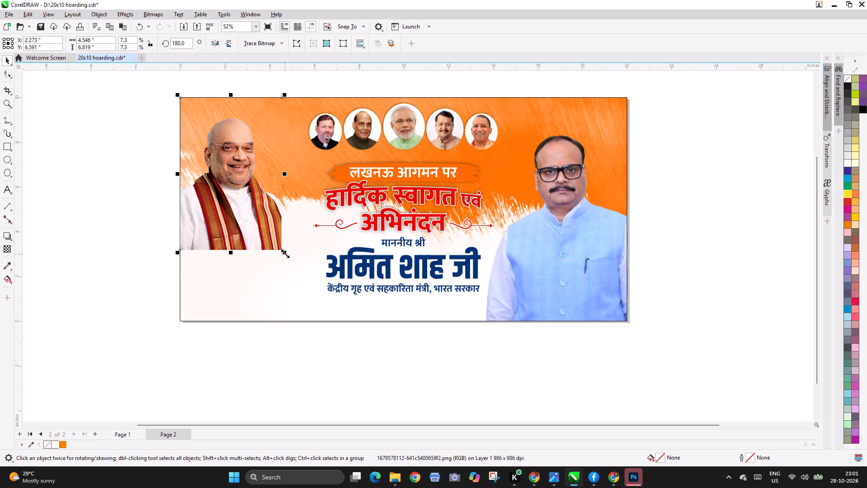
drag(285, 253, 357, 348)
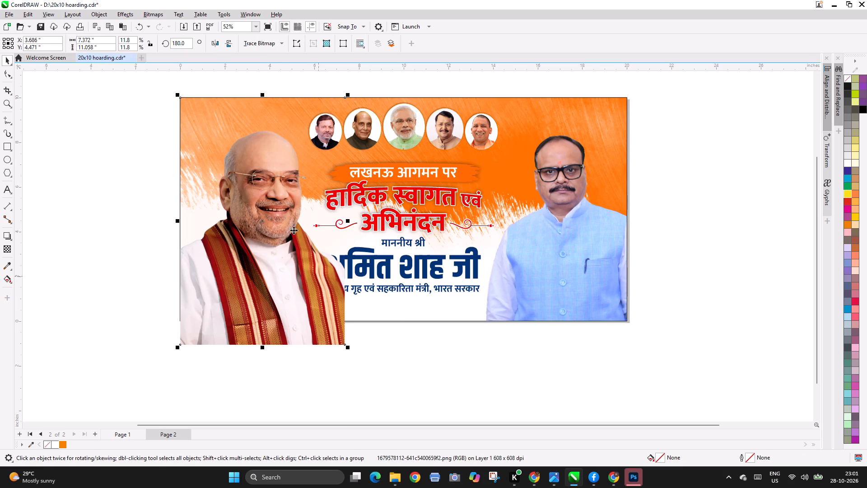
Crop the empty strip above Amit Shah's head, reducing the photo's height to about 9.8 inches.
click(7, 73)
drag(152, 81, 422, 137)
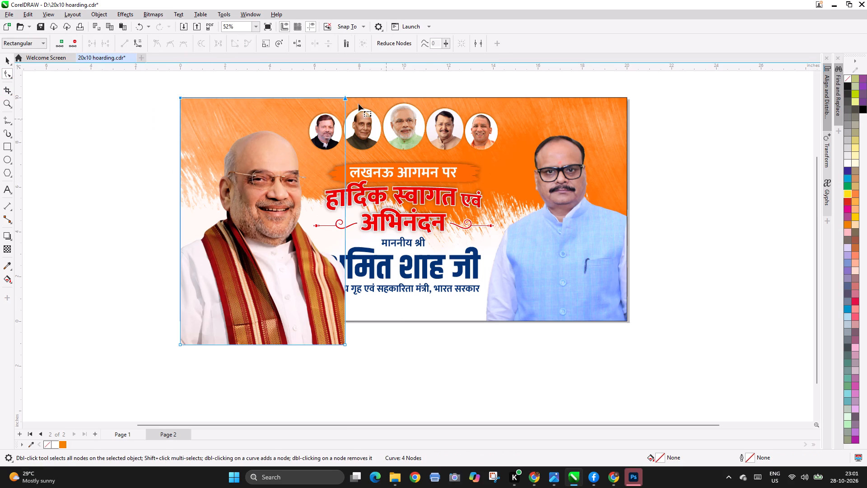
drag(347, 99, 348, 127)
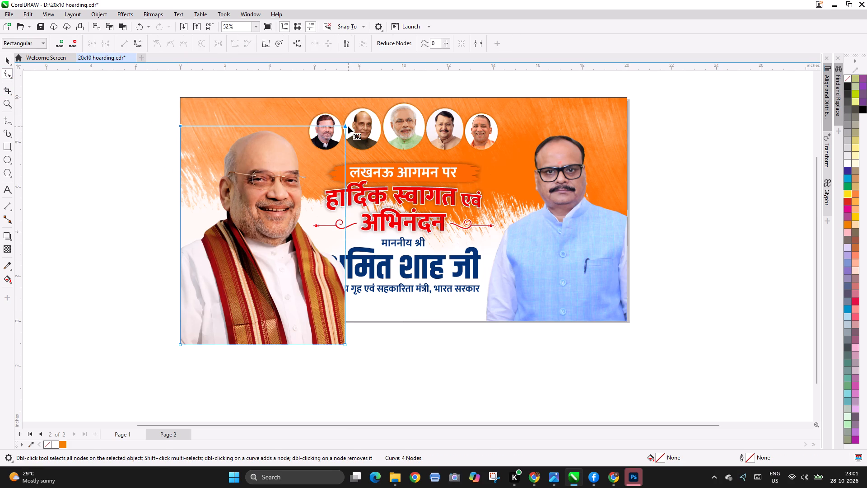
key(space)
Move the Amit Shah photo up to about Y 4.63 inches and PowerClip it inside the page-sized background frame.
drag(280, 164, 275, 152)
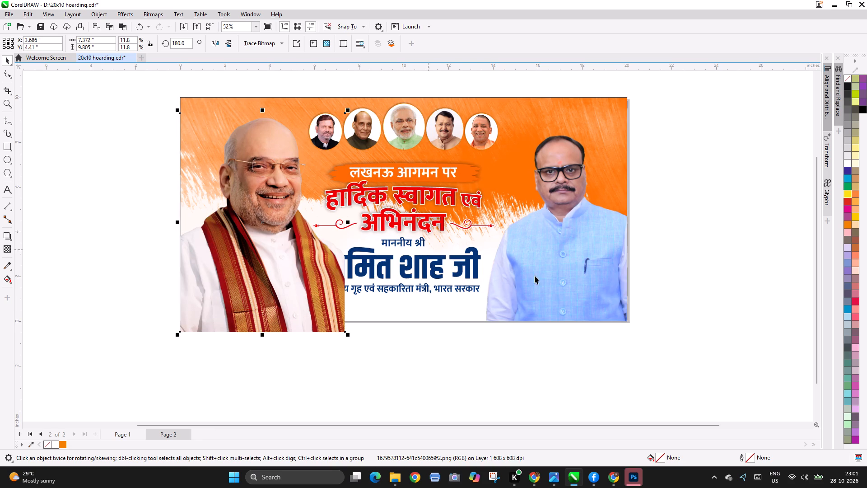
click(667, 277)
click(230, 268)
drag(242, 245, 241, 240)
key(alt+a)
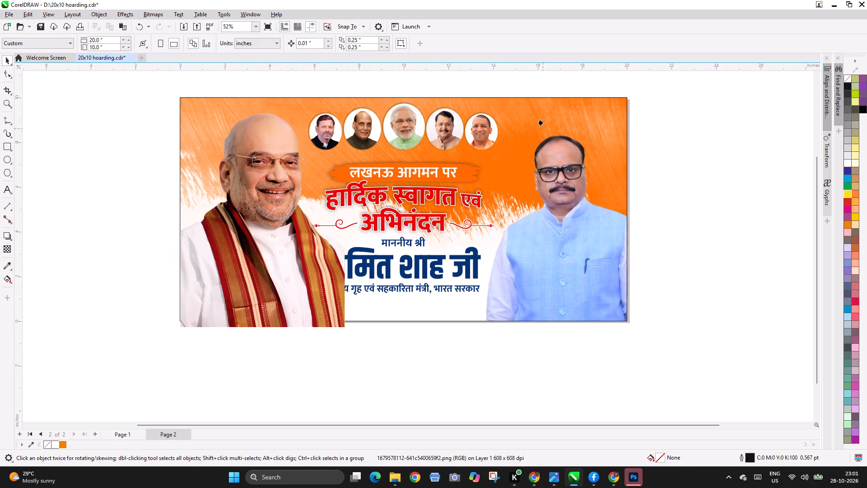
click(538, 109)
click(655, 207)
Edit the PowerClip contents and shift the Amit Shah photo left past the page edge to about X 3.04 inches.
key(F3)
key(F2)
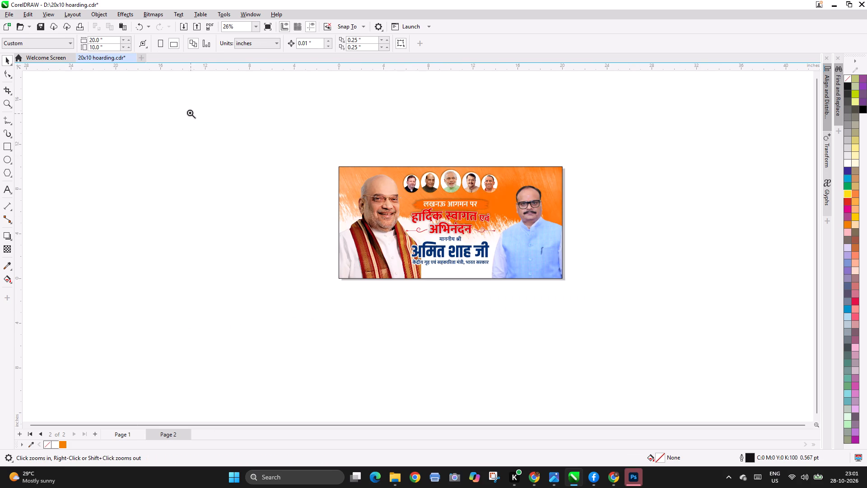
drag(190, 113, 652, 317)
key(F2)
key(F2)
drag(182, 132, 725, 385)
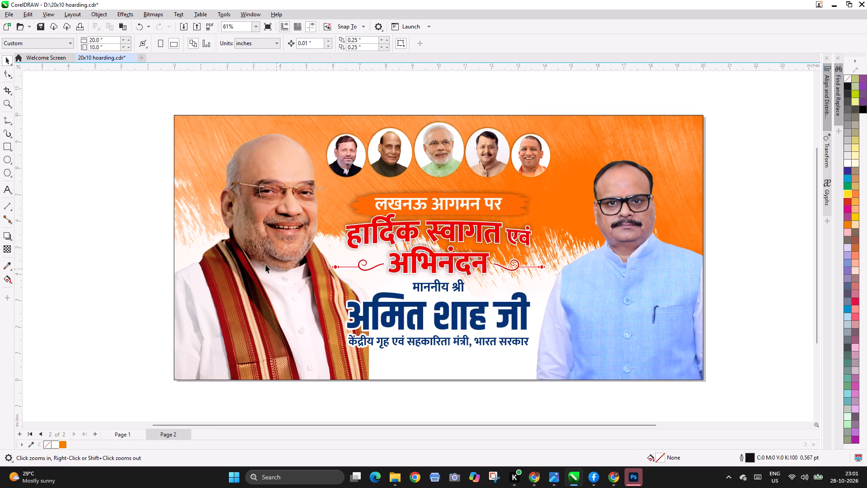
ctrl+double_click(233, 247)
click(261, 236)
drag(270, 249, 252, 245)
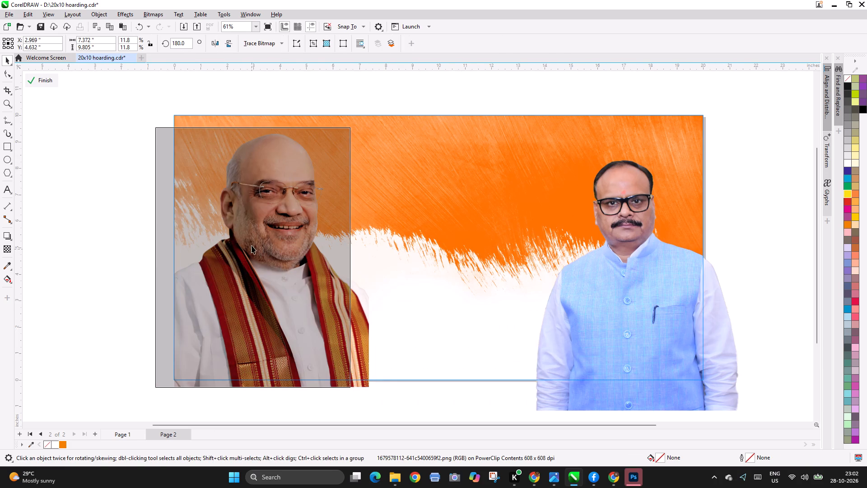
click(265, 248)
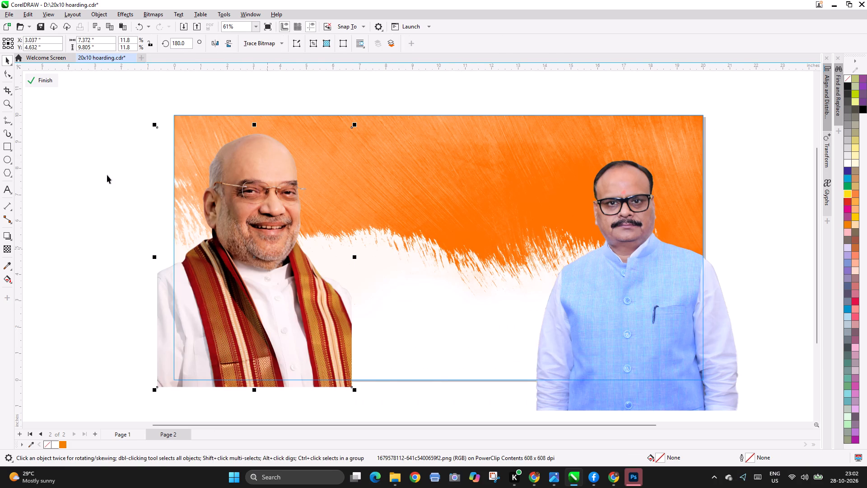
ctrl+click(76, 152)
click(76, 152)
Examine the whole page 2 layout with both large portraits in position.
key(F3)
key(F2)
drag(128, 136, 577, 322)
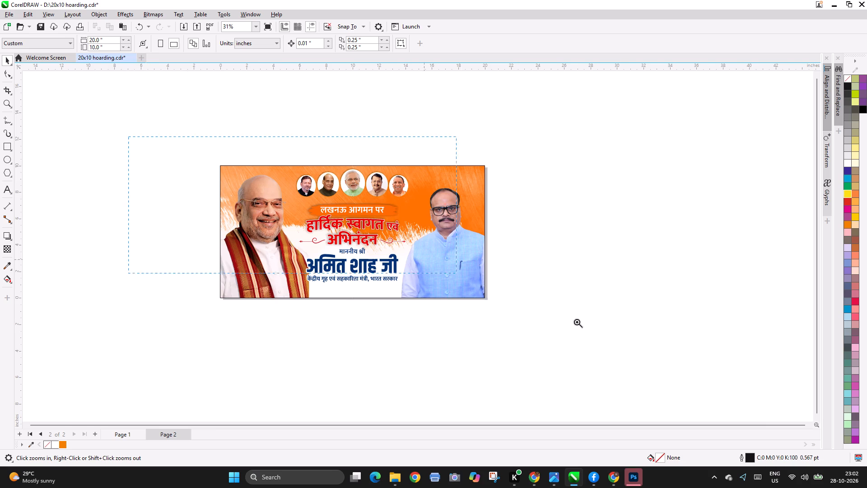
drag(577, 322, 636, 344)
key(F2)
key(F2)
drag(99, 107, 669, 356)
click(722, 321)
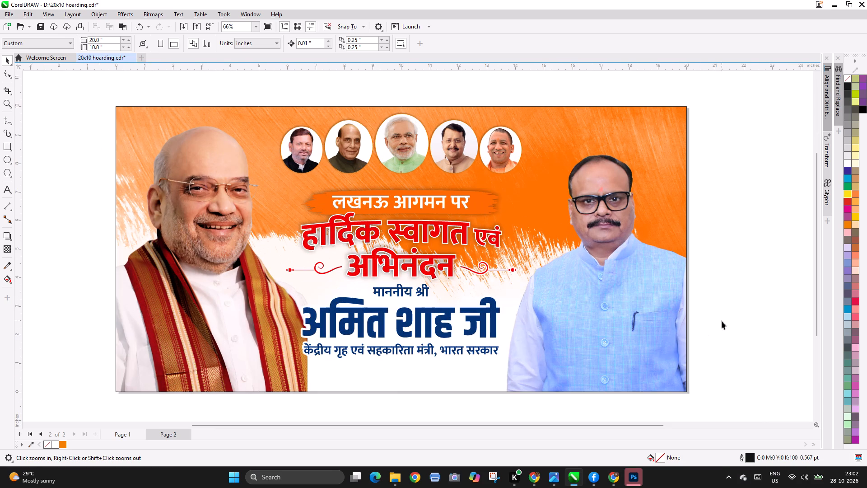
click(611, 277)
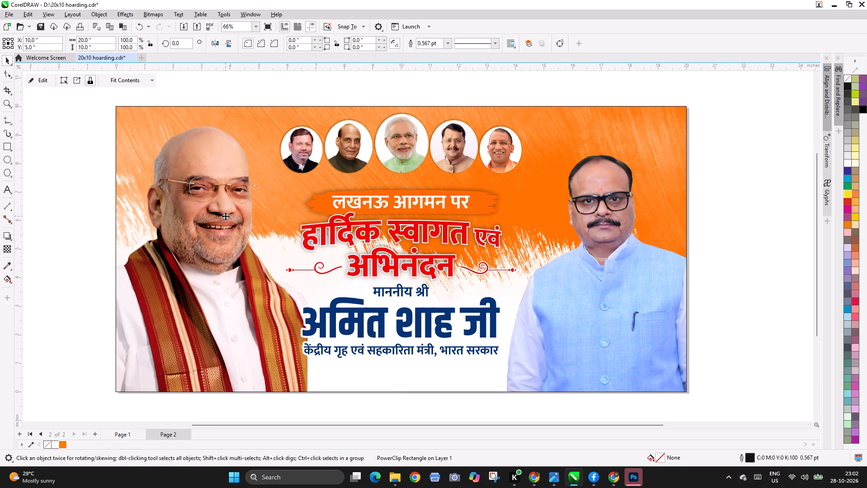
Examine the Amit Shah photo's face and image quality close up, and review the complete hoarding again.
click(225, 216)
key(F2)
drag(131, 140, 270, 192)
key(F2)
right_click(371, 210)
key(F2)
key(F2)
key(F2)
key(F2)
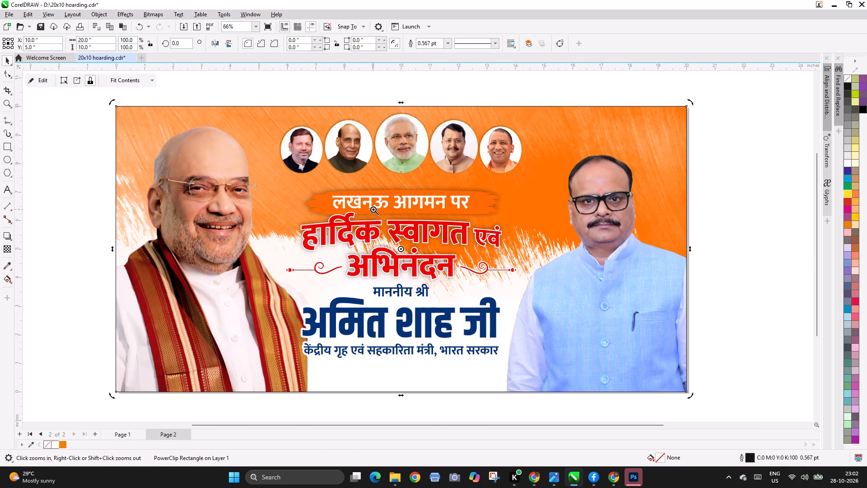
drag(200, 170, 261, 210)
key(F2)
right_click(312, 231)
key(F2)
right_click(352, 232)
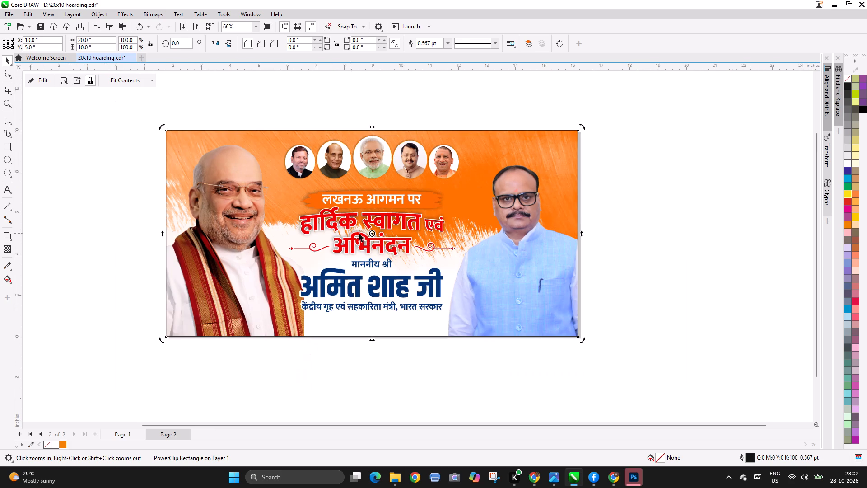
key(F2)
key(F2)
drag(101, 120, 708, 369)
click(761, 295)
click(439, 192)
click(722, 241)
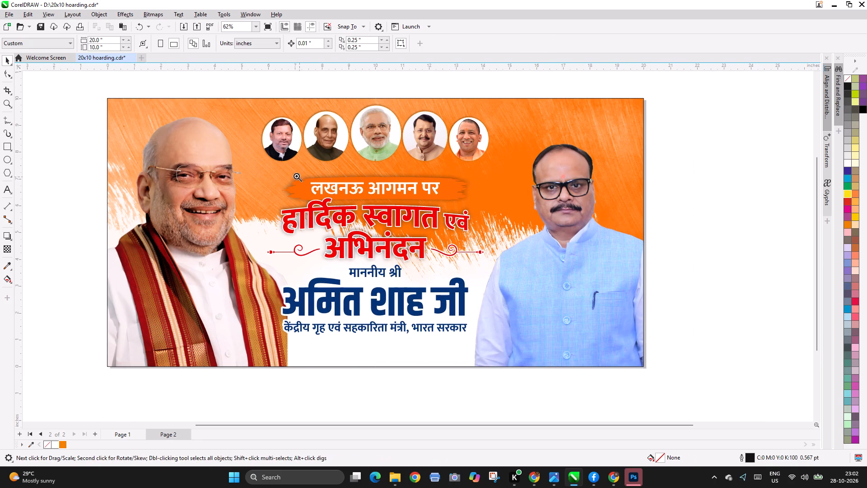
Fill the orange brush stroke behind the "लखनऊ आगमन पर" line with yellow.
key(F2)
drag(257, 152, 609, 238)
ctrl+click(479, 222)
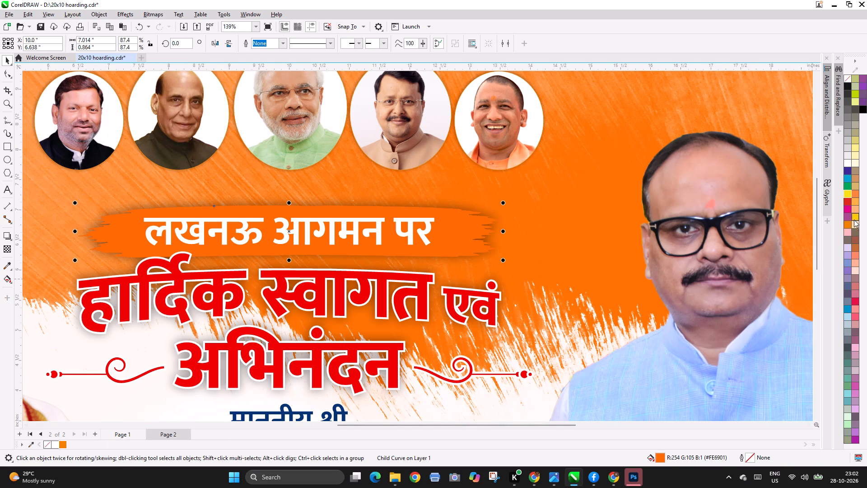
click(846, 196)
key(Escape)
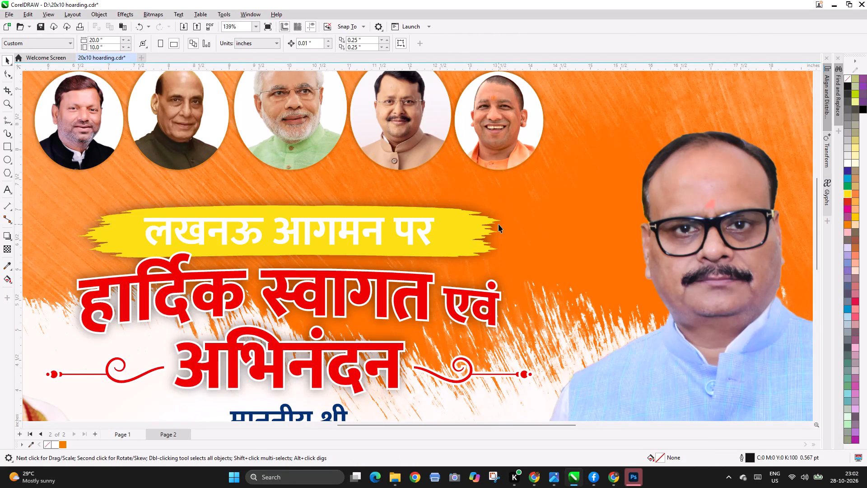
Fill the "लखनऊ आगमन पर" text on the yellow brush stroke with red.
key(F4)
key(F2)
key(F2)
drag(210, 155, 610, 272)
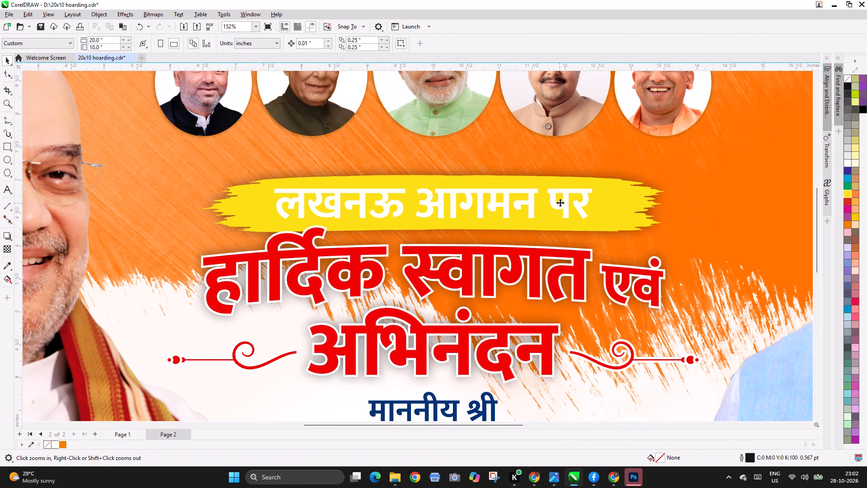
ctrl+click(563, 193)
click(846, 201)
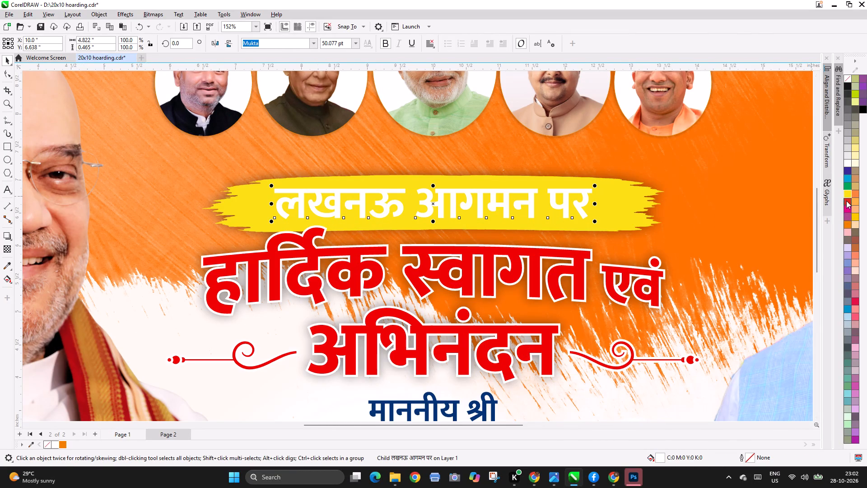
key(Escape)
key(F4)
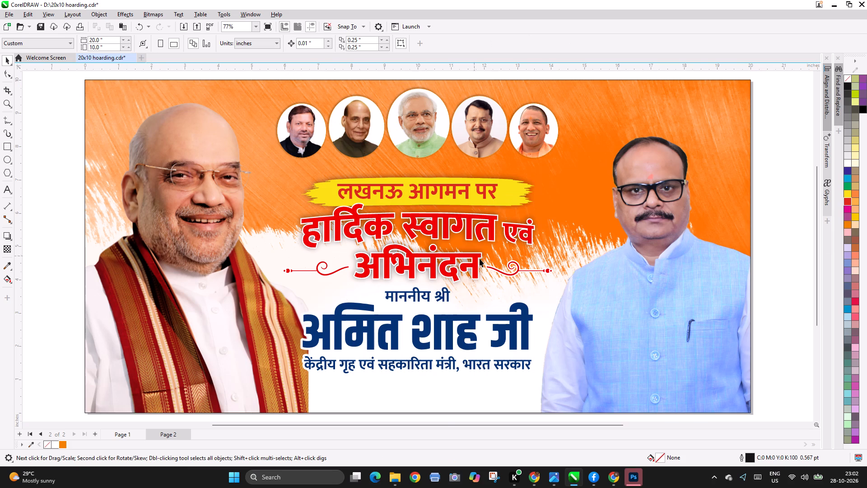
Examine the page 2 hoarding at several magnifications and compare it with the page 1 design.
key(F3)
key(F2)
drag(263, 147, 717, 379)
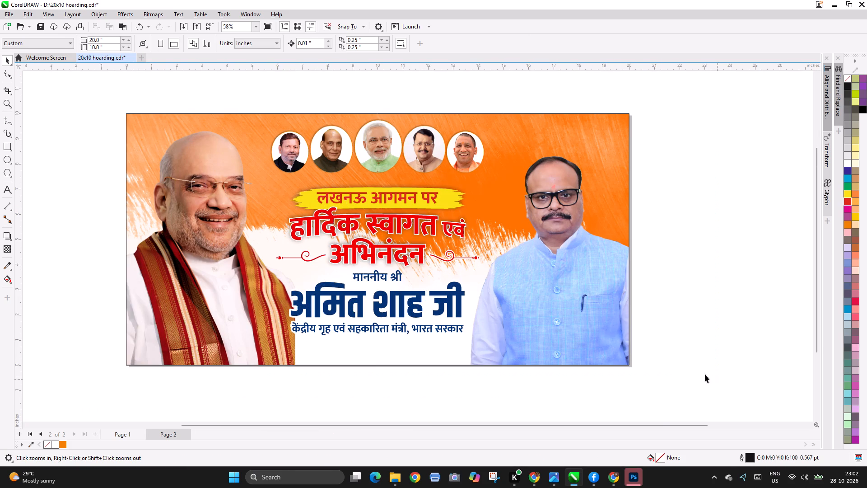
key(F2)
key(F2)
drag(210, 150, 560, 352)
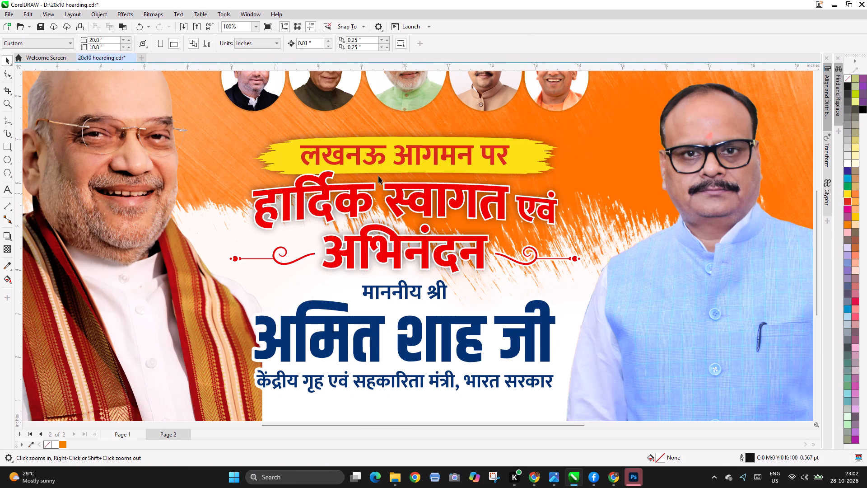
key(F3)
key(F2)
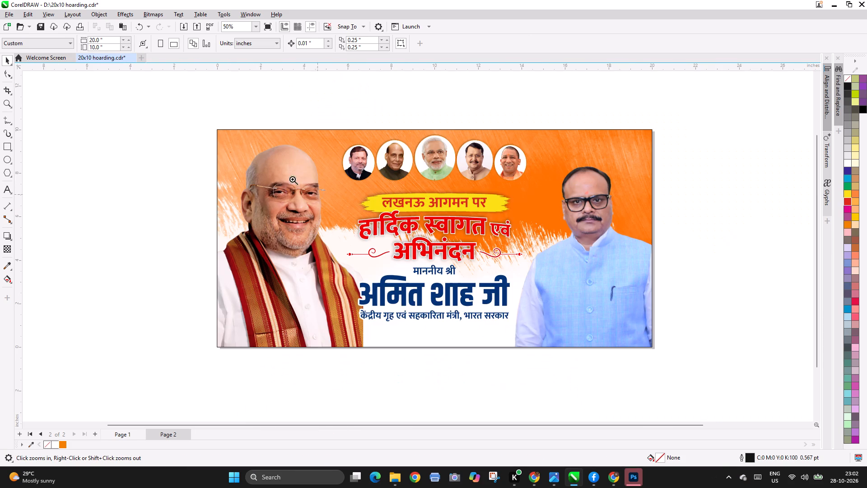
drag(112, 101, 729, 379)
click(740, 328)
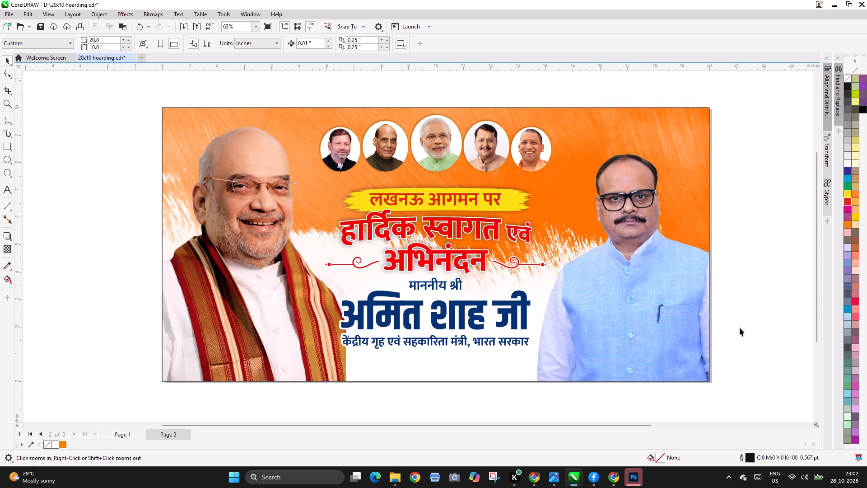
key(Page_Up)
key(Page_Down)
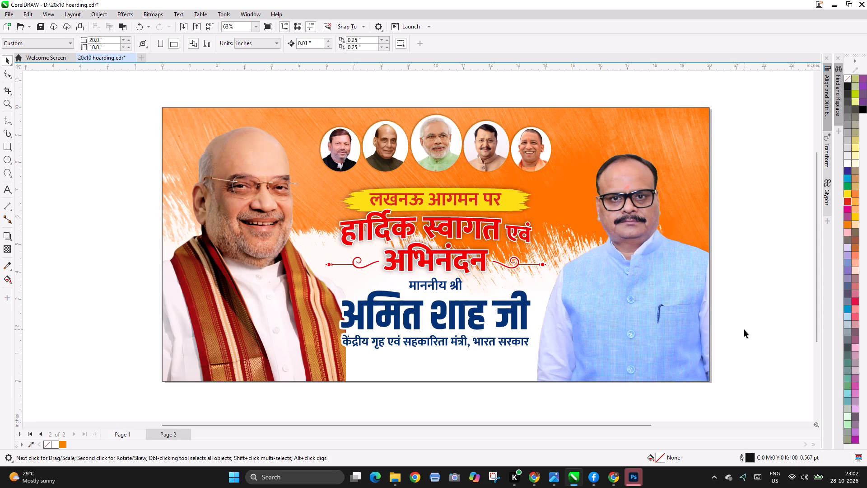
Move the welcome heading, with its yellow brush stroke and ornaments, slightly upward.
click(465, 214)
drag(461, 200, 461, 196)
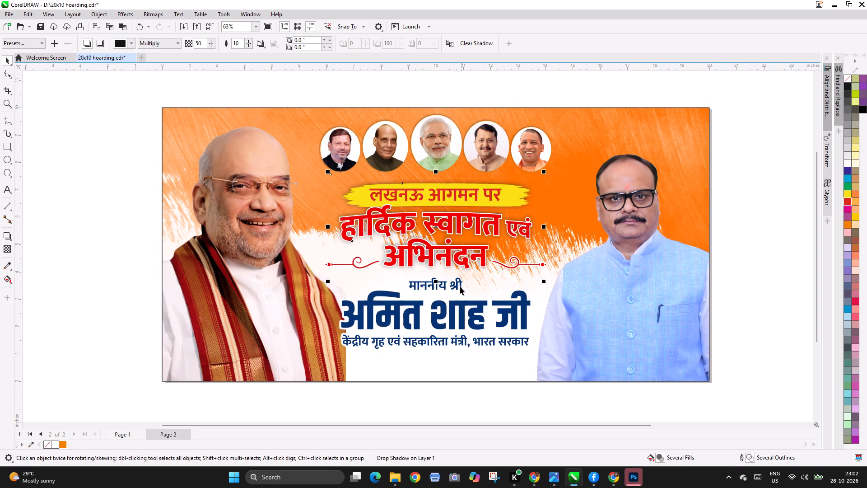
Scale the three blue Amit Shah text lines to about 6.39 x 2.39 inches, group them and center them horizontally on the page.
click(459, 286)
click(500, 398)
drag(569, 399, 302, 269)
drag(340, 353, 350, 354)
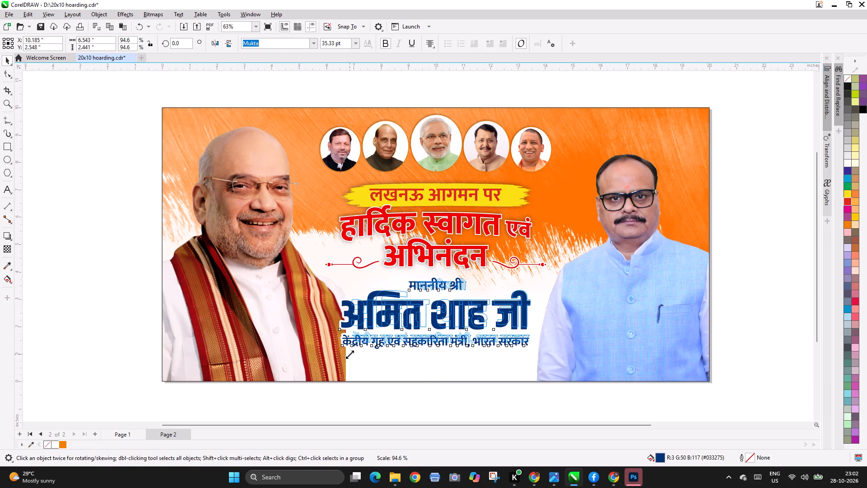
drag(350, 354, 354, 356)
key(ctrl+g)
shift+click(577, 295)
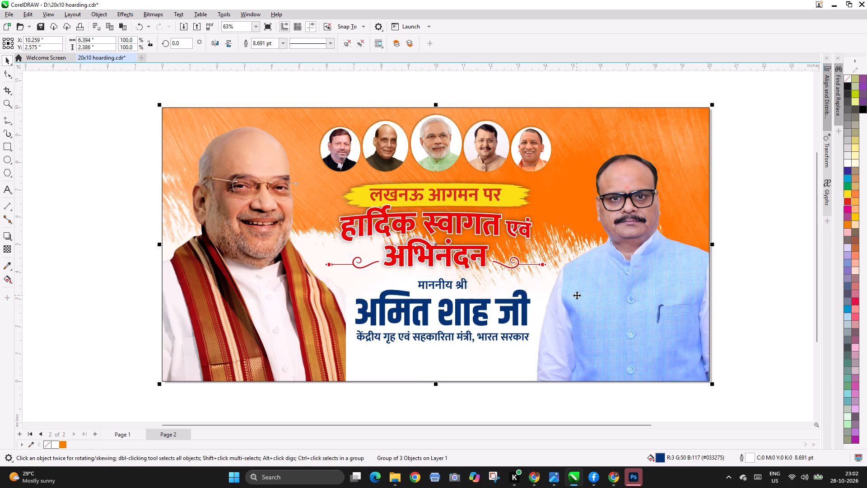
key(c)
click(451, 391)
Shift the grouped blue name block slightly right and enlarge it to about 6.68 x 2.49 inches.
click(477, 303)
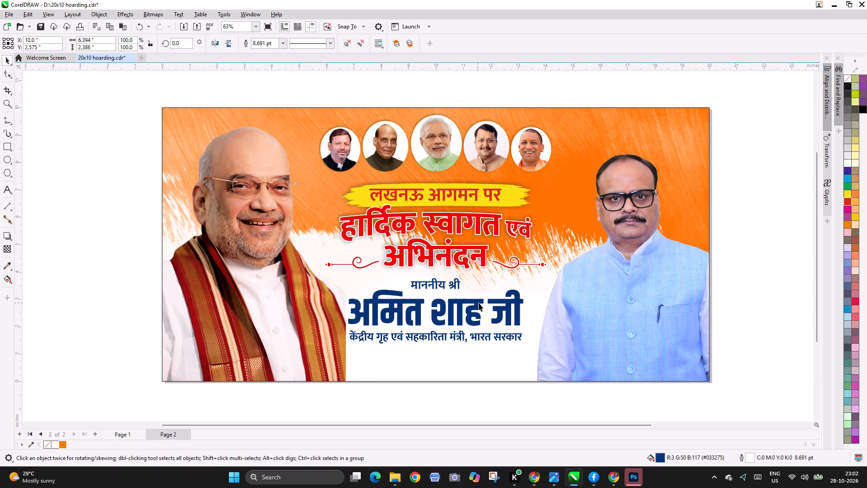
drag(530, 345, 531, 347)
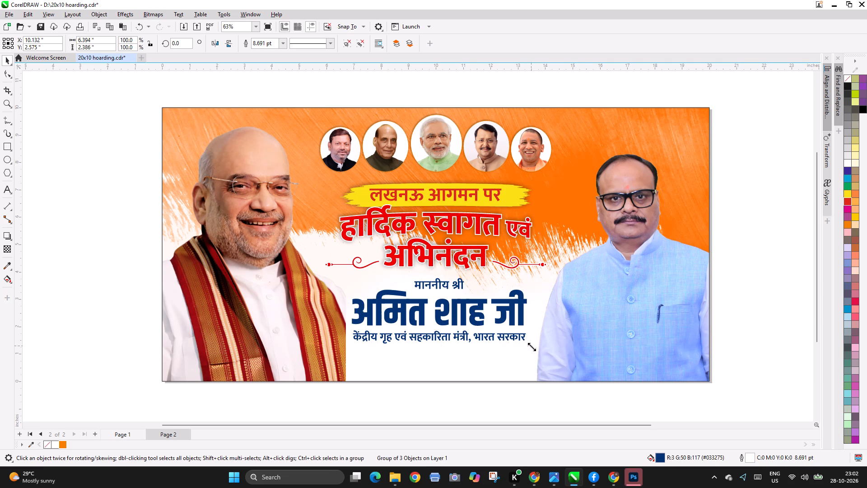
drag(531, 347, 538, 356)
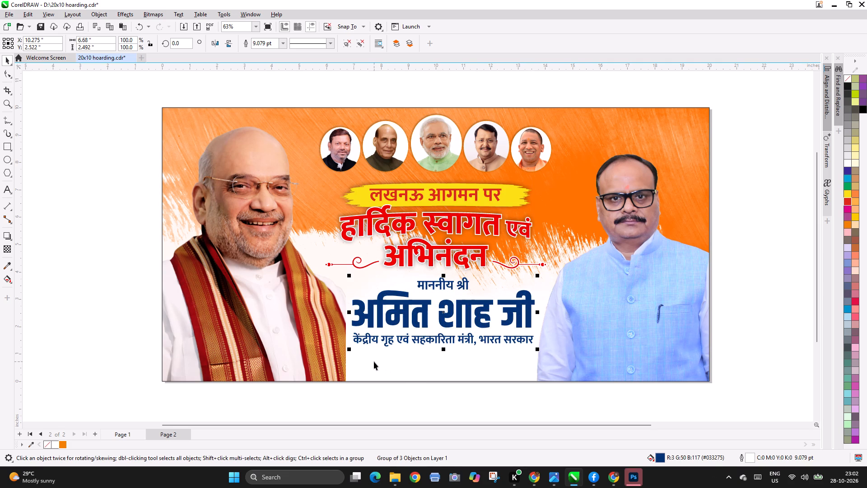
Examine the complete page 2 layout with the resized name block.
click(736, 262)
key(F3)
key(F2)
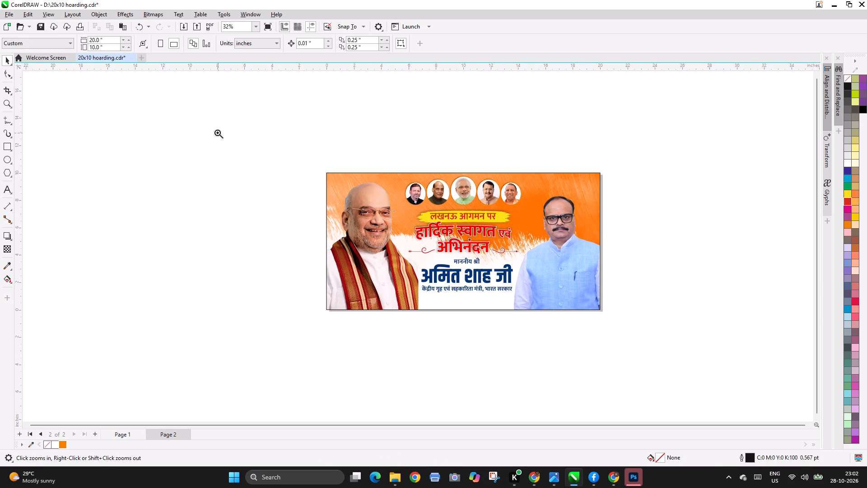
drag(221, 133, 713, 369)
key(F2)
key(F2)
drag(145, 111, 738, 366)
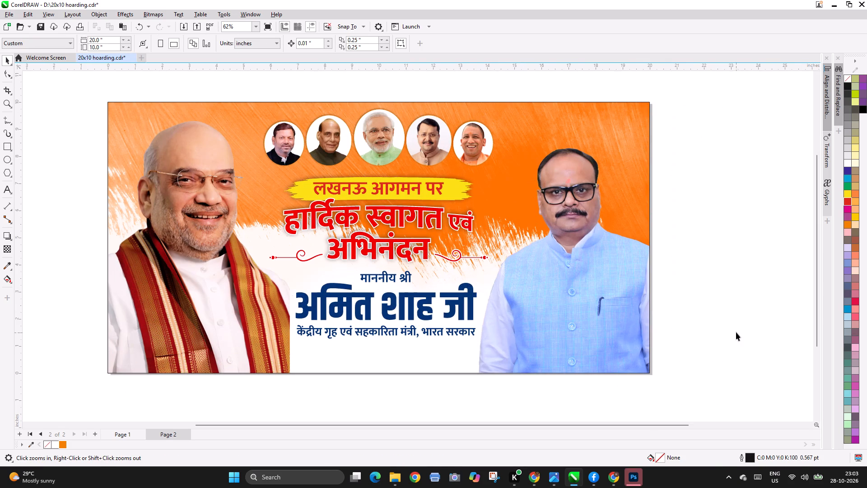
click(736, 332)
click(573, 306)
click(730, 328)
Copy the blue "ब्रजेश पाठक" nameplate from inside the page 1 PowerClip and finish editing its contents.
key(Page_Up)
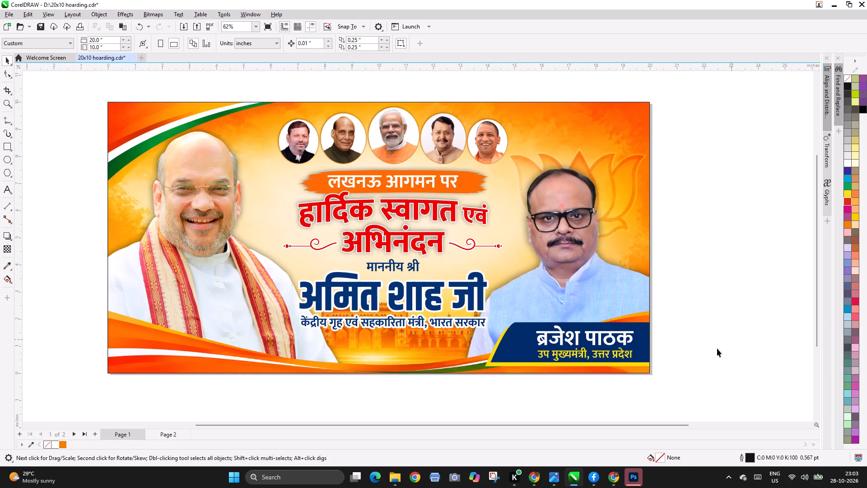
drag(686, 374, 466, 304)
double_click(536, 332)
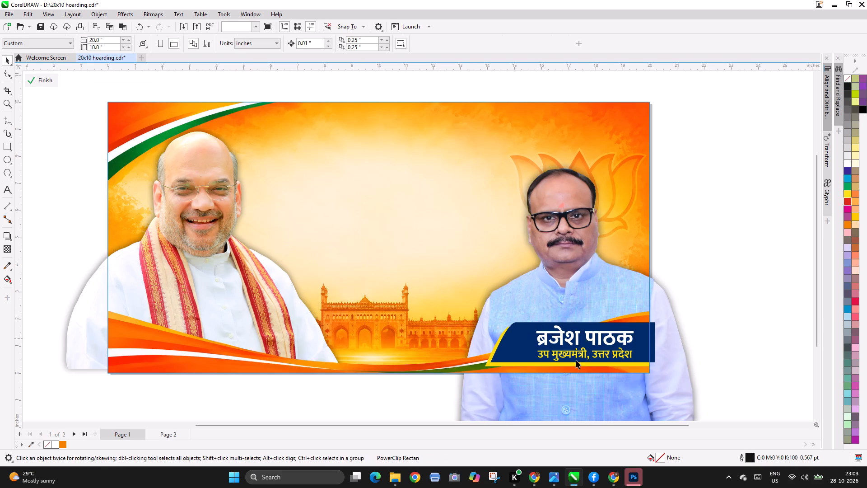
drag(711, 397, 425, 296)
key(ctrl+z)
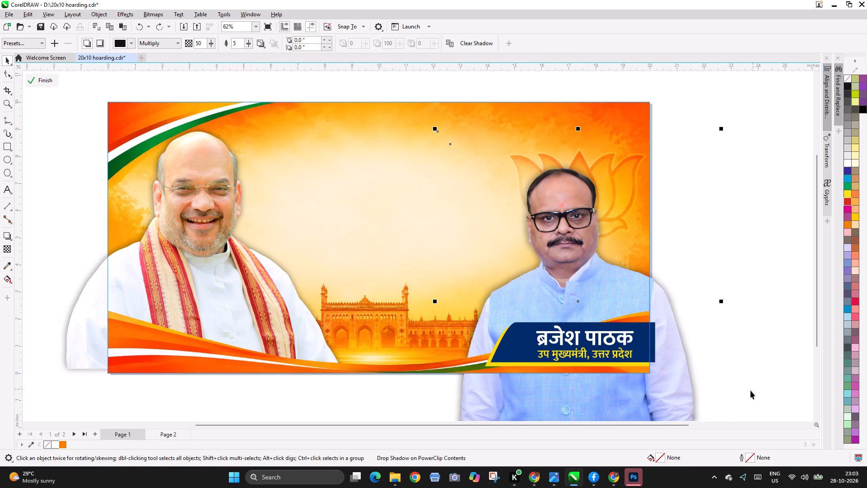
drag(742, 391, 434, 310)
key(ctrl+c)
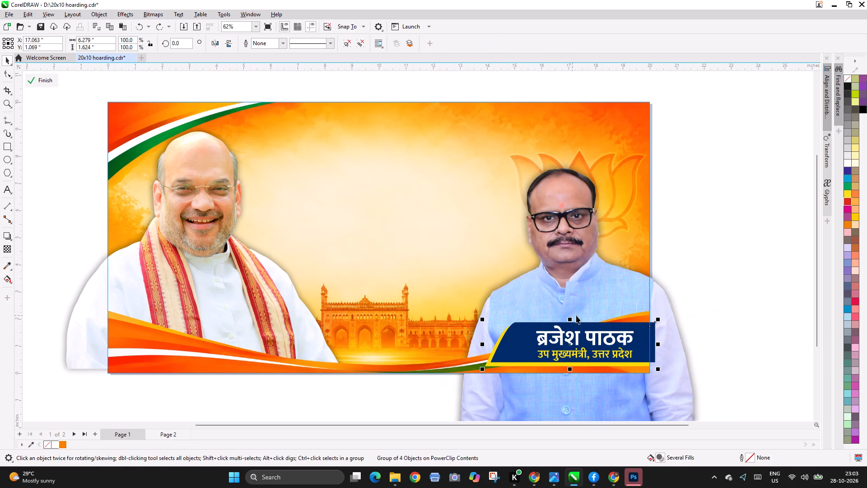
click(47, 82)
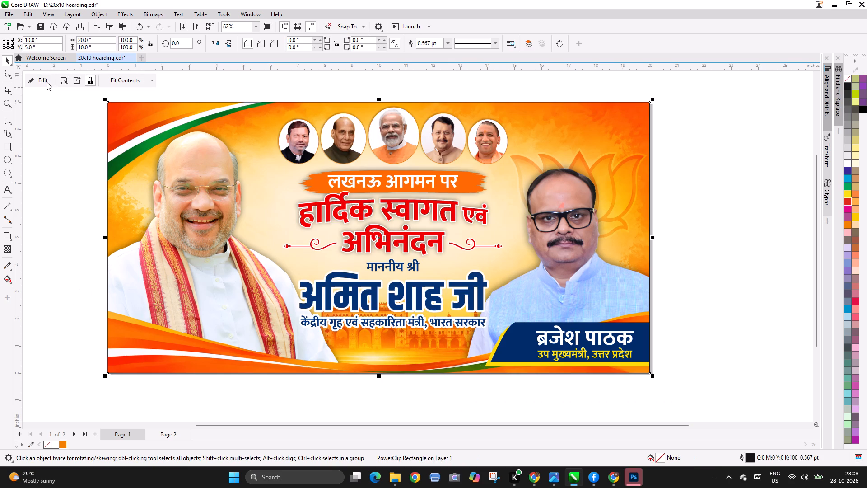
Paste the "ब्रजेश पाठक" nameplate onto page 2, group it and place it inside the page's PowerClip frame.
key(Page_Down)
key(ctrl+v)
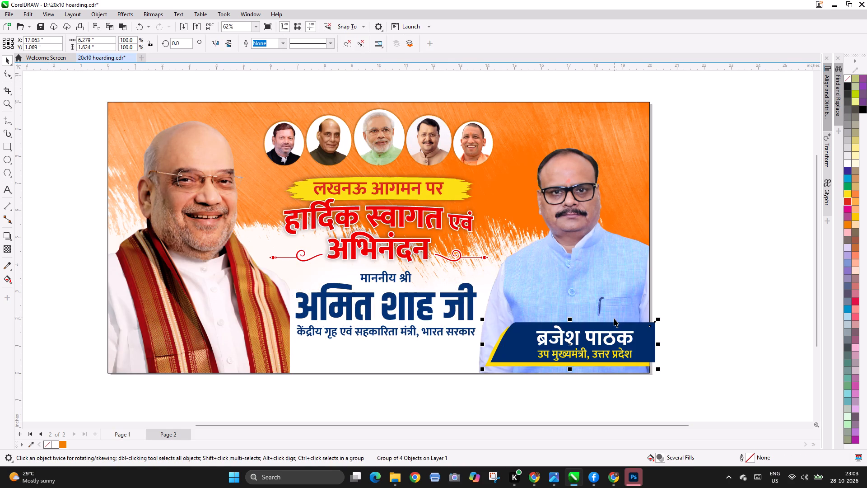
key(ctrl+g)
key(alt+a)
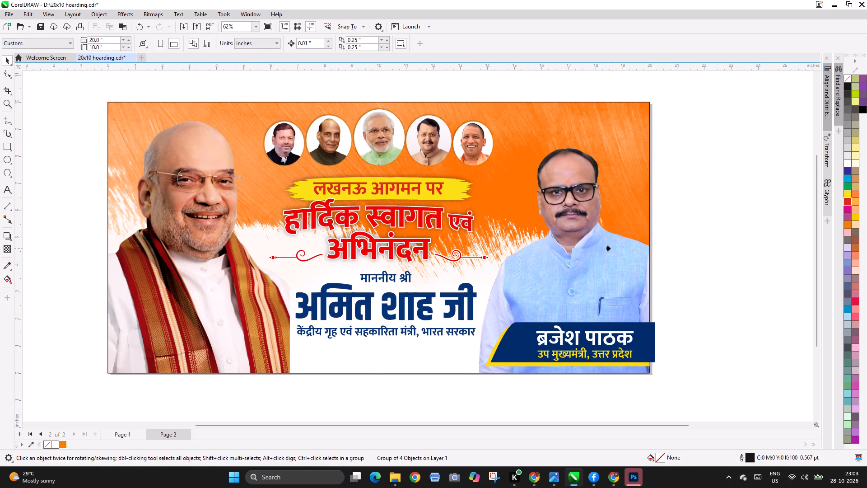
click(608, 246)
click(706, 347)
click(706, 347)
click(706, 347)
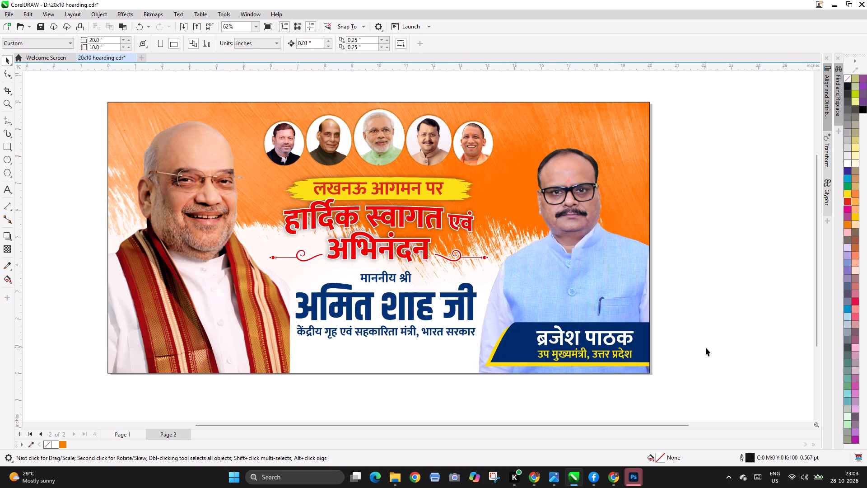
click(706, 347)
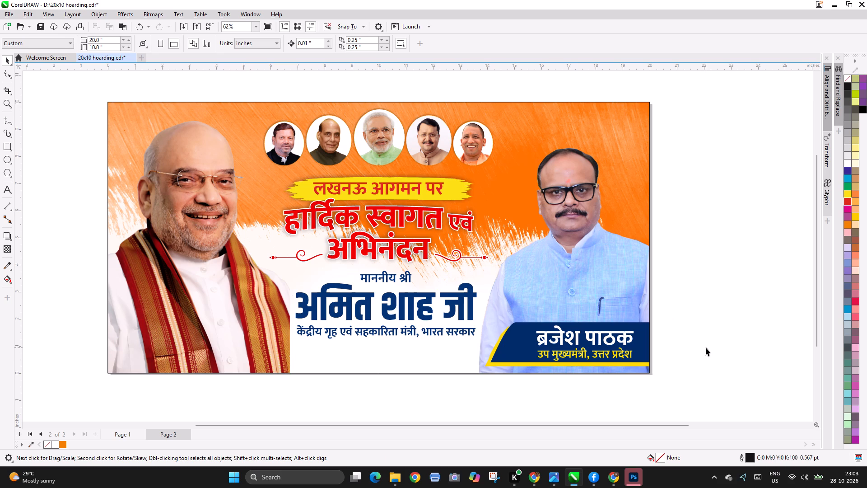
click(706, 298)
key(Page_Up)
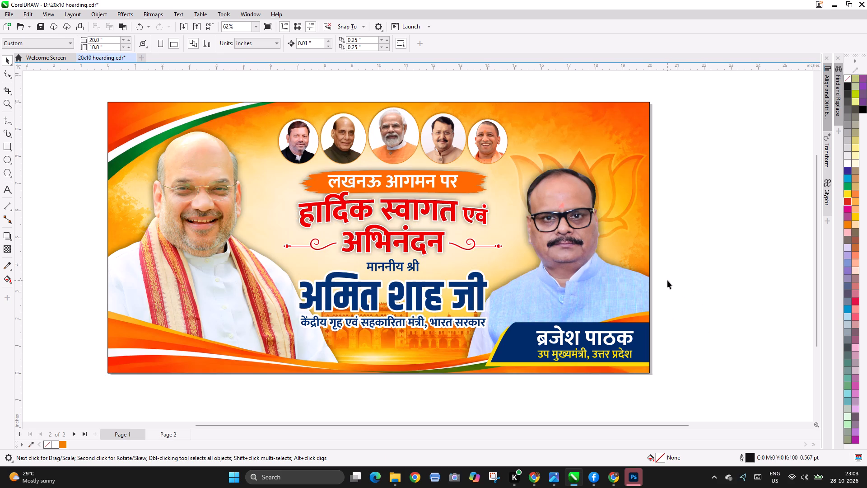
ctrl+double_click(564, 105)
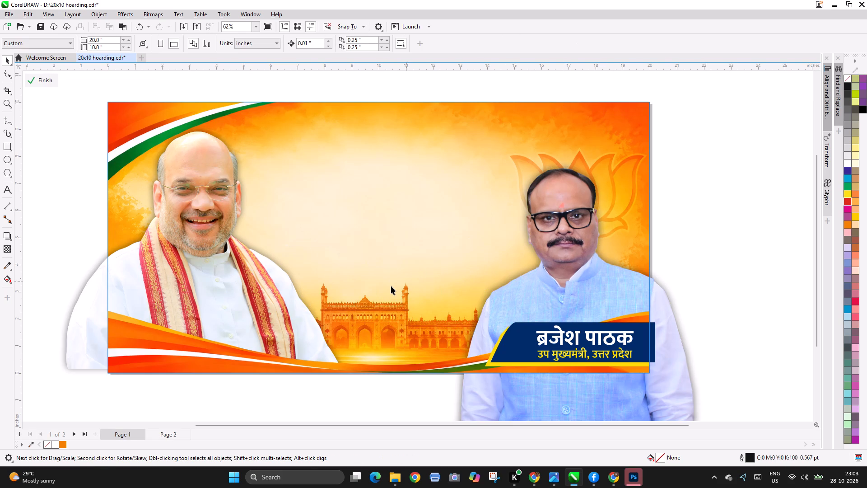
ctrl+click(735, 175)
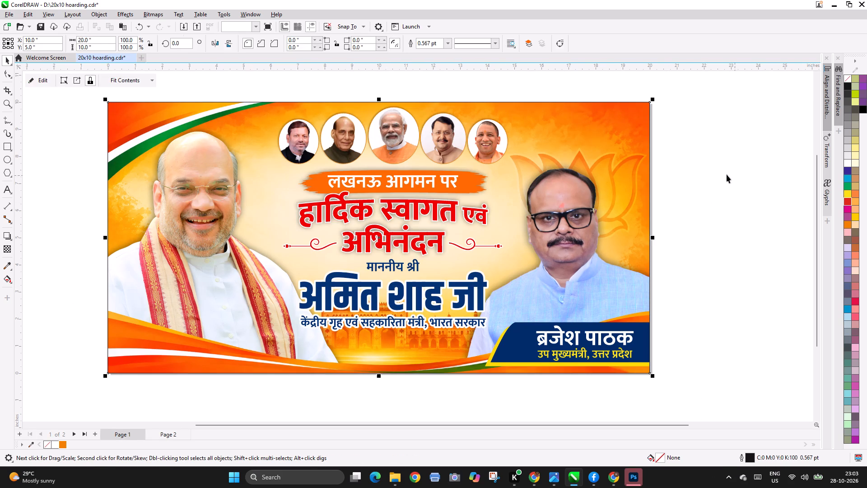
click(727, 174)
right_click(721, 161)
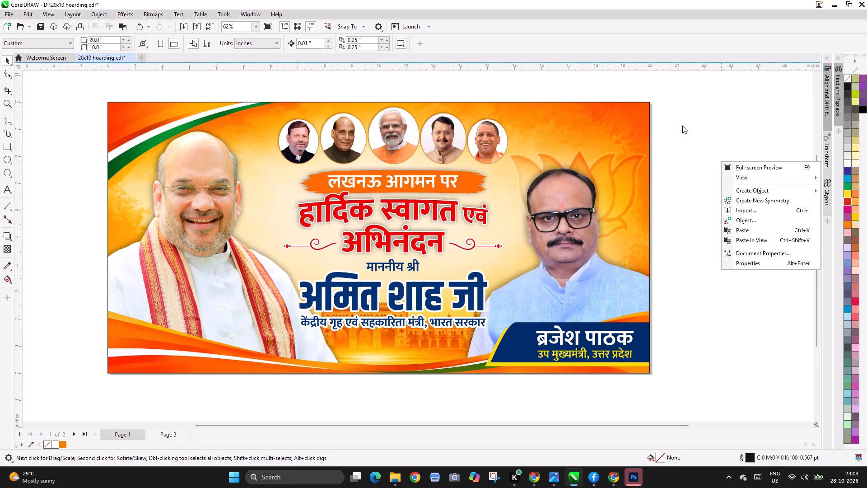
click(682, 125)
Import the Saffron Heritage Political Banner Background image onto page 2, placing it beside the hoarding at about 4.33 x 2.17 inches.
key(Page_Down)
right_click(715, 165)
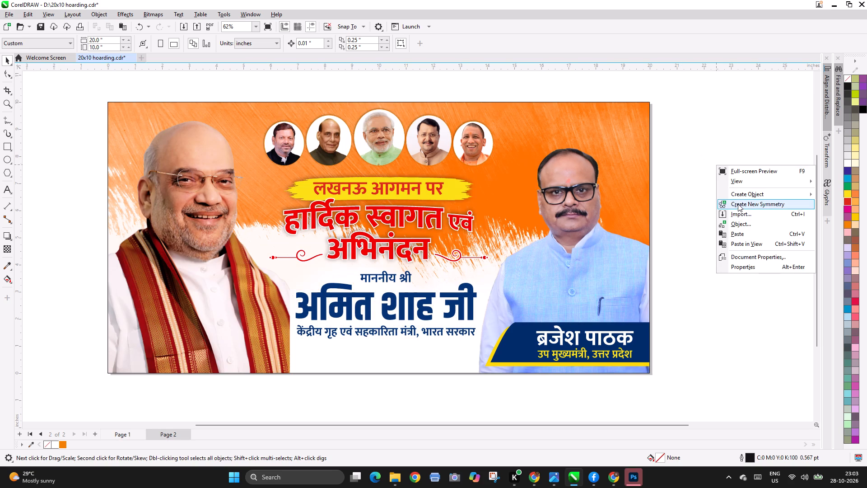
click(738, 211)
scroll(426, 256, down, 5)
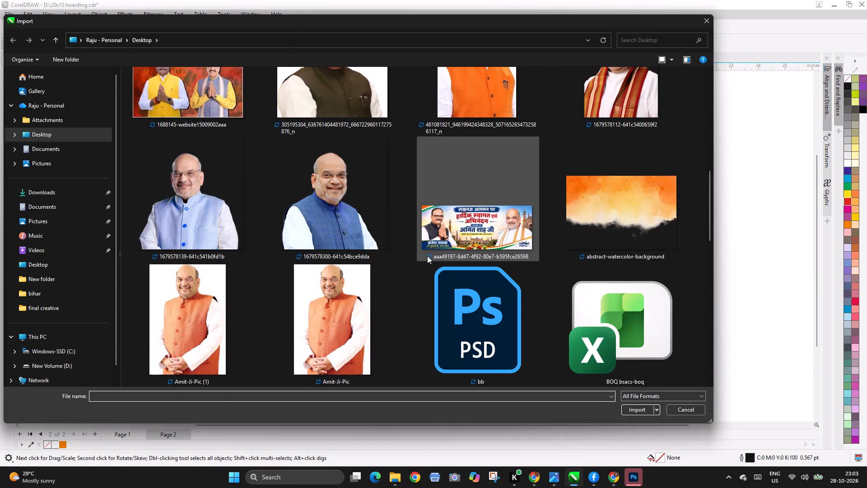
scroll(428, 256, down, 5)
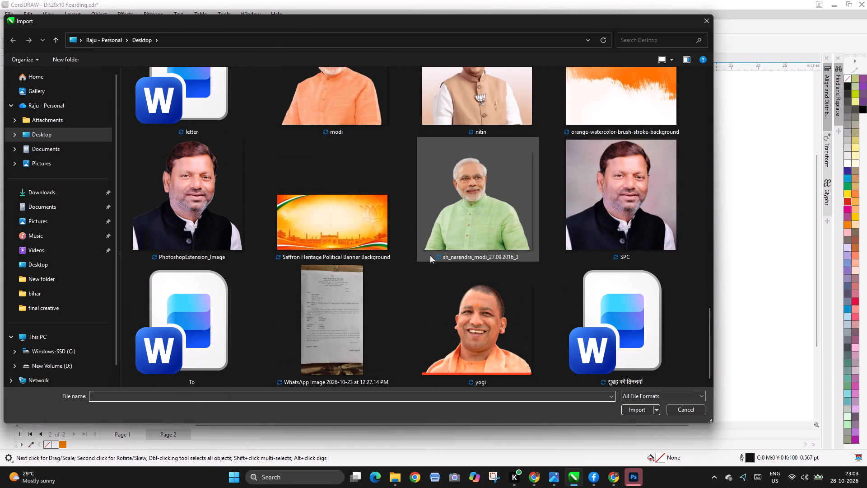
double_click(327, 252)
drag(676, 189, 793, 301)
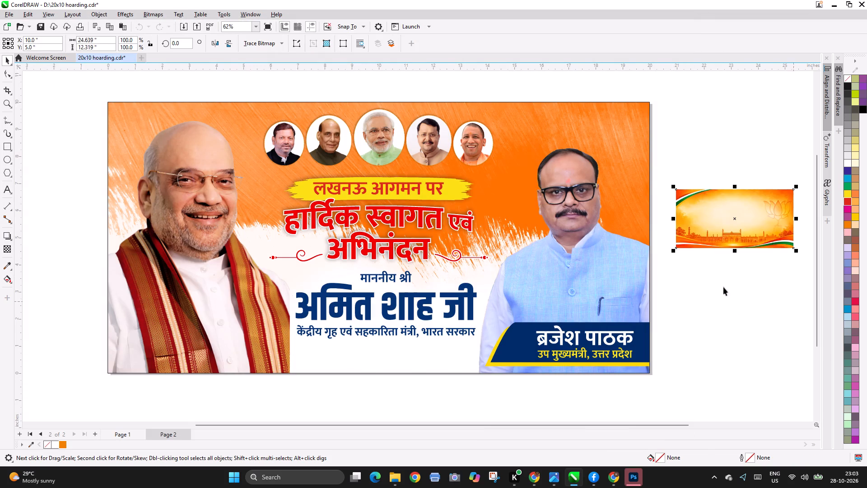
Center the imported saffron heritage background image on page 2.
key(F3)
key(F2)
drag(636, 210, 813, 302)
drag(798, 298, 794, 297)
click(407, 232)
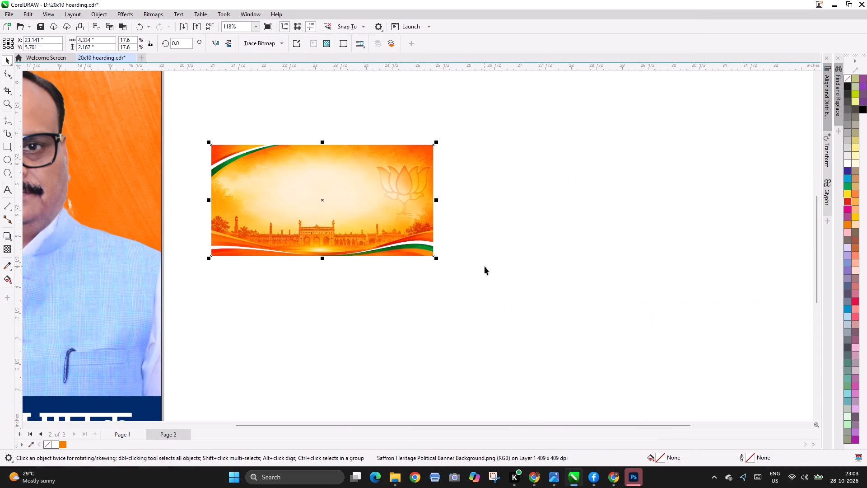
key(F4)
key(p)
key(F3)
key(F2)
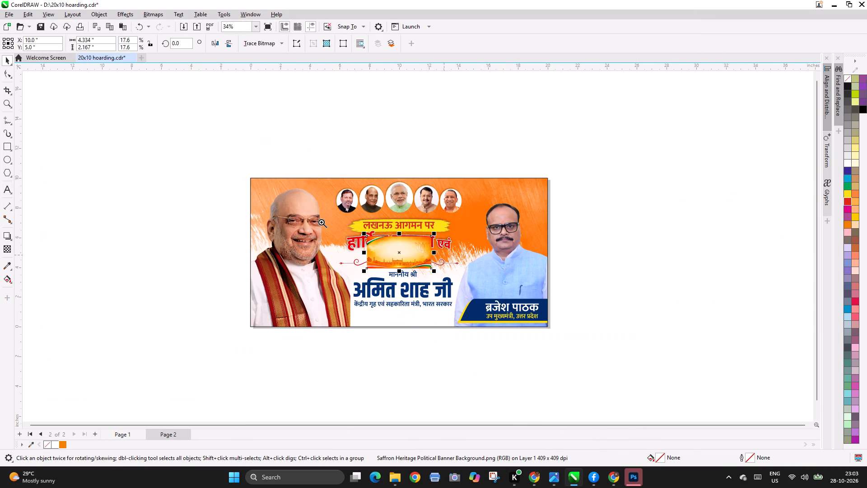
Resize the saffron heritage background image to 20 x 10 inches and center it on page 2.
drag(156, 156, 635, 373)
drag(478, 256, 634, 344)
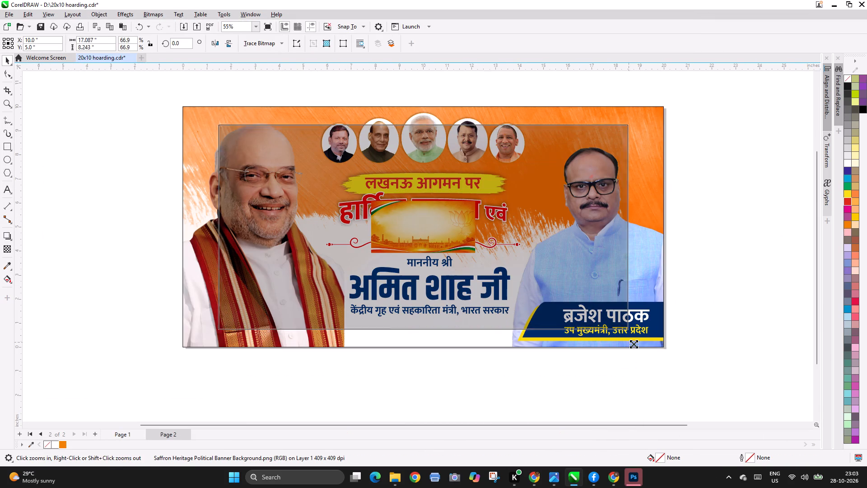
drag(634, 344, 665, 356)
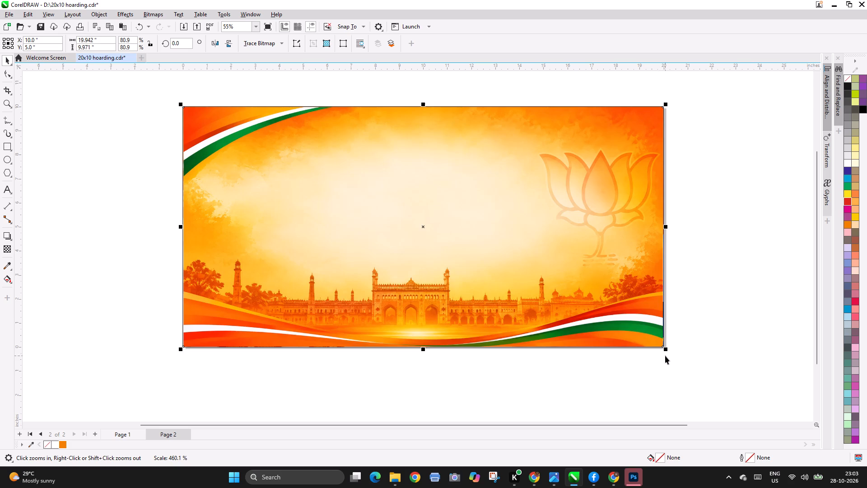
double_click(88, 39)
text(20)
key(Return)
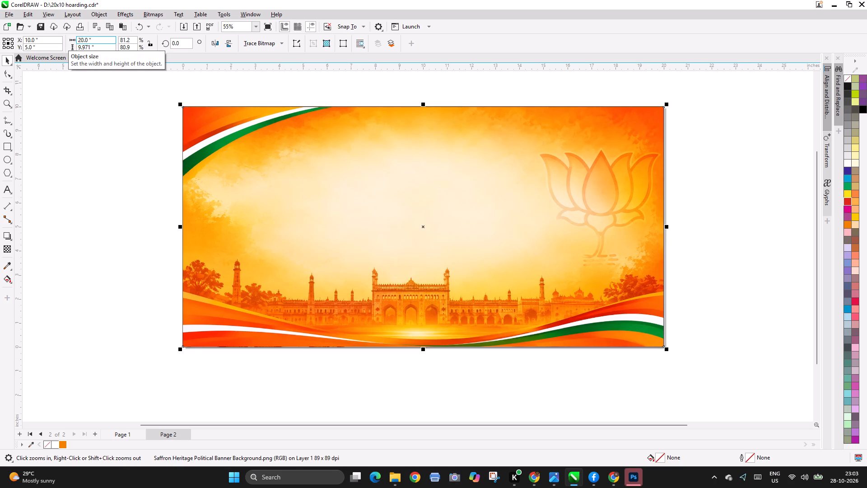
double_click(81, 47)
text(10)
key(Return)
key(p)
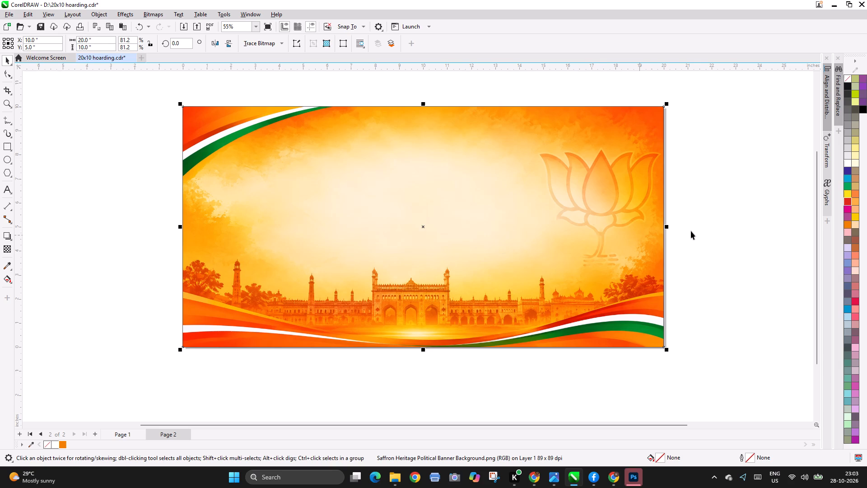
Apply a vertical fountain transparency to the saffron heritage background, opaque above the monument's base and fading out toward the upper edge.
click(693, 230)
click(462, 201)
click(7, 247)
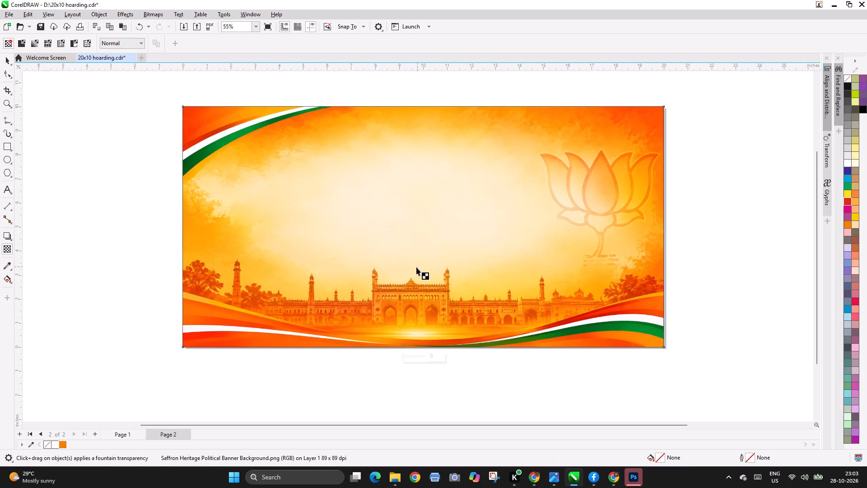
drag(418, 276, 402, 121)
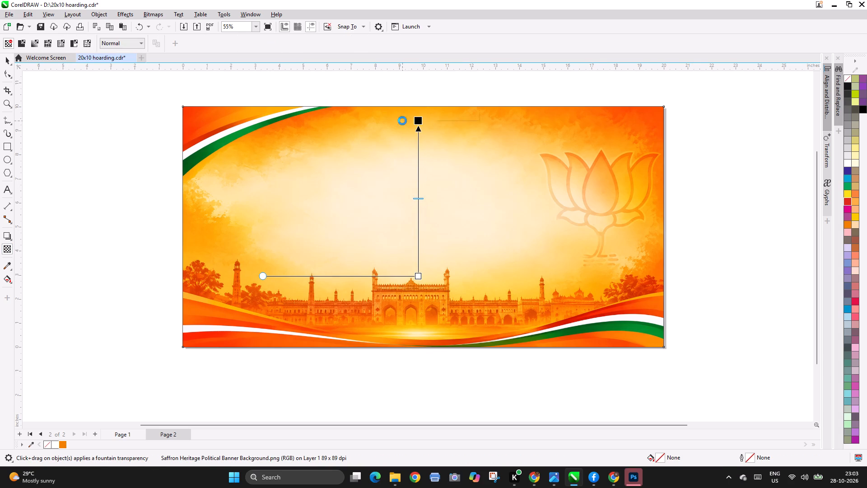
key(space)
Send the saffron heritage background to the back of the page and place it inside page 2's PowerClip frame.
key(shift+Page_Down)
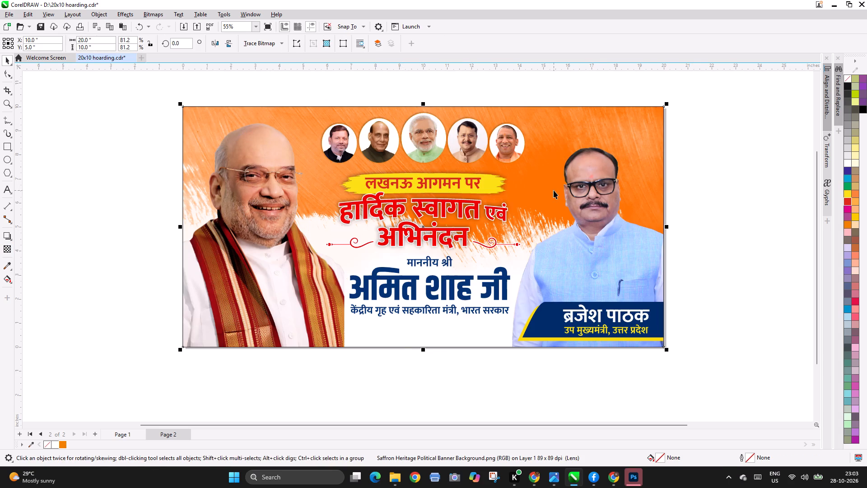
key(alt+a)
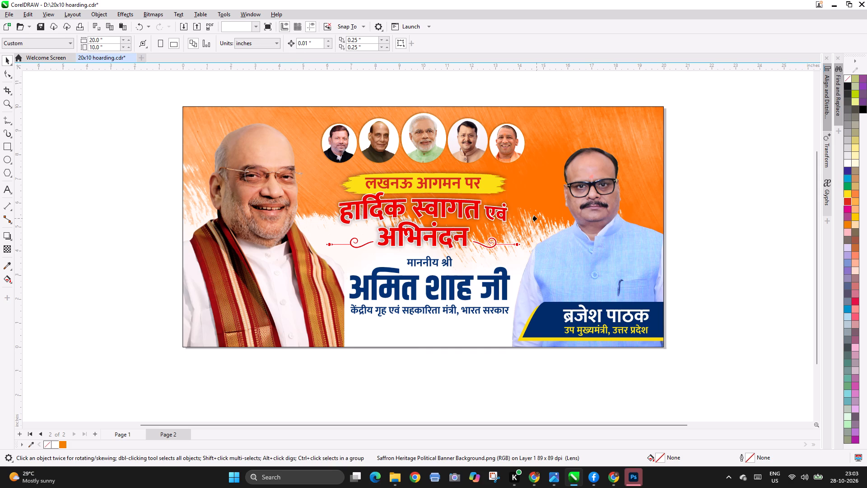
key(space)
click(534, 206)
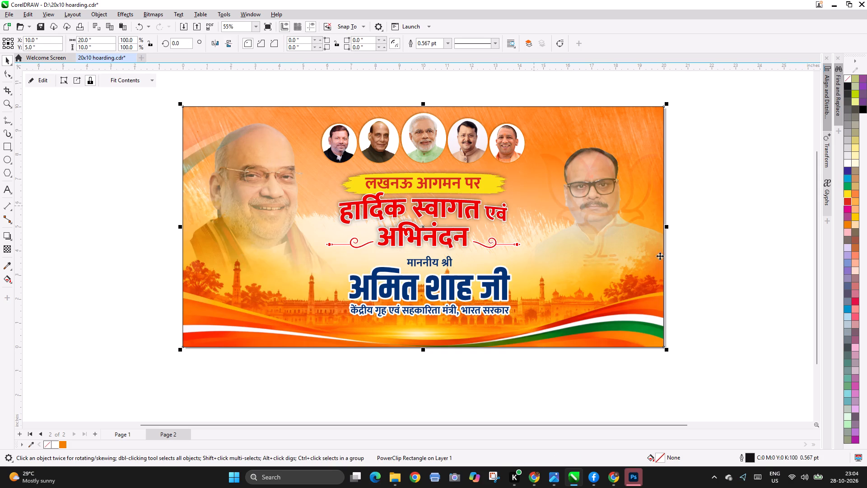
click(734, 268)
Open the page 2 PowerClip's contents for editing.
ctrl+double_click(605, 314)
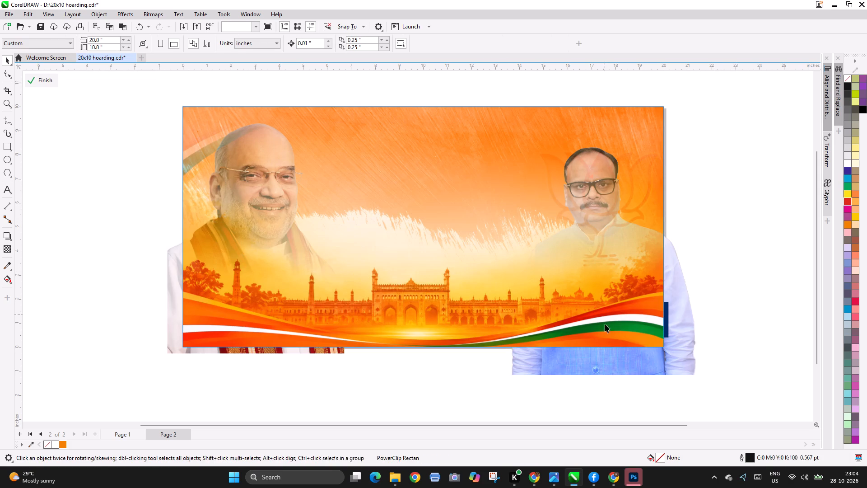
click(710, 322)
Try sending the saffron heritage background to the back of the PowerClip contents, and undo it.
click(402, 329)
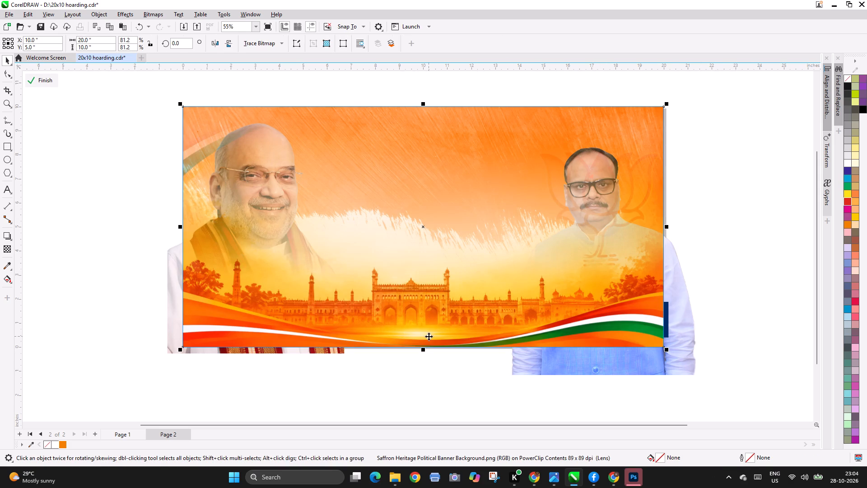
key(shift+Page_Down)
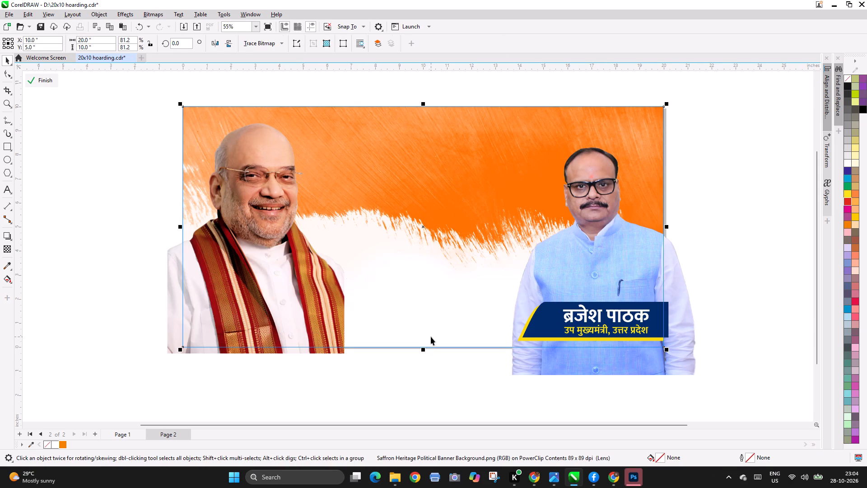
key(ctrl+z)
Bring the two large leader portraits in front of the heritage background inside the PowerClip and finish editing.
click(174, 346)
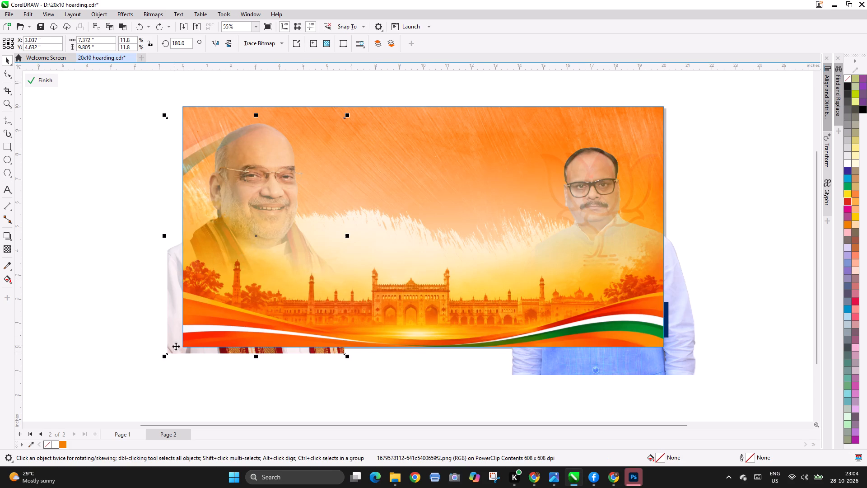
shift+click(589, 371)
key(shift+Page_Up)
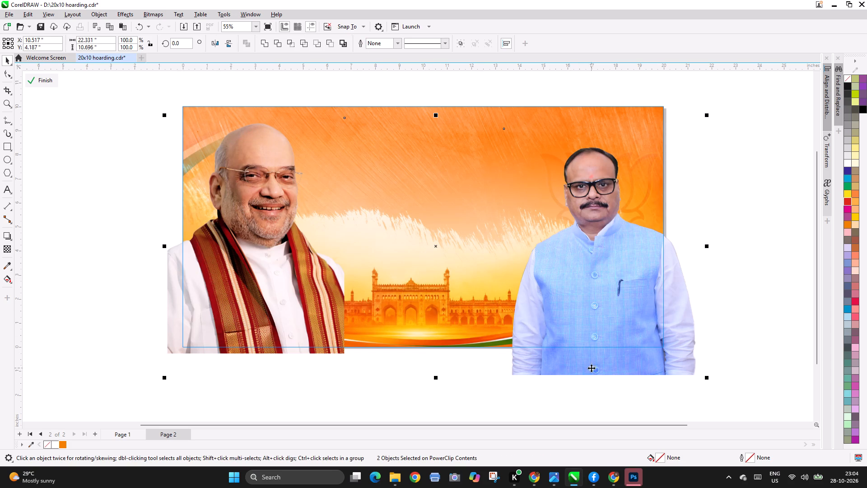
ctrl+click(740, 229)
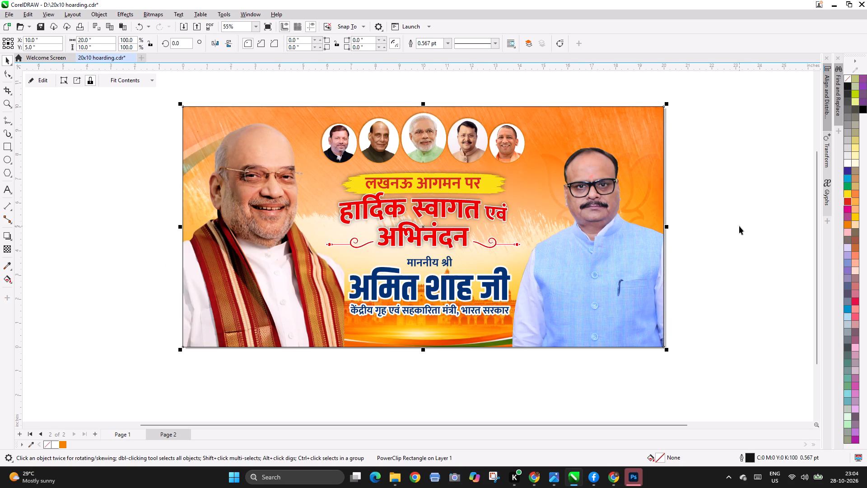
ctrl+click(724, 220)
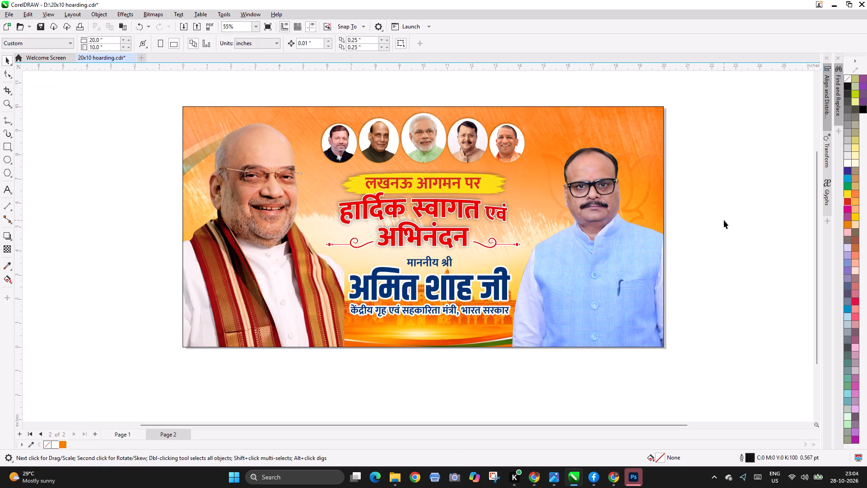
Reopen the PowerClip contents and shorten the heritage background's transparency gradient so it fades out just above the monument.
ctrl+double_click(458, 347)
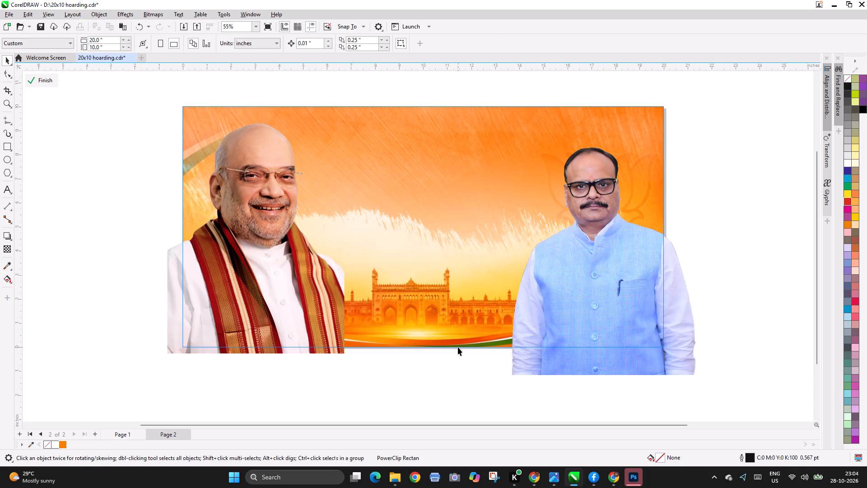
click(433, 338)
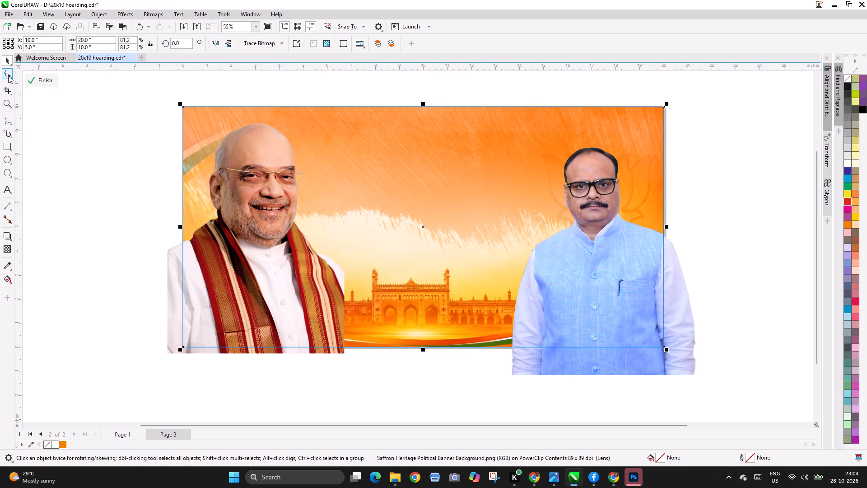
click(3, 249)
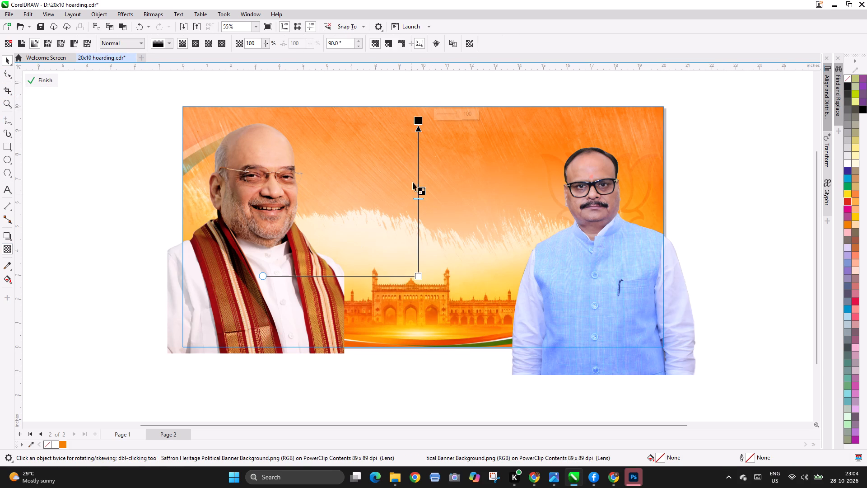
drag(415, 121, 418, 239)
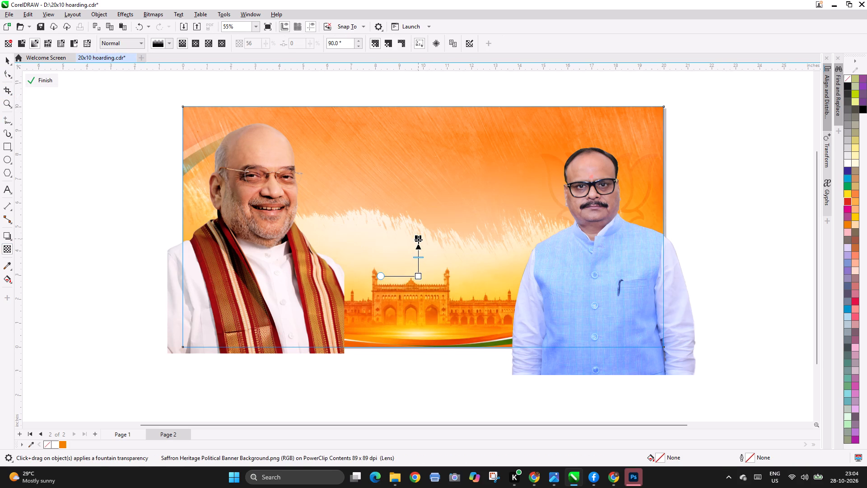
drag(418, 239, 418, 245)
drag(419, 278, 418, 285)
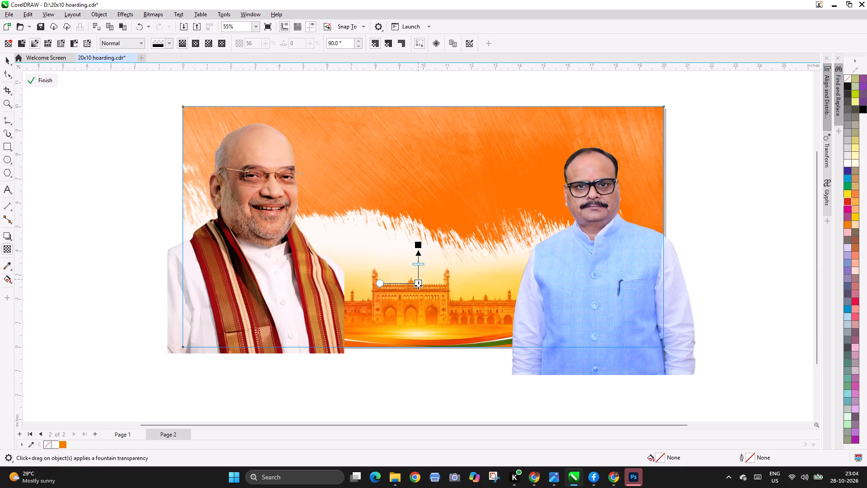
drag(418, 285, 419, 298)
key(space)
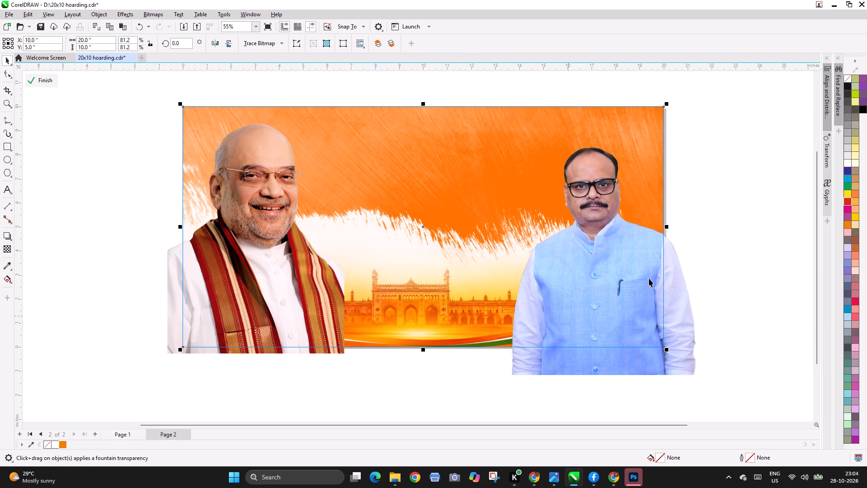
Shrink the heritage background to about 12.92 x 7.14 inches along the hoarding's bottom edge and finish editing the PowerClip.
drag(669, 226, 606, 243)
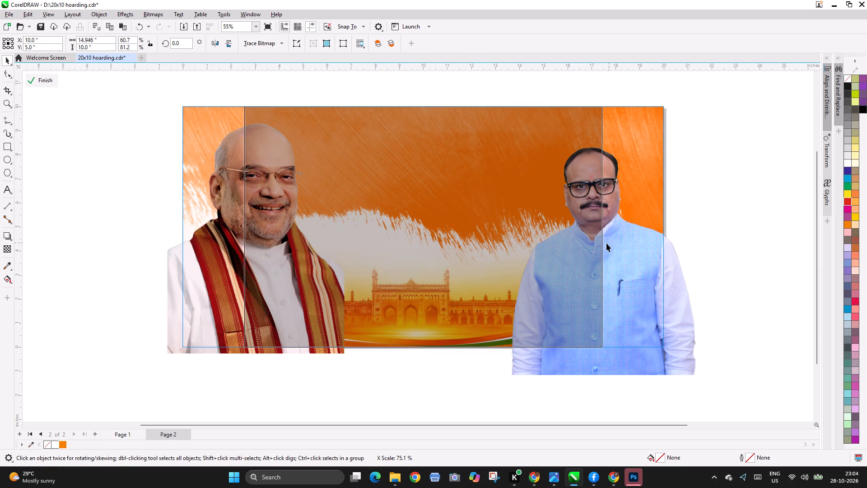
drag(606, 243, 607, 243)
drag(604, 228, 592, 230)
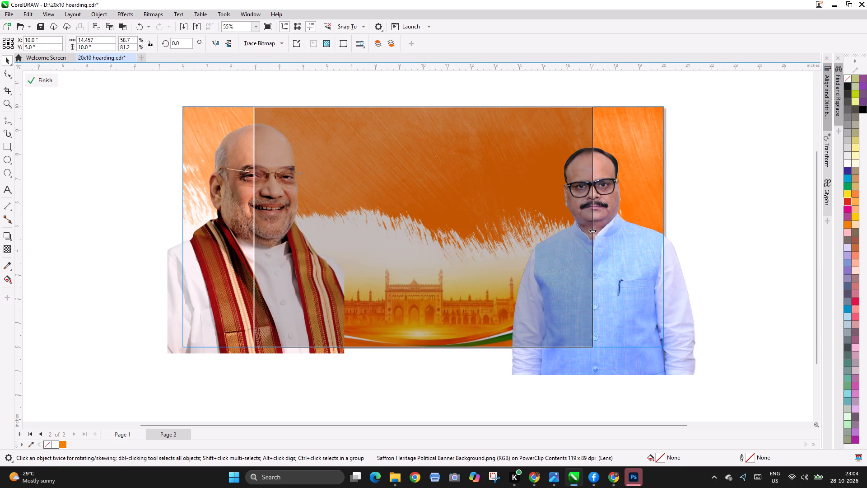
drag(592, 230, 581, 233)
drag(424, 103, 425, 143)
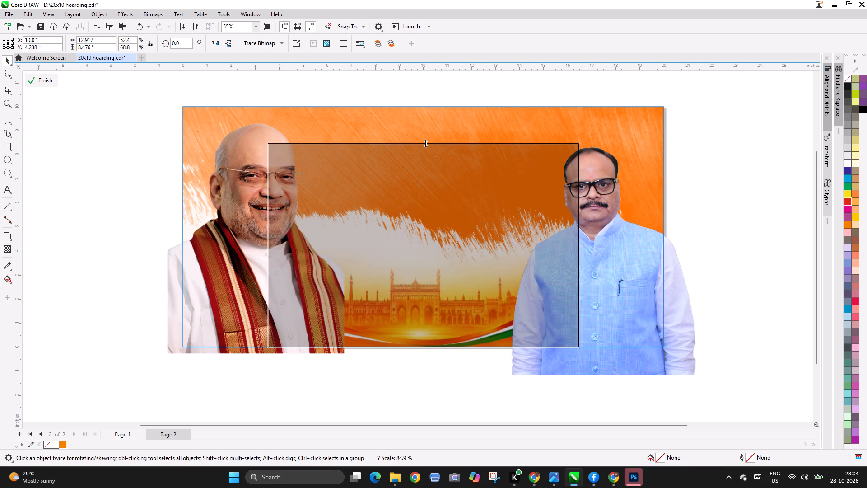
drag(425, 143, 426, 147)
drag(422, 147, 425, 172)
ctrl+click(739, 287)
click(743, 287)
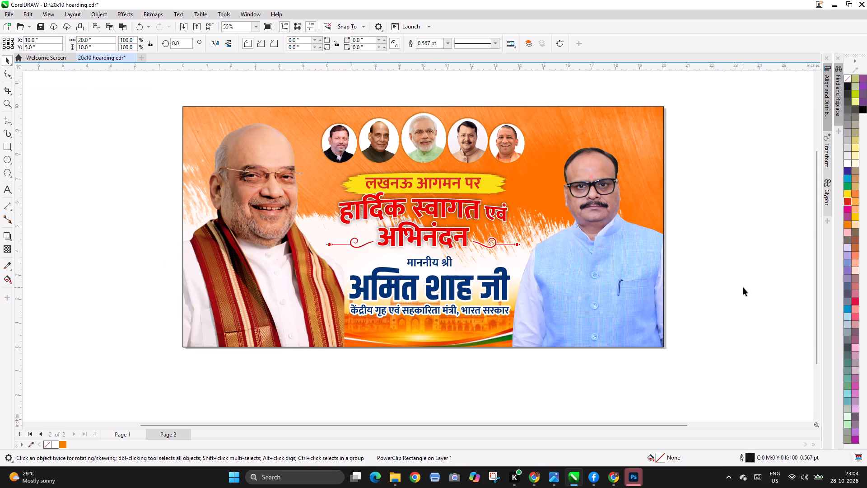
Inside the PowerClip, scale the heritage background to about 10.16 x 5.62 inches, move it down to the bottom edge, and finish editing.
click(753, 286)
key(F3)
key(F2)
drag(295, 174, 507, 262)
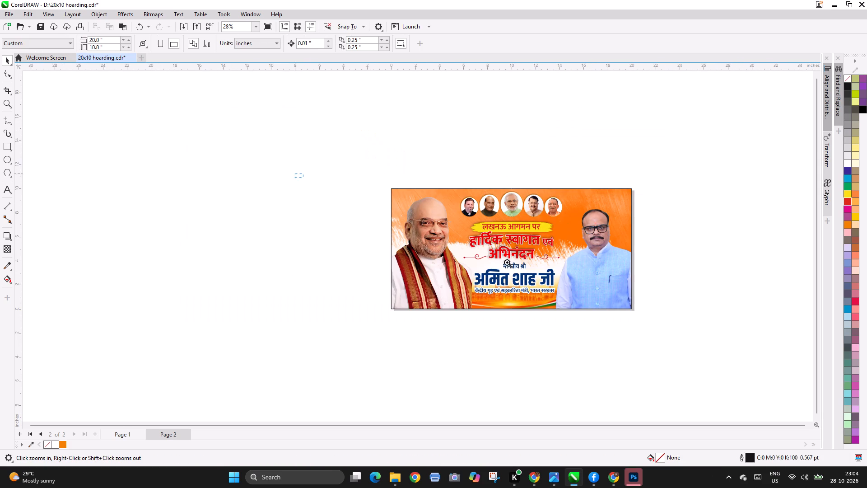
drag(507, 262, 725, 338)
key(F2)
key(F2)
key(F2)
drag(196, 104, 767, 409)
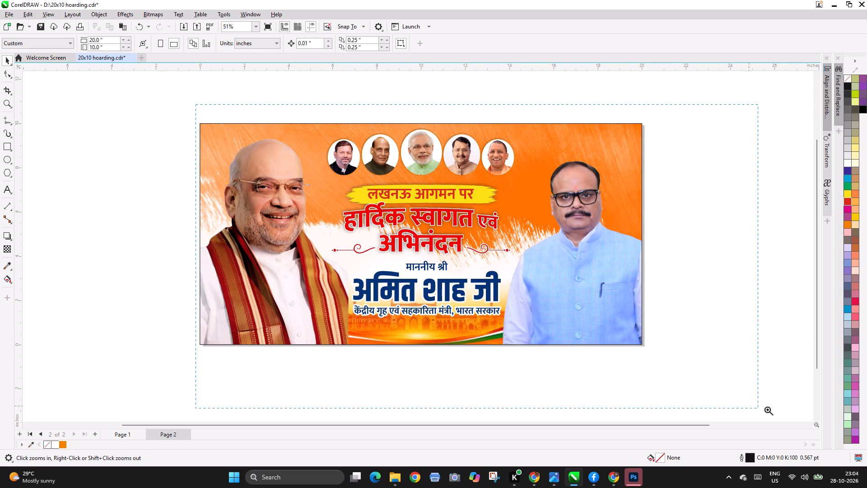
drag(767, 409, 769, 409)
ctrl+double_click(376, 333)
click(381, 333)
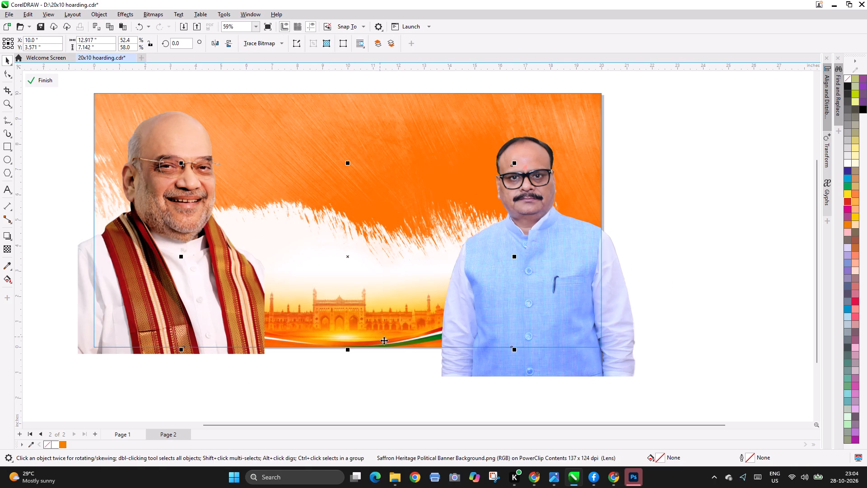
drag(513, 163, 515, 183)
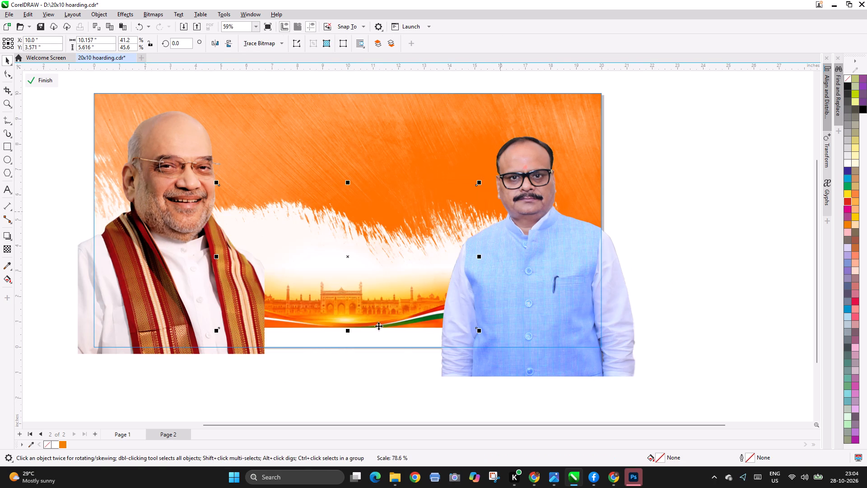
drag(353, 303, 353, 324)
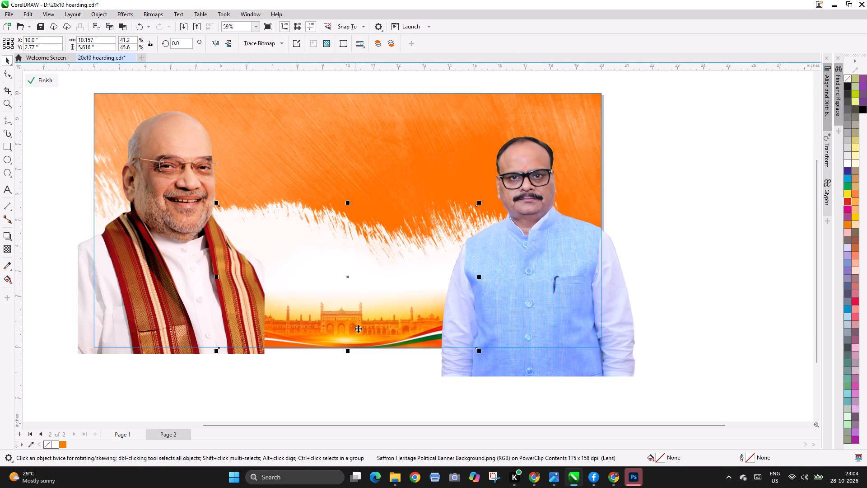
click(361, 328)
ctrl+click(686, 324)
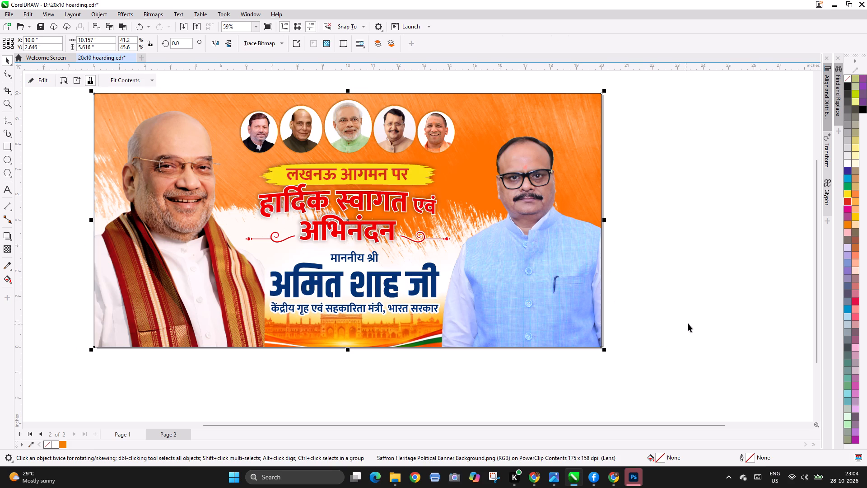
Deselect everything, fit the page 2 hoarding in view and preview it full screen.
click(695, 317)
click(697, 315)
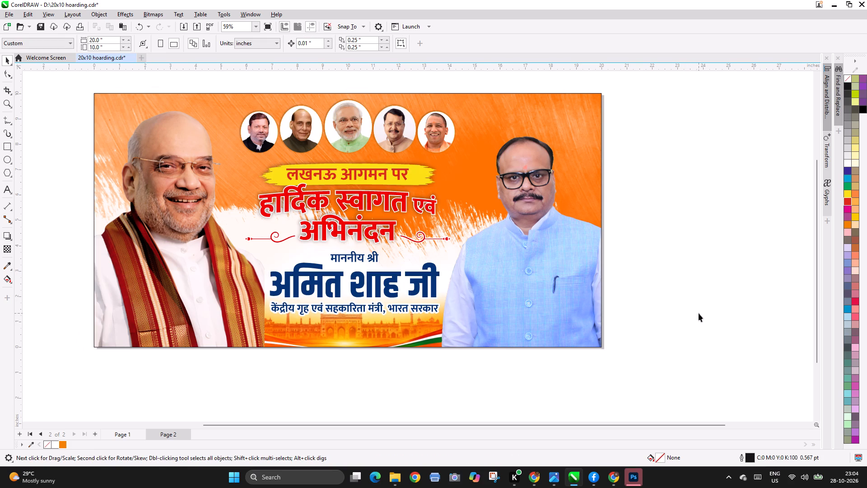
click(699, 313)
key(F4)
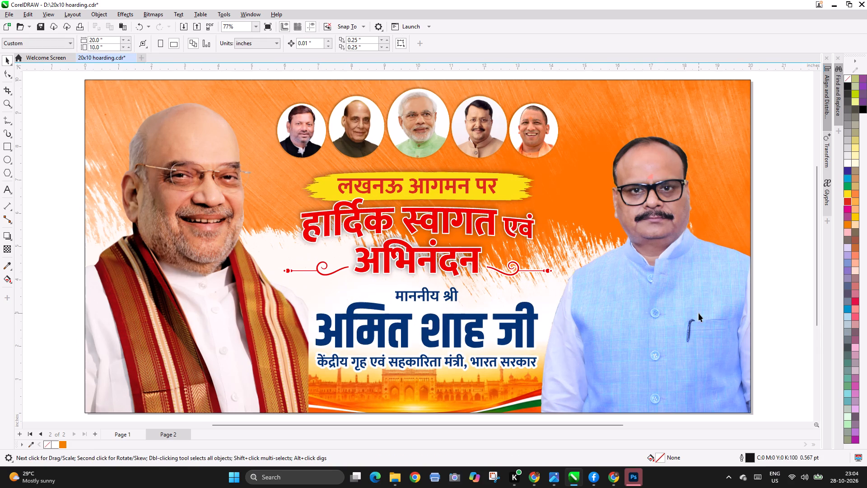
key(F9)
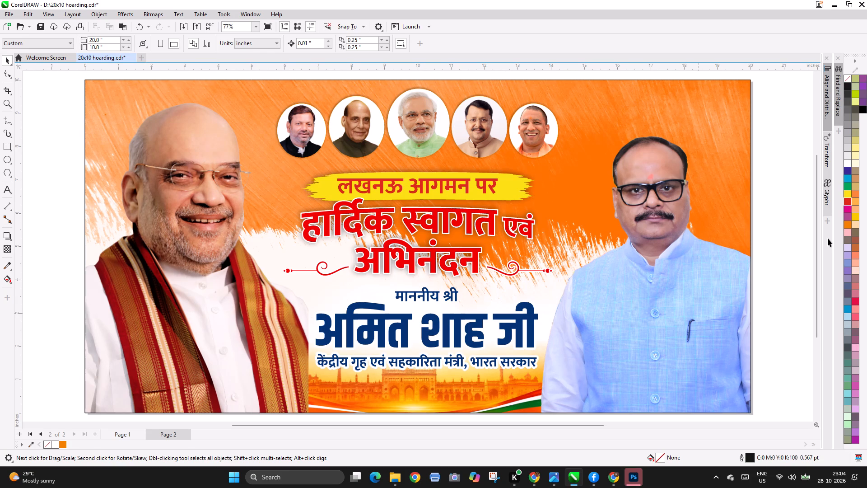
Compare the page 1 and page 2 hoardings in full-screen preview, flipping between the two pages.
key(Page_Up)
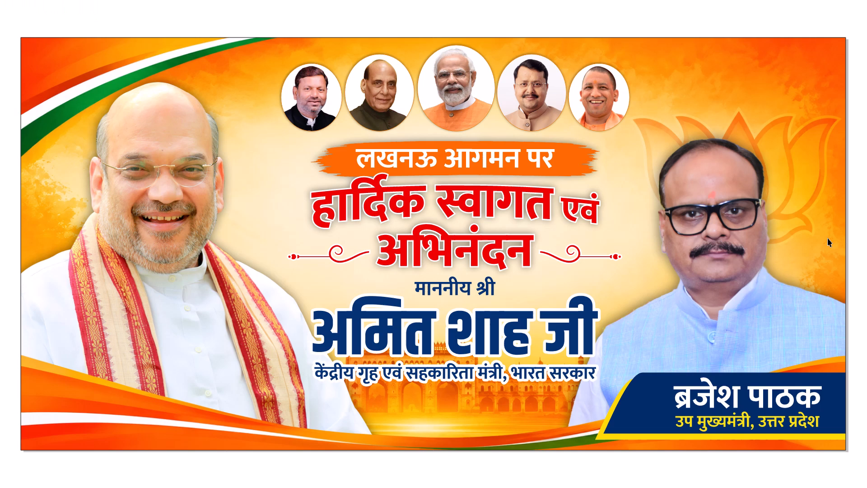
key(Page_Down)
key(Page_Up)
key(Page_Down)
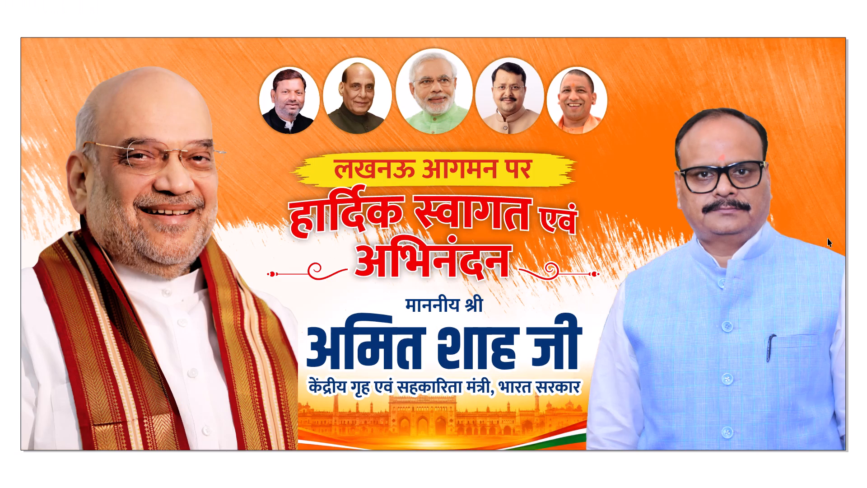
key(Page_Up)
key(Page_Down)
key(Escape)
Inside the page 2 PowerClip, bring the ब्रजेश पाठक nameplate group to the front, finish editing and save the document.
key(F3)
key(F2)
drag(163, 125, 666, 355)
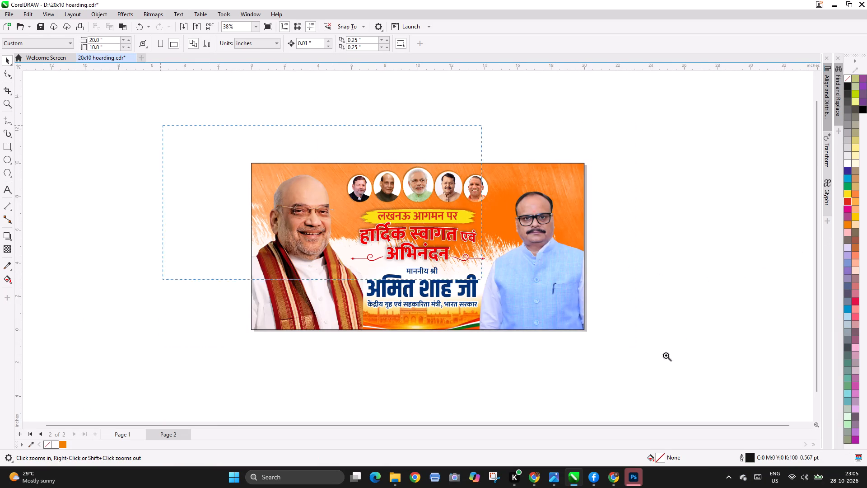
drag(666, 355, 722, 373)
drag(729, 393, 456, 275)
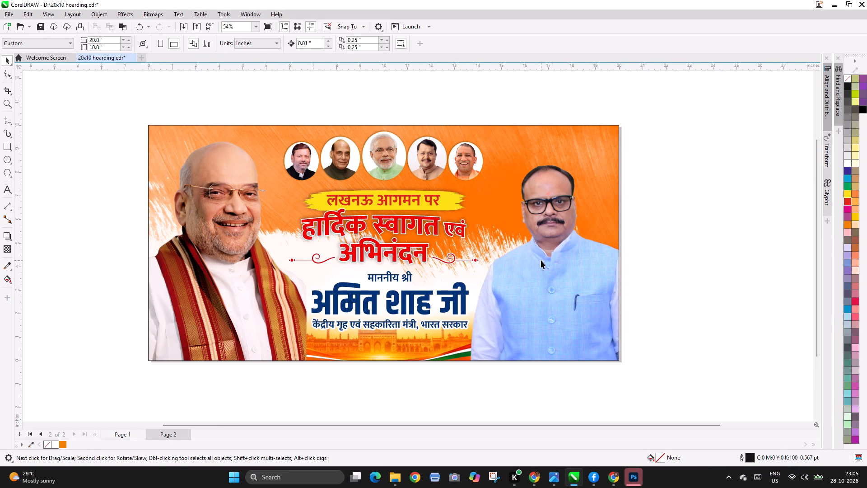
ctrl+double_click(541, 260)
drag(730, 388, 424, 255)
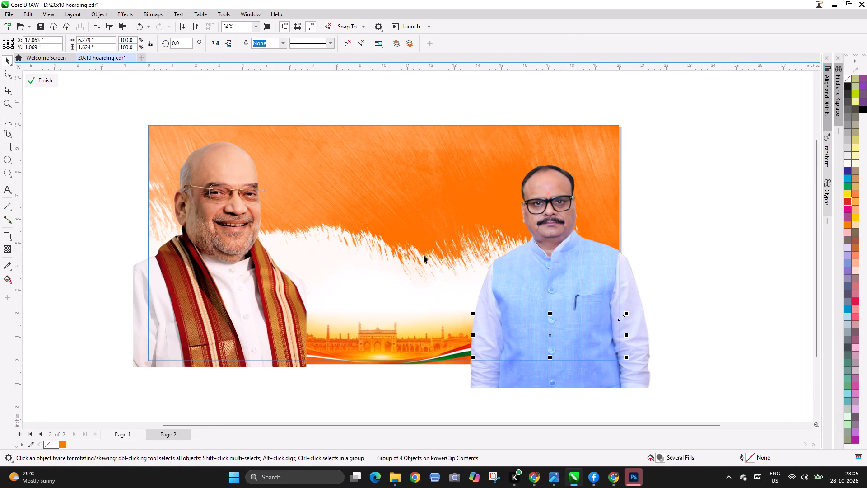
key(shift+Page_Up)
ctrl+click(723, 306)
click(707, 286)
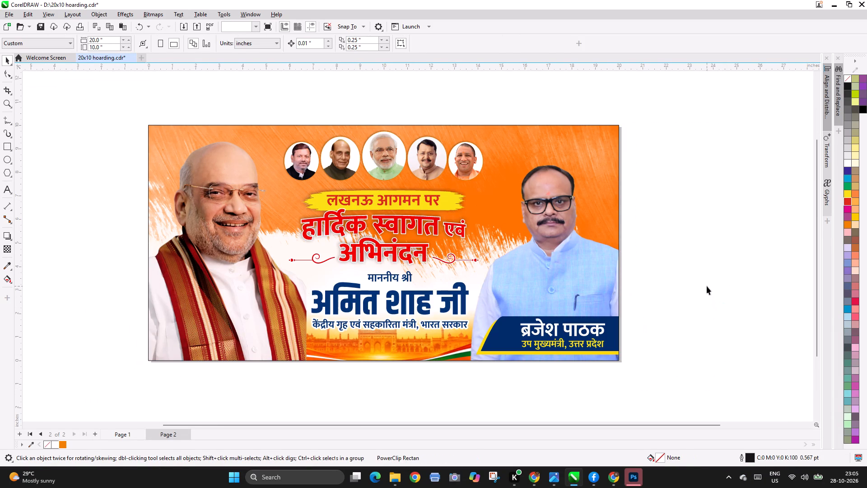
key(F4)
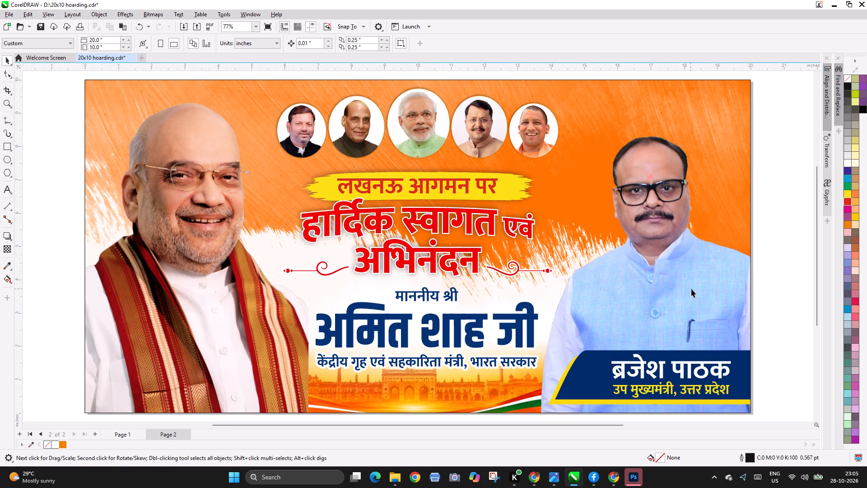
key(ctrl+s)
Inside the page 2 PowerClip, move the portrait behind the nameplate slightly down, finish editing and save the document.
key(Page_Up)
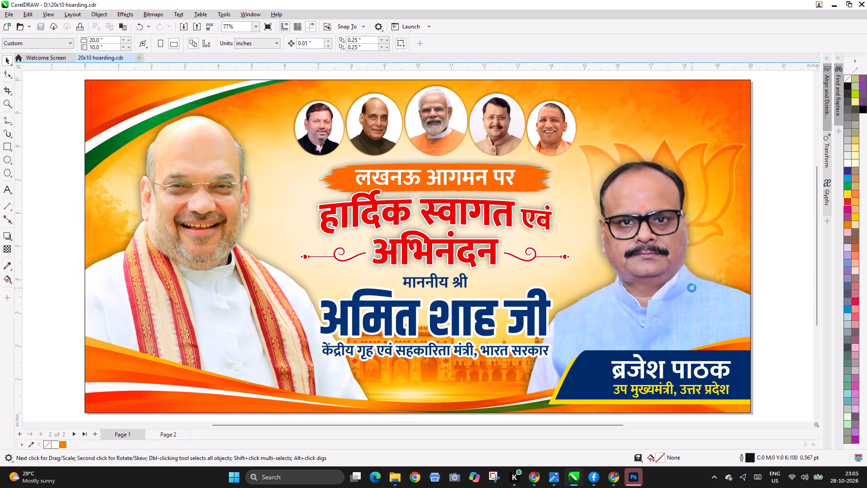
key(Page_Down)
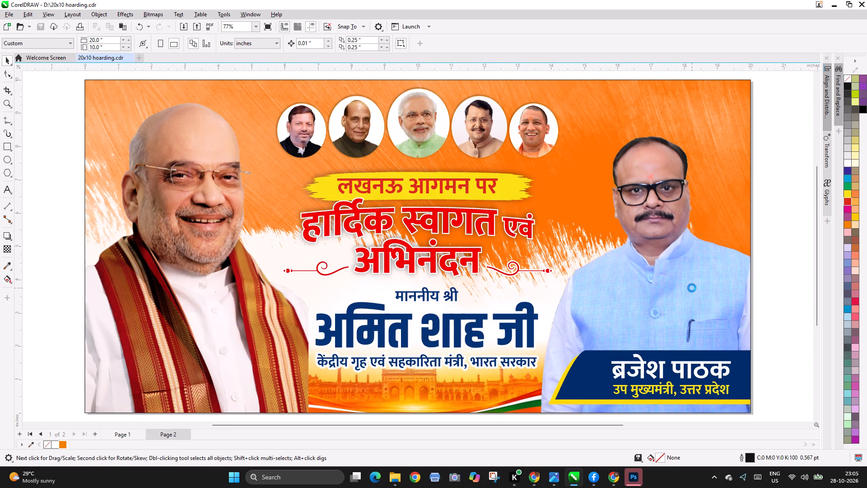
key(F3)
key(F2)
drag(192, 158, 790, 376)
ctrl+double_click(473, 200)
click(473, 199)
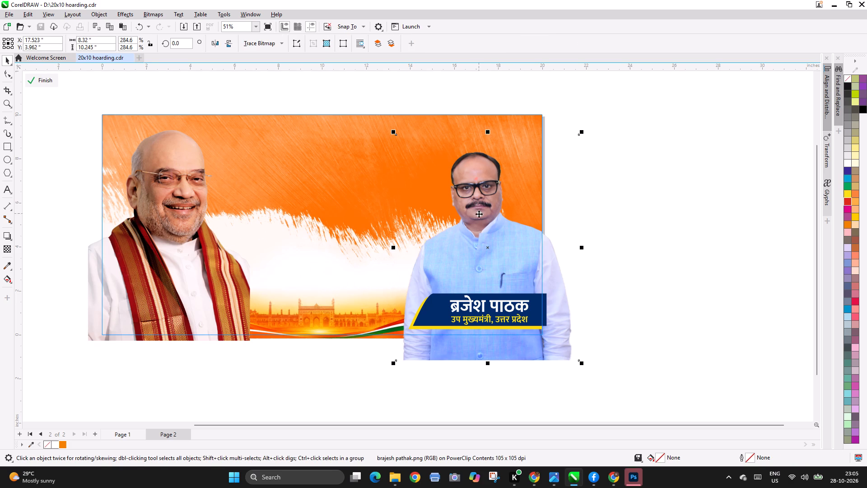
drag(478, 207, 478, 211)
ctrl+click(668, 282)
click(665, 277)
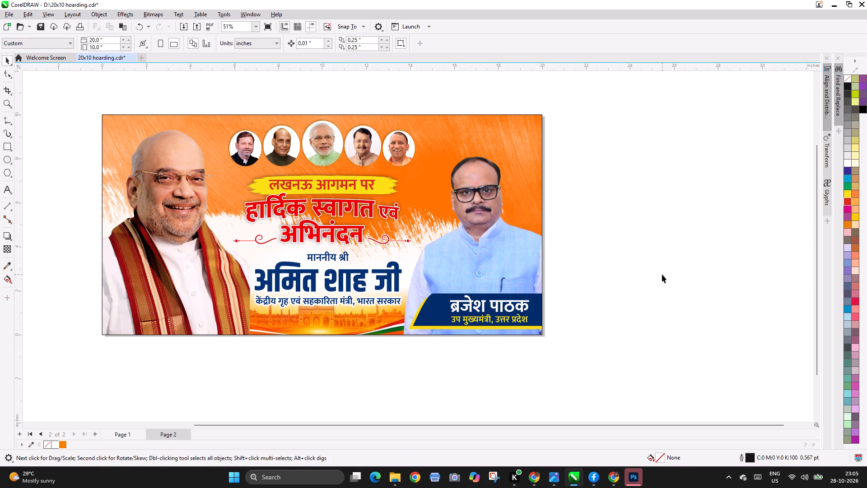
click(654, 265)
key(ctrl+s)
click(665, 243)
key(F4)
key(ctrl+s)
key(ctrl+s)
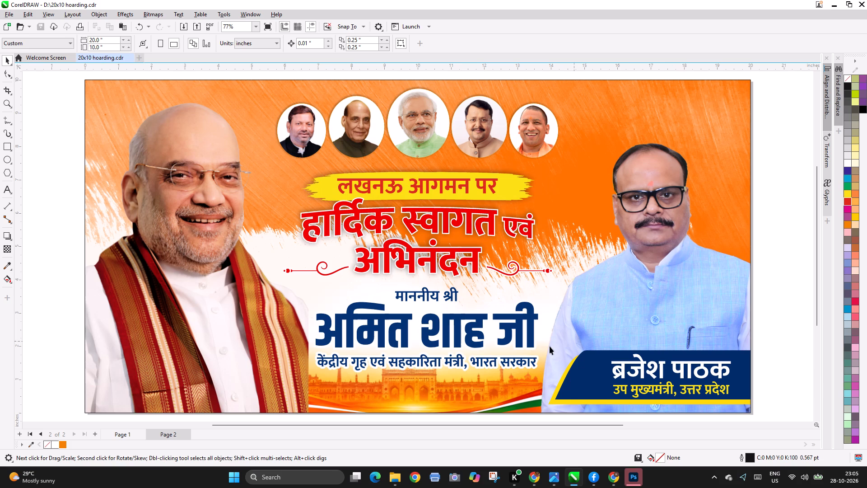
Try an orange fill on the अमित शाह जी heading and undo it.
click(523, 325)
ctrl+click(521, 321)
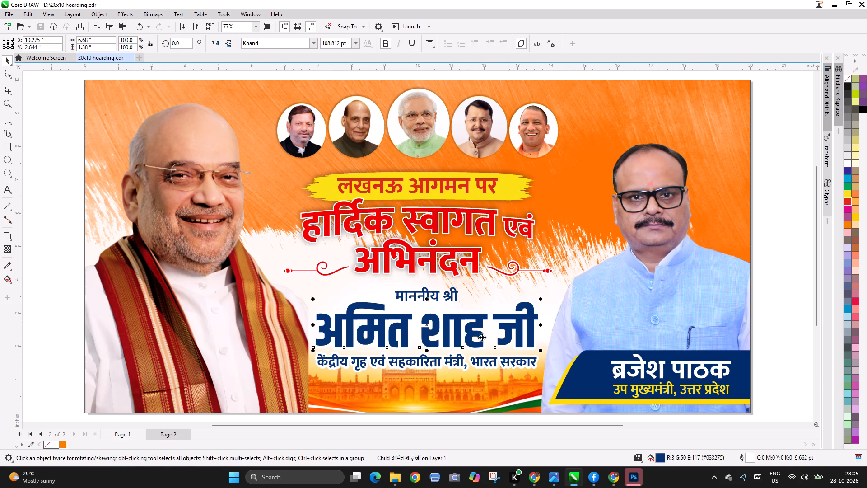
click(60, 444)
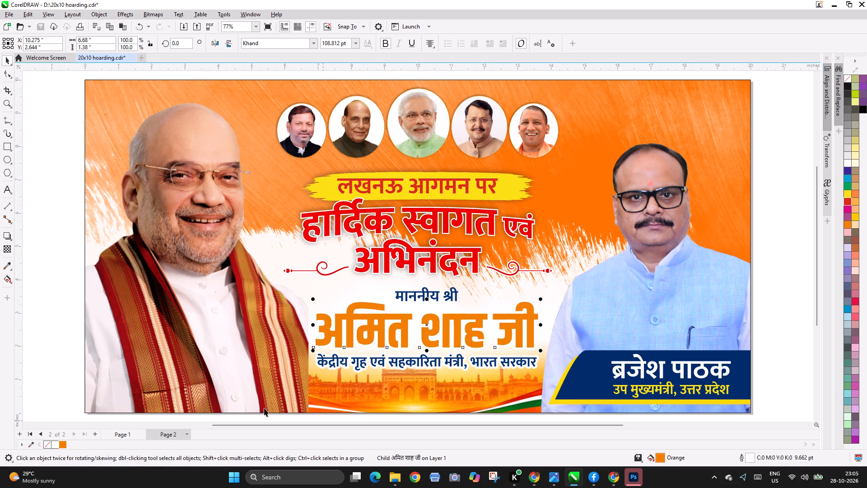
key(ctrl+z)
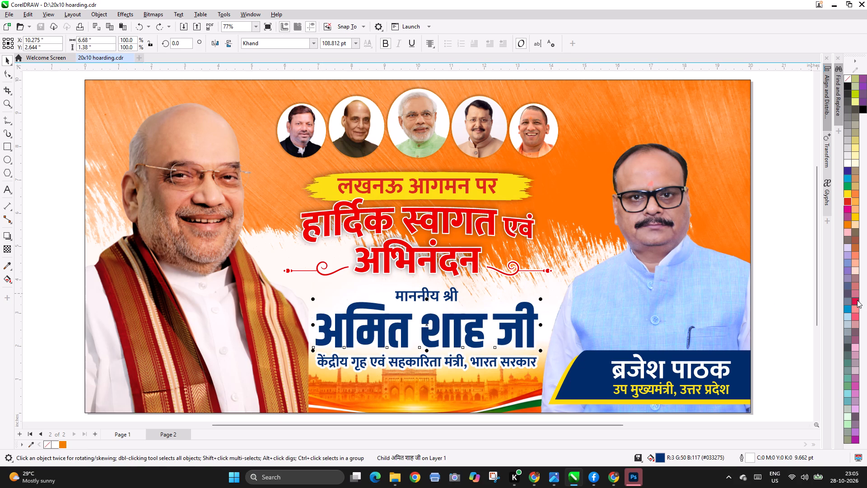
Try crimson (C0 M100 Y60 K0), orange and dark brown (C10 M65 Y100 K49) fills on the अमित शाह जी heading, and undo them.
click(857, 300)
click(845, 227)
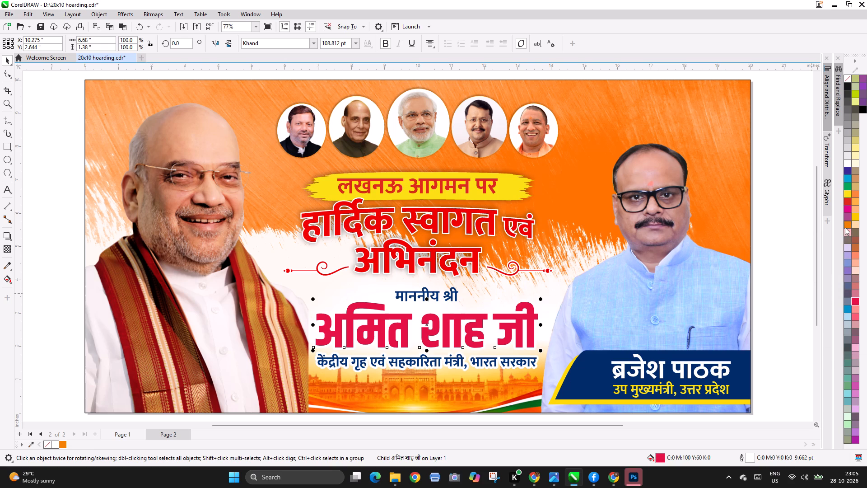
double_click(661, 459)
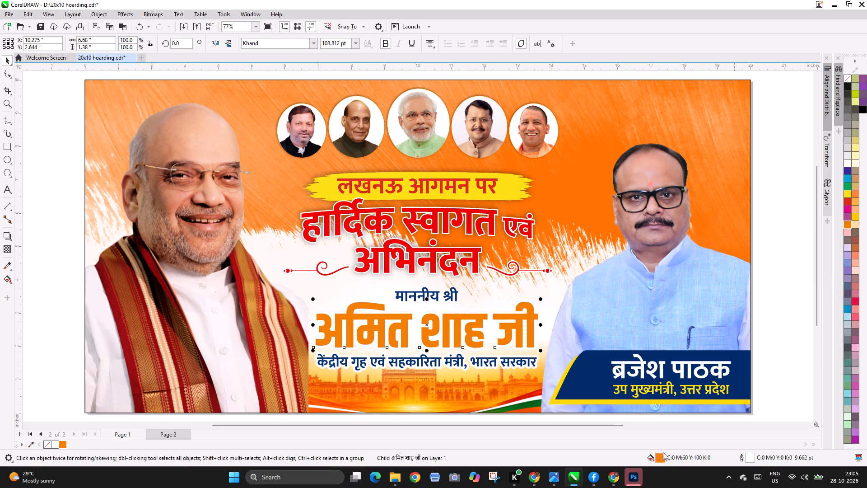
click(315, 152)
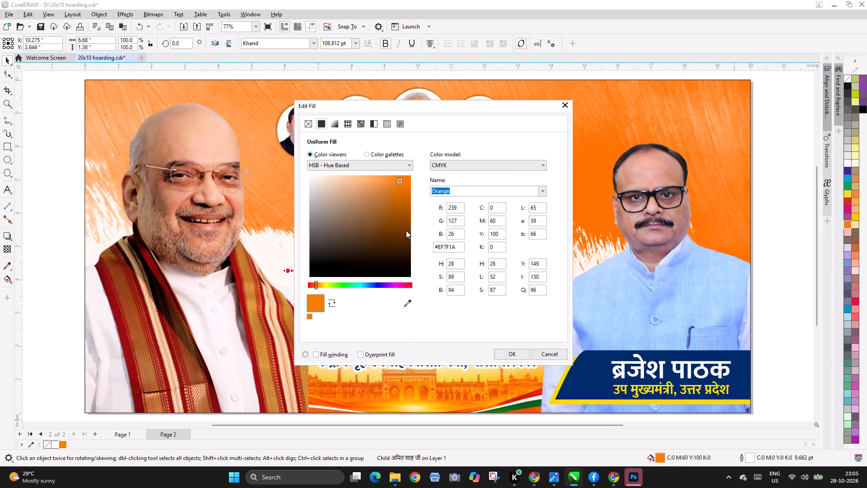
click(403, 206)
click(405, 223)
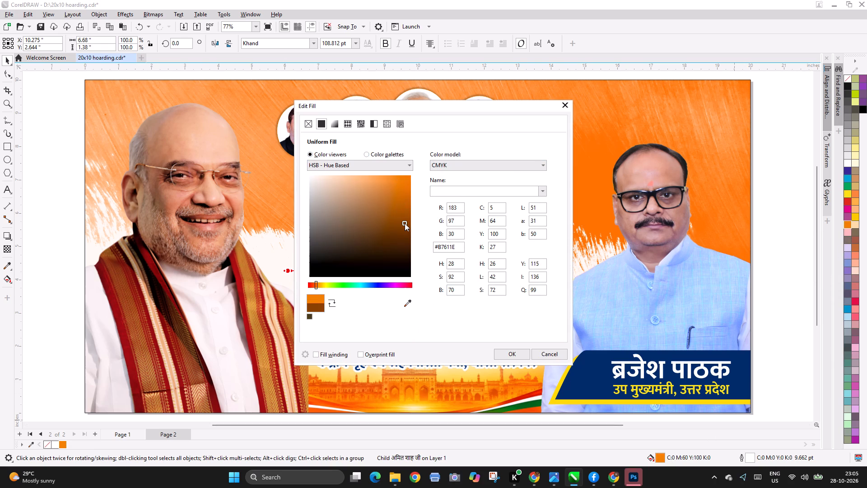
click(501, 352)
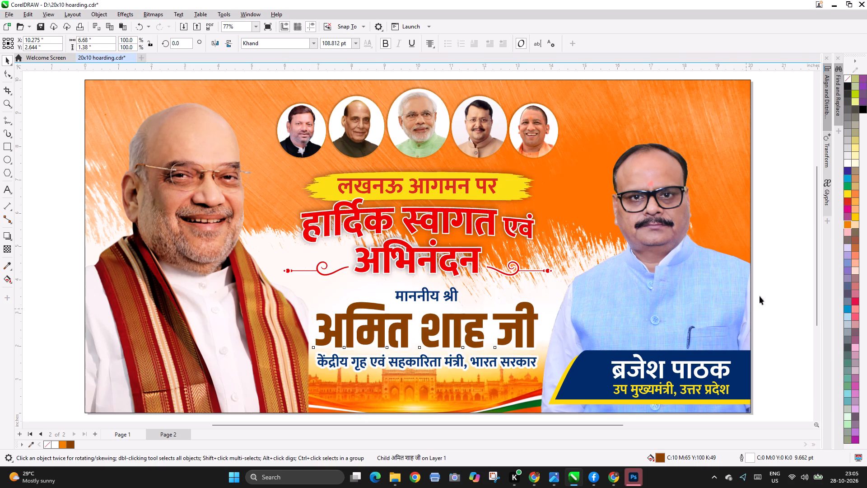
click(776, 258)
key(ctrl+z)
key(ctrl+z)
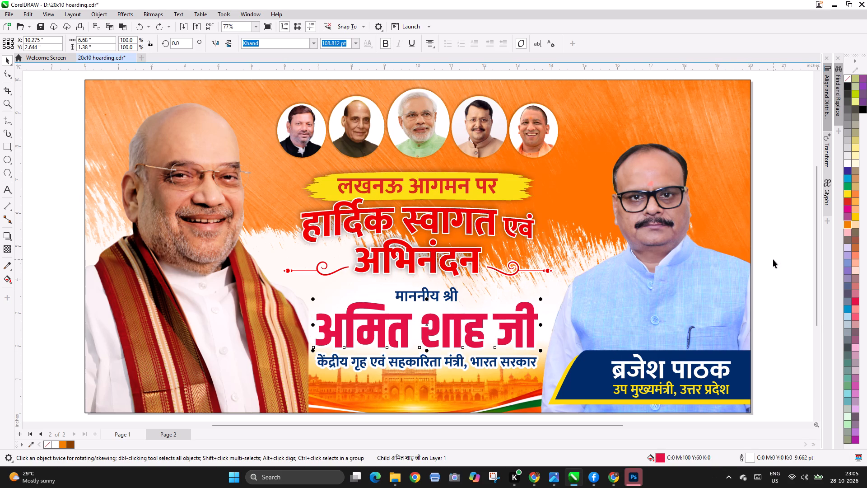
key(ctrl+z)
Save the document and export the whole page 2 hoarding to the Desktop as an RGB JPEG, adding 2 to the file name 20x10 hoarding.
click(780, 248)
key(ctrl+s)
key(ctrl+a)
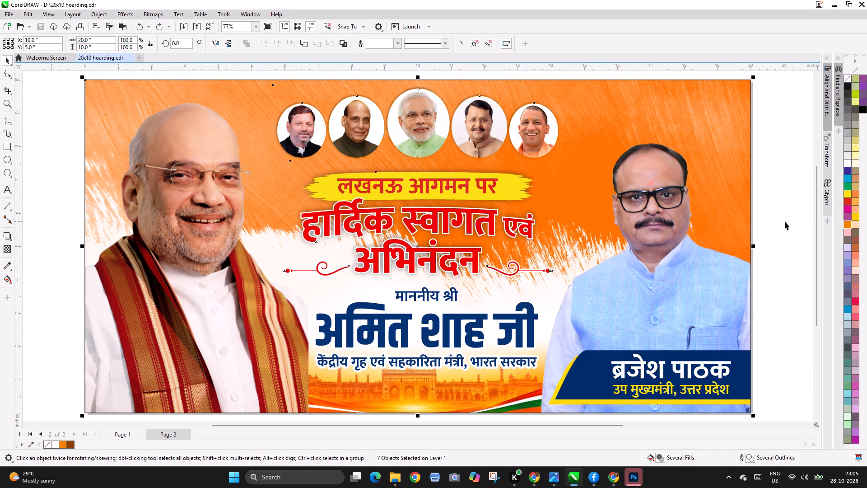
key(ctrl+e)
scroll(588, 217, down, 5)
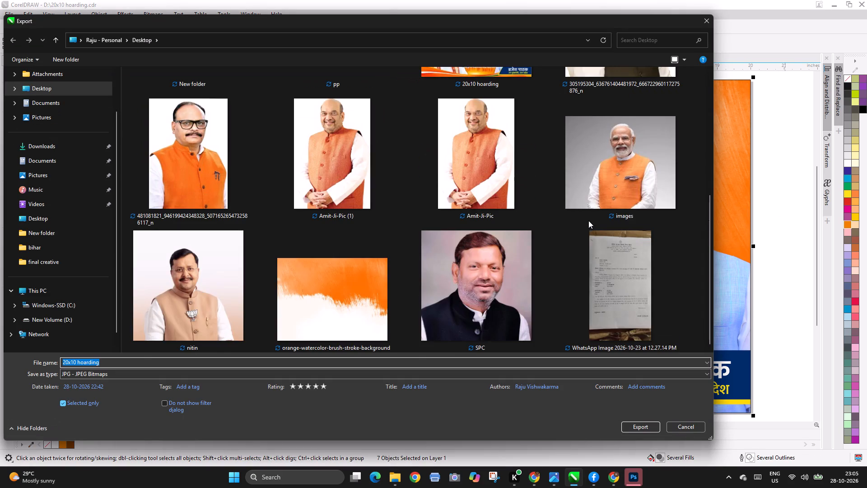
scroll(588, 221, up, 2)
click(527, 279)
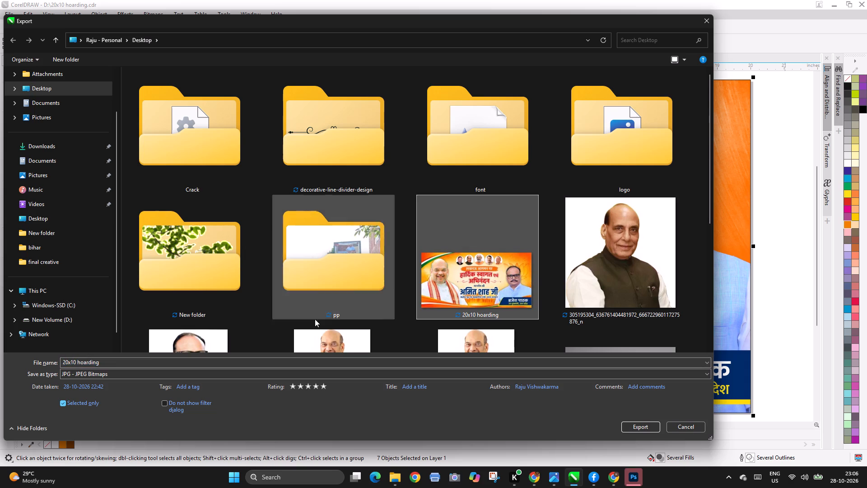
click(111, 360)
click(126, 361)
key(Page_Down)
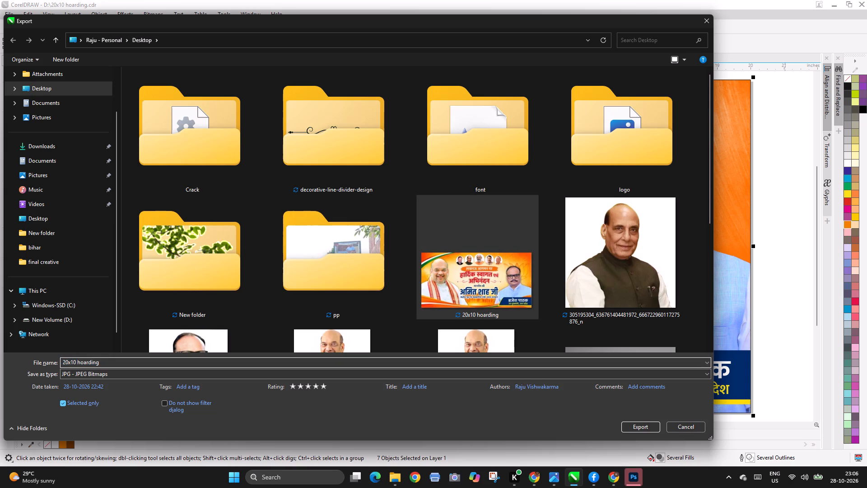
key(2)
key(Return)
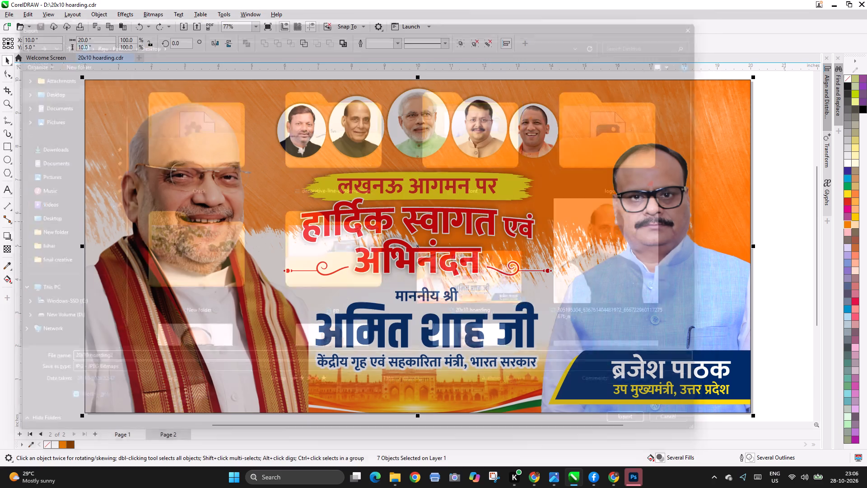
click(579, 175)
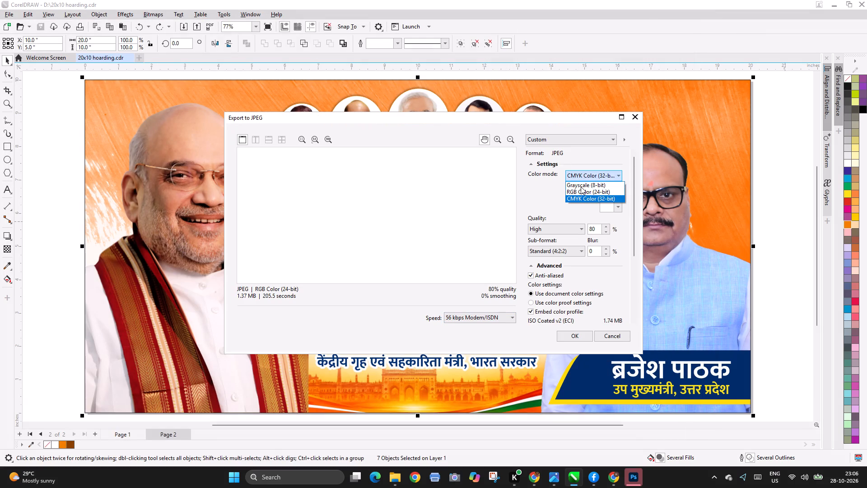
click(581, 188)
click(568, 336)
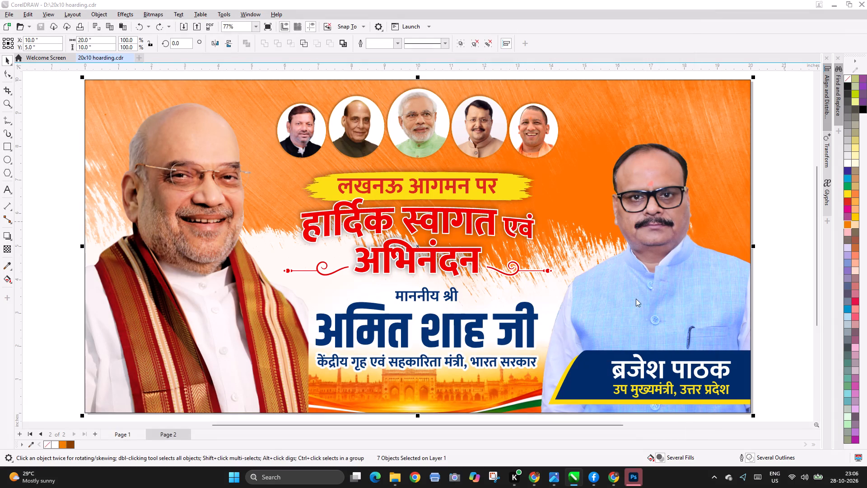
click(788, 214)
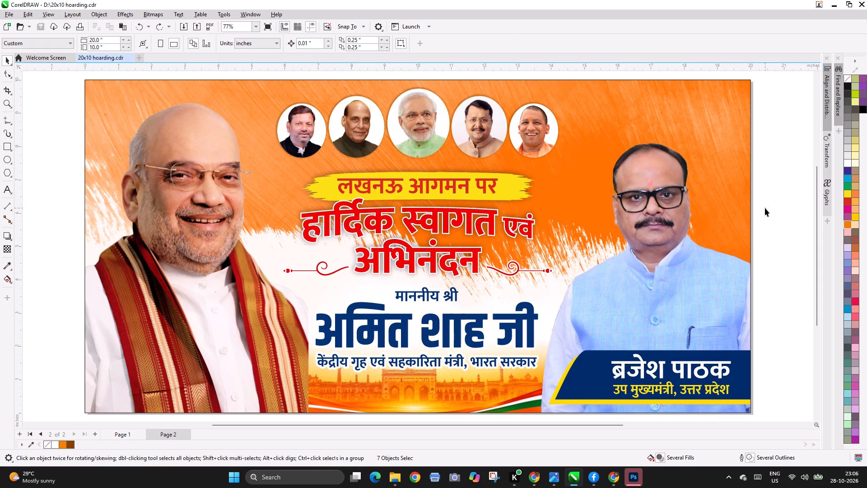
Inside the page 2 PowerClip, move the orange brush-stroke background image straight up and finish editing the contents.
key(3)
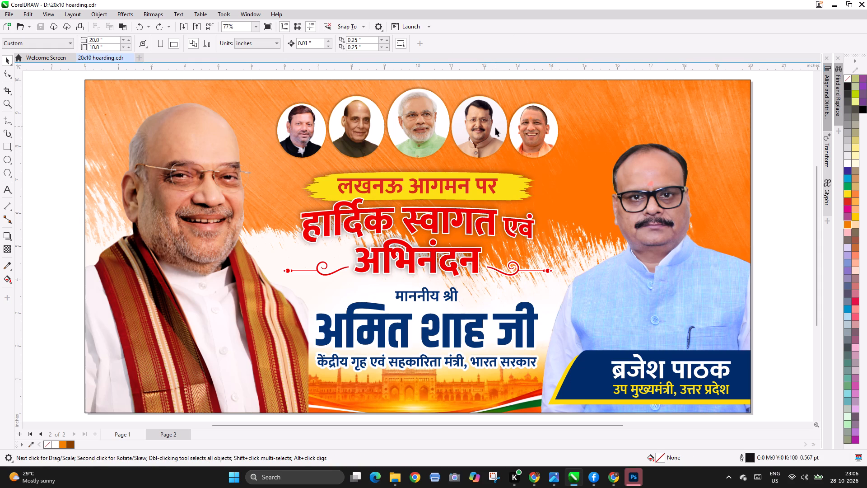
key(F3)
key(F2)
drag(227, 96, 788, 263)
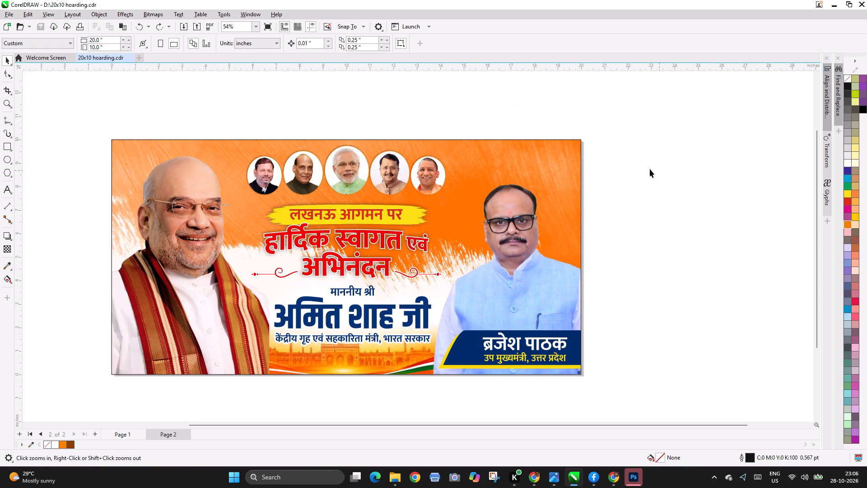
ctrl+double_click(567, 158)
click(576, 149)
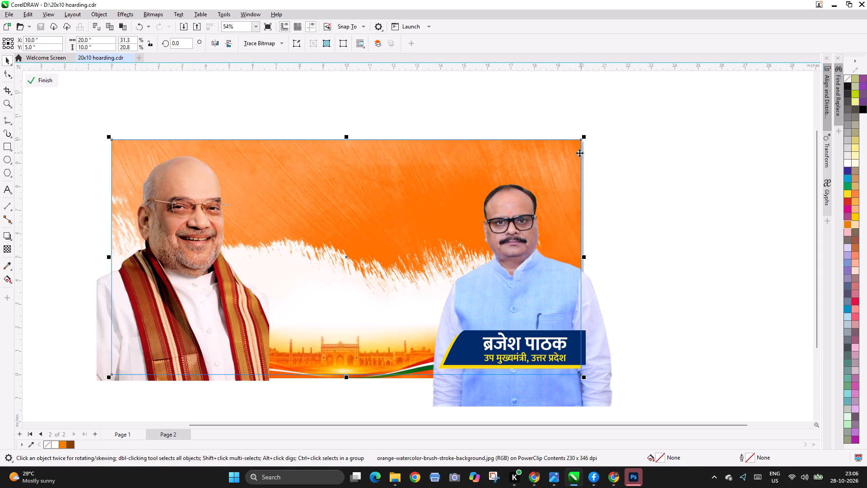
drag(437, 149, 437, 106)
ctrl+click(690, 188)
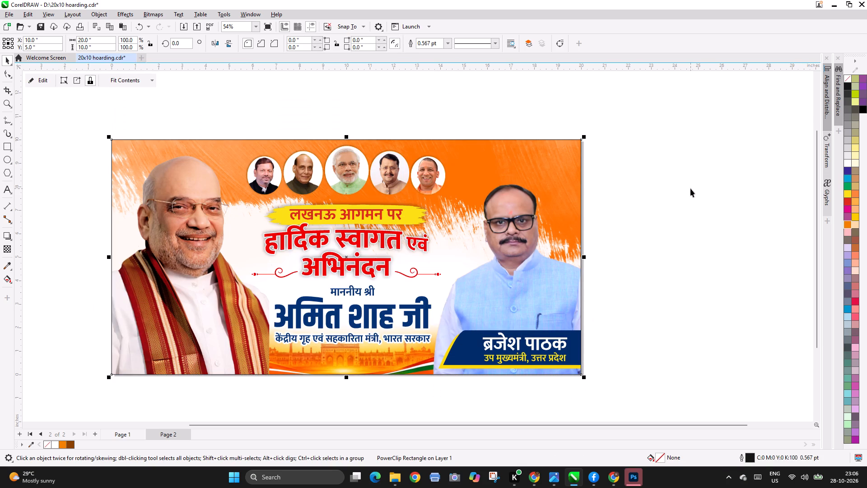
click(690, 188)
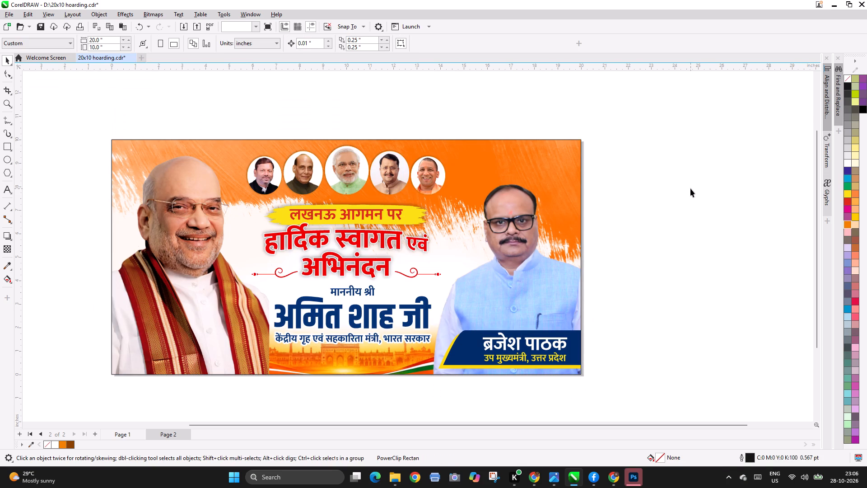
Save the hoarding document.
key(F4)
key(F3)
key(F2)
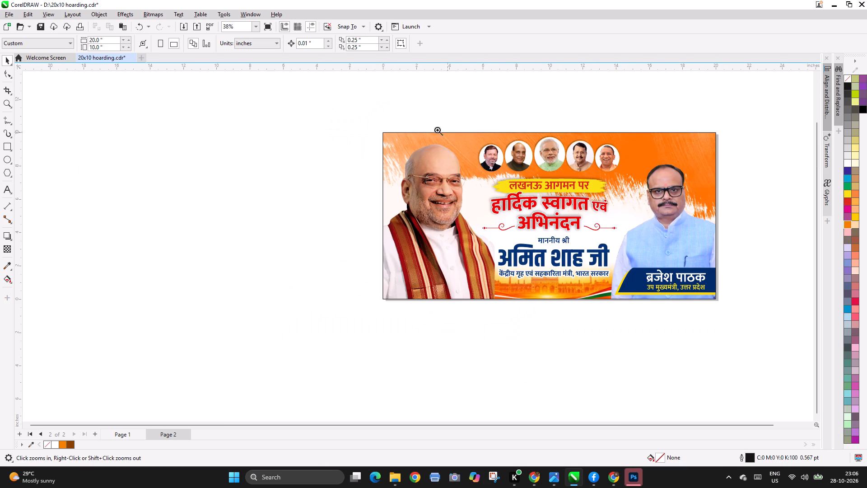
drag(313, 103, 822, 334)
key(F2)
key(F2)
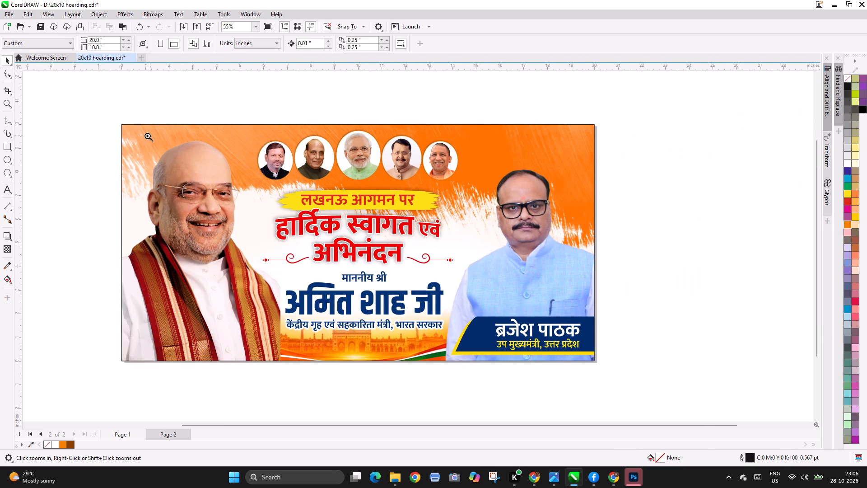
drag(83, 103, 698, 394)
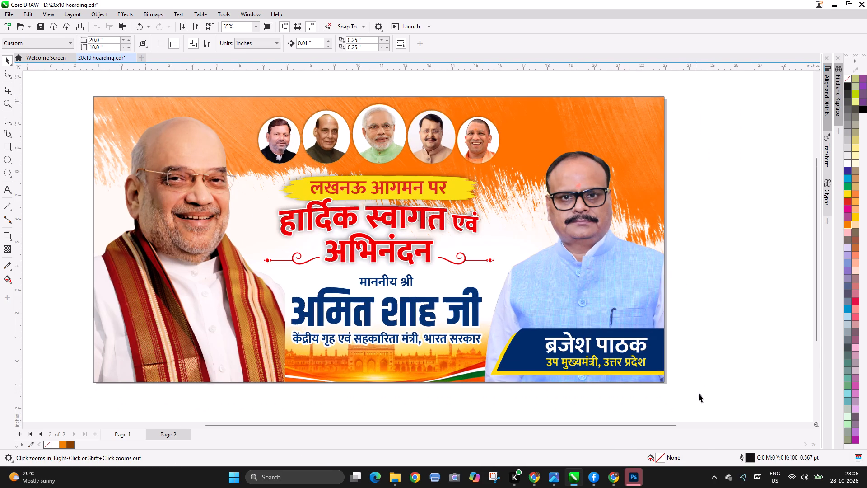
click(751, 341)
key(ctrl+s)
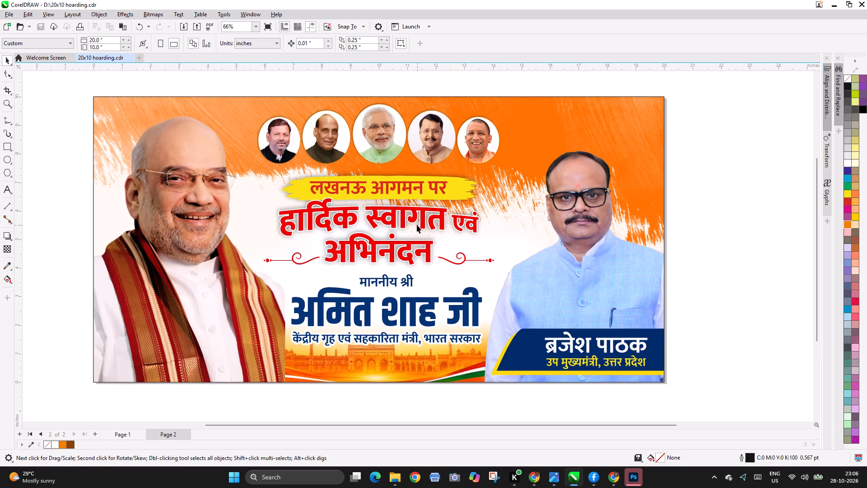
Move the group with माननीय श्री, अमित शाह जी and the ministry line slightly up, and save the document.
click(413, 216)
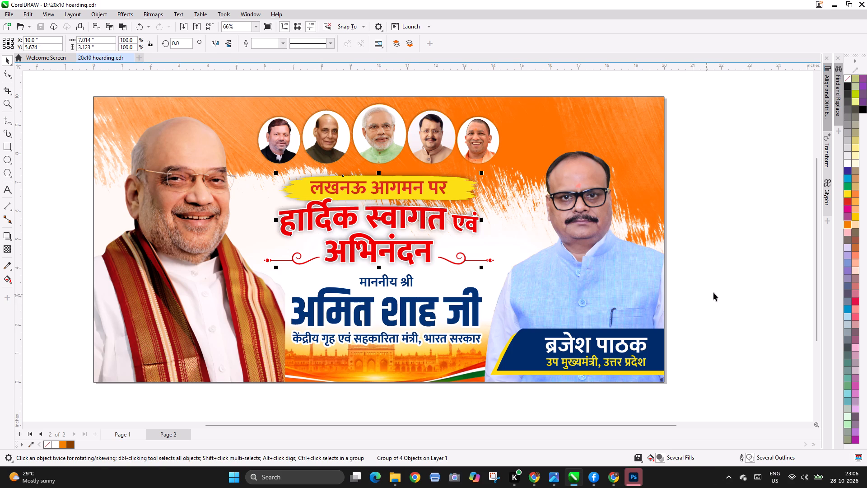
click(713, 292)
click(429, 301)
click(419, 302)
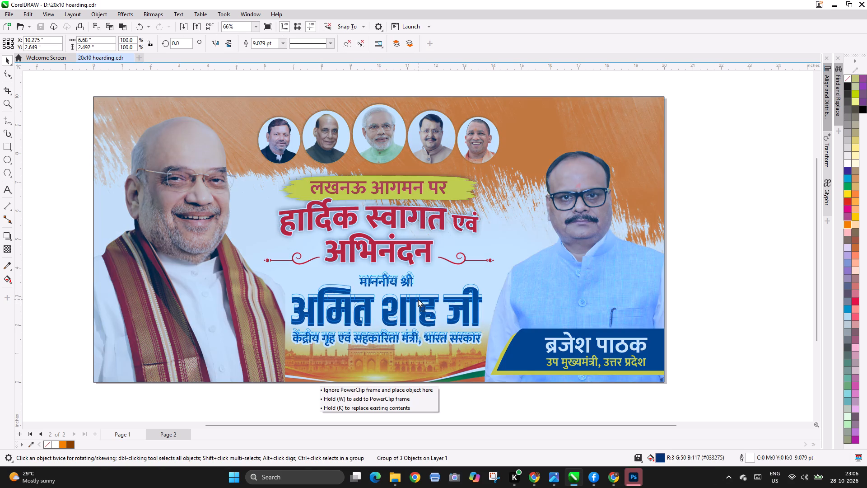
click(695, 328)
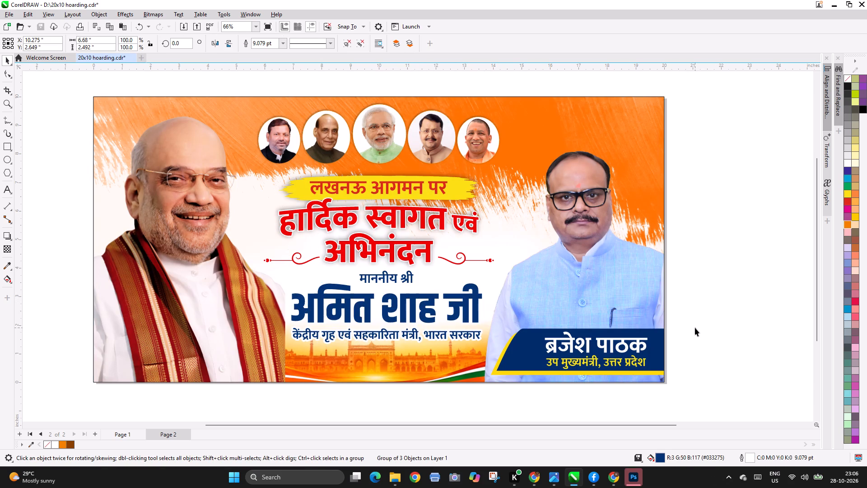
key(ctrl+s)
click(708, 275)
click(721, 265)
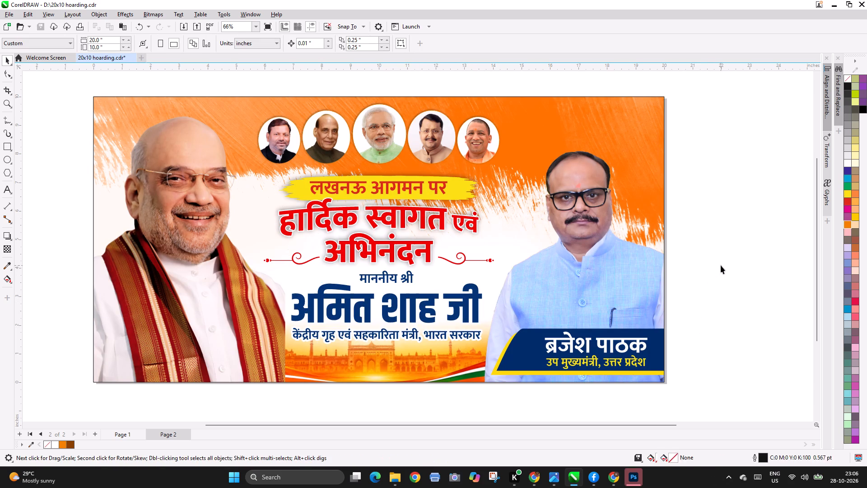
Export the whole page 2 hoarding as an RGB Color (24-bit) JPEG, replacing 20x10 hoarding2 on the Desktop, and save the document.
key(Page_Up)
key(Page_Down)
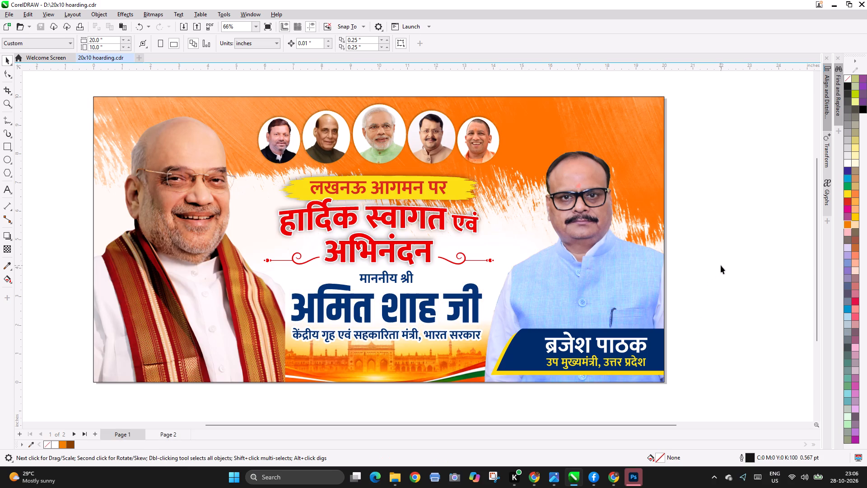
key(ctrl+a)
key(ctrl+e)
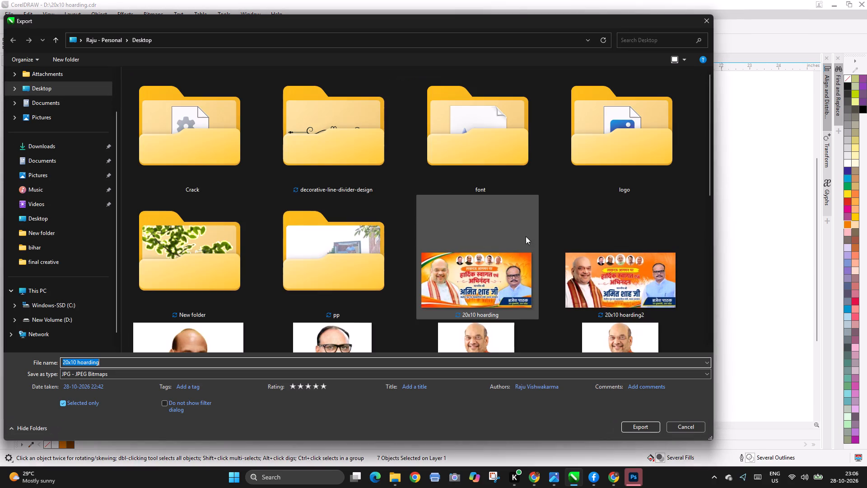
double_click(640, 276)
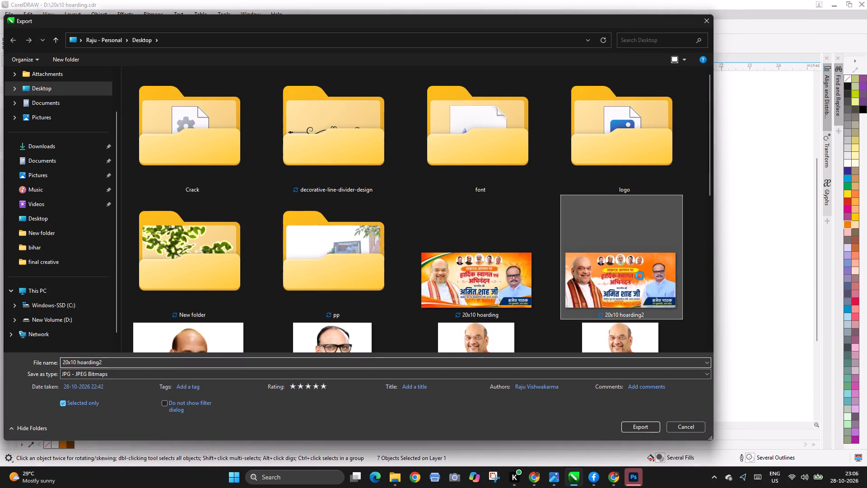
click(457, 241)
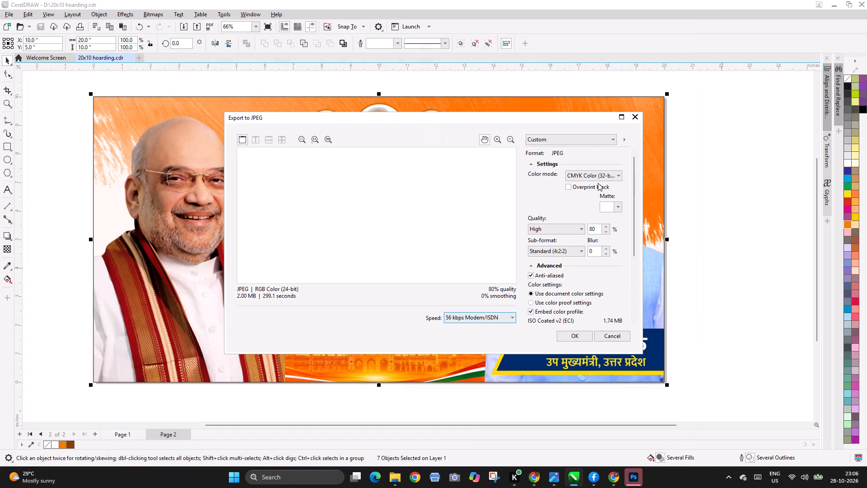
click(597, 177)
click(597, 191)
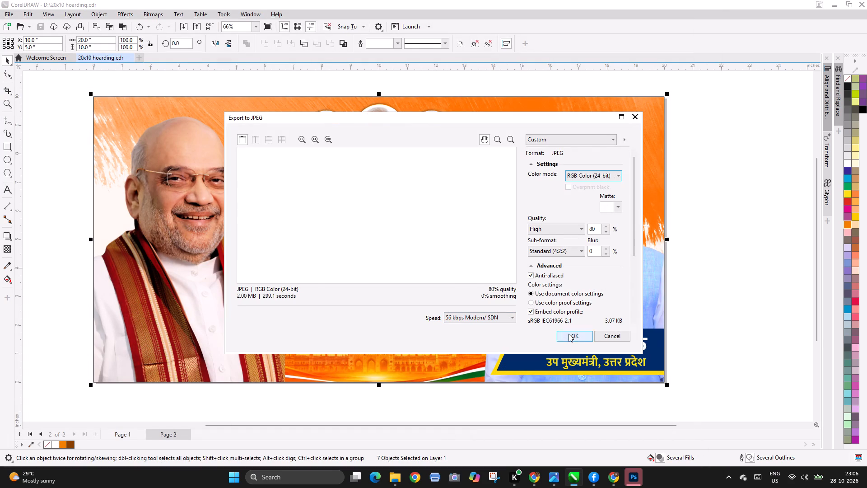
click(569, 334)
click(719, 295)
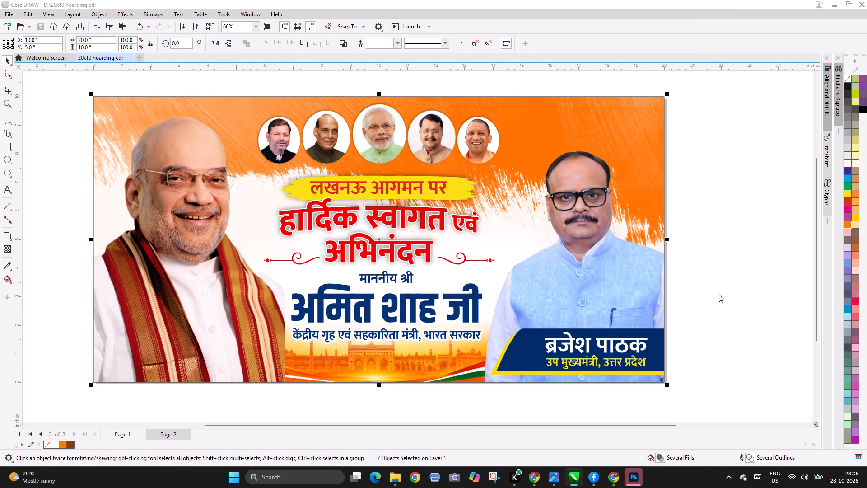
click(719, 294)
key(ctrl+s)
click(719, 294)
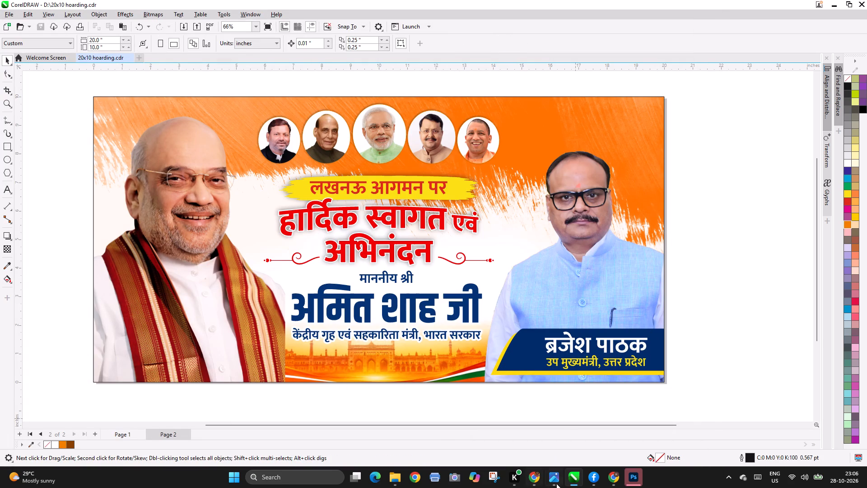
Switch to Photoshop and close it.
click(634, 480)
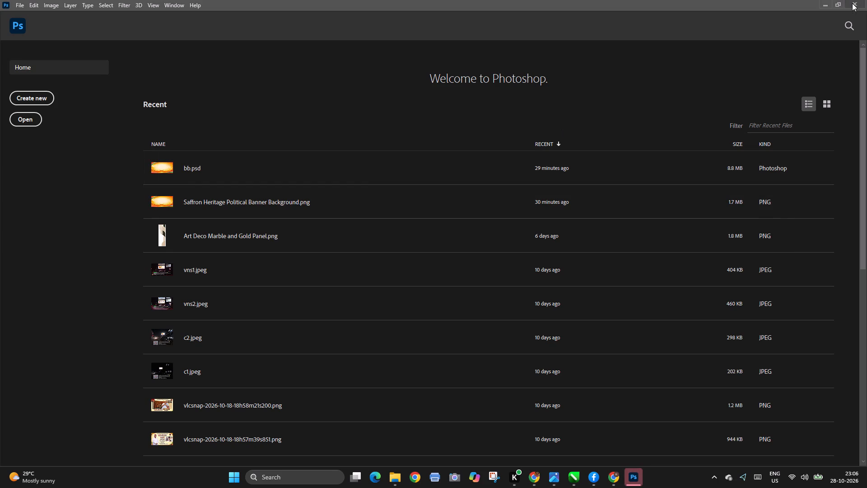
click(852, 3)
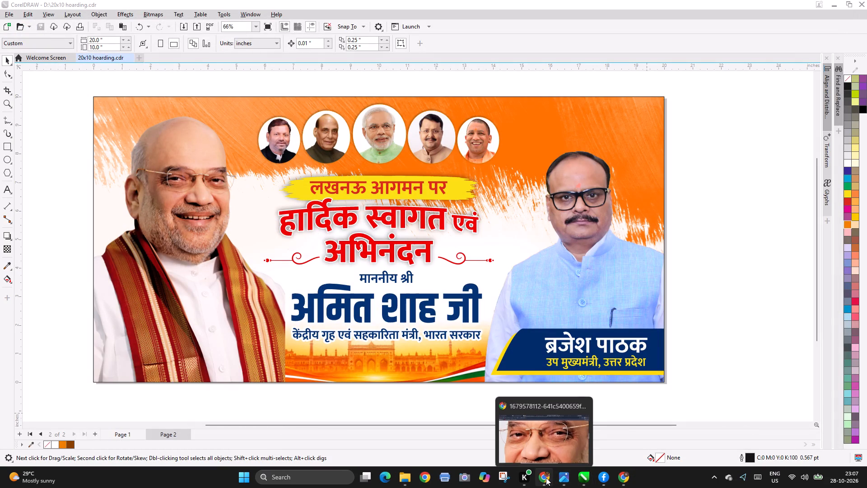
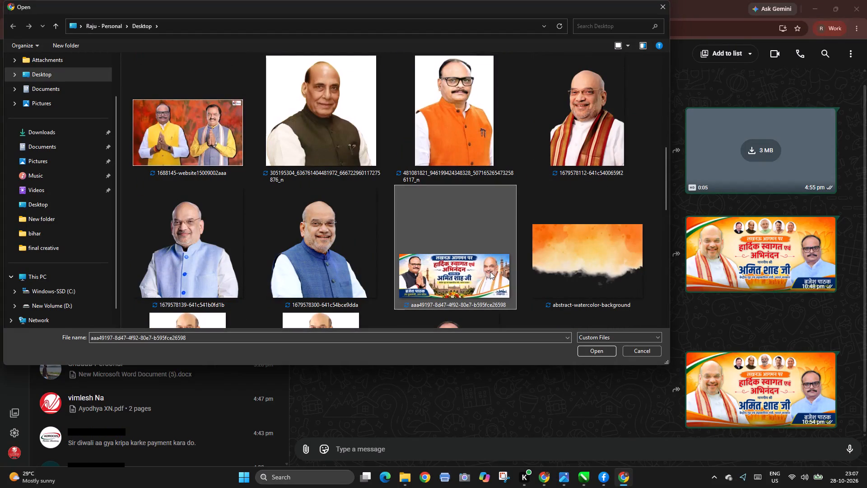
Locate the exported 20x10 hoarding2 image in the Desktop folder for attaching to the open WhatsApp chat.
key(h)
text(hh)
key(h)
scroll(410, 222, down, 2)
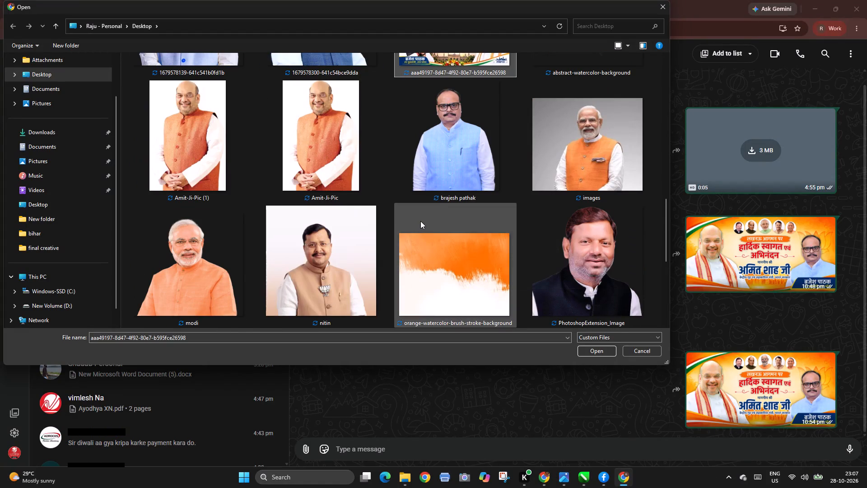
scroll(420, 221, down, 1)
scroll(467, 220, down, 2)
key(h)
scroll(508, 228, up, 3)
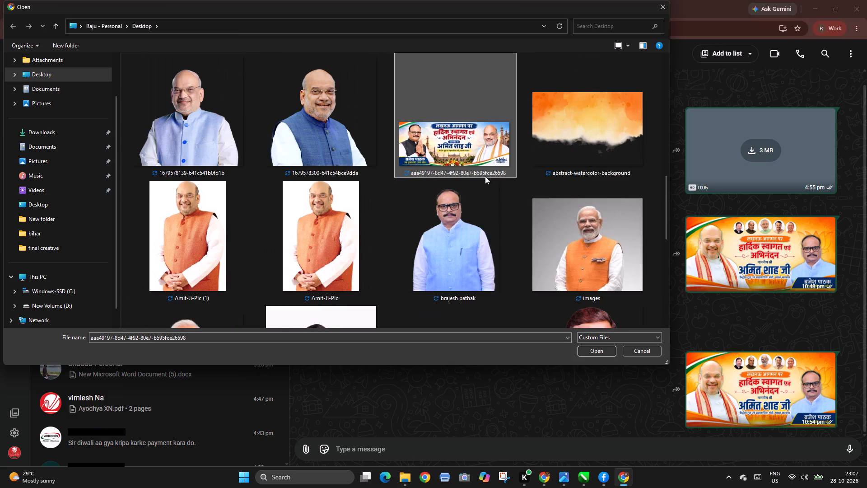
scroll(480, 173, up, 3)
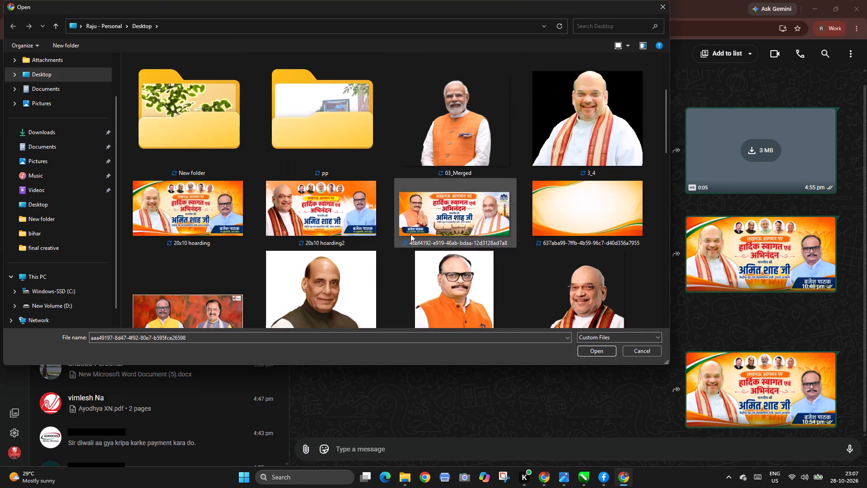
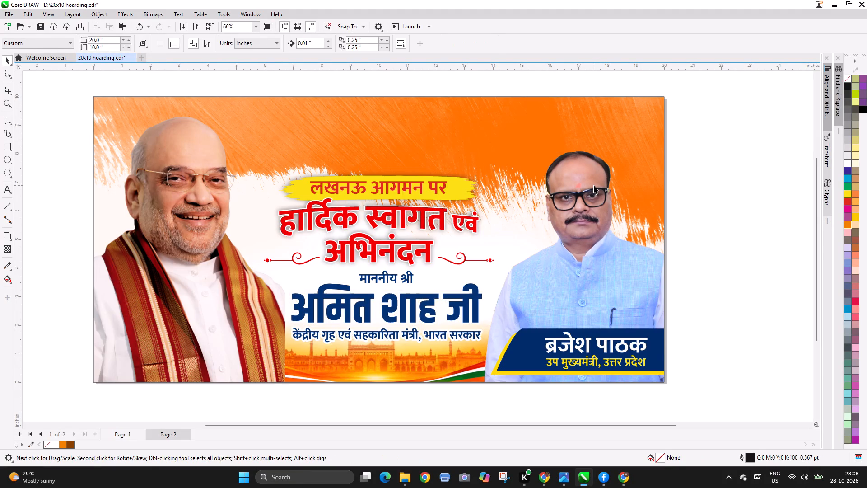
Paste the row of five circular leader portraits above the yellow heading of the hoarding on Page 2.
key(ctrl+v)
click(715, 186)
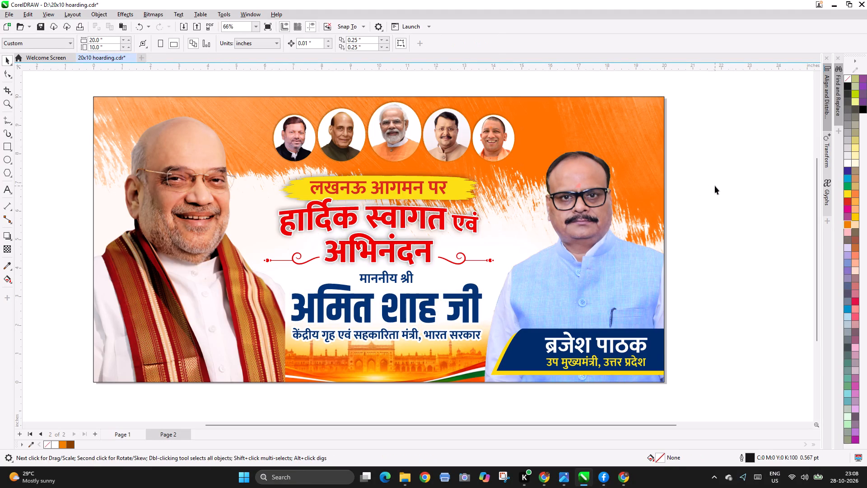
Export all the Page 2 artwork as a JPEG, selected objects only, replacing the existing 20x10 hoarding2 file in the Desktop folder.
key(ctrl+a)
key(ctrl+e)
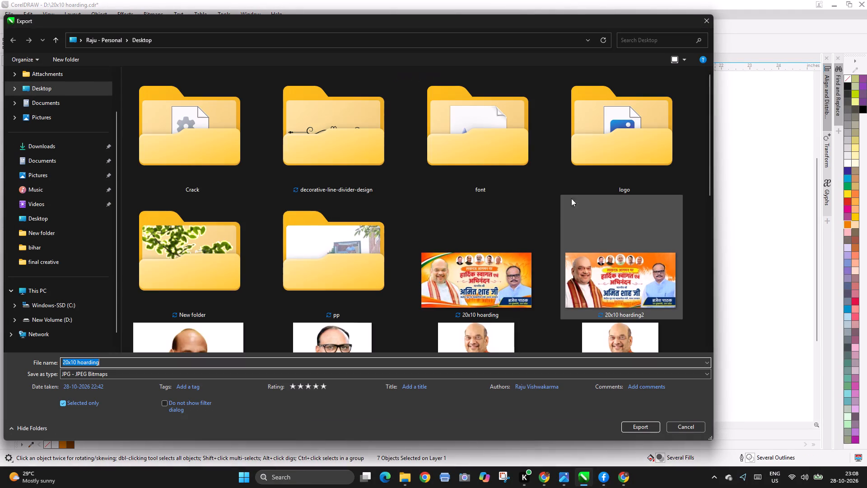
double_click(602, 285)
click(457, 236)
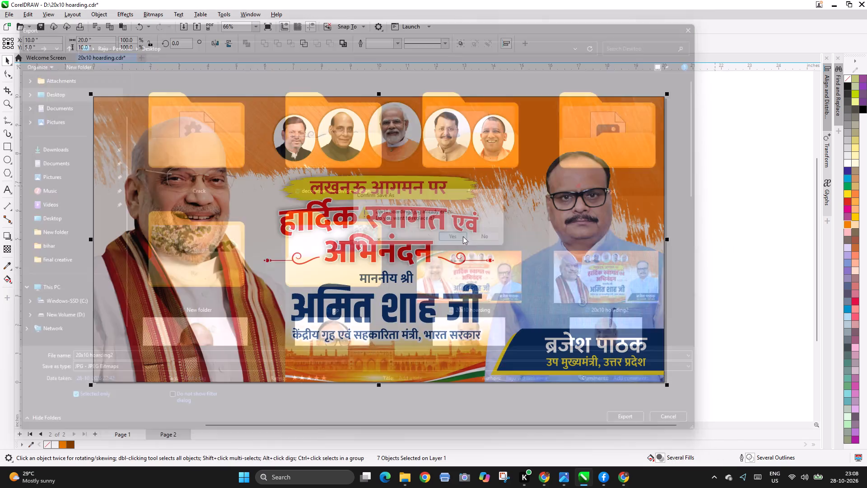
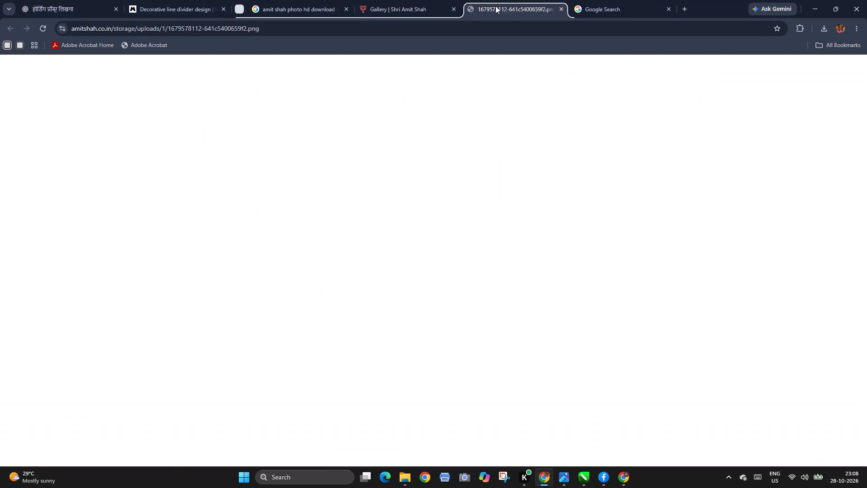
In the Google image search results, preview the Facebook welcome poster featuring Amit Shah and Brajesh Pathak and bring up the enlarged image's options.
click(593, 2)
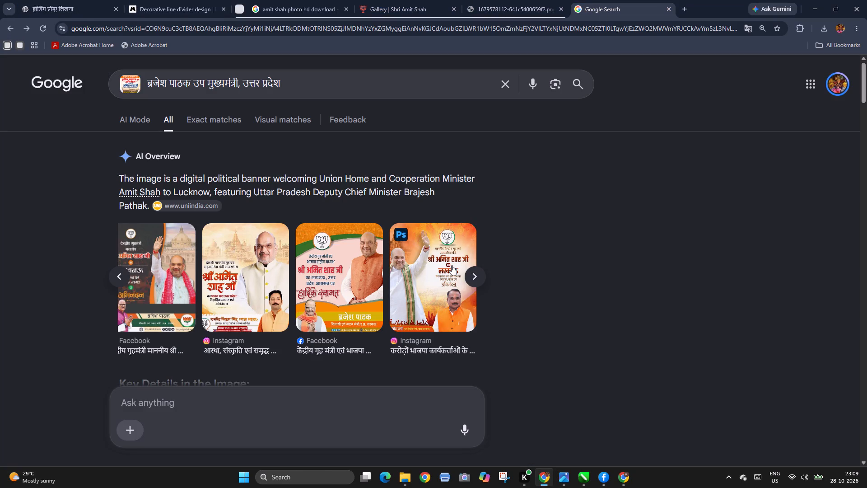
click(341, 277)
right_click(716, 263)
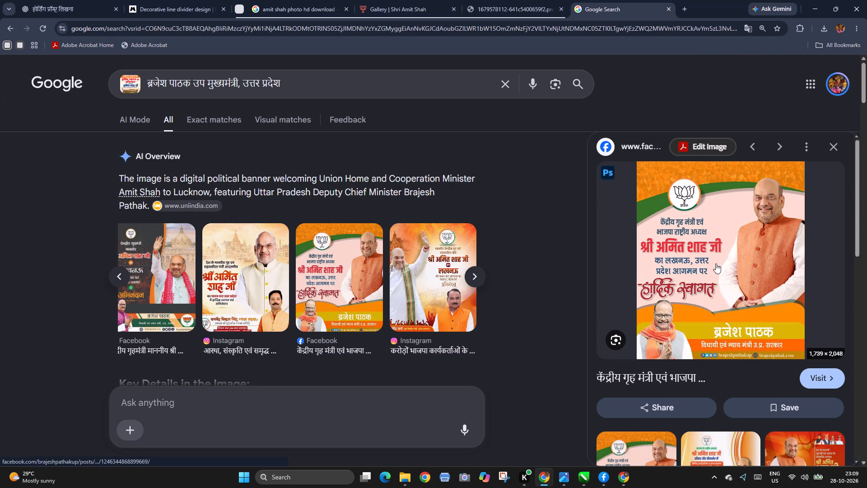
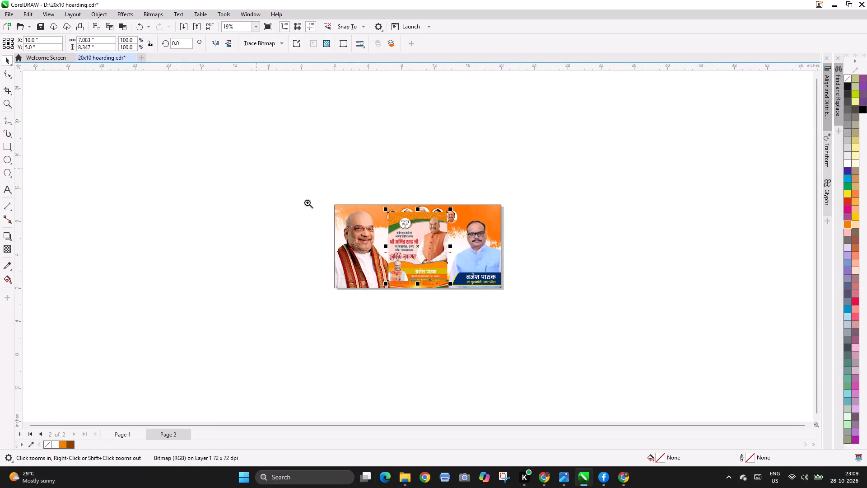
Move the Amit Shah poster image onto the blank area beside the page 2 hoarding and enlarge it to about 9 x 10.6 inches.
drag(307, 202, 681, 337)
click(675, 333)
drag(302, 224, 548, 209)
key(F2)
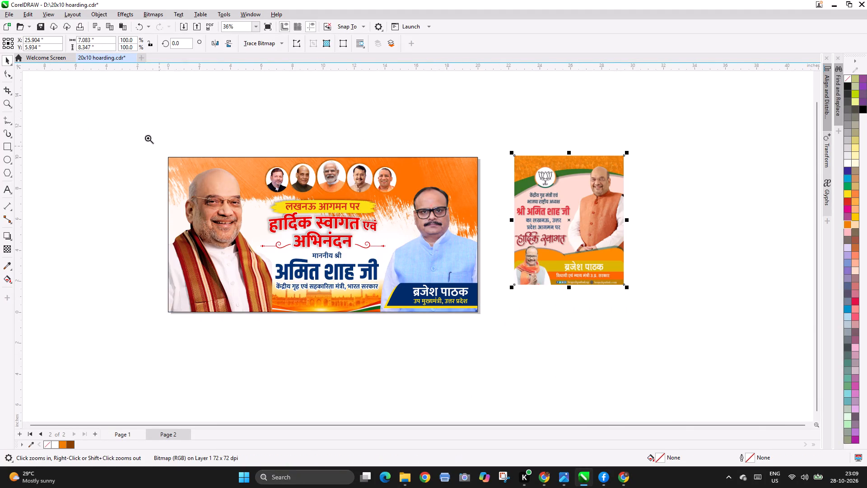
drag(139, 131, 737, 367)
drag(737, 366, 734, 361)
click(564, 192)
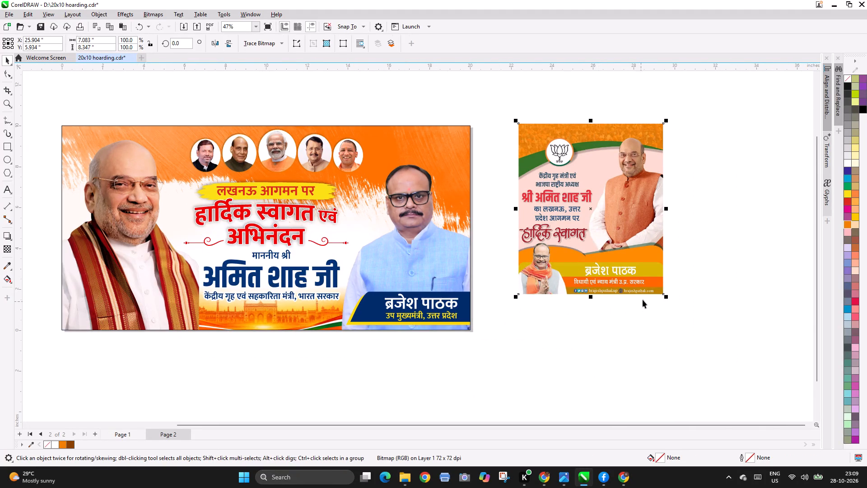
drag(668, 299, 719, 346)
drag(601, 252, 586, 246)
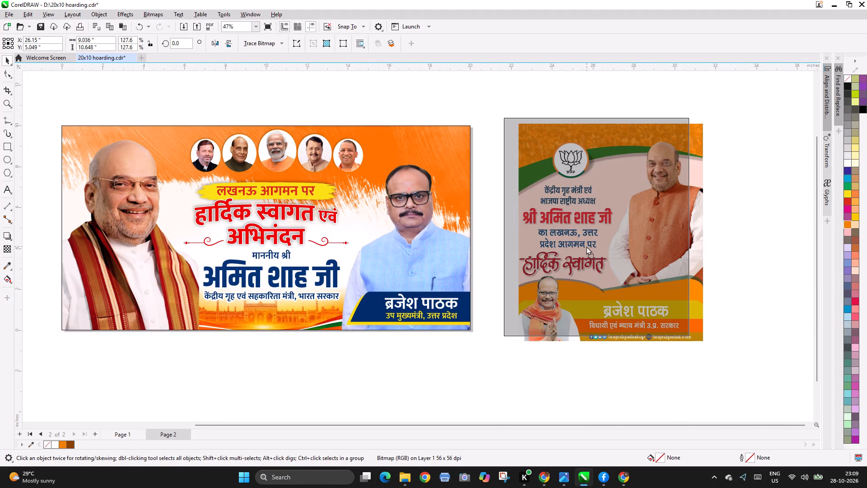
drag(586, 246, 585, 247)
click(493, 379)
Examine the reference poster against the page 2 hoarding up close, and bring up the page 1 hoarding for comparison.
key(F3)
key(F2)
drag(160, 145, 392, 240)
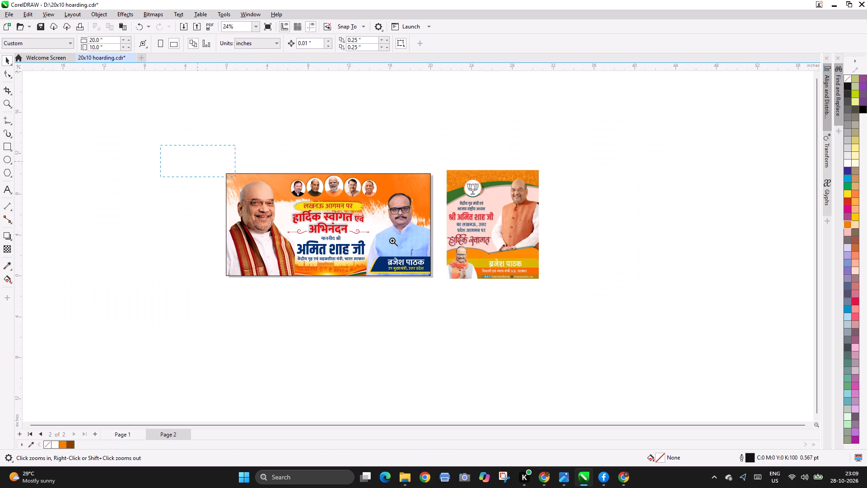
drag(392, 240, 658, 332)
key(F2)
key(F2)
drag(75, 116, 694, 330)
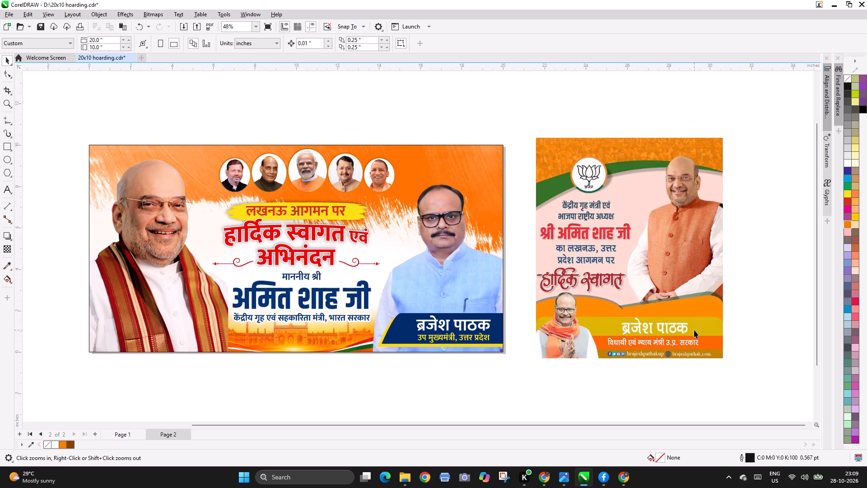
click(744, 279)
click(583, 189)
click(556, 122)
key(F2)
drag(547, 150, 580, 172)
drag(580, 172, 631, 198)
key(F2)
right_click(542, 195)
key(Page_Up)
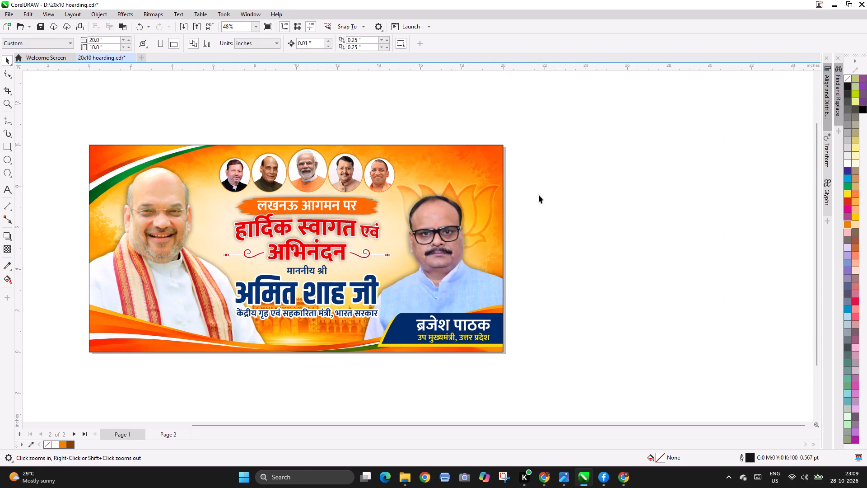
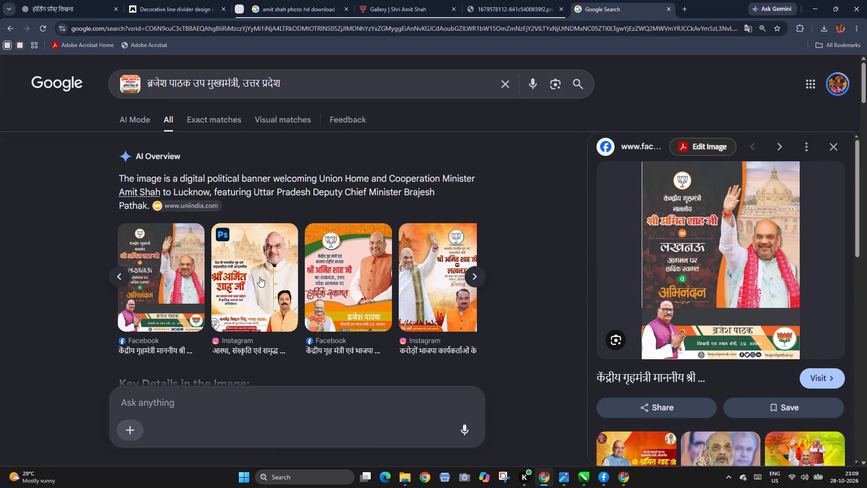
Browse the Amit Shah welcome poster previews in the Google image results to compare their layouts as design references.
key(Left)
key(Right)
key(Right)
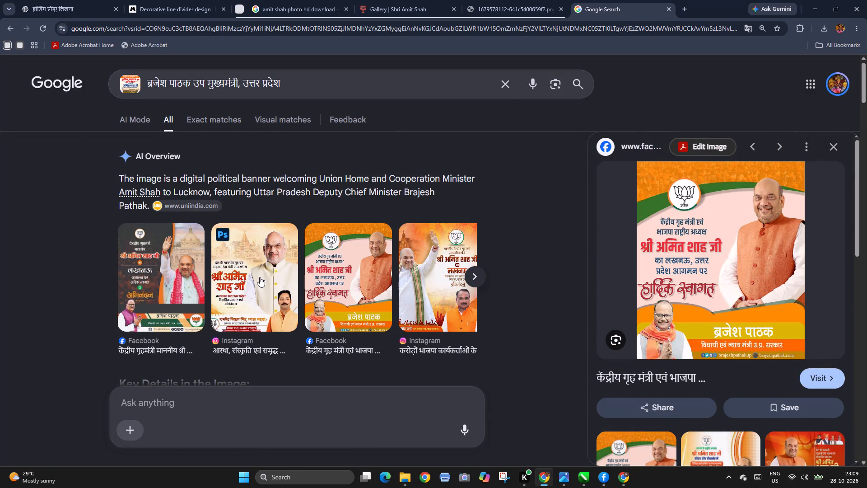
key(Right)
key(Right)
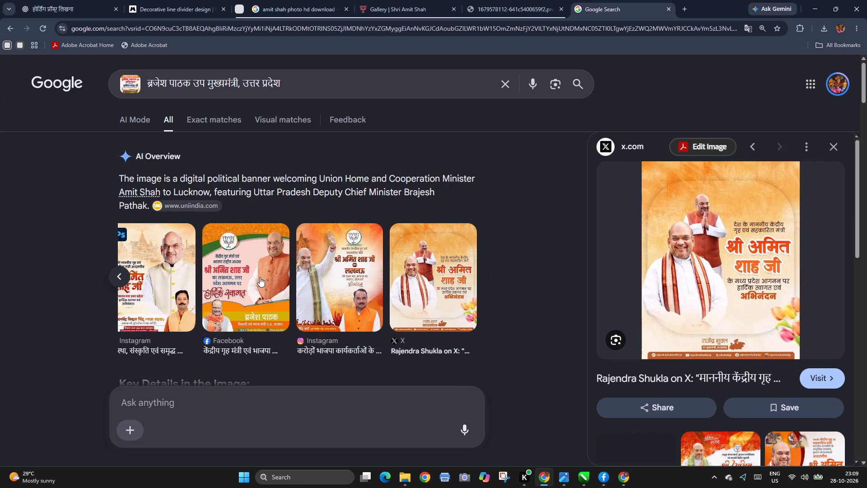
key(Left)
key(Right)
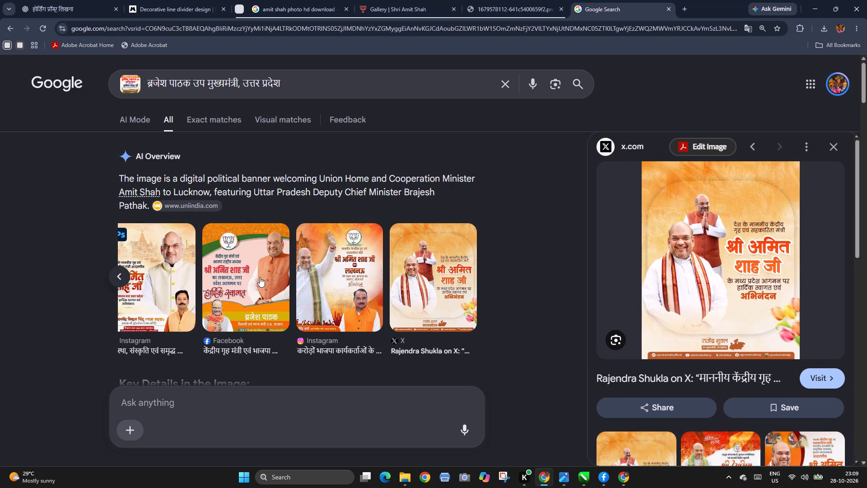
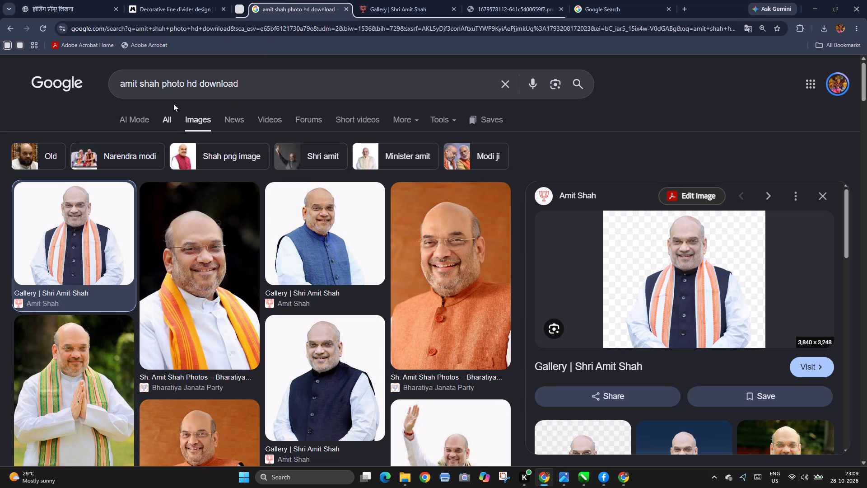
Replace the Amit Shah photo wording in the image search query to look for a BJP logo HD download.
drag(187, 84, 24, 82)
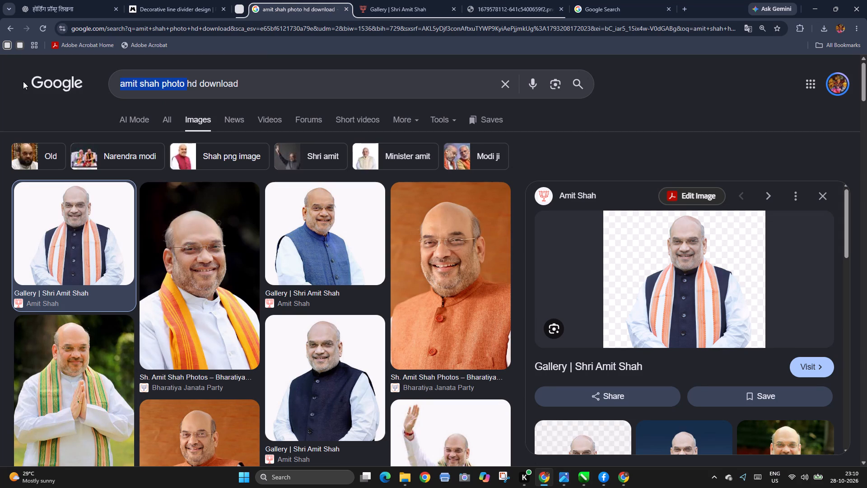
key(p)
key(BackSpace)
text(bj)
text(p log)
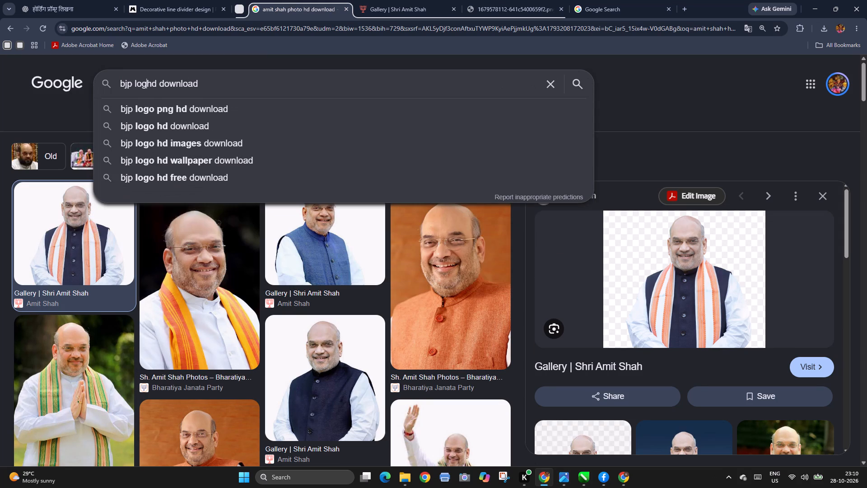
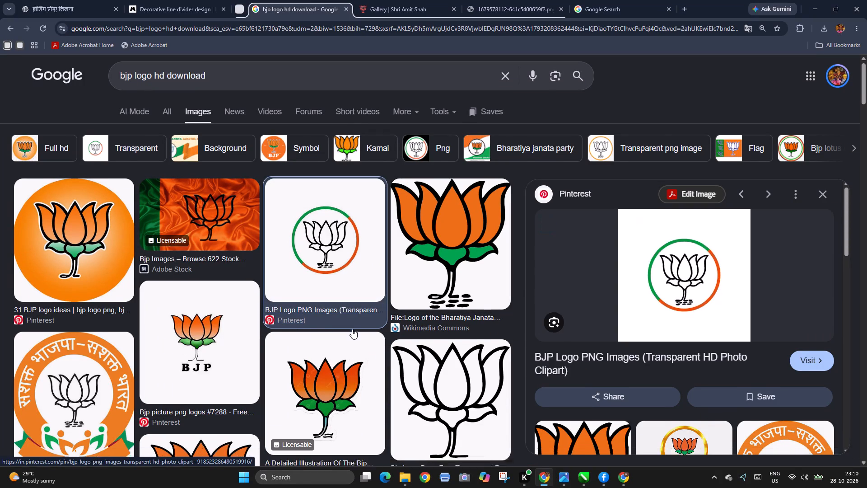
Compare circular BJP lotus logo results and open the Pinterest "BJP Logo PNG Images (Transparent HD Photo Clipart)" page in a separate tab.
key(Escape)
scroll(234, 338, down, 4)
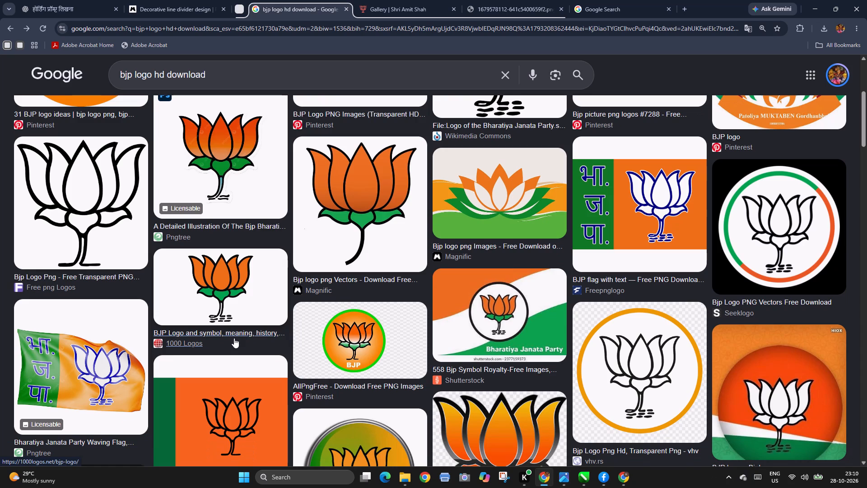
click(760, 233)
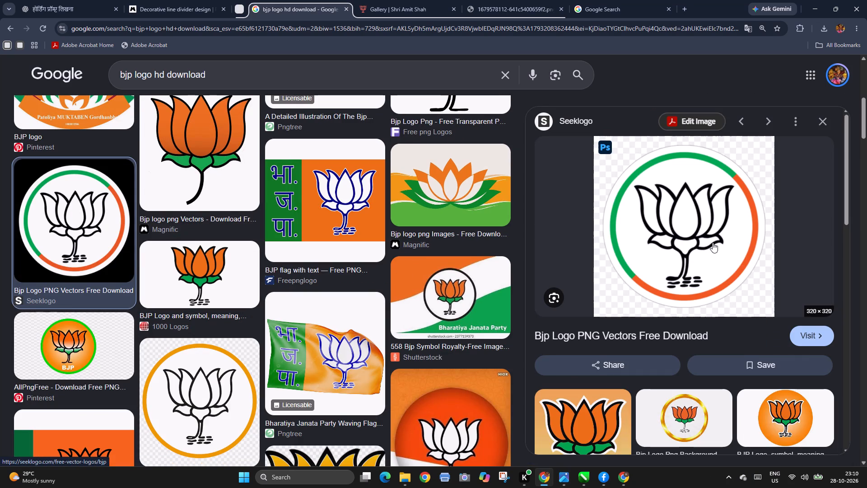
scroll(298, 224, up, 12)
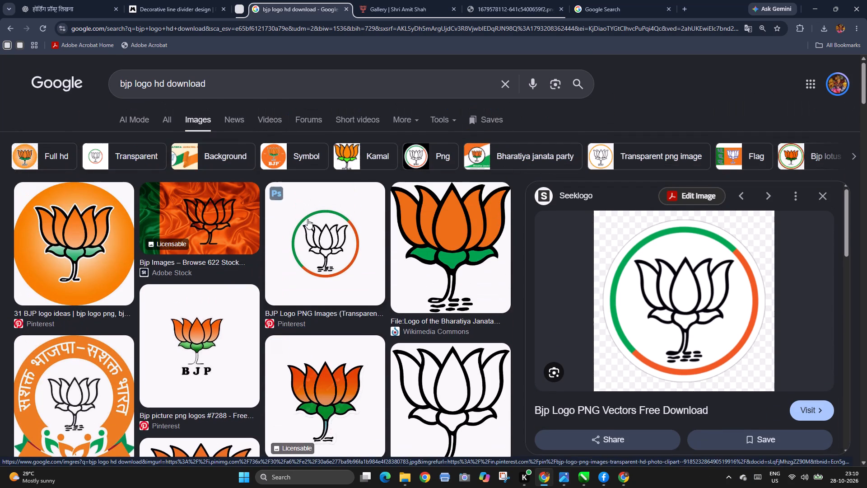
click(327, 218)
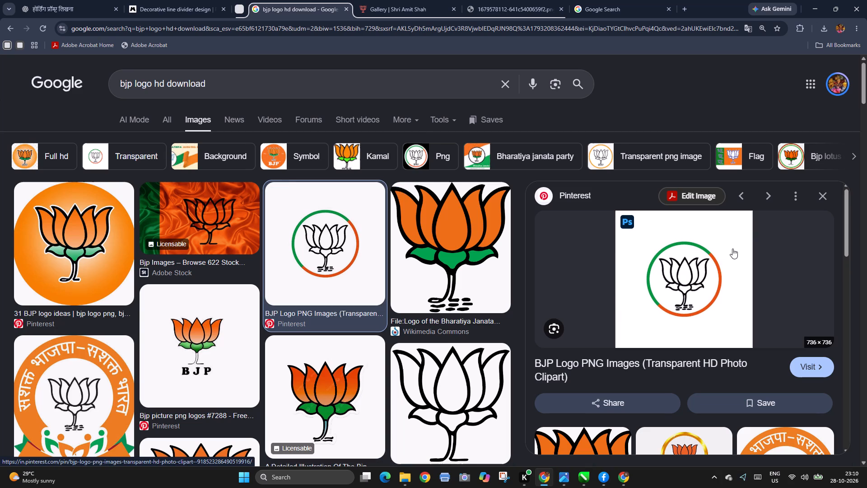
right_click(694, 242)
click(719, 234)
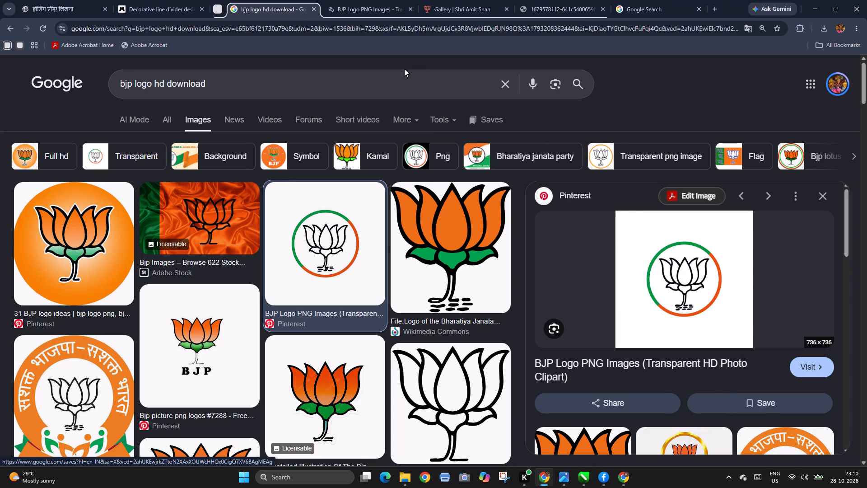
click(335, 1)
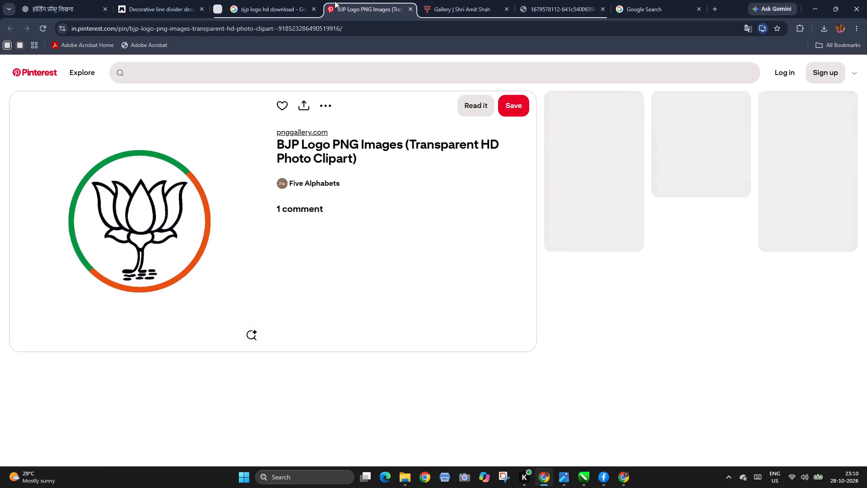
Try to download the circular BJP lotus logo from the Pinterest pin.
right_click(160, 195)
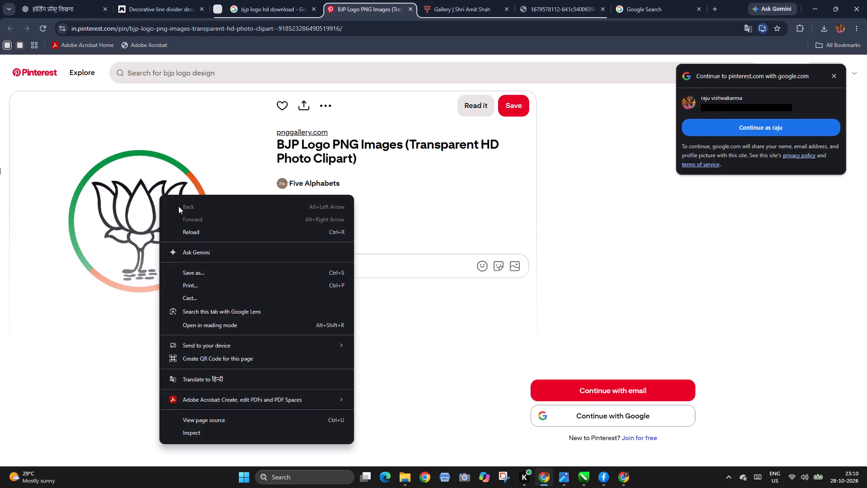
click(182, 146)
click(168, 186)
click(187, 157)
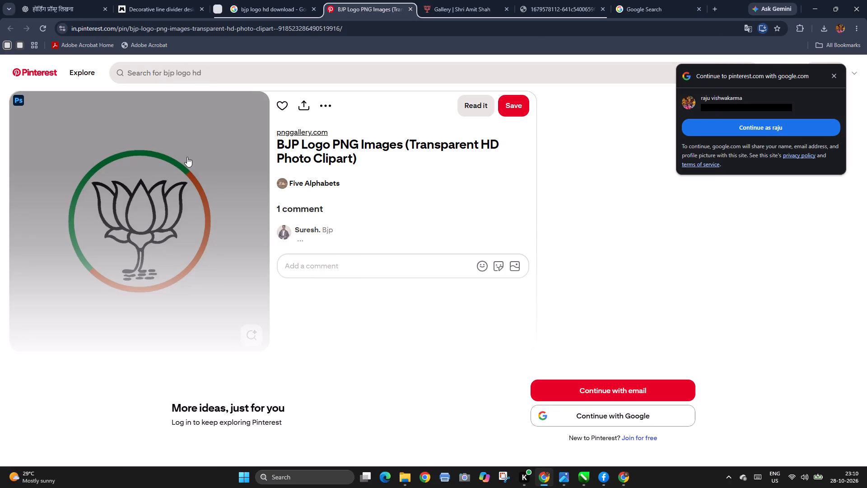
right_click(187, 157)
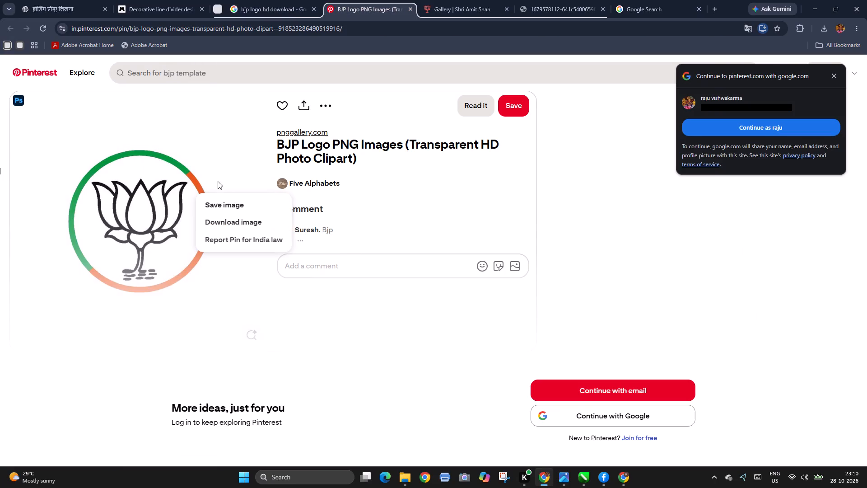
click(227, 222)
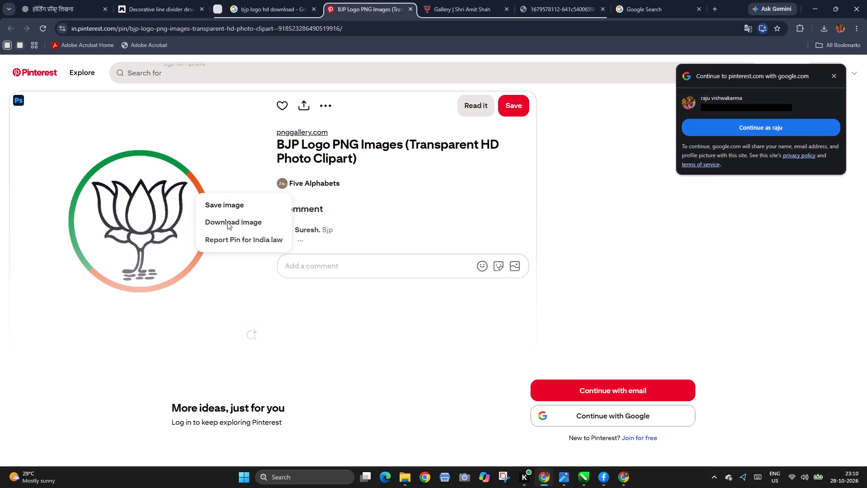
Sign in to Pinterest with the suggested Google account.
click(762, 130)
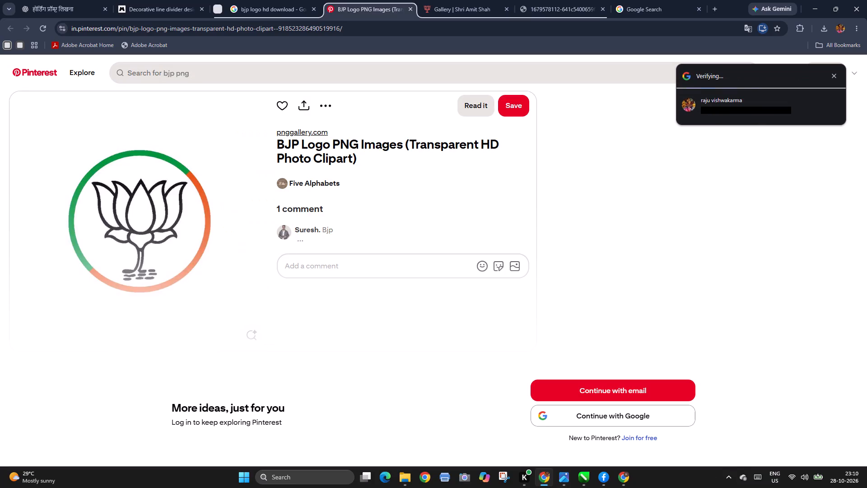
click(144, 170)
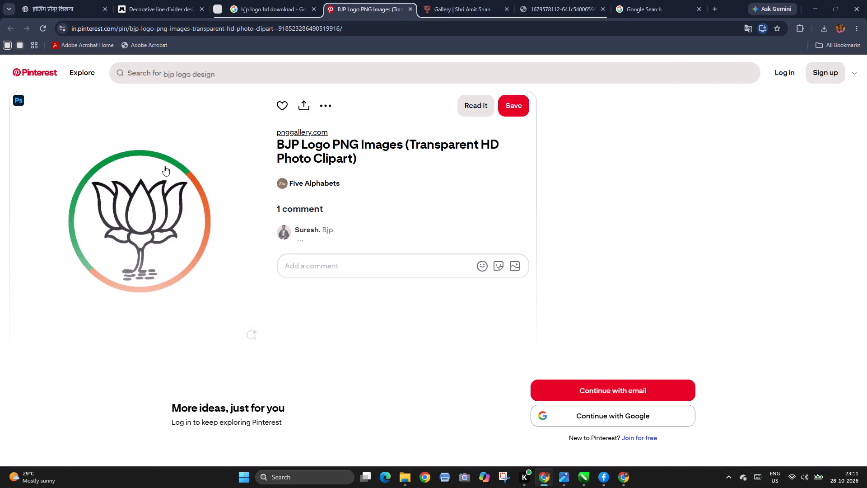
right_click(170, 159)
click(132, 159)
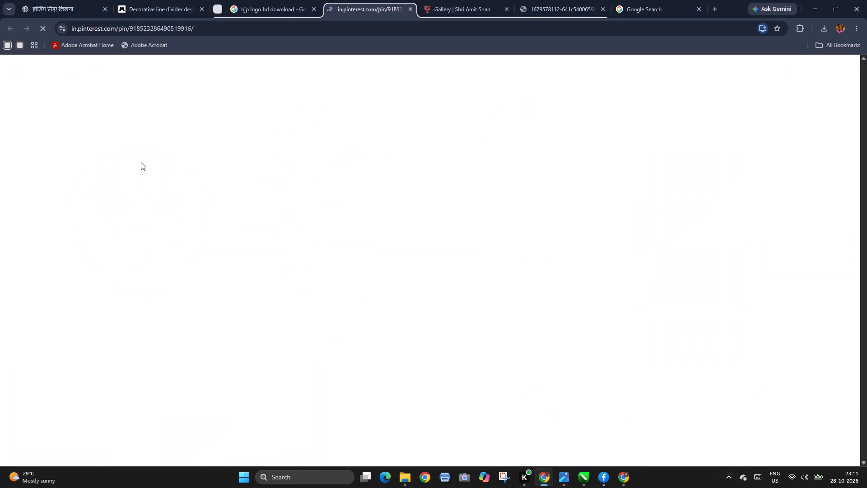
Open the pin's circular BJP lotus logo at full size in its own tab and save the image.
right_click(180, 176)
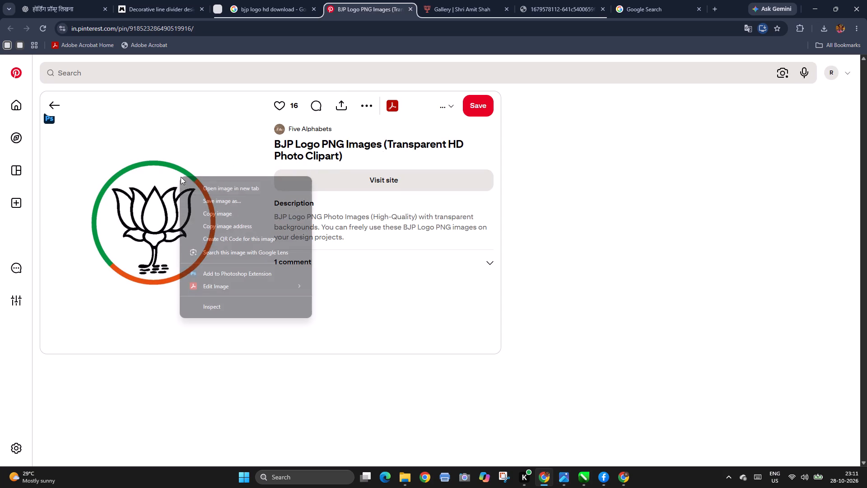
click(198, 188)
click(422, 7)
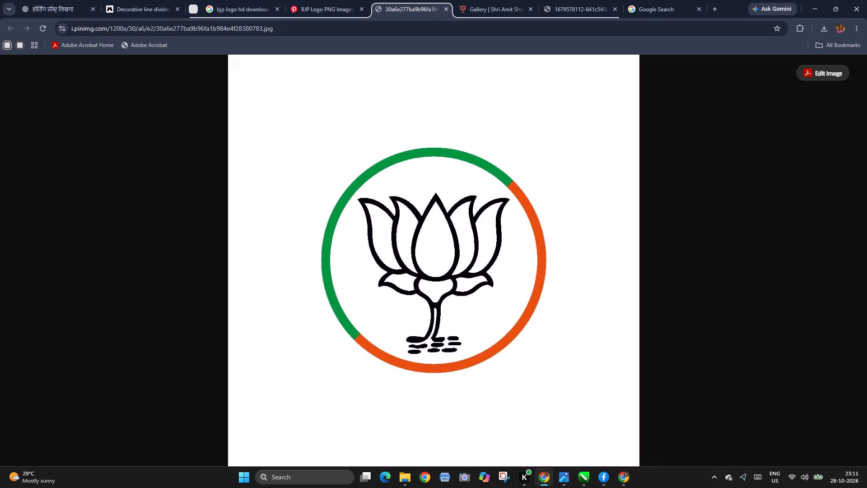
click(428, 175)
right_click(428, 175)
click(460, 202)
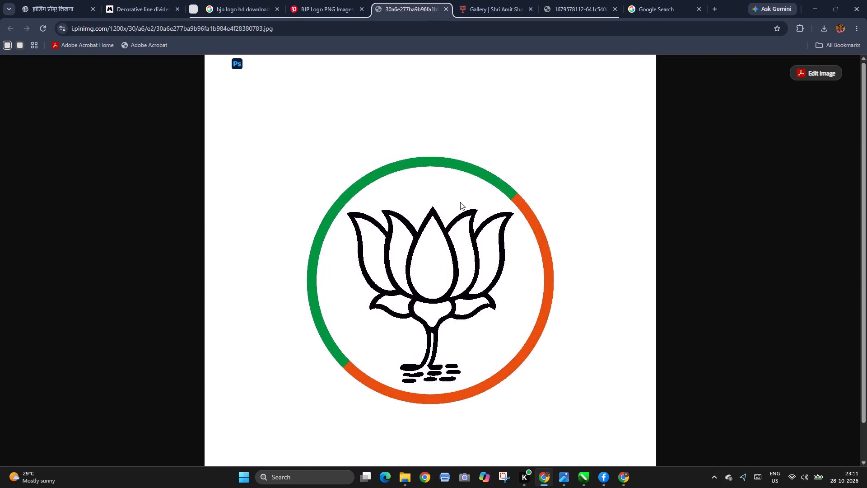
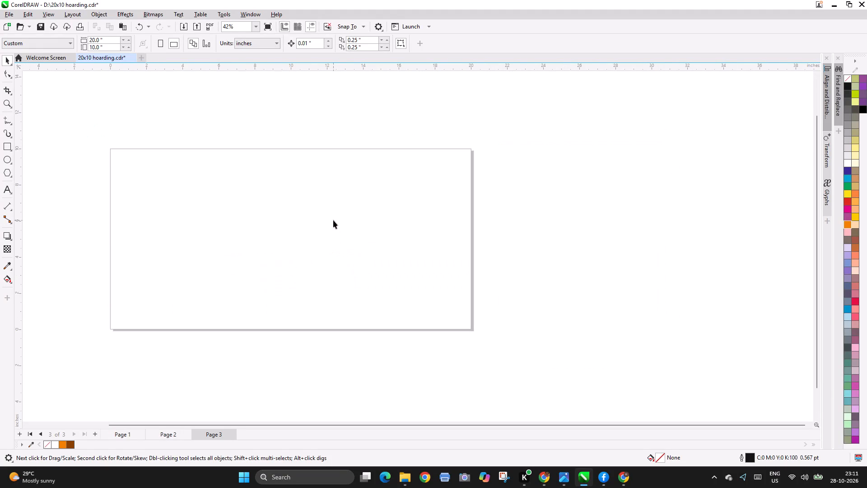
Copy the whole page 2 artwork, the welcome hoarding and the reference poster beside it, onto blank page 3.
key(Page_Up)
key(ctrl+a)
key(ctrl+c)
key(Page_Down)
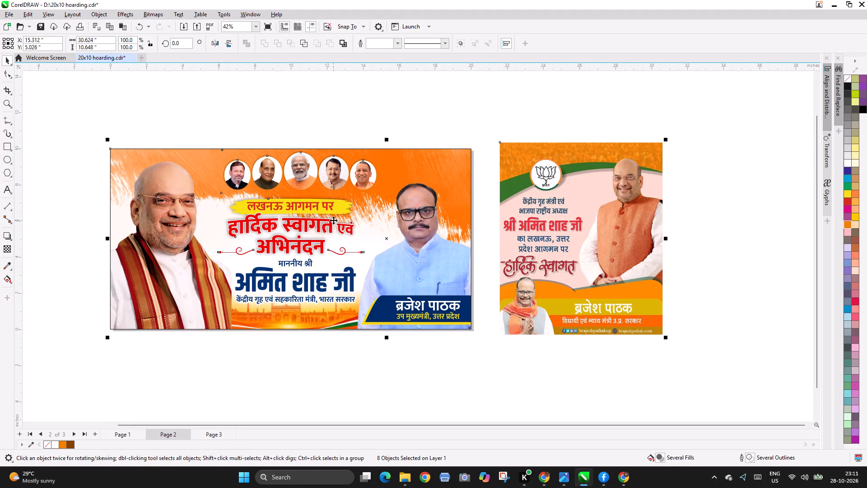
key(ctrl+v)
click(367, 131)
key(F3)
key(F2)
drag(179, 118, 522, 256)
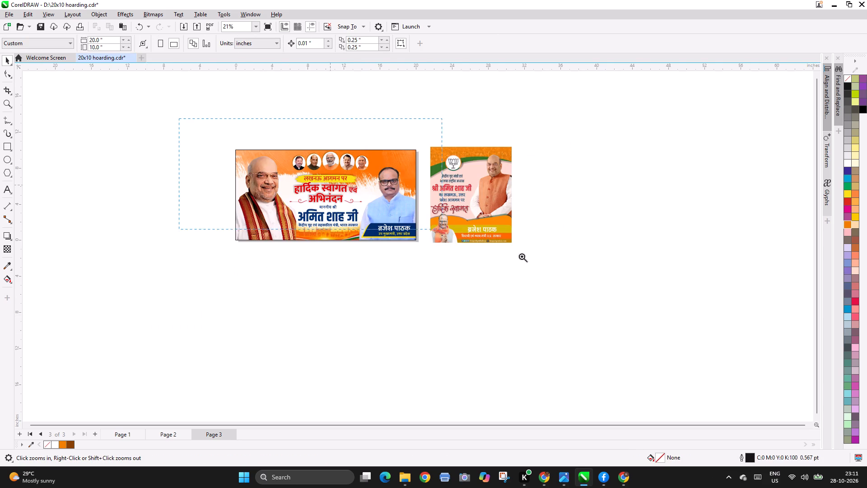
drag(522, 256, 572, 270)
Delete the reference poster beside the hoarding on page 2.
key(Page_Up)
click(650, 245)
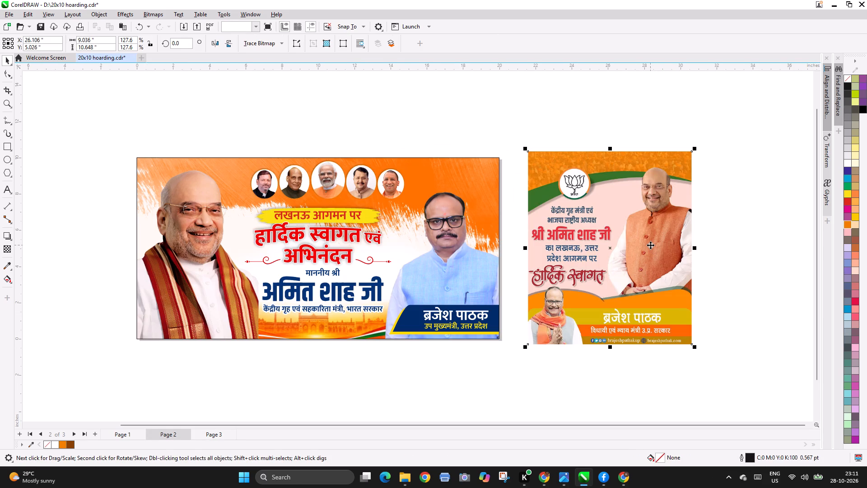
key(Home)
key(Escape)
key(Delete)
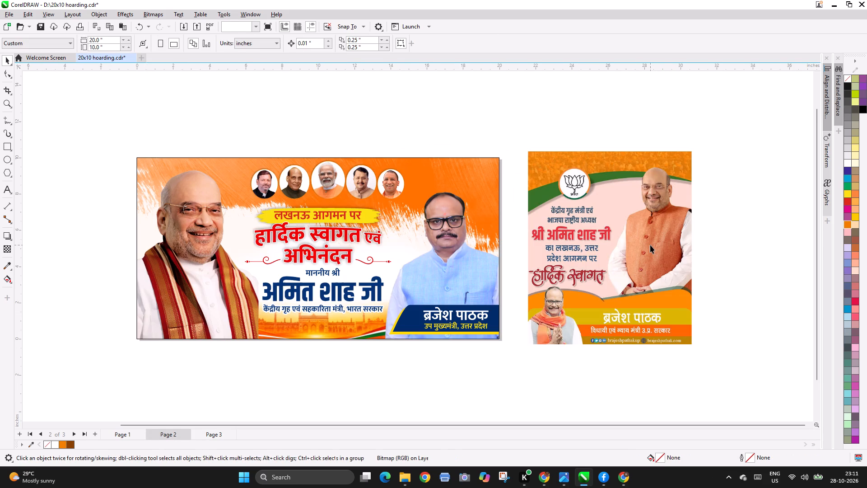
click(656, 207)
key(Delete)
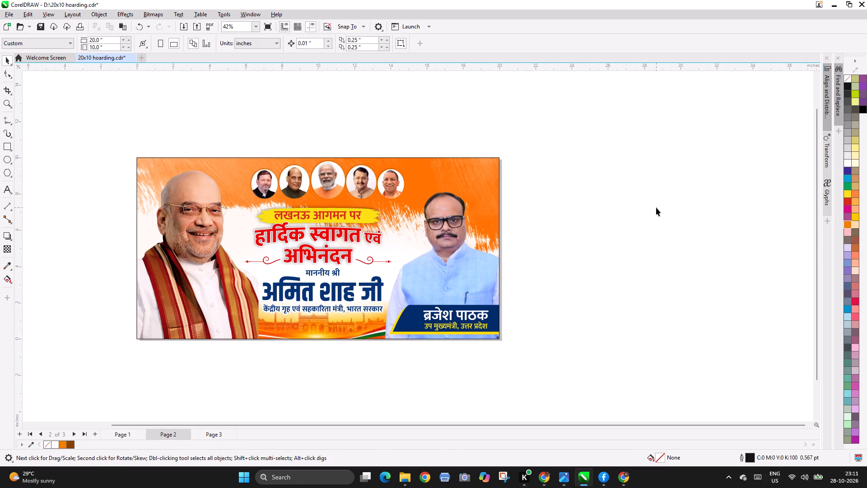
Return to page 3, frame the hoarding and reference poster together, and save the document.
key(Page_Down)
key(F3)
key(F2)
drag(324, 161, 705, 305)
key(F2)
key(F2)
drag(61, 125, 252, 233)
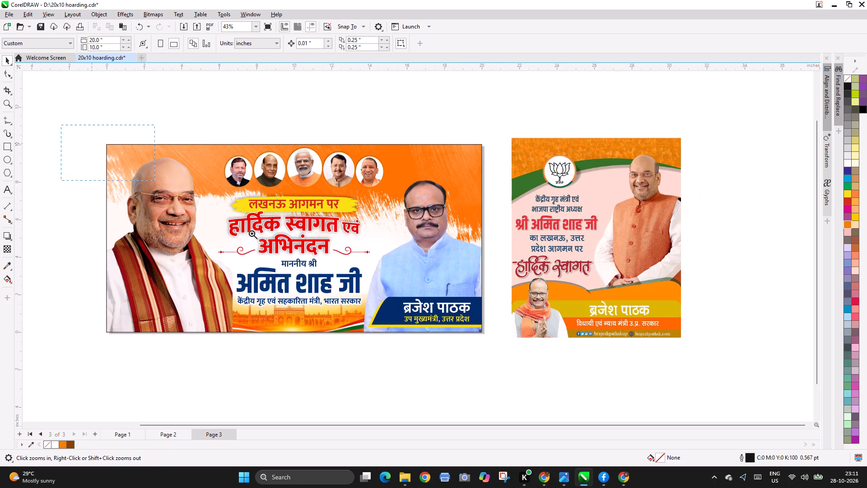
drag(252, 233, 699, 376)
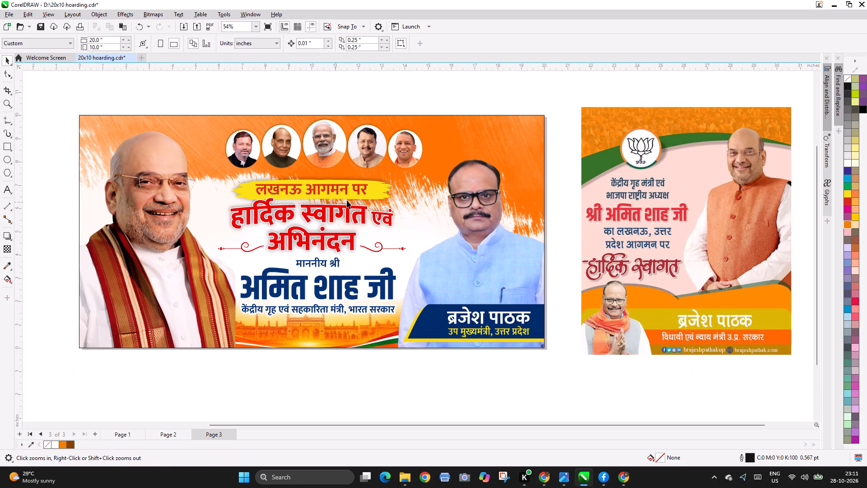
click(452, 117)
click(452, 99)
key(F3)
key(F2)
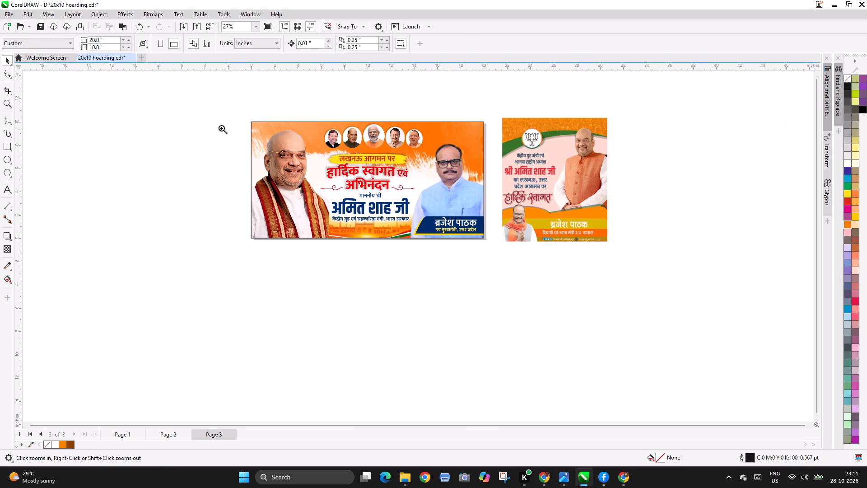
drag(209, 113, 668, 274)
key(ctrl+s)
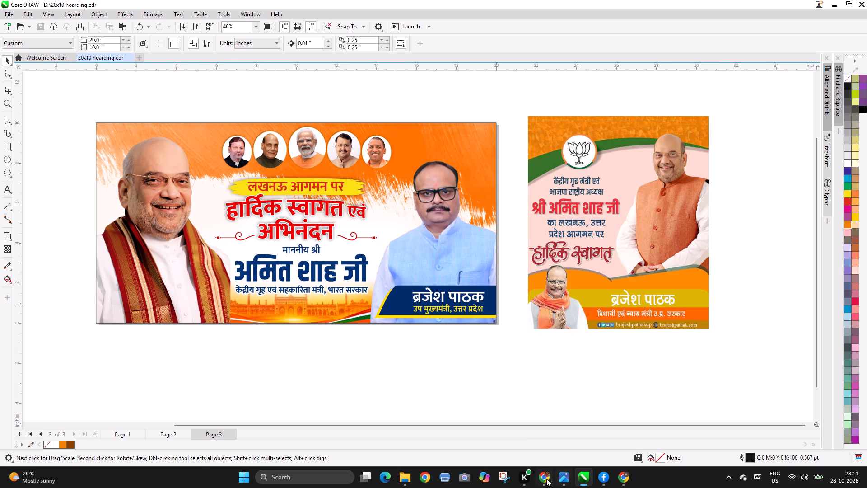
click(545, 479)
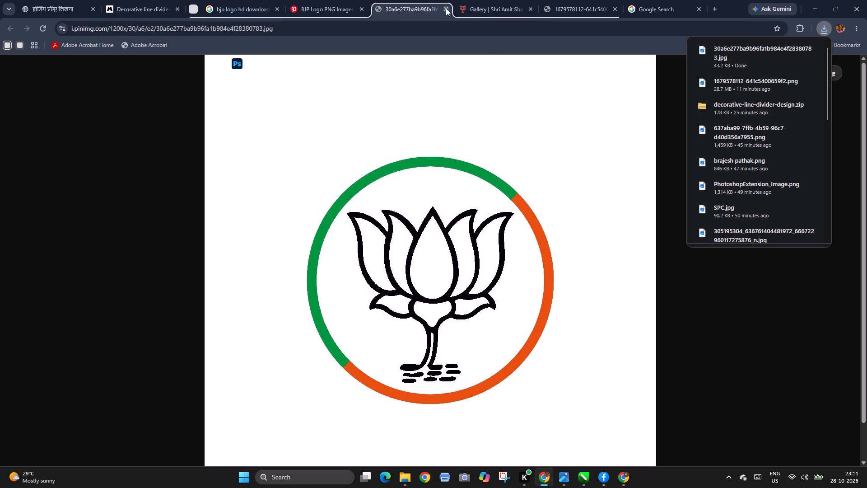
click(561, 4)
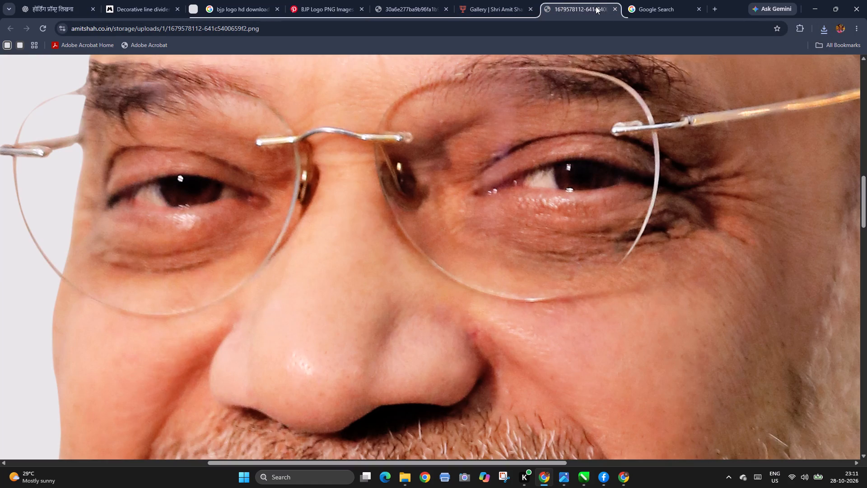
click(154, 7)
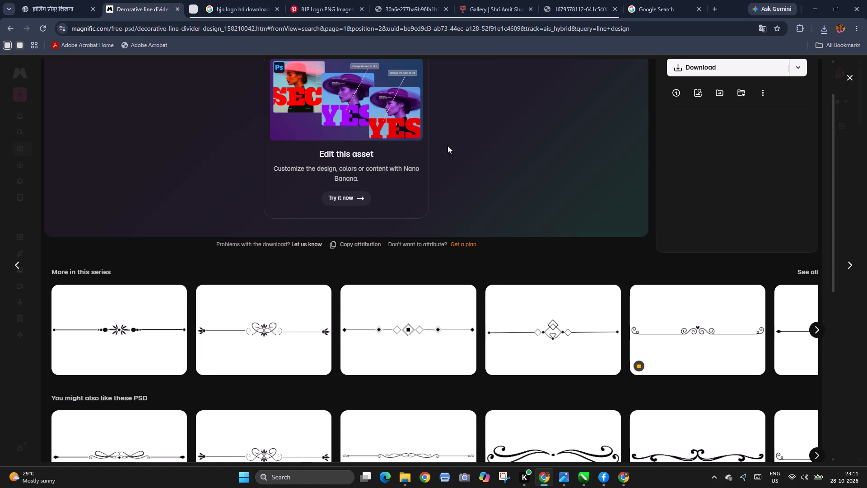
scroll(452, 146, up, 12)
click(637, 80)
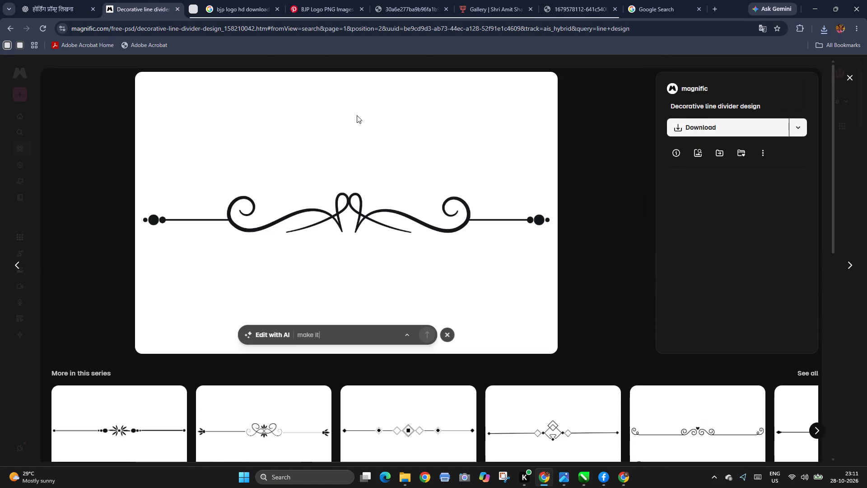
click(848, 77)
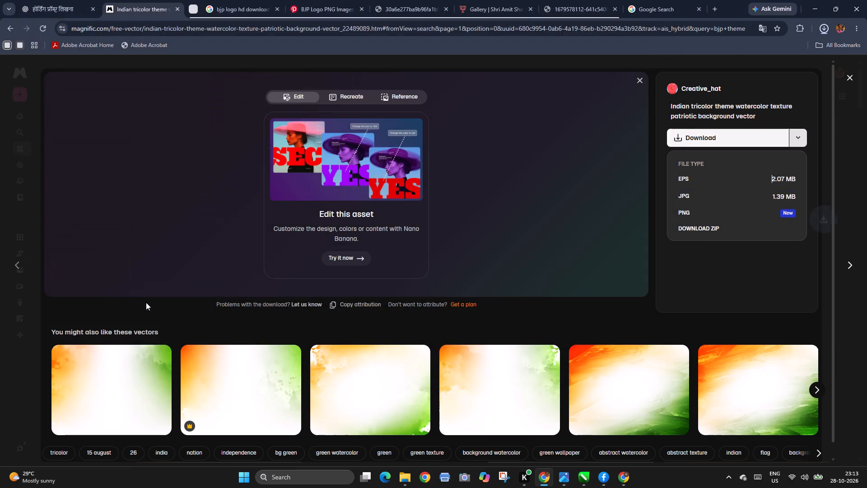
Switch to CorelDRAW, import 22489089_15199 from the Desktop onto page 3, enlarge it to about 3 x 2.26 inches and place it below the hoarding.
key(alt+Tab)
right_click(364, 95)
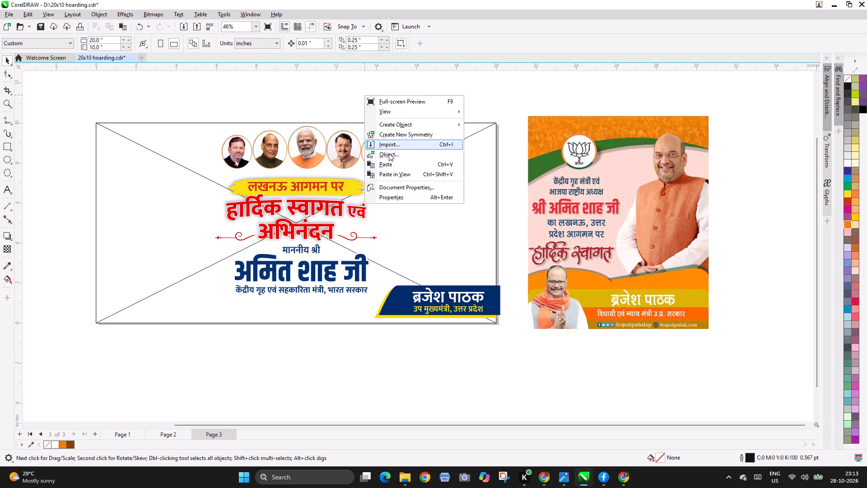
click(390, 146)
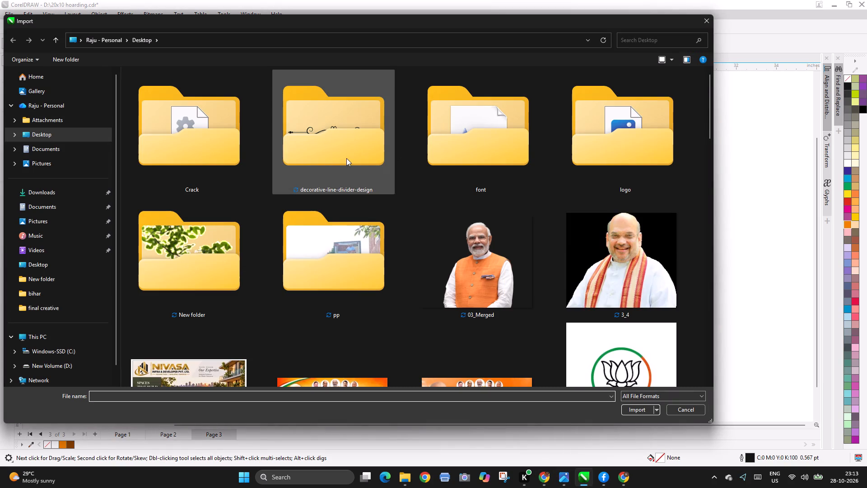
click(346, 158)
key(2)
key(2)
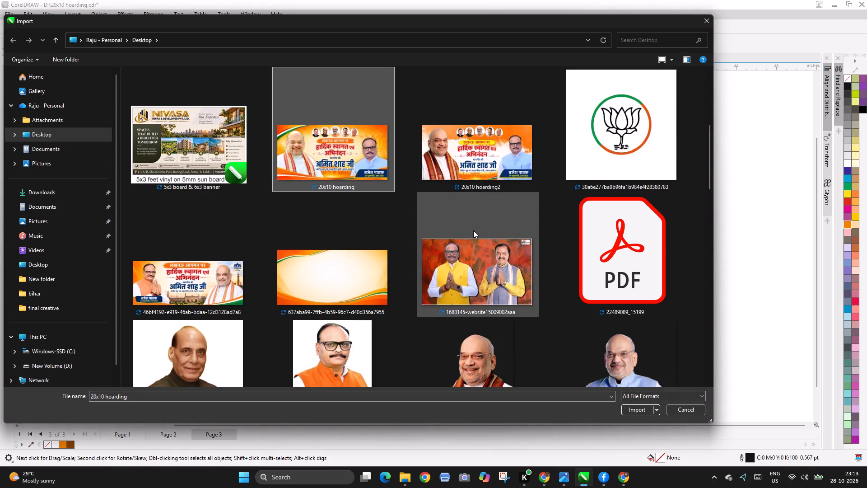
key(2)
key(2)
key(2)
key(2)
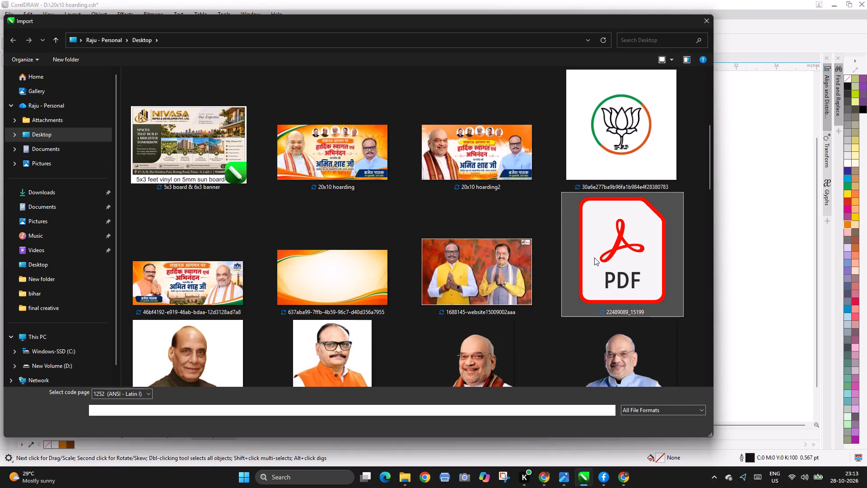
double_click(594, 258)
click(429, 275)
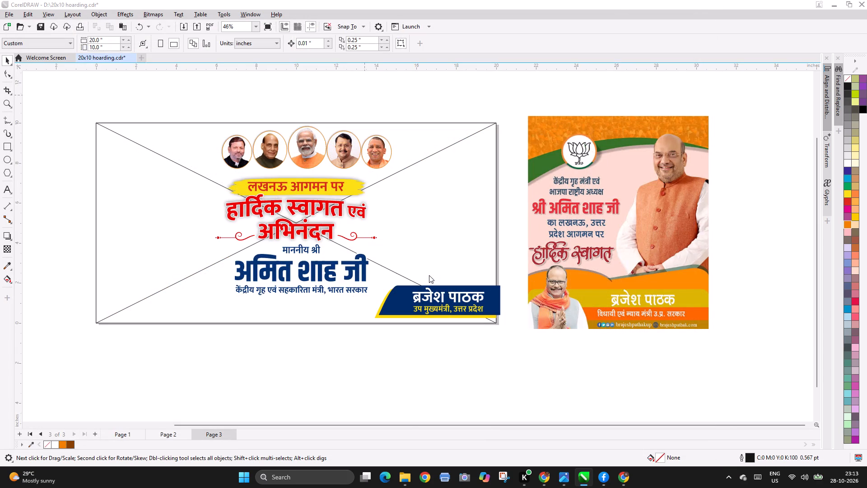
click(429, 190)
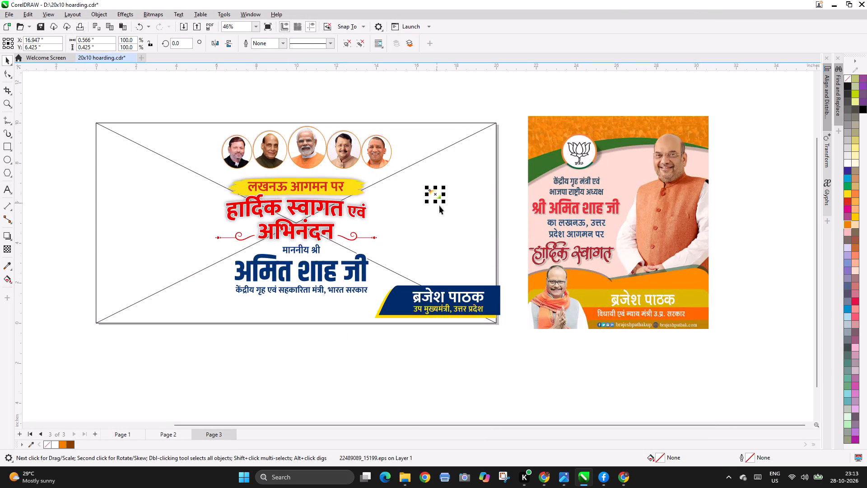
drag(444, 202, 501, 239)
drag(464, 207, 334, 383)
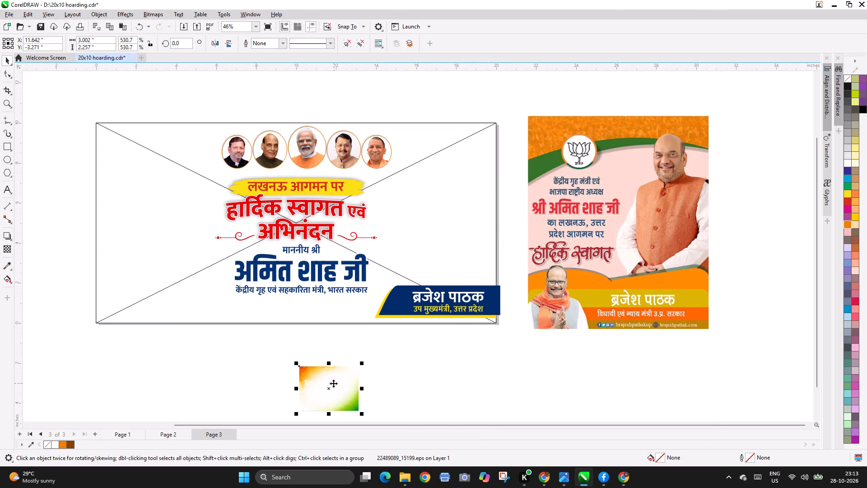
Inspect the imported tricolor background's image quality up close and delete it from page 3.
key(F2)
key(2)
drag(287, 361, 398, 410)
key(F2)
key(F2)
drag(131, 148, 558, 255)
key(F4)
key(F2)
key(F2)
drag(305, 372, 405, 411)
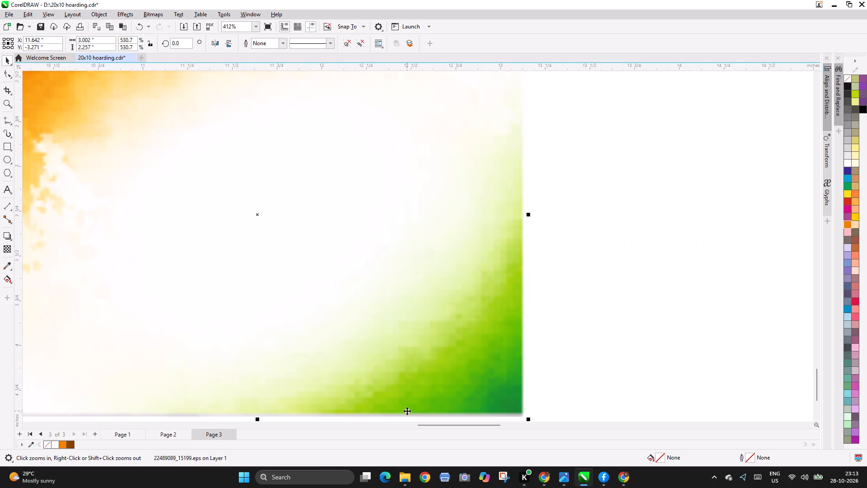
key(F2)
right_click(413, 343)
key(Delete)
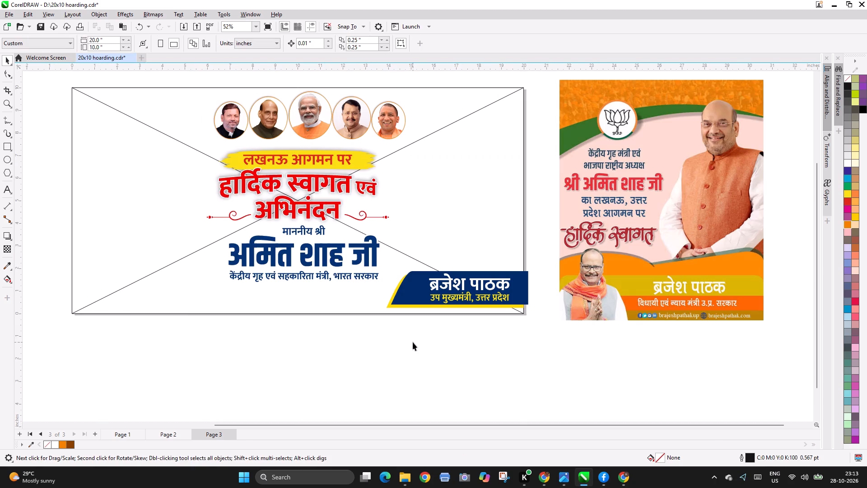
Switch to Chrome and download the tricolor background as a ZIP, saving it to the Desktop under its suggested name.
key(alt+Tab)
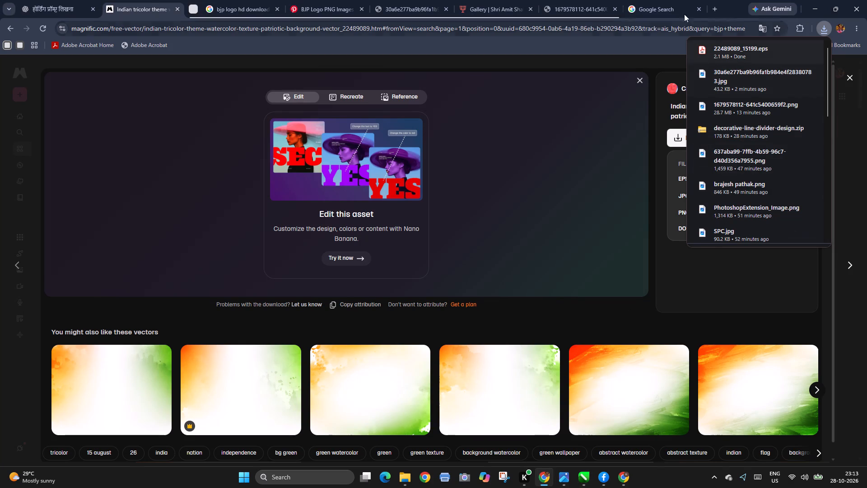
click(678, 289)
click(796, 137)
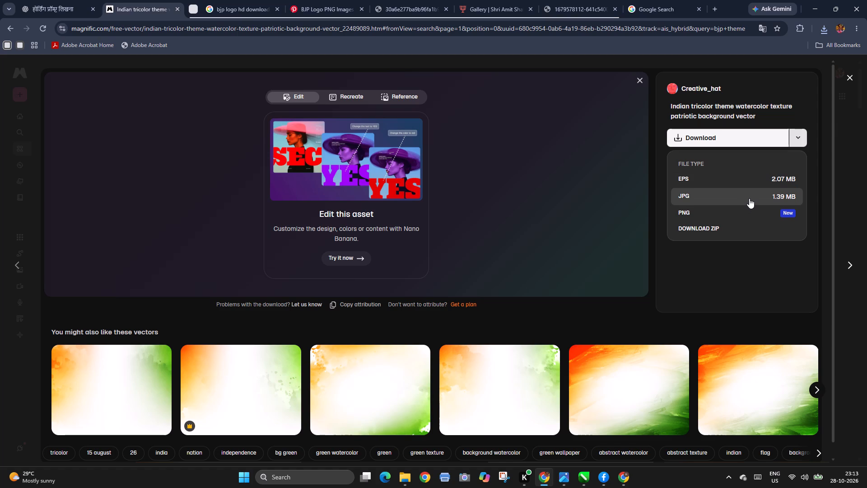
click(717, 228)
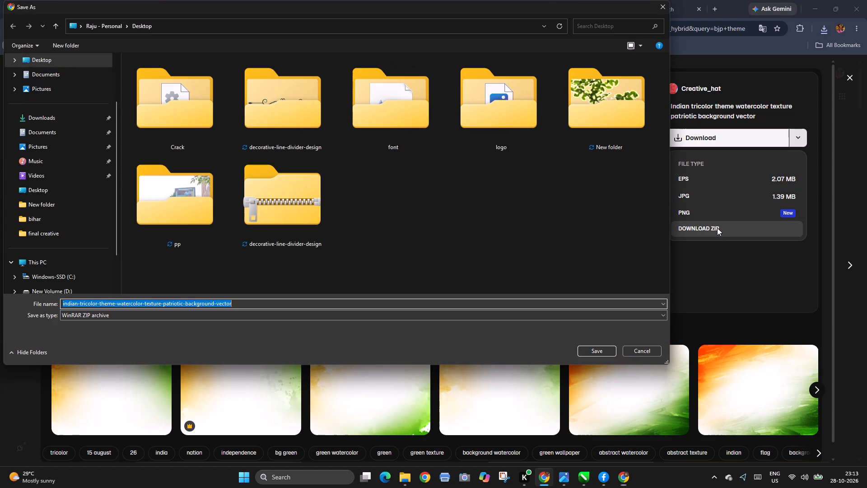
key(Return)
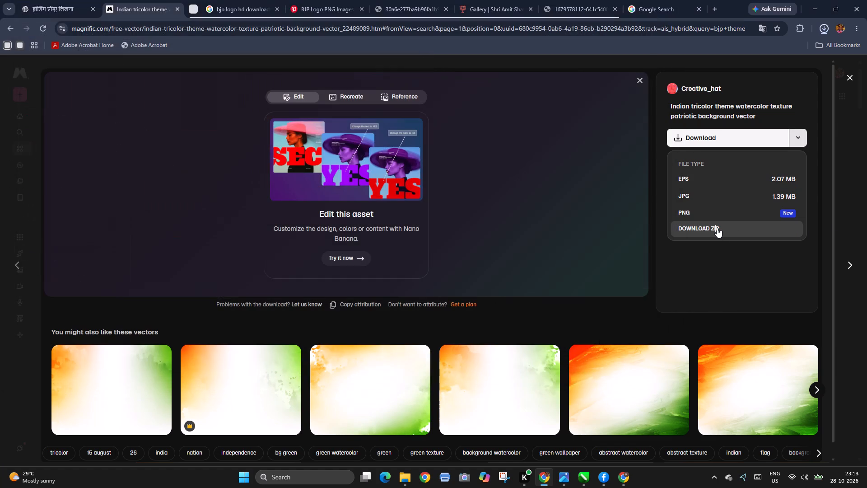
Go to the Windows desktop and extract the indian-tricolor-theme-watercolor-texture-patriotic-background-vector ZIP.
key(super+d)
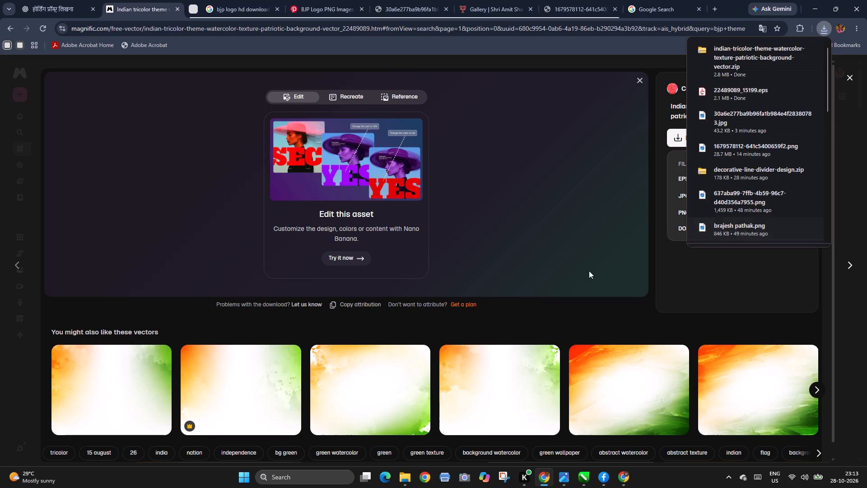
right_click(186, 285)
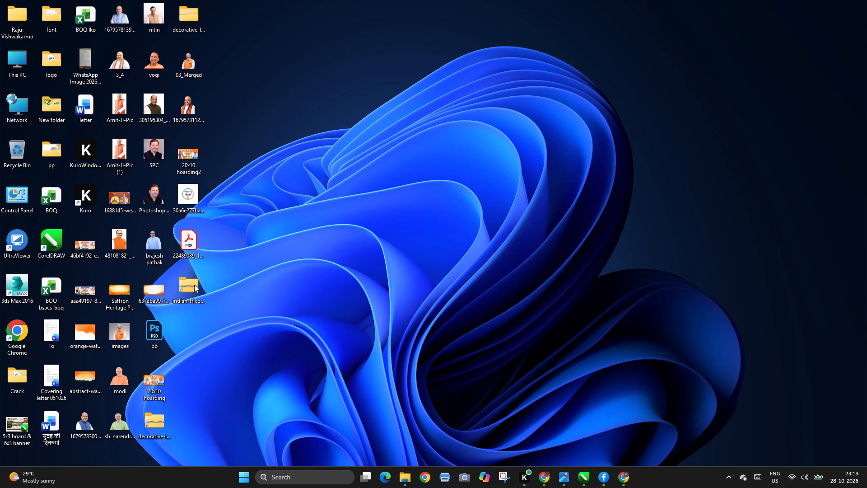
click(229, 136)
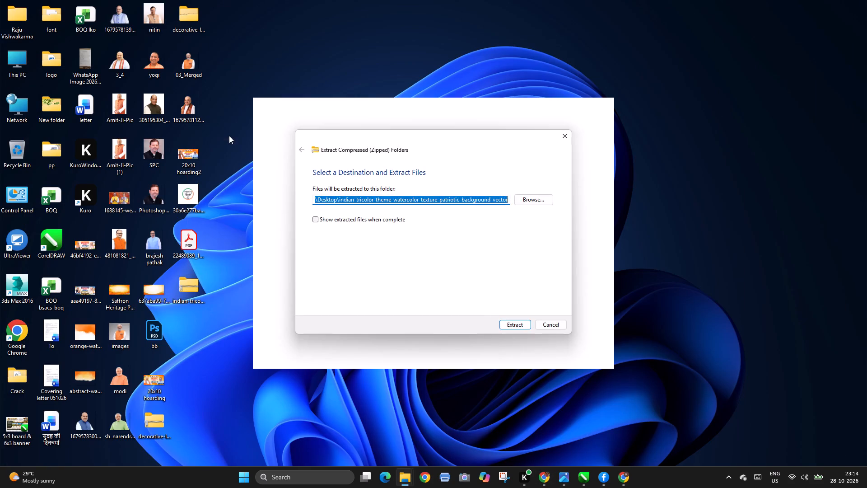
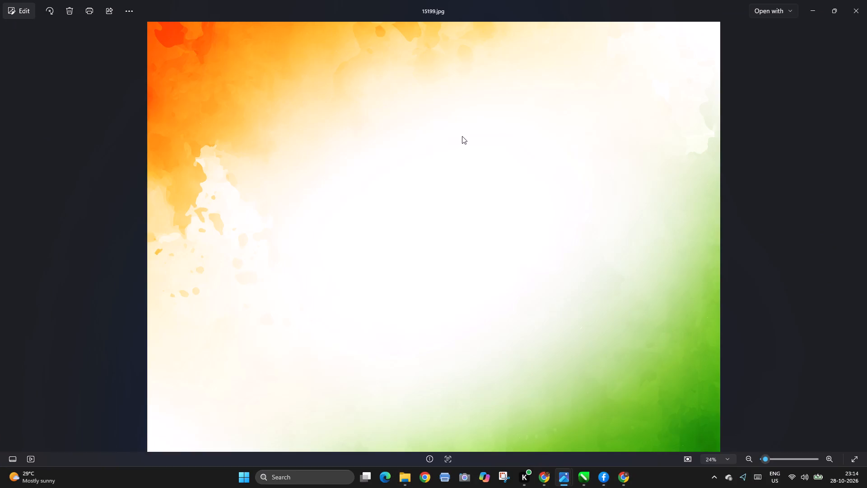
Inspect the extracted tricolor background image 15199.jpg up close and close the image viewer.
scroll(449, 165, up, 6)
scroll(449, 165, down, 6)
click(864, 0)
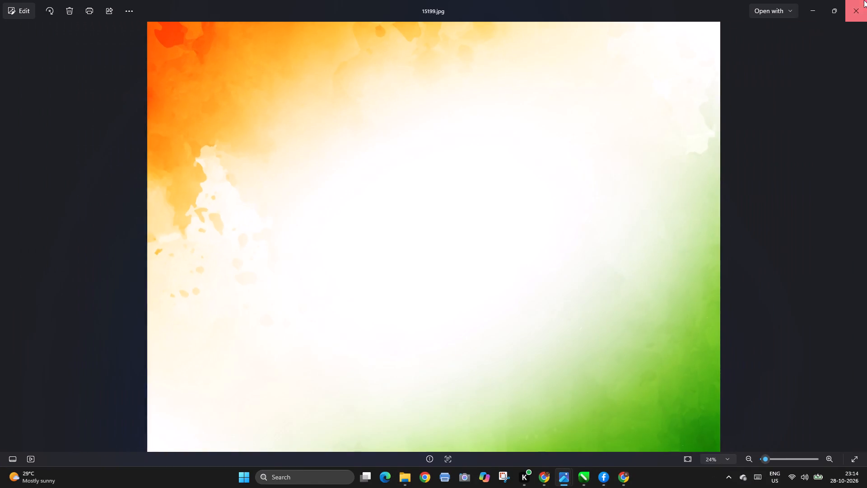
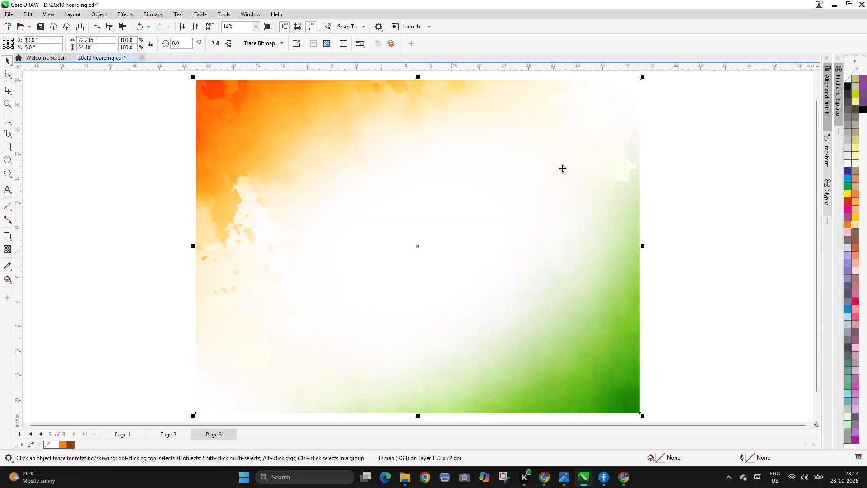
Move the tricolor background image off the page and PowerClip it into the 20x10 inch page frame, filling the frame.
drag(568, 167, 98, 187)
key(alt+a)
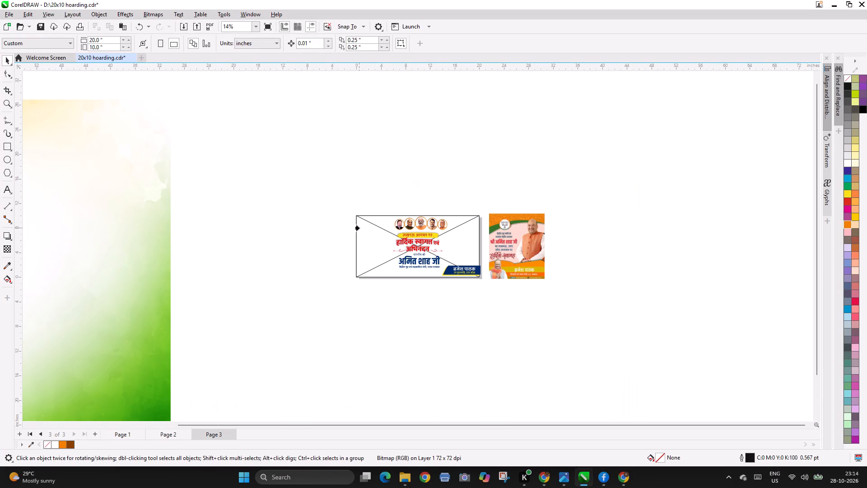
alt+click(359, 228)
key(alt+s)
click(315, 184)
Examine the hoarding layout on the tricolor background alongside the orange reference poster.
key(F2)
drag(298, 193, 595, 285)
key(F2)
key(F2)
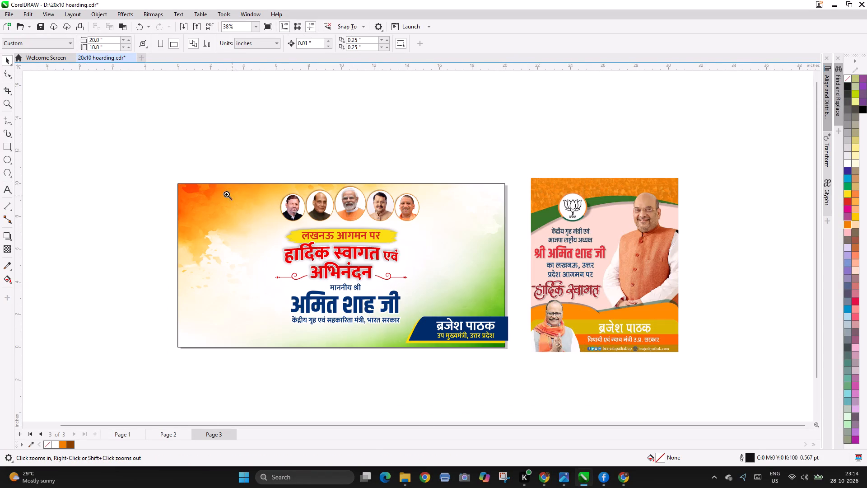
drag(98, 147, 729, 368)
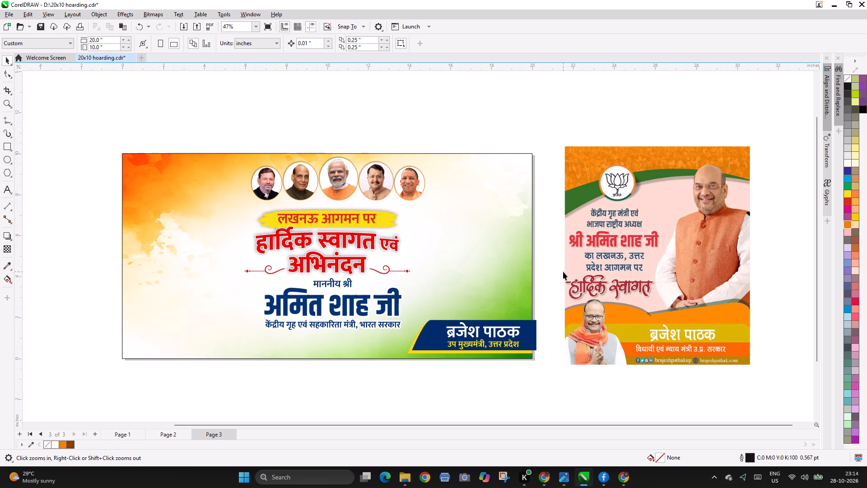
key(F3)
key(F2)
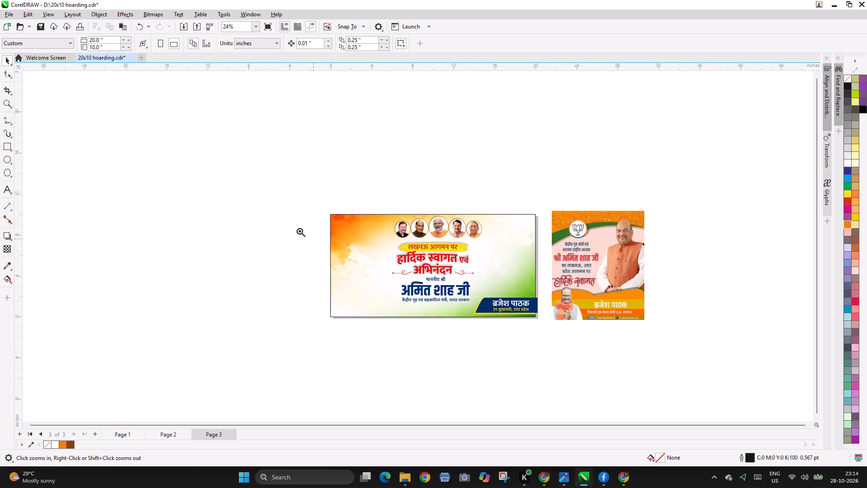
drag(248, 184, 792, 341)
key(F2)
key(F2)
drag(93, 143, 631, 346)
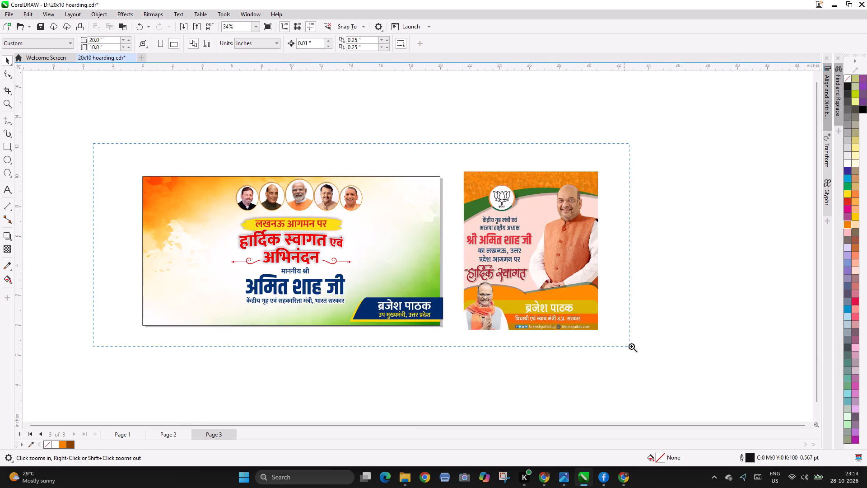
drag(631, 346, 635, 347)
click(501, 230)
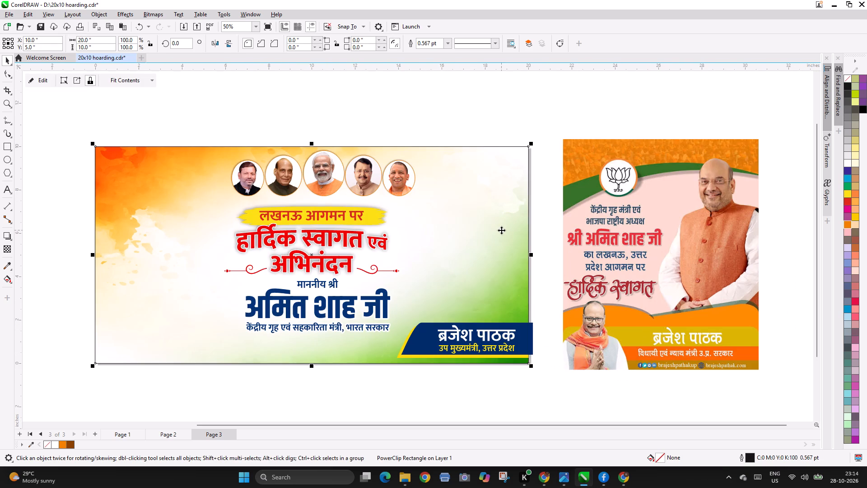
click(475, 124)
click(471, 168)
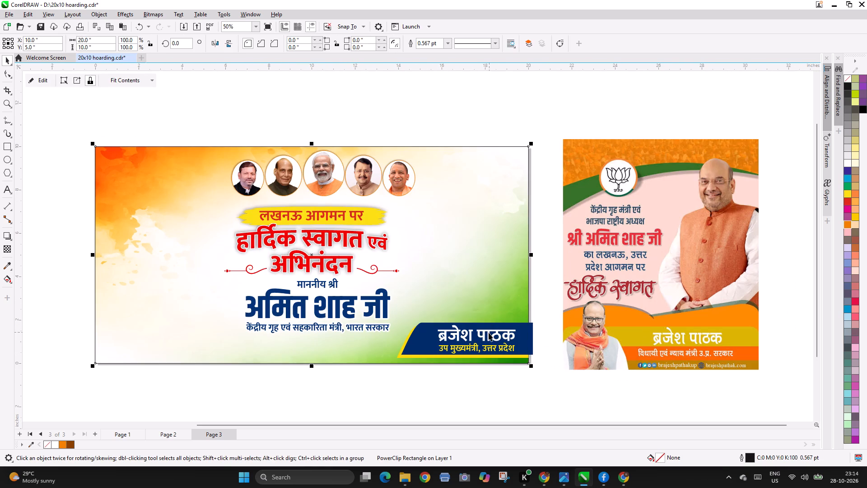
Move the blue ब्रजेश पाठक name banner out of the hoarding to just below its lower edge.
click(489, 333)
drag(543, 385, 382, 298)
drag(457, 336, 459, 394)
Import the circular lotus logo JPG and place it about 2.6 inches wide at the hoarding's upper-right corner.
click(354, 195)
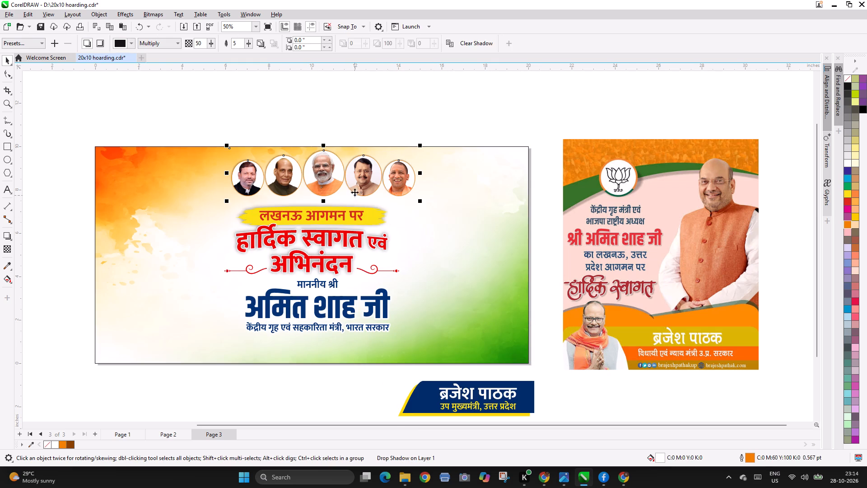
click(333, 130)
right_click(363, 102)
click(383, 150)
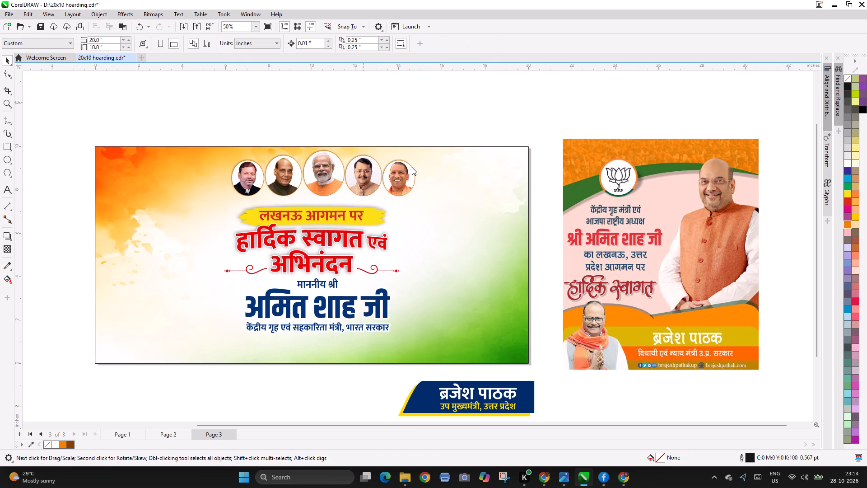
double_click(214, 289)
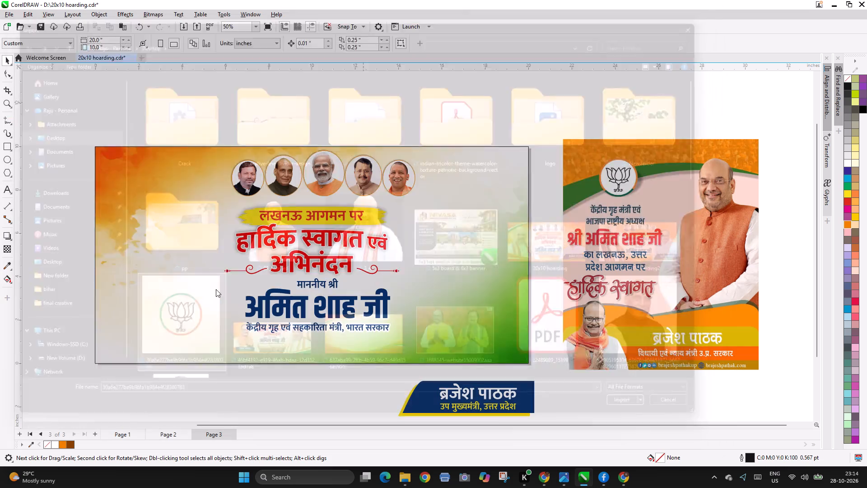
drag(454, 128, 510, 202)
click(542, 108)
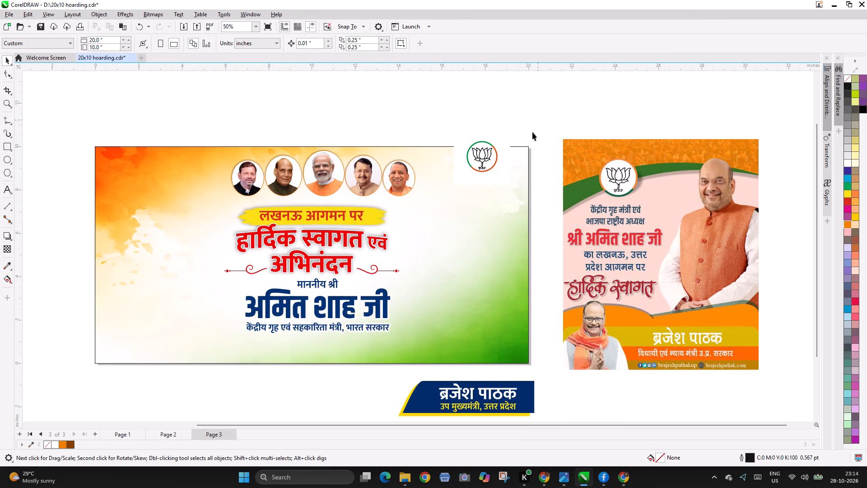
Examine the imported lotus logo up close and compare it with the logo on the reference poster.
key(F2)
drag(438, 128, 646, 215)
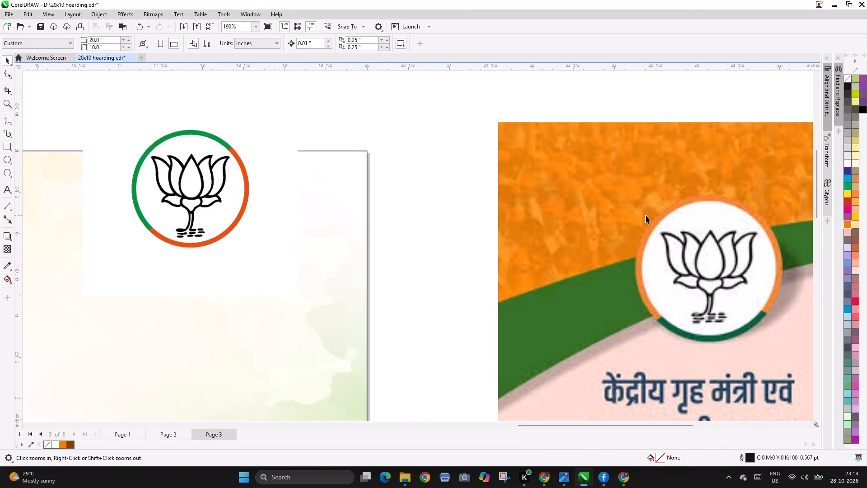
key(F2)
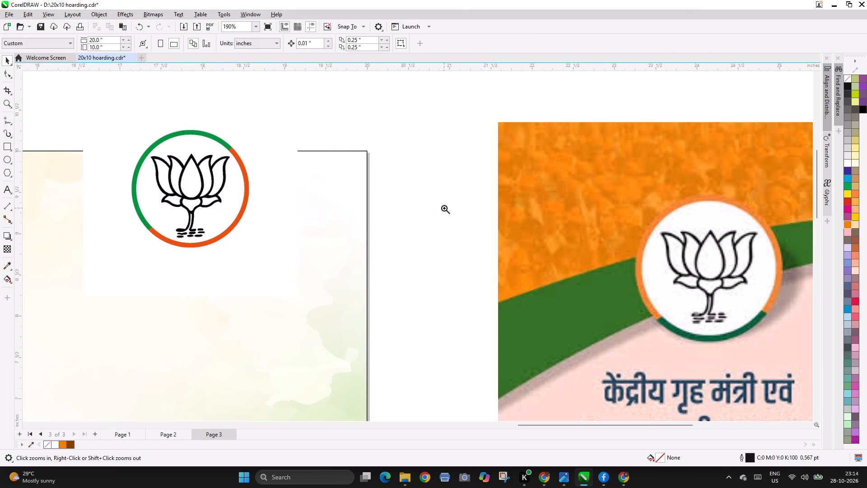
right_click(444, 208)
key(F2)
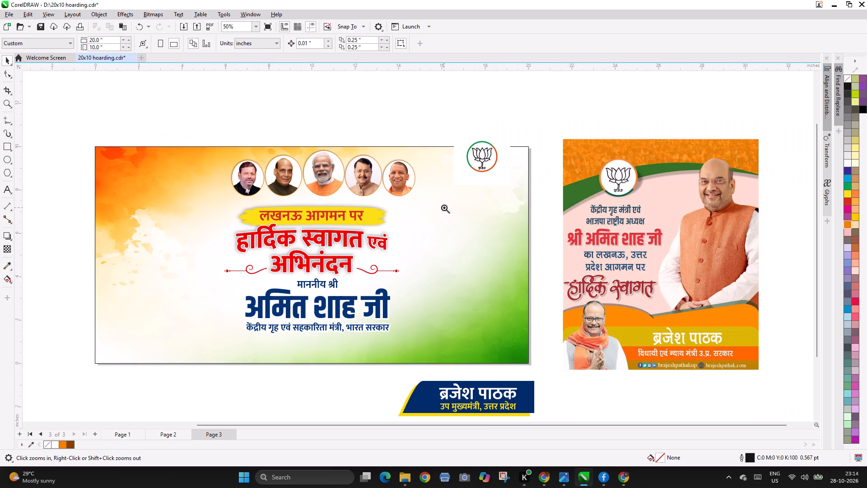
key(F2)
drag(436, 135, 530, 188)
key(F2)
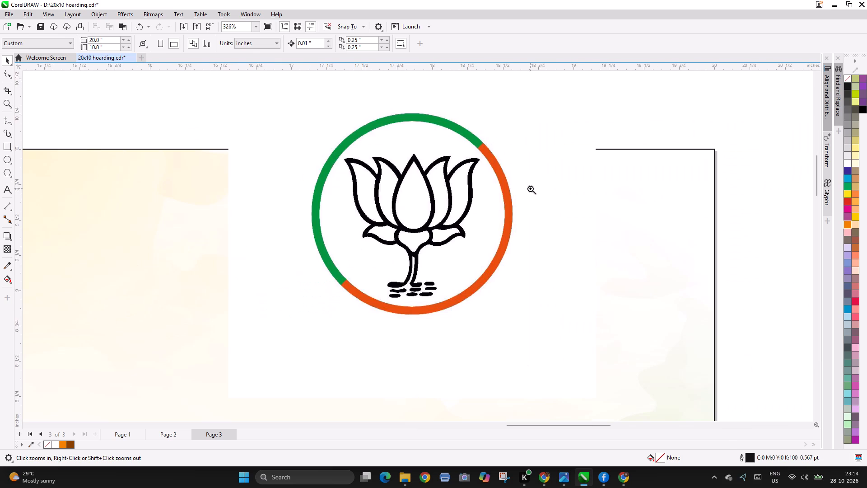
right_click(530, 189)
Select the imported lotus logo bitmap at the hoarding's upper-right corner.
click(486, 169)
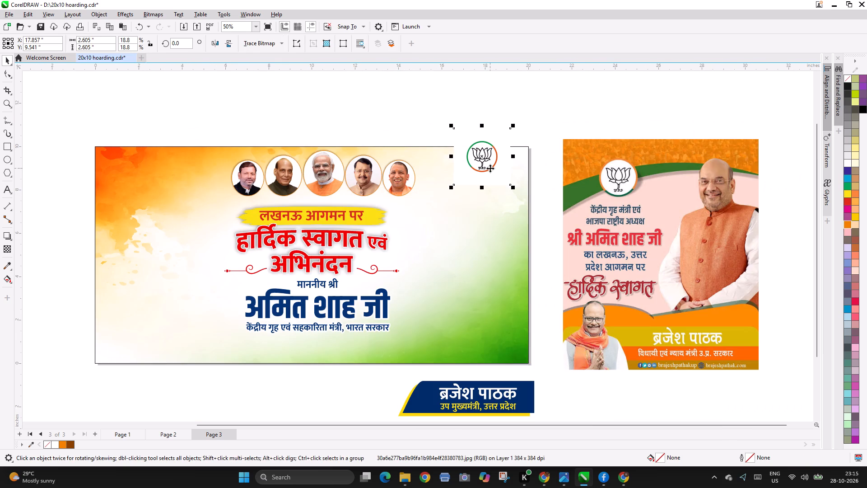
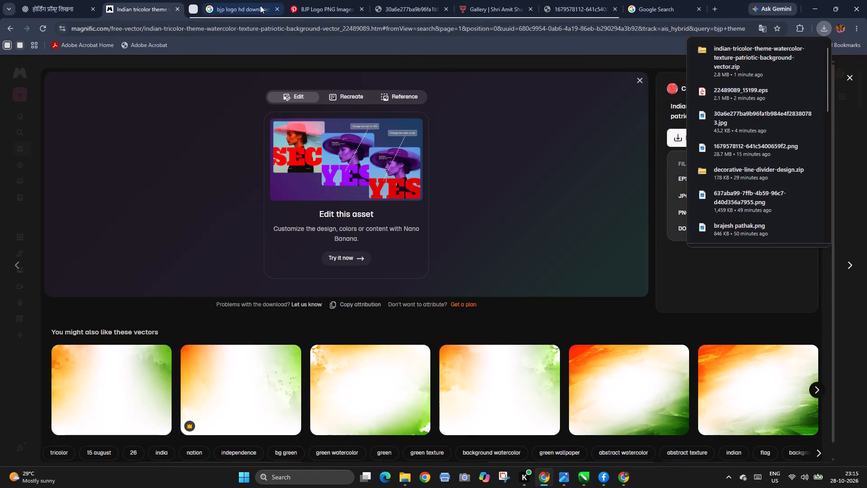
Examine the BJP logo image search results in Chrome for a suitable circular lotus logo.
click(259, 5)
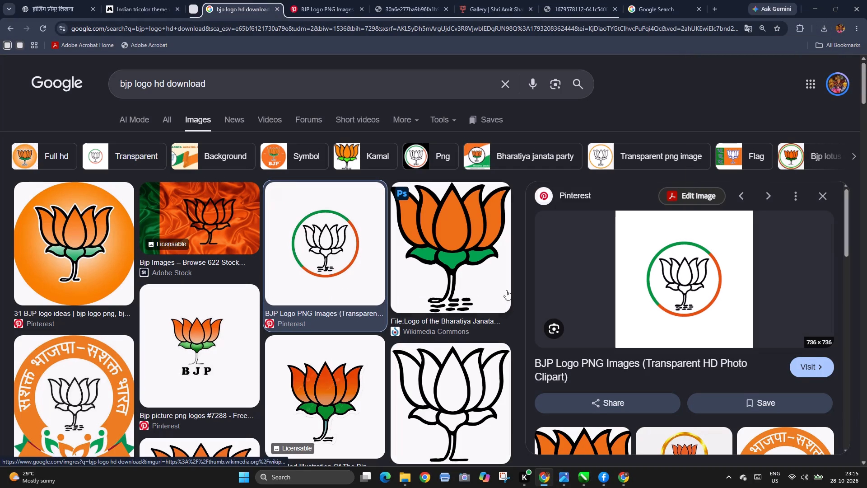
scroll(701, 287, down, 7)
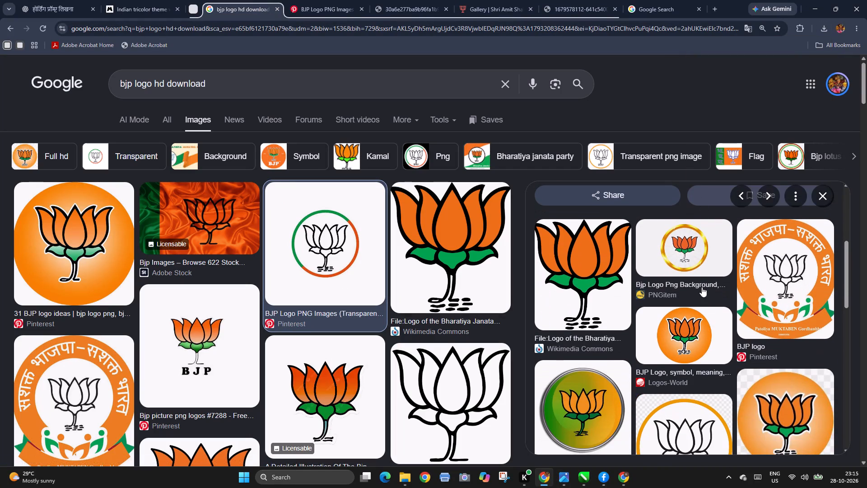
scroll(626, 310, down, 3)
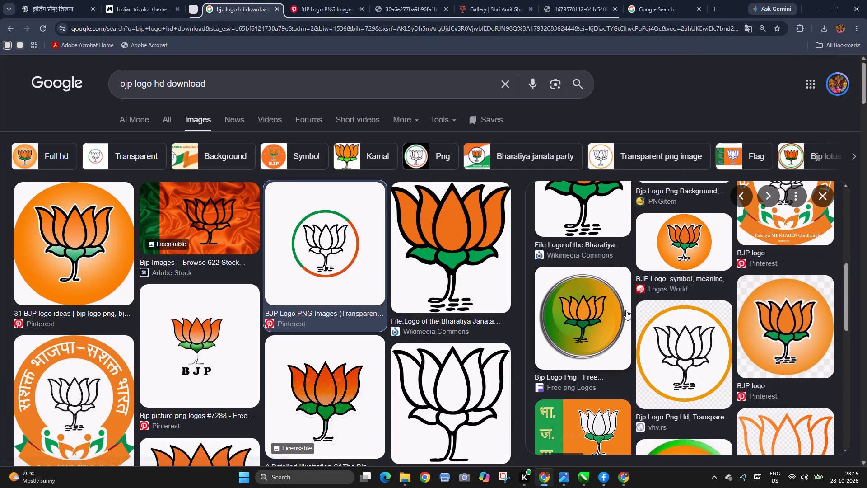
scroll(626, 310, down, 4)
scroll(460, 312, down, 6)
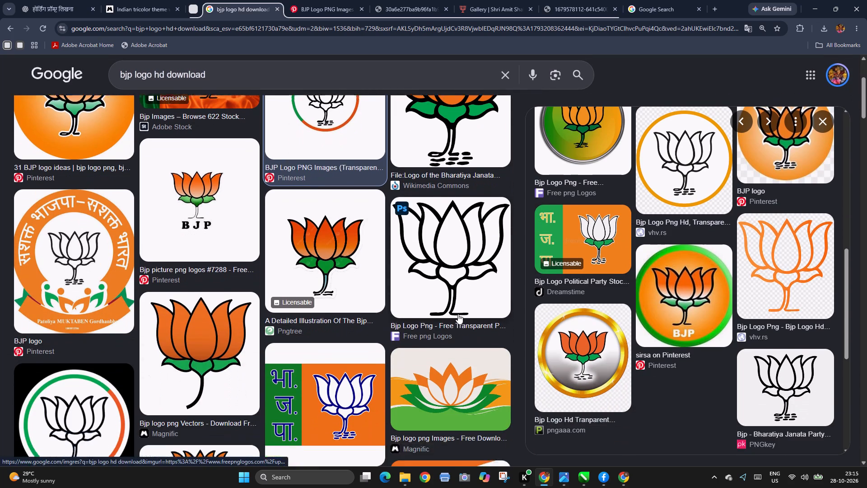
scroll(458, 314, down, 2)
scroll(228, 350, down, 4)
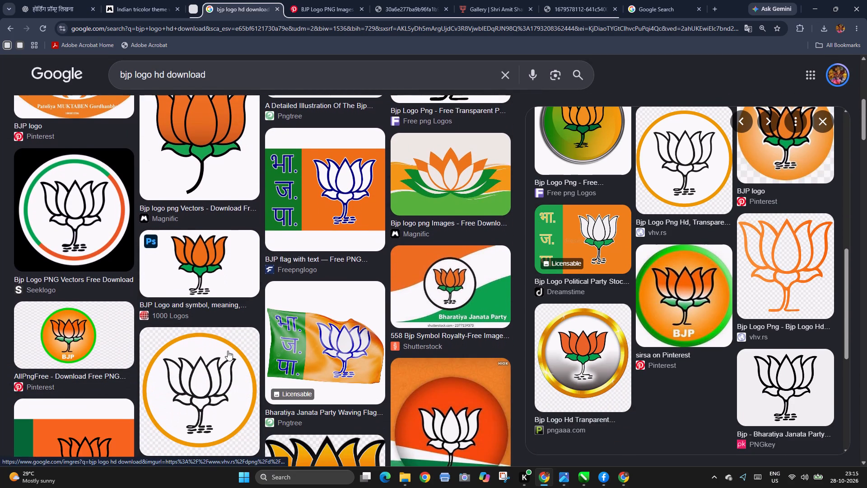
scroll(228, 351, down, 11)
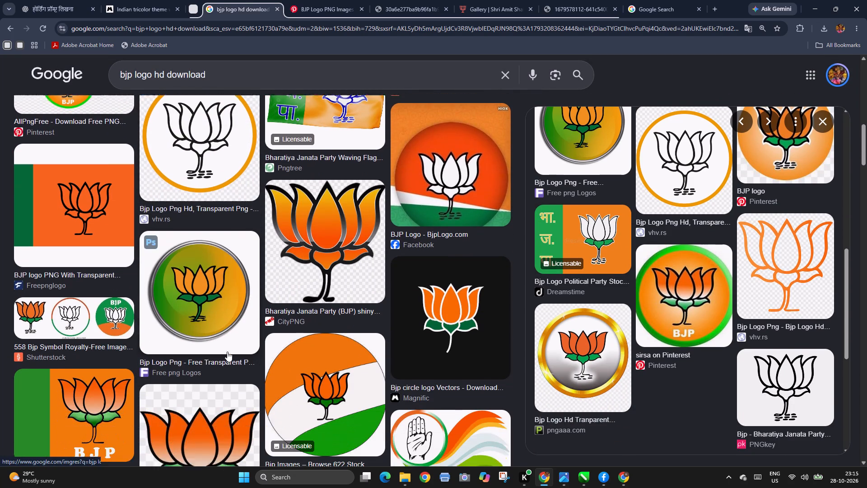
scroll(227, 352, down, 5)
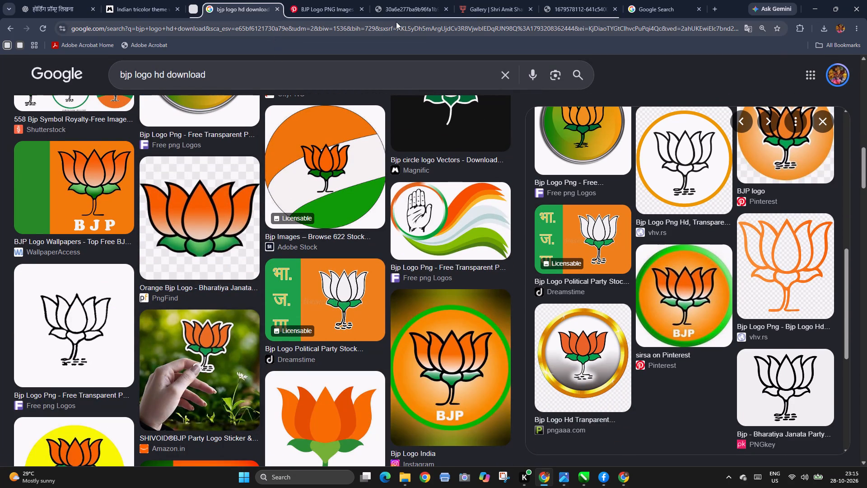
Examine the Amit Shah and ब्रजेश पाठक welcome poster in the image search and look over the BJP logo results again.
click(629, 0)
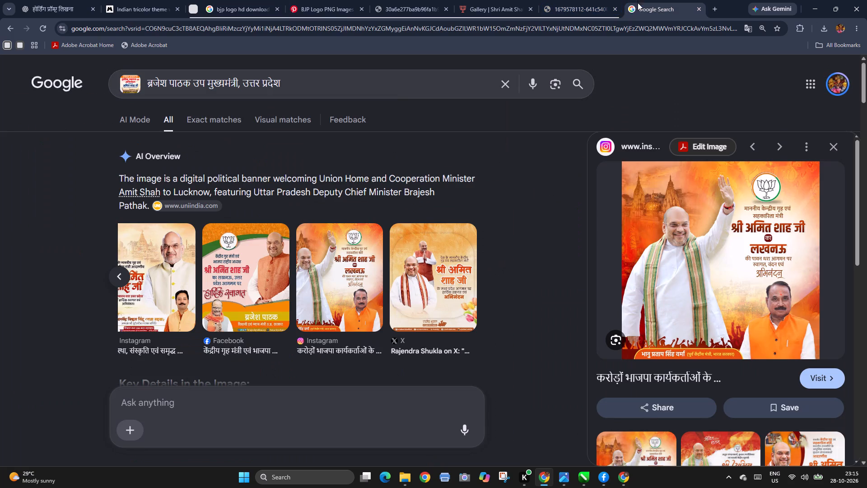
click(257, 255)
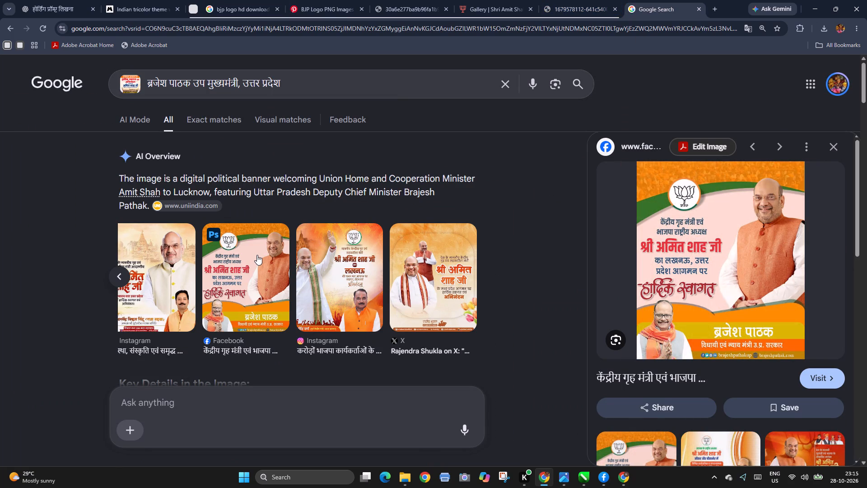
scroll(248, 296, down, 6)
scroll(623, 305, down, 5)
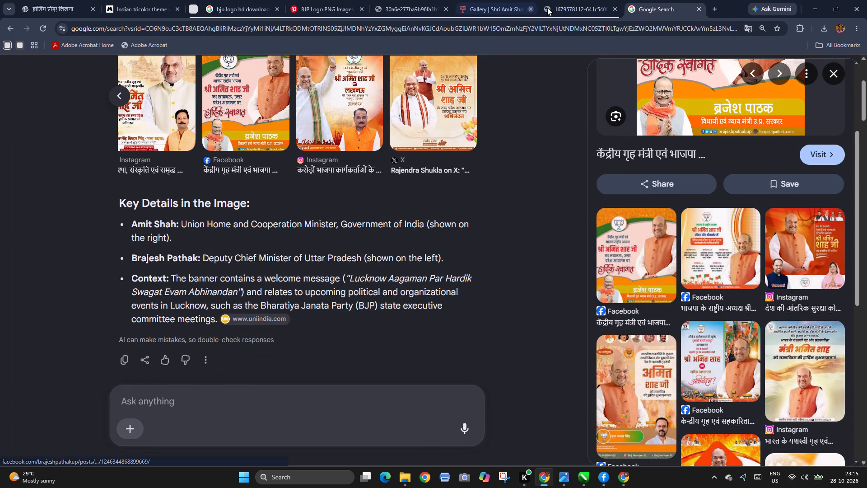
click(154, 0)
click(225, 0)
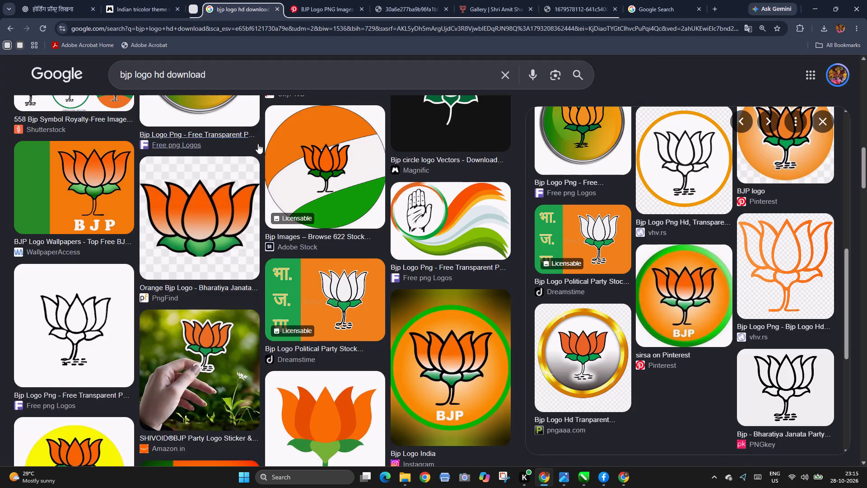
scroll(258, 170, up, 9)
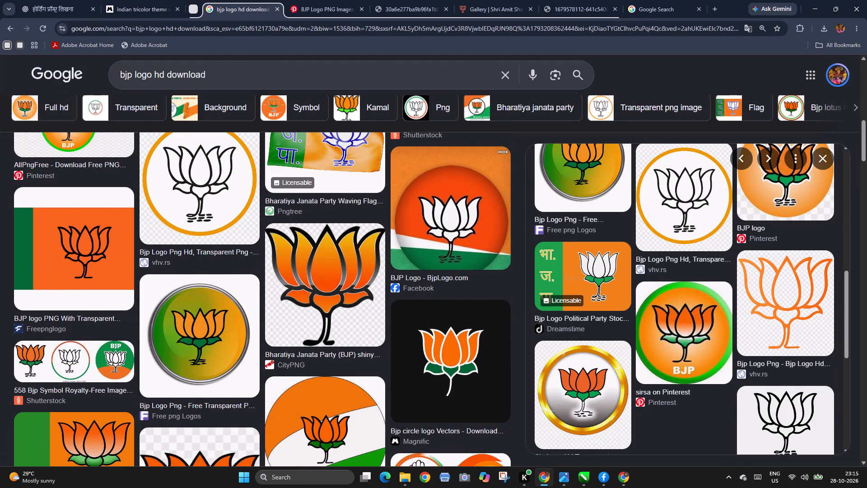
scroll(165, 155, up, 18)
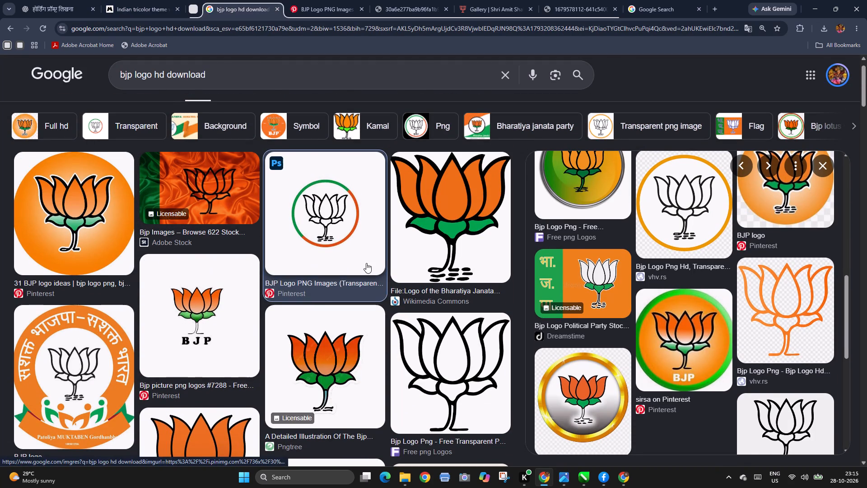
scroll(366, 263, up, 1)
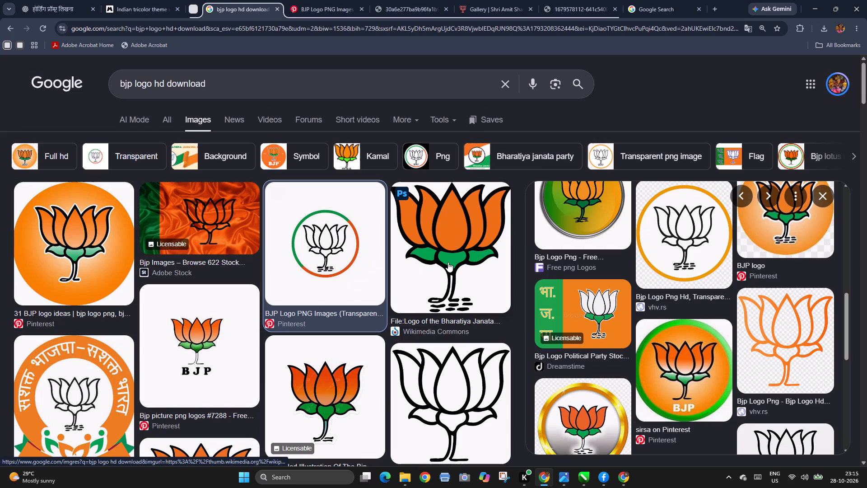
scroll(448, 262, up, 3)
In CorelDRAW, import the circular lotus logo JPG and place it about 3.1 inches wide at the hoarding's upper-right corner.
key(alt+Tab)
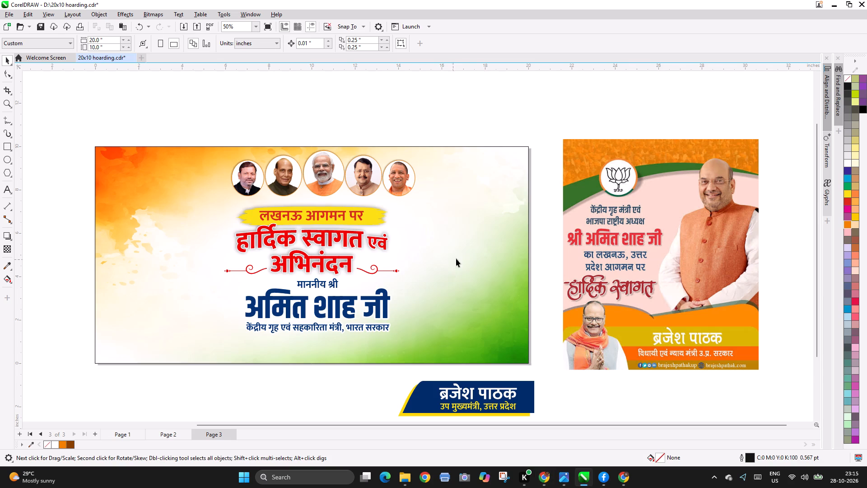
right_click(463, 98)
click(483, 145)
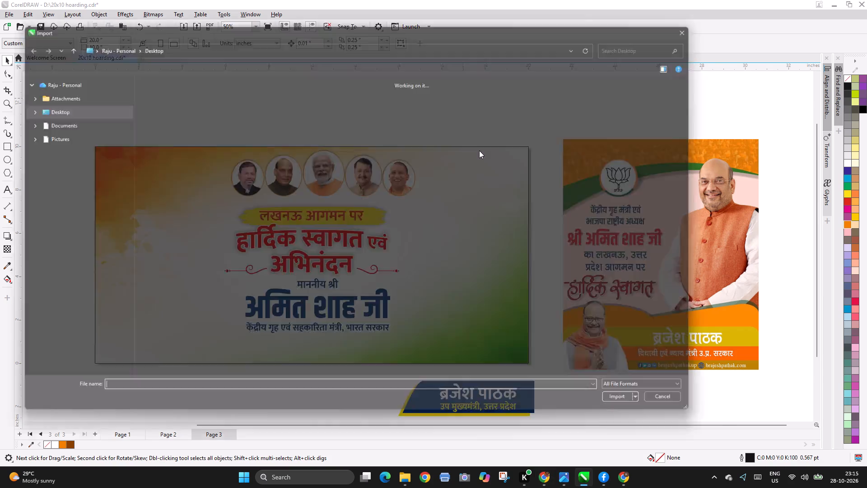
scroll(479, 150, down, 1)
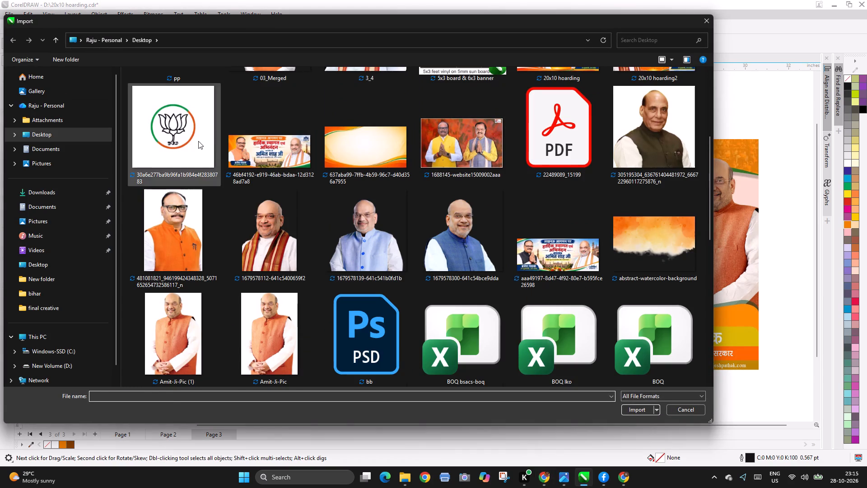
double_click(198, 141)
drag(443, 159, 517, 226)
click(503, 113)
Draw a circle centred on the lotus logo and enlarge it to about 1.72 inches across to match the coloured ring's outer edge.
key(F2)
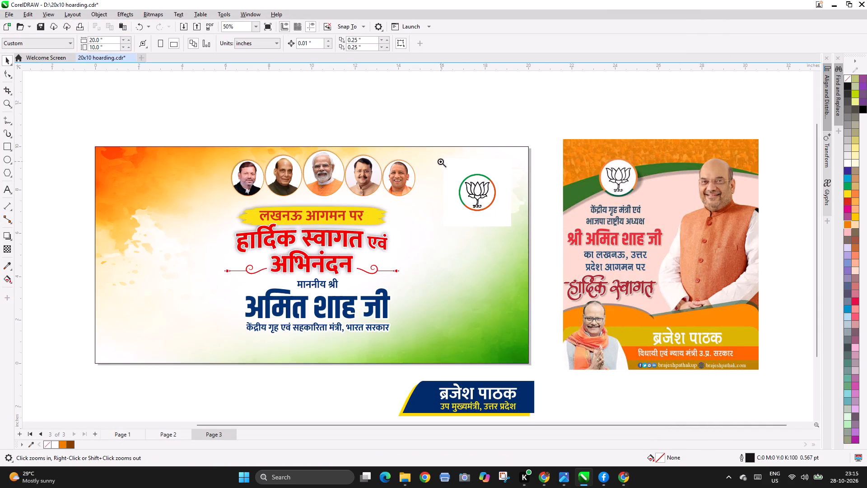
drag(440, 161, 541, 229)
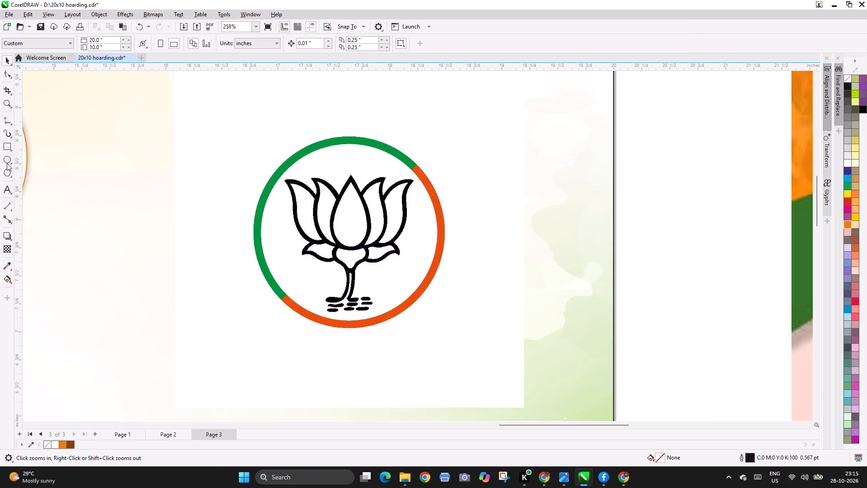
click(7, 163)
drag(269, 161, 405, 296)
key(space)
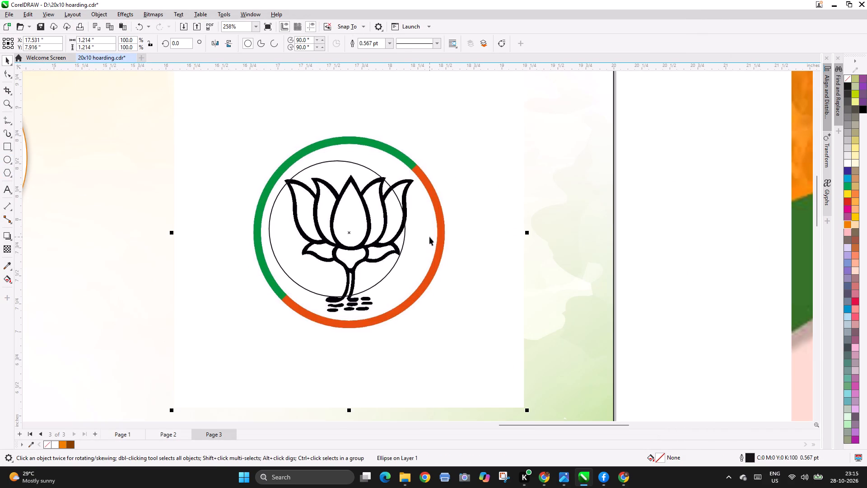
shift+click(429, 237)
text(cew)
key(Escape)
click(365, 221)
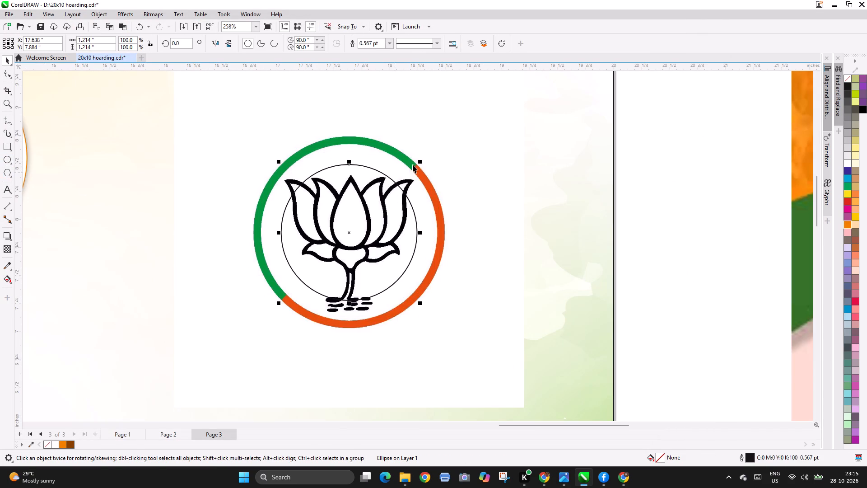
drag(422, 160, 450, 123)
PowerClip the lotus logo bitmap inside the circle to crop away its white square background.
click(450, 141)
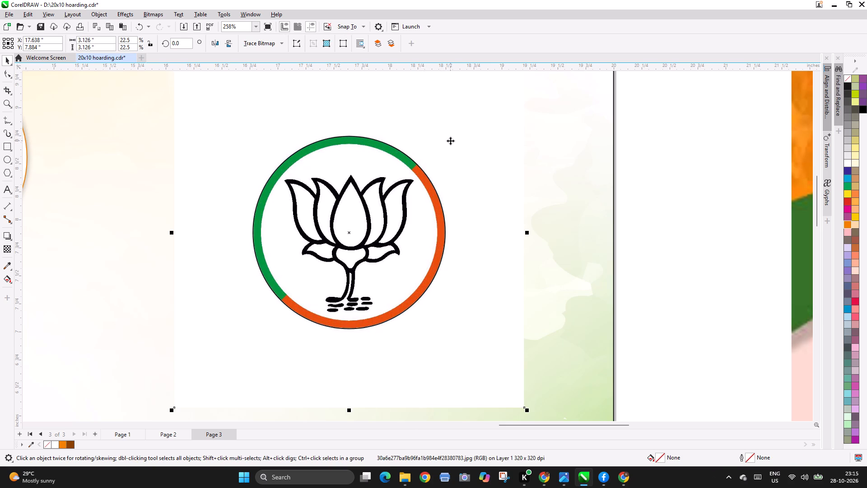
key(alt+a)
click(391, 165)
key(F4)
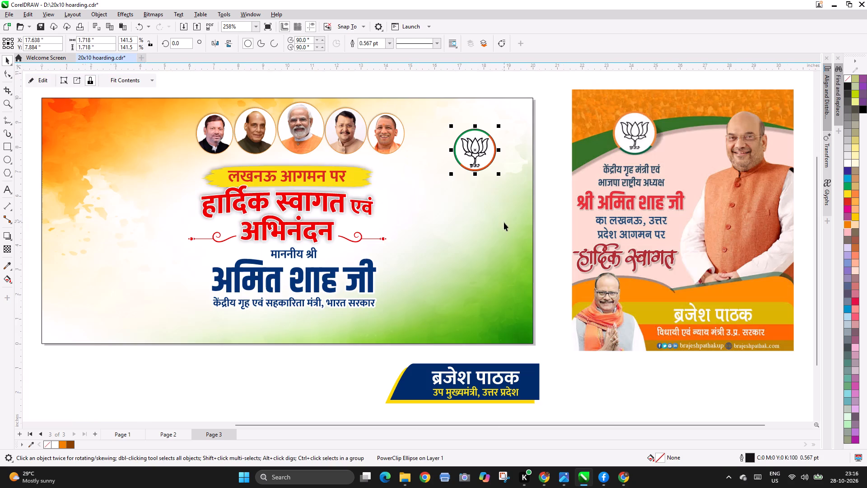
click(556, 156)
Remove the black outline from the circular lotus logo PowerClip.
click(494, 155)
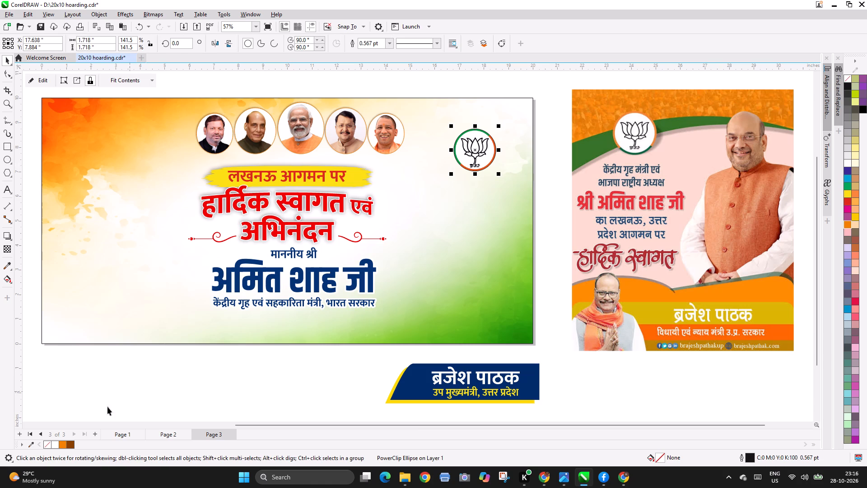
right_click(45, 444)
click(555, 199)
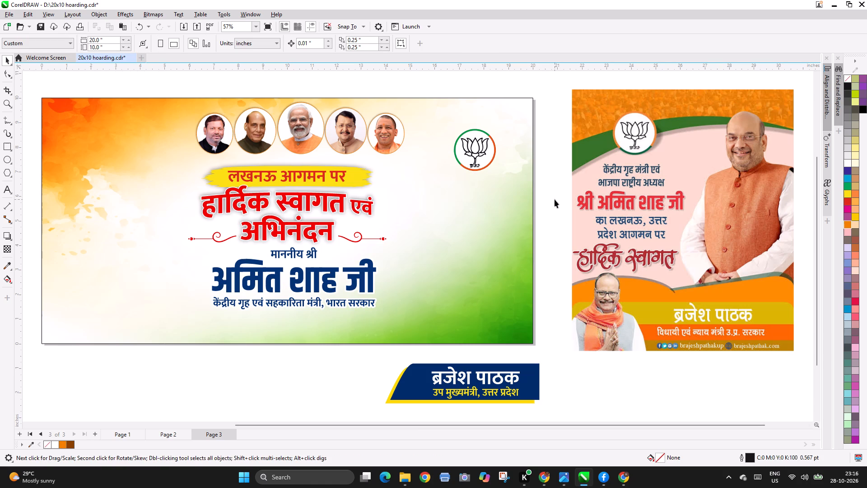
Save the 20x10 hoarding document.
key(F3)
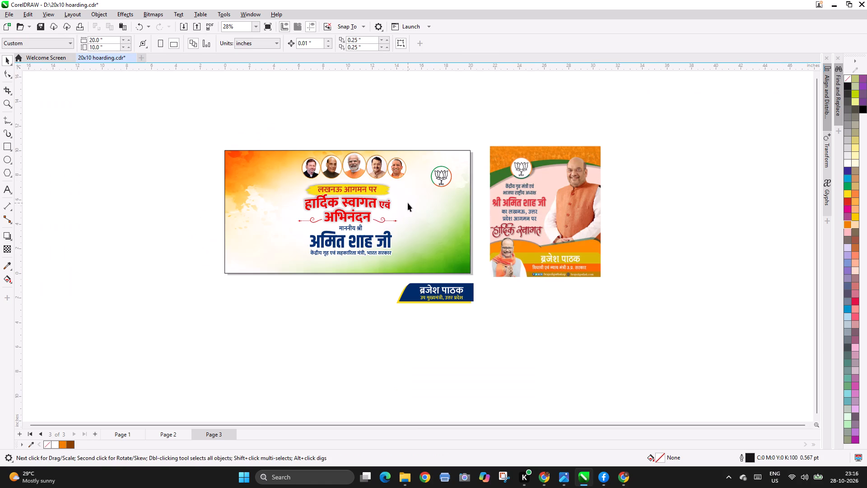
key(F2)
drag(185, 132, 697, 320)
key(ctrl+s)
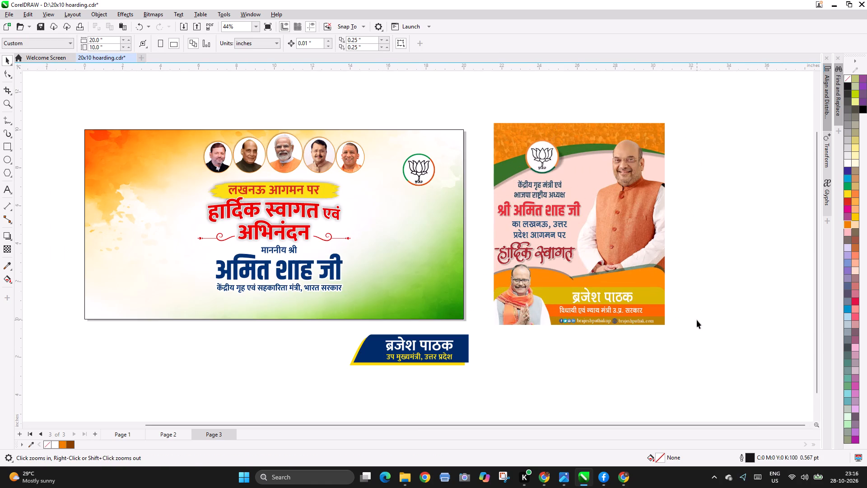
click(721, 315)
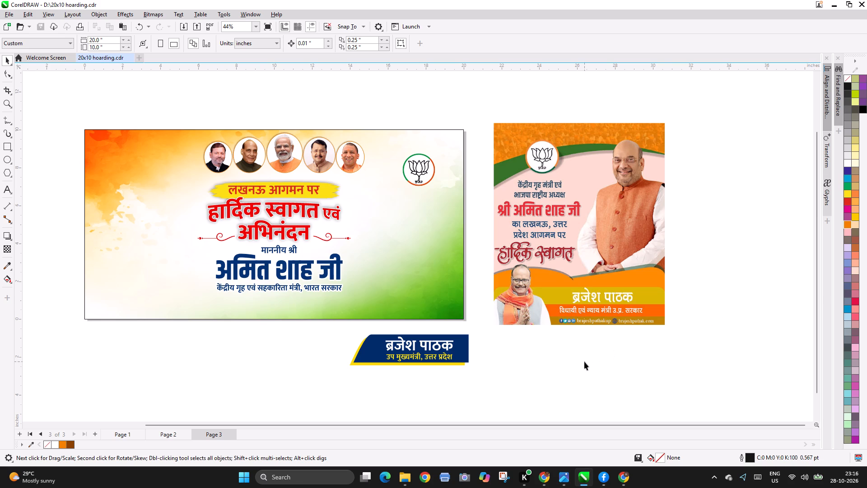
Copy the orange and tricolor wave strip from inside page 1's hoarding PowerClip and paste it on page 3.
key(Page_Up)
key(Page_Up)
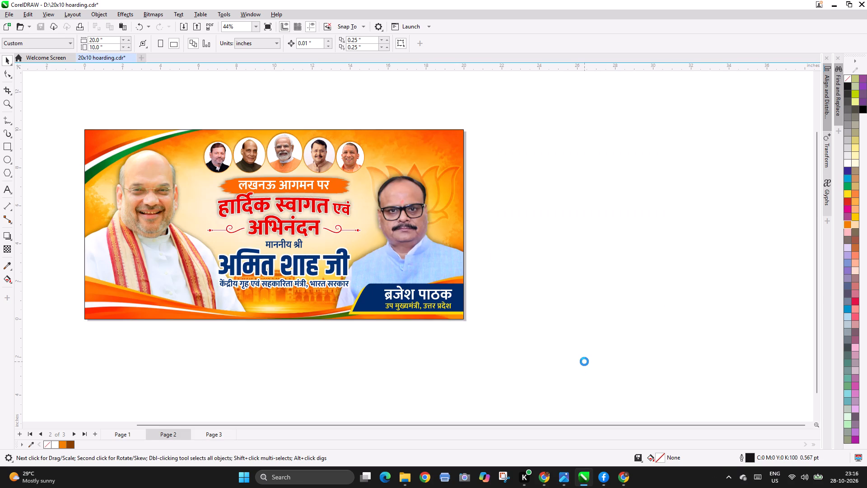
ctrl+double_click(169, 310)
click(141, 309)
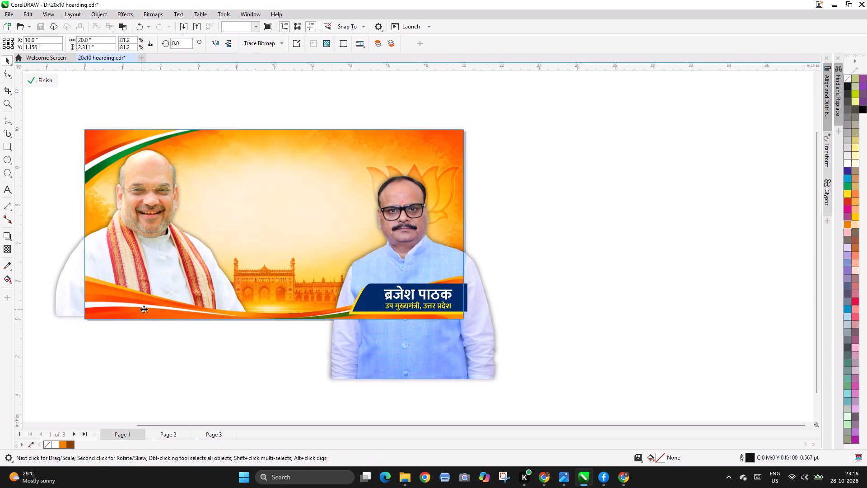
key(ctrl+c)
ctrl+click(580, 295)
ctrl+click(590, 291)
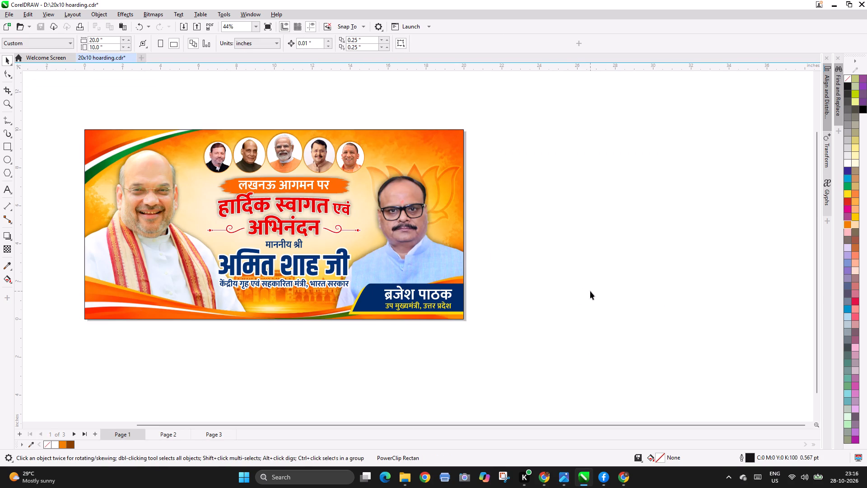
key(Page_Down)
key(Page_Down)
key(ctrl+v)
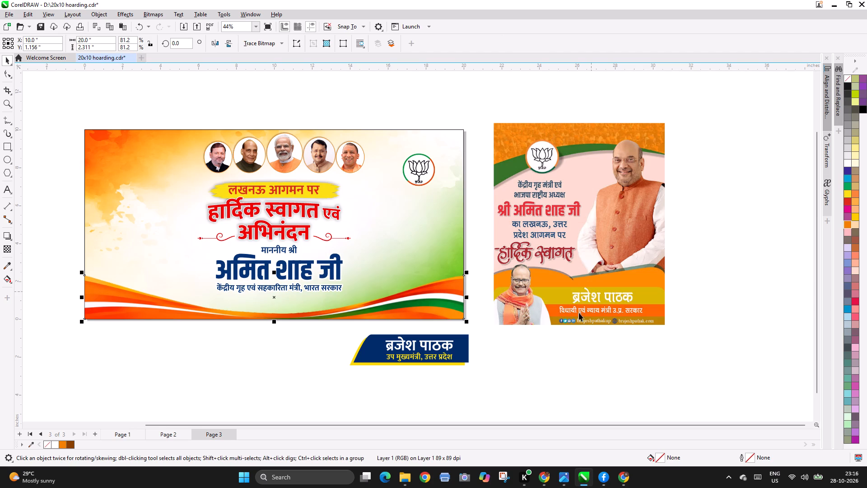
click(571, 355)
PowerClip the pasted wave strip inside the tricolor background rectangle of page 3's hoarding.
click(440, 304)
key(alt+a)
click(428, 256)
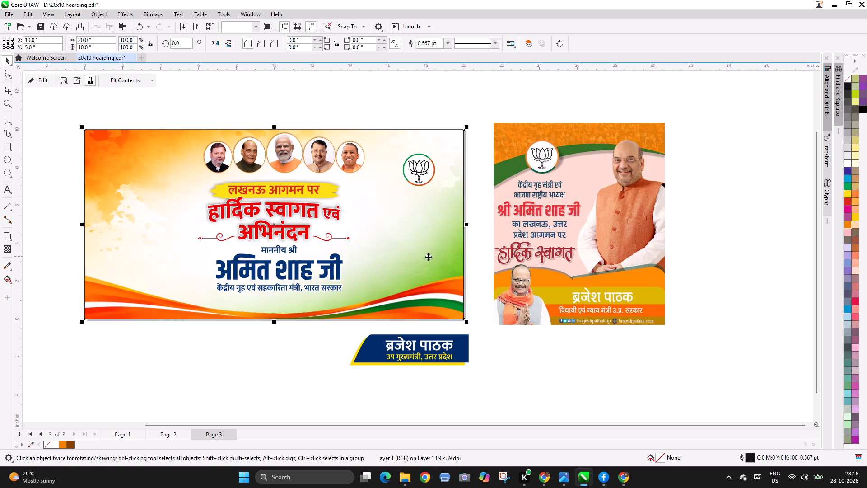
click(537, 375)
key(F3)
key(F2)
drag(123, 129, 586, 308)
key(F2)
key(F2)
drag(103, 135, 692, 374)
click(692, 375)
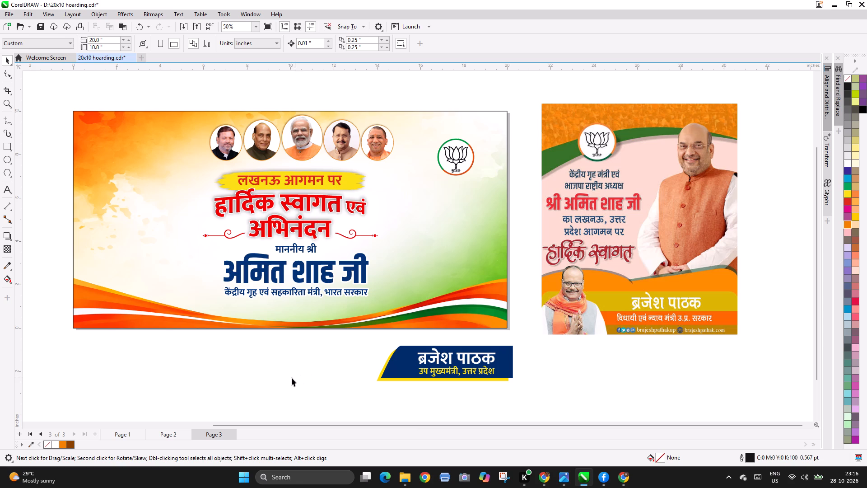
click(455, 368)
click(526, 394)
Centre the row of five circular leader portraits horizontally on page 3's background rectangle.
click(259, 134)
shift+click(182, 139)
key(c)
click(219, 92)
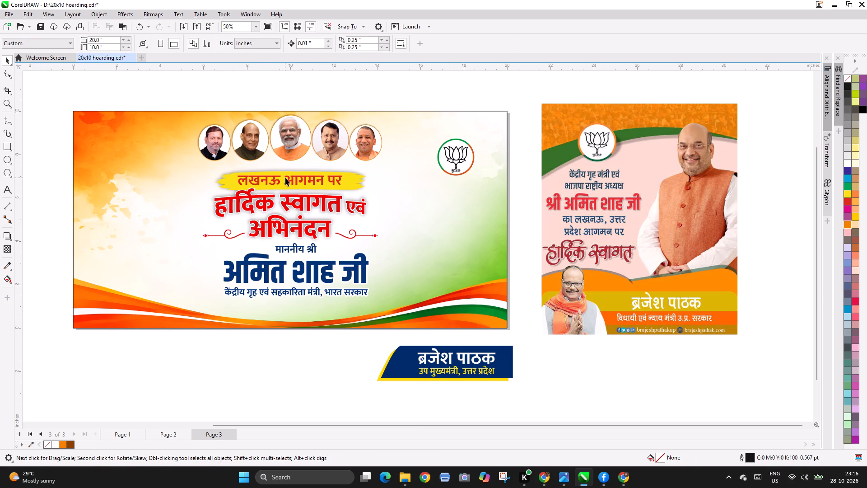
Group the Hindi welcome heading, divider and Amit Shah name text, and centre the group horizontally on the background rectangle.
drag(63, 138, 418, 311)
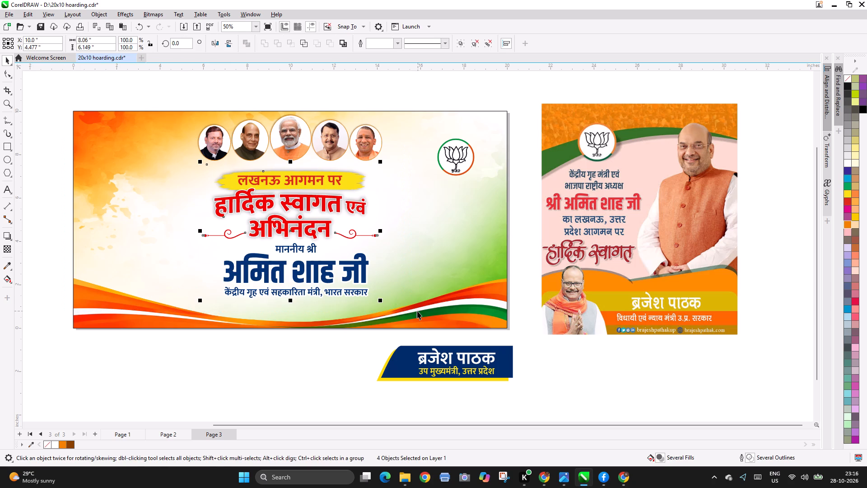
key(ctrl+g)
shift+click(416, 239)
key(c)
click(325, 385)
Enlarge the grouped welcome text slightly from its lower-left corner and re-centre it horizontally on the background rectangle.
click(304, 275)
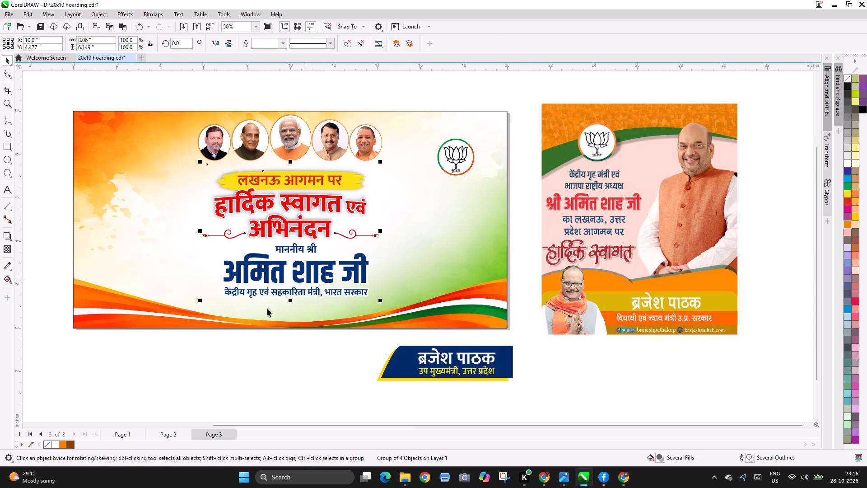
drag(199, 300, 185, 313)
shift+click(414, 256)
key(c)
click(335, 353)
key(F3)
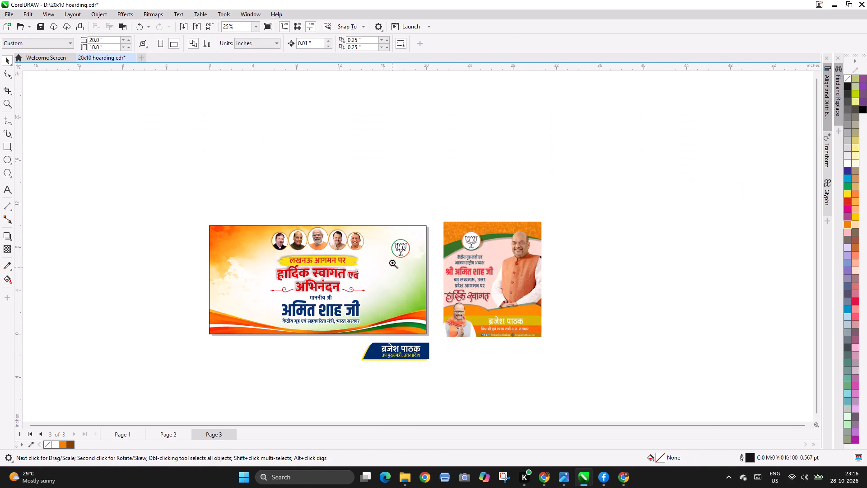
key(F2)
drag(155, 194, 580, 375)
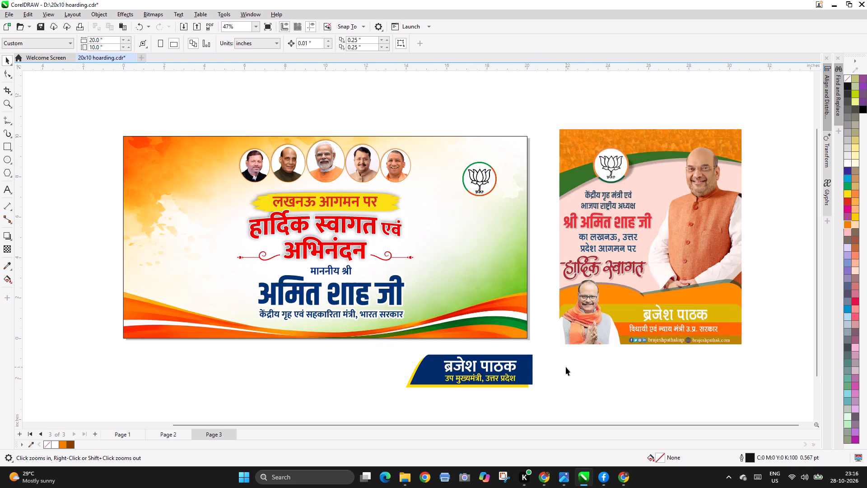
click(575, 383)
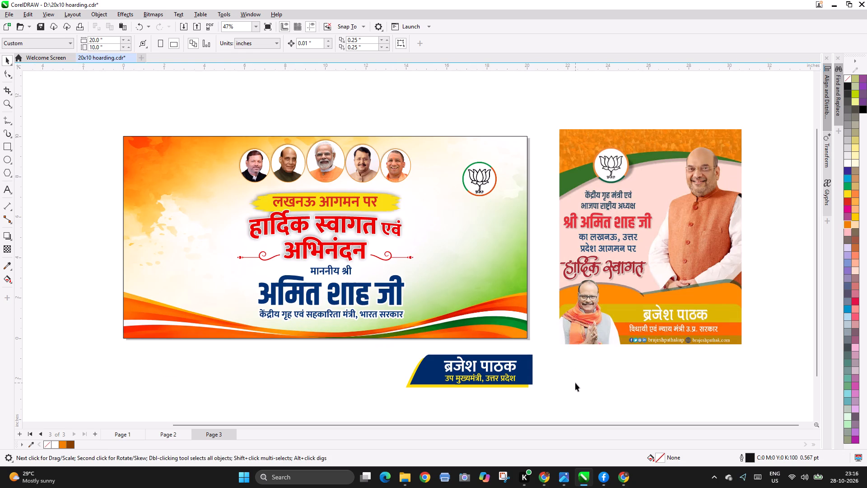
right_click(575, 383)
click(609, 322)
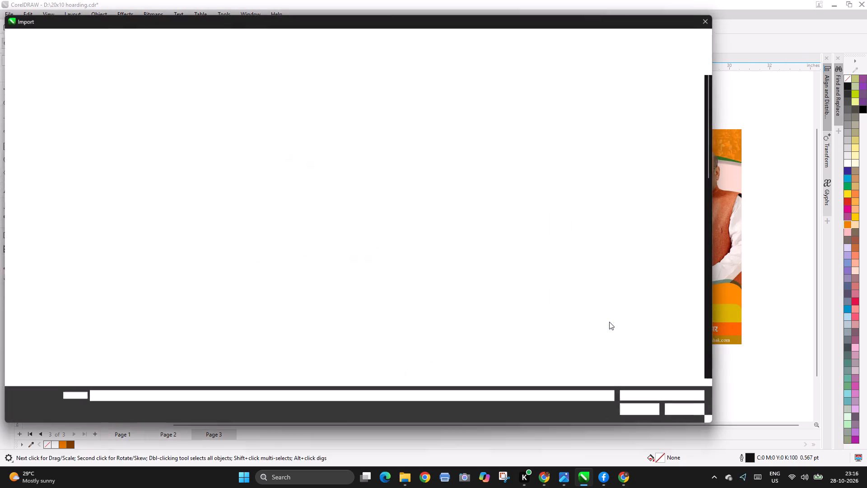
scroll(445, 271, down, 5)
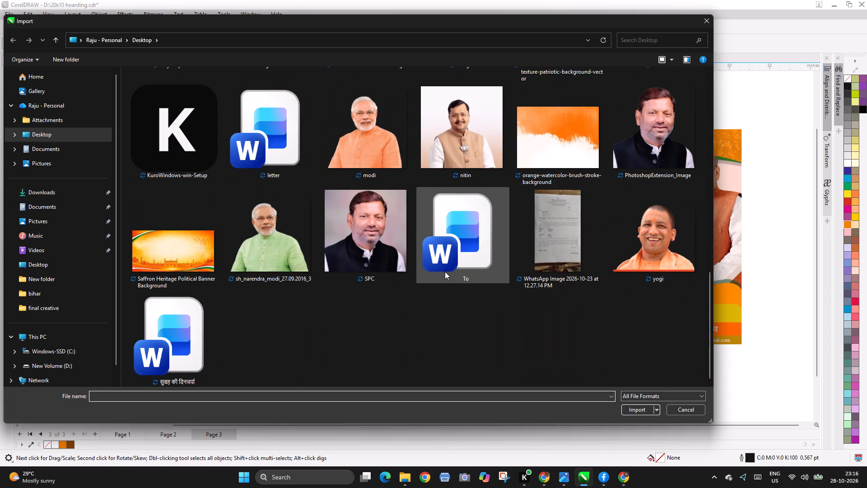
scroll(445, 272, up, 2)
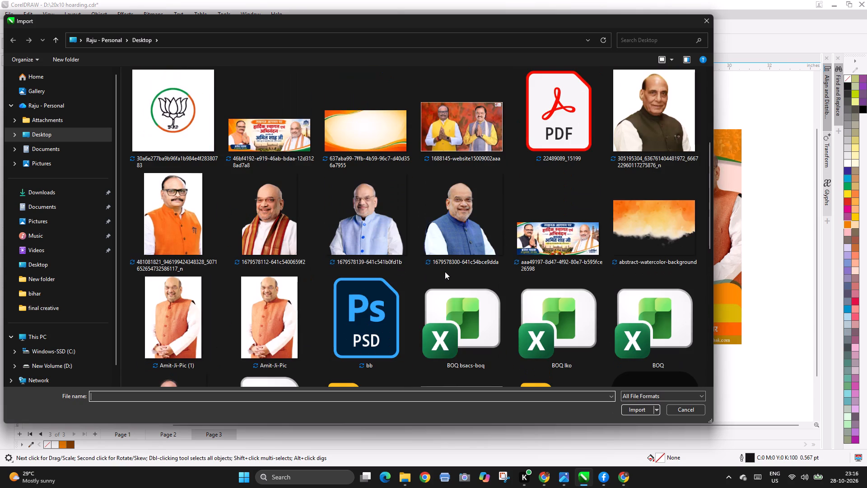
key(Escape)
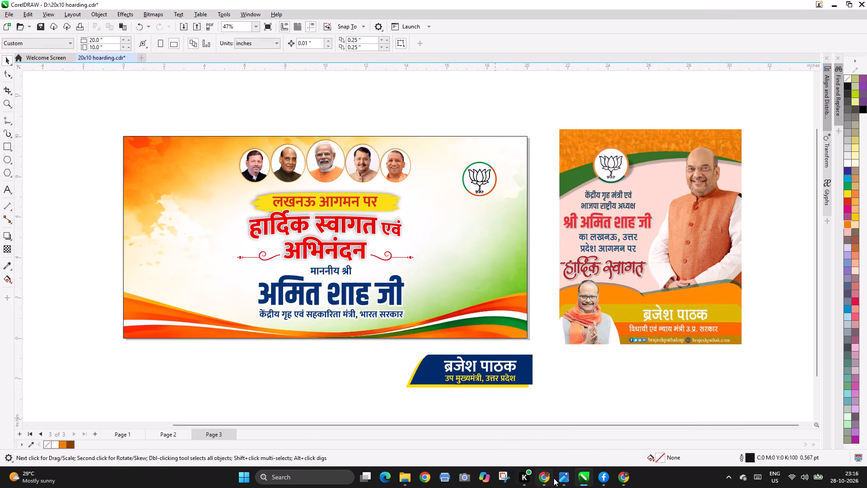
Switch to Chrome and examine the maroon-vest portrait among the Amit Shah website gallery's downloads.
click(543, 477)
click(322, 2)
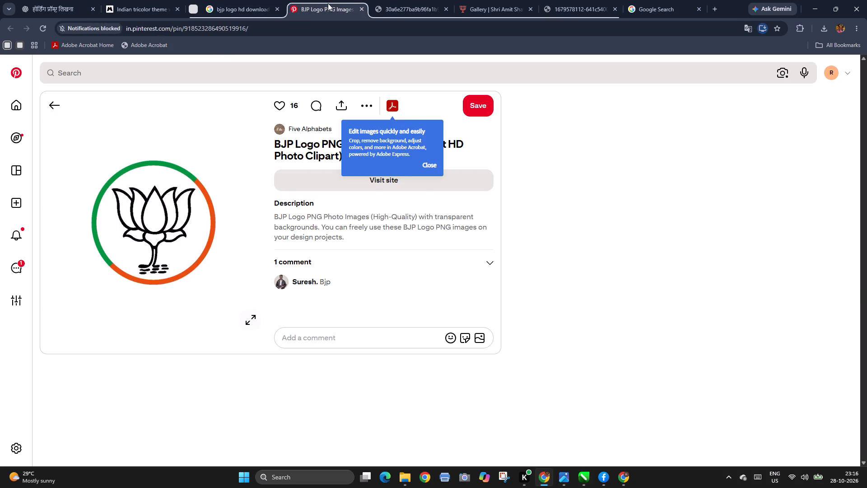
click(392, 1)
click(486, 3)
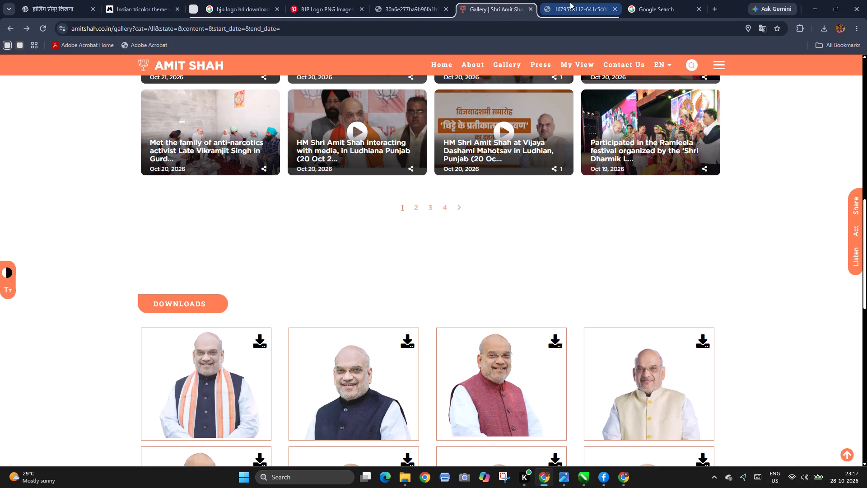
scroll(459, 246, down, 4)
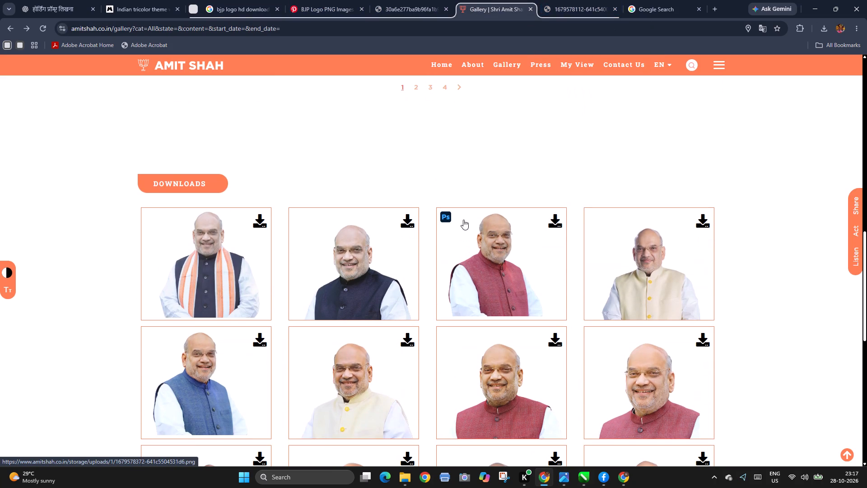
click(488, 270)
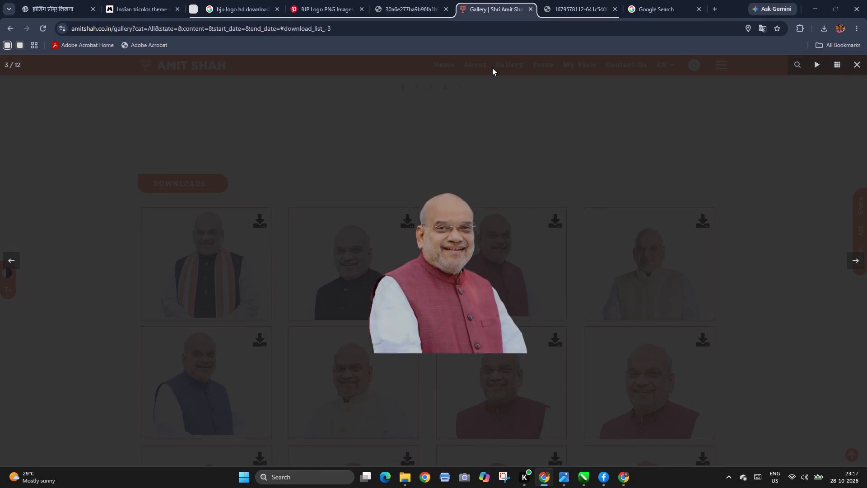
key(Escape)
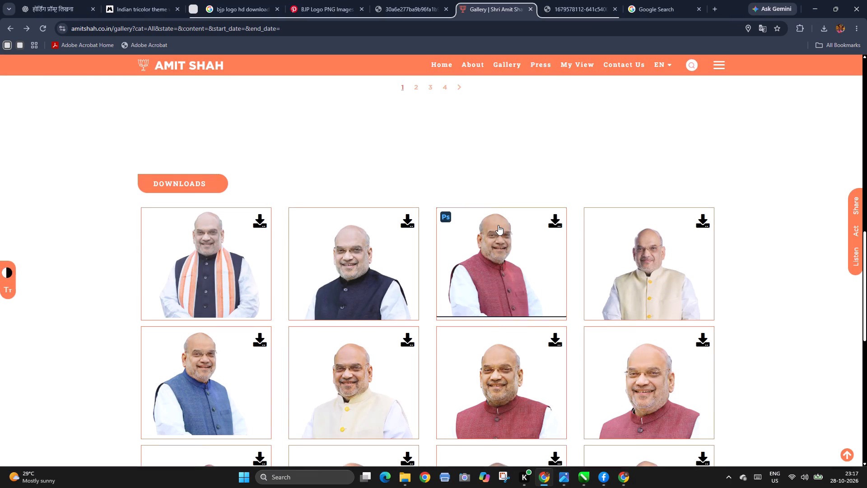
right_click(498, 225)
click(519, 230)
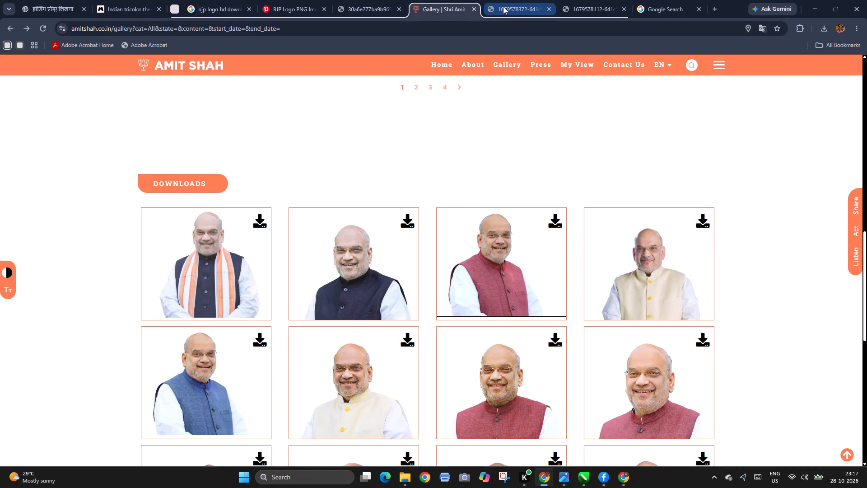
click(503, 6)
click(550, 9)
Examine the blue-vest portrait and the orange-striped-scarf portrait from the first downloads page at full size.
scroll(594, 308, down, 6)
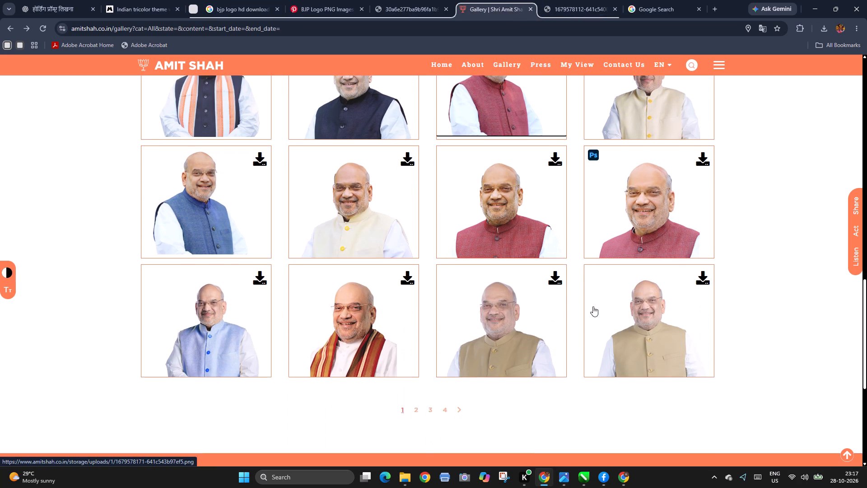
scroll(593, 306, down, 1)
right_click(227, 185)
click(249, 194)
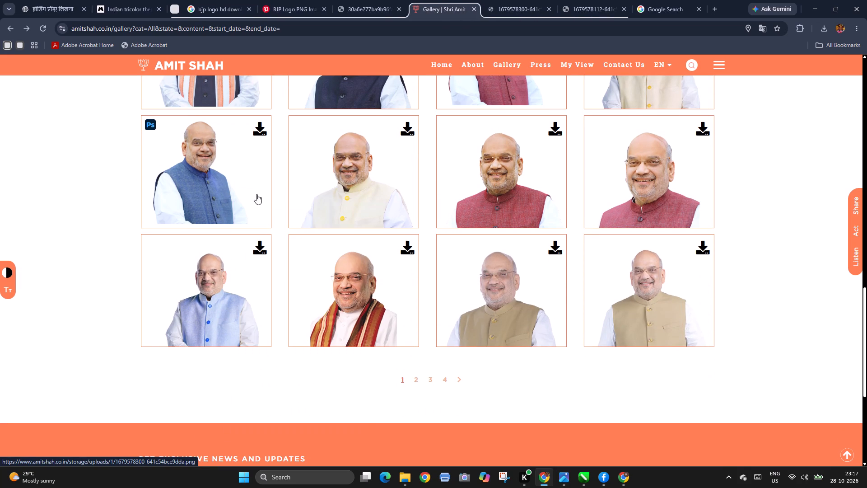
click(495, 1)
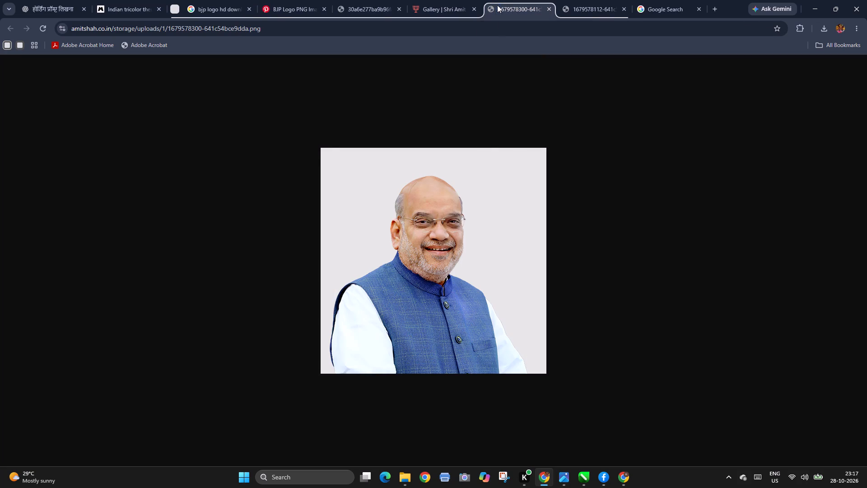
click(435, 215)
click(548, 8)
scroll(496, 299, up, 5)
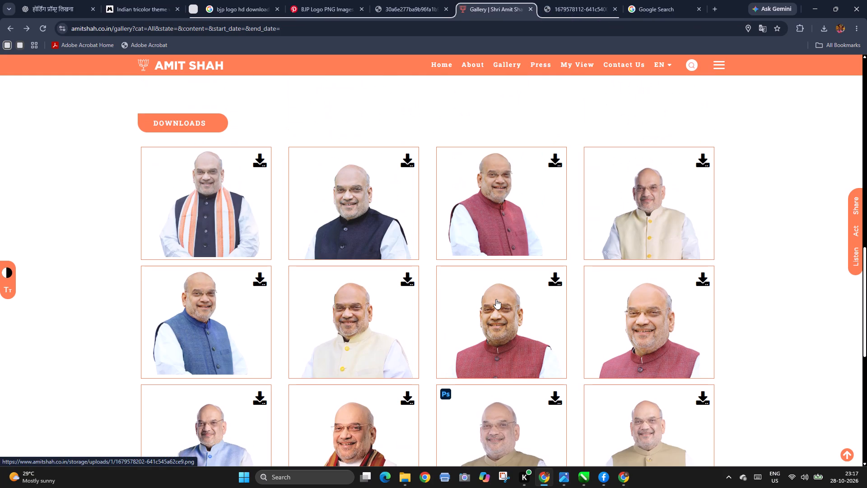
right_click(236, 206)
click(246, 216)
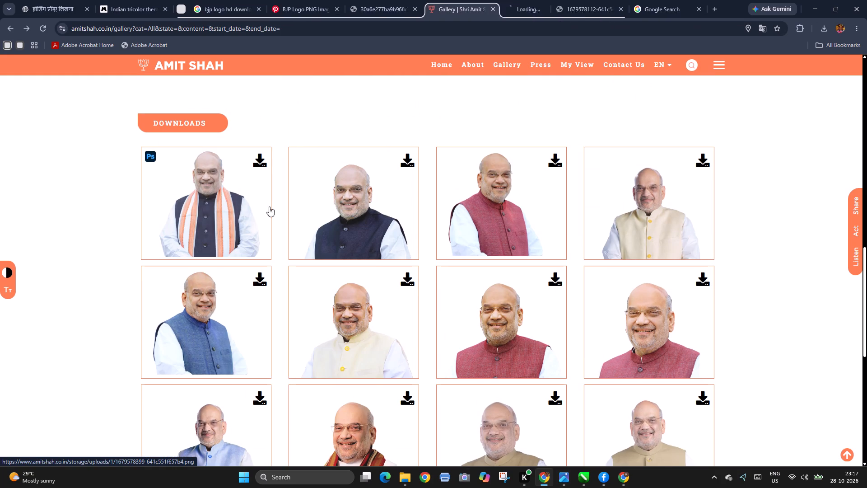
click(508, 8)
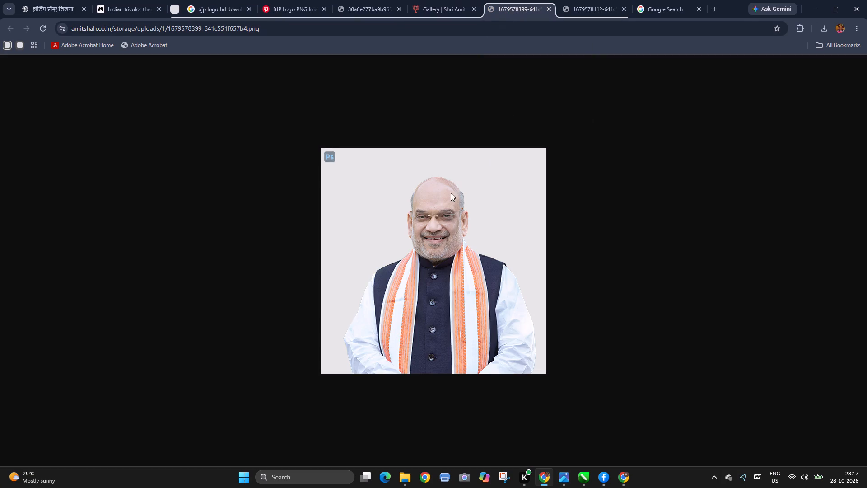
click(446, 195)
click(548, 8)
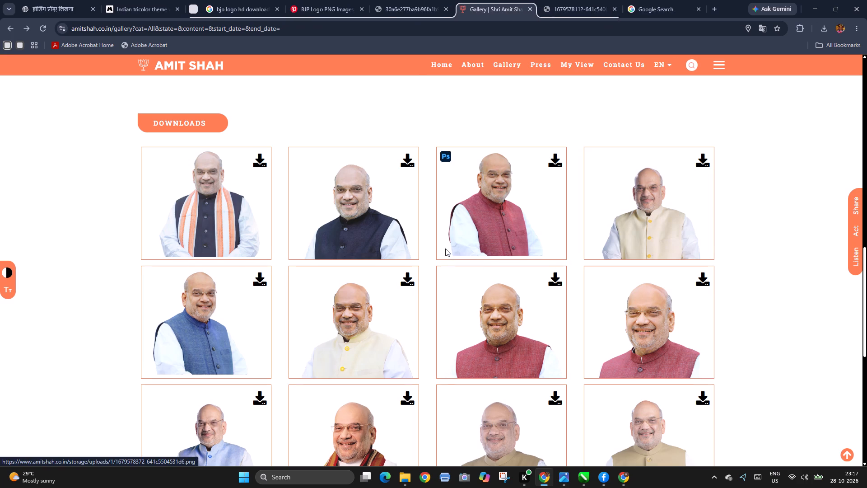
Download the full-size Amit Shah portrait in white kurta and red-and-white scarf from page 2 of the gallery downloads.
scroll(445, 249, down, 4)
click(420, 411)
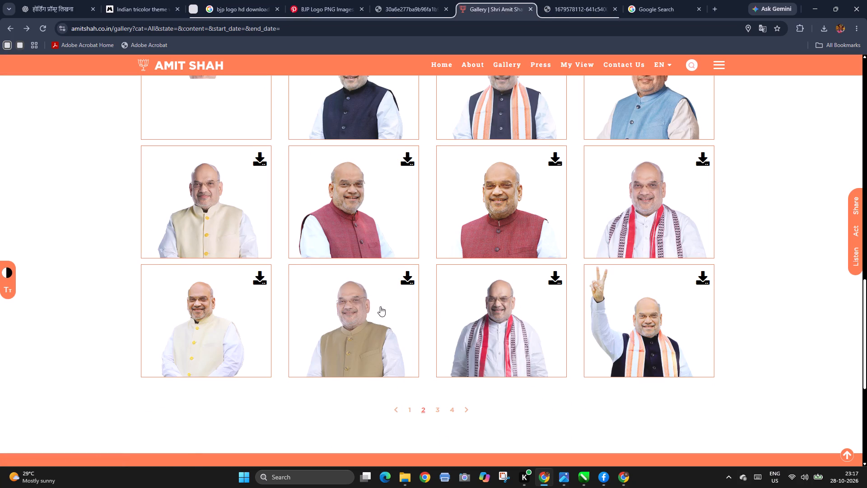
scroll(379, 306, up, 3)
scroll(379, 306, down, 2)
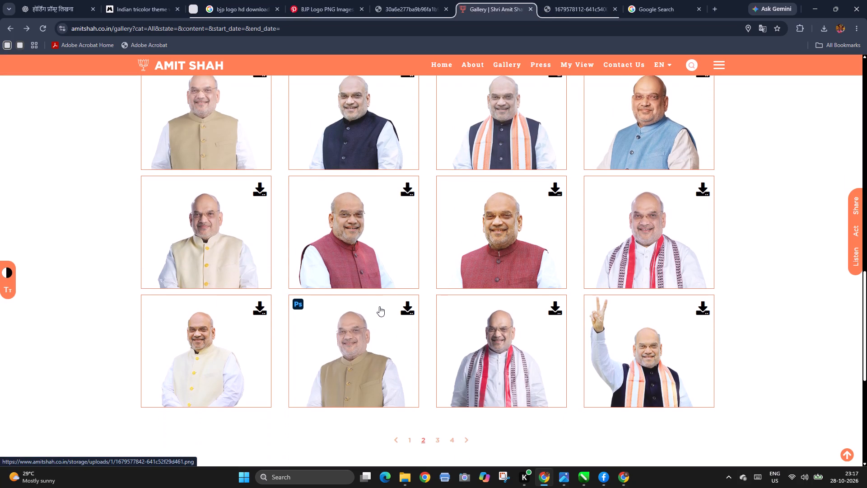
right_click(646, 237)
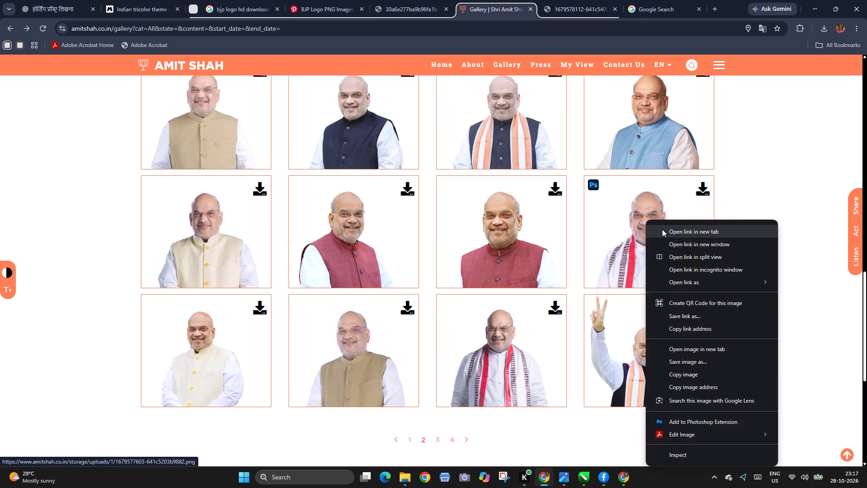
click(662, 229)
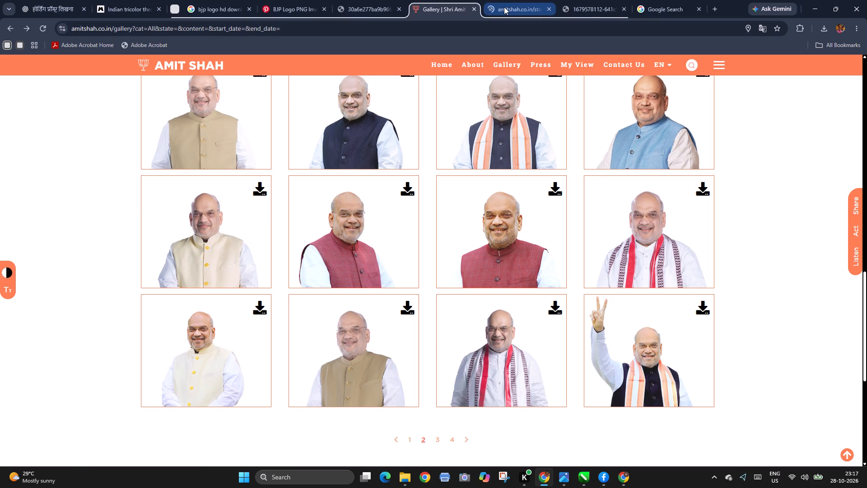
click(504, 7)
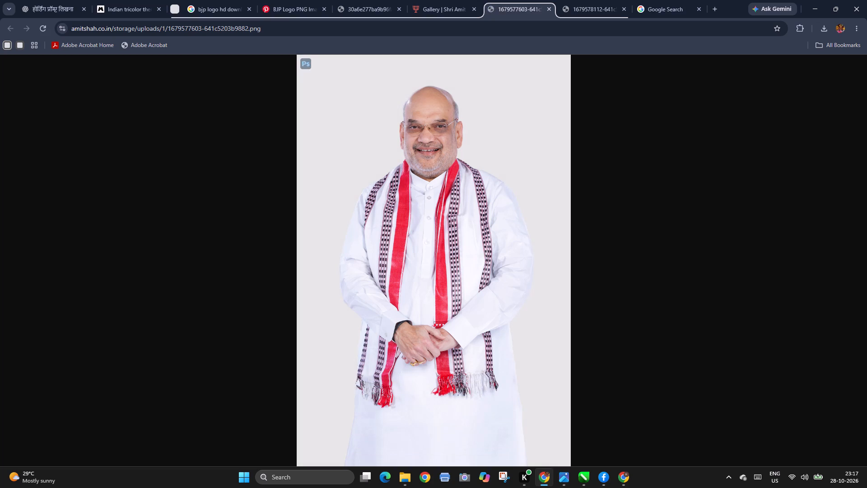
click(431, 150)
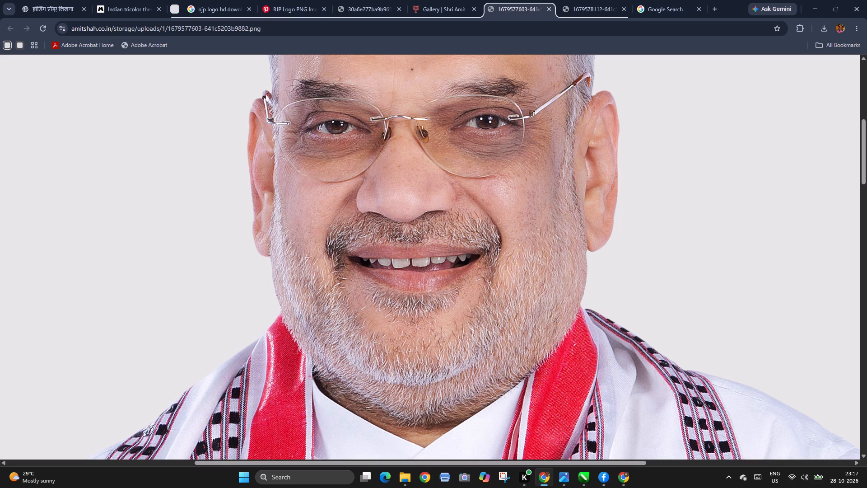
right_click(435, 192)
click(453, 216)
key(Return)
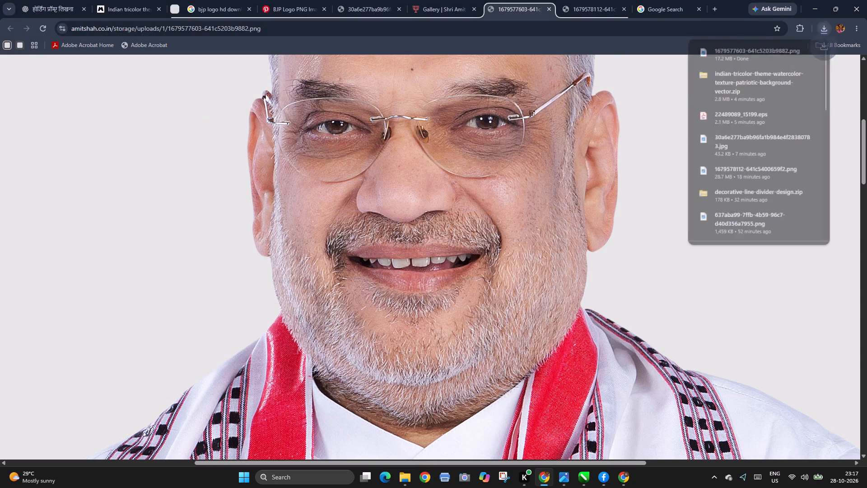
key(alt+Tab)
right_click(238, 110)
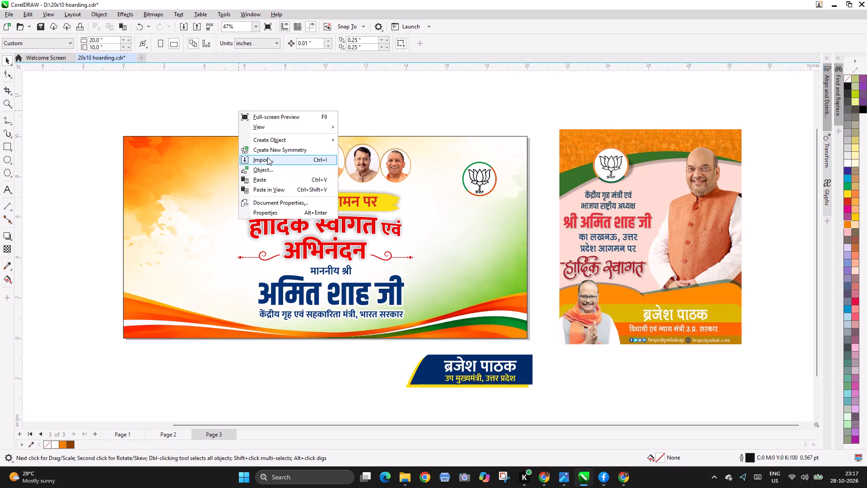
click(267, 157)
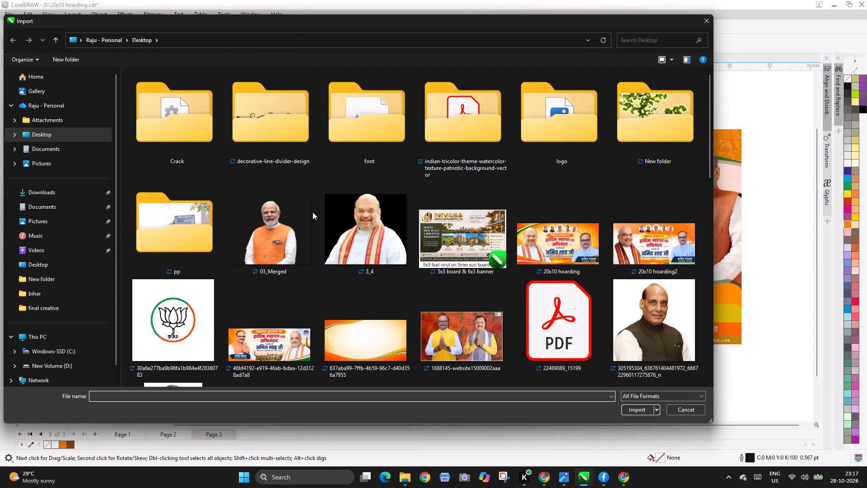
scroll(386, 258, down, 1)
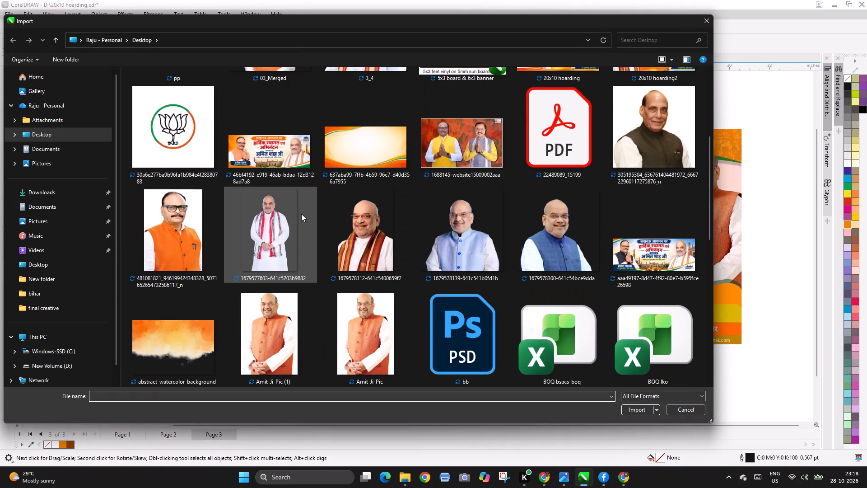
double_click(286, 213)
drag(127, 137, 228, 277)
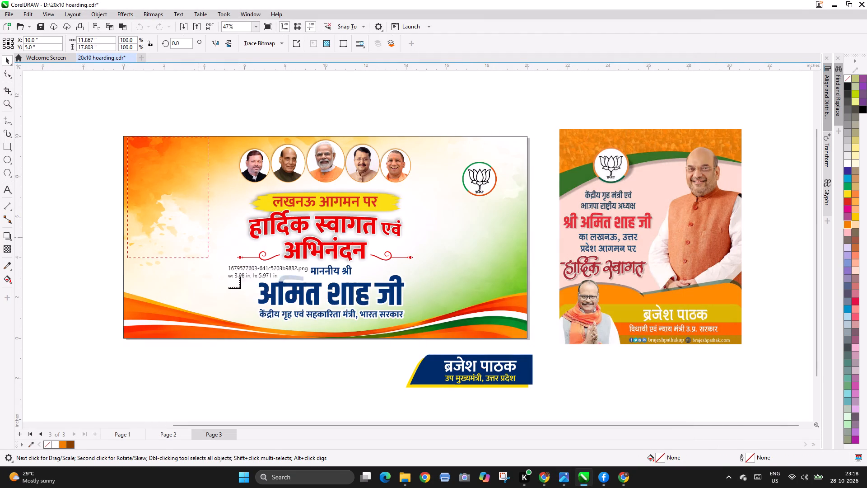
drag(228, 277, 266, 338)
click(273, 361)
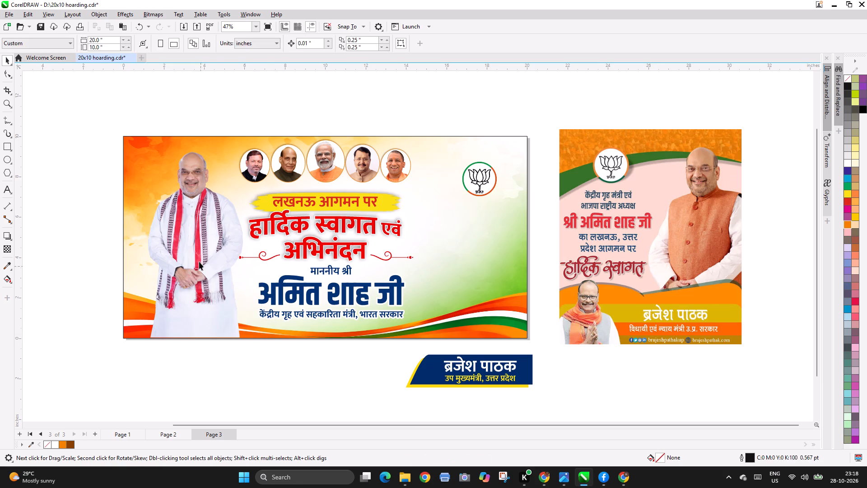
Enlarge the imported Amit Shah portrait to about 9.2 x 13.8 inches and position it on the hoarding's left side, head inside the top edge.
drag(196, 253, 182, 264)
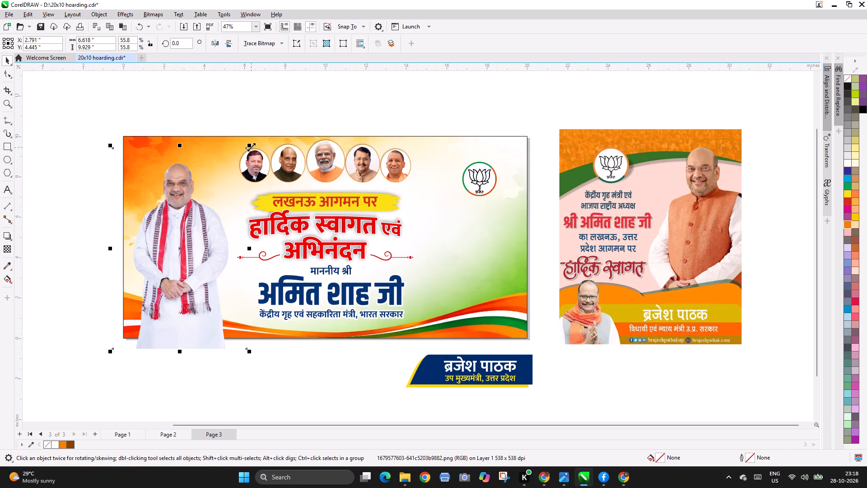
drag(252, 146, 281, 107)
drag(201, 184, 205, 198)
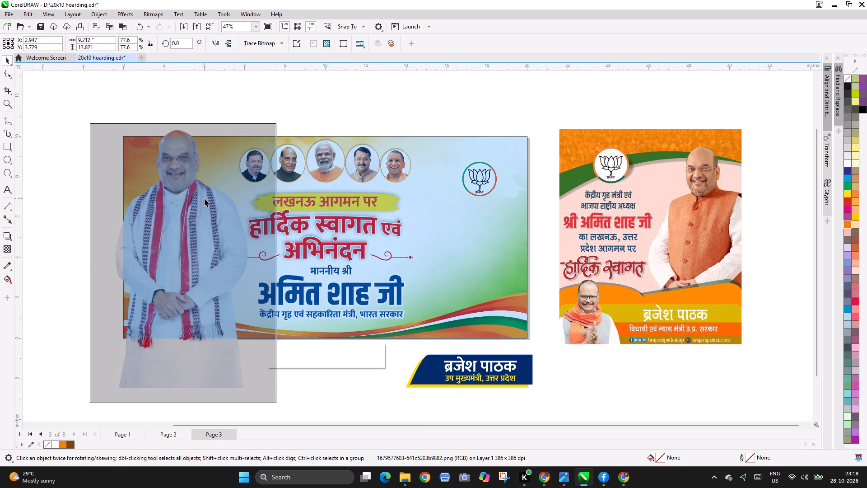
drag(204, 197, 206, 192)
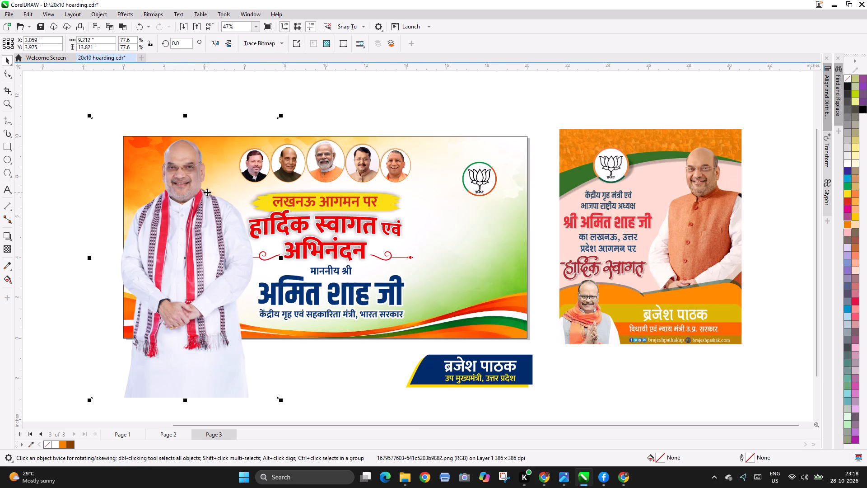
PowerClip the portrait into the background rectangle and shift it slightly right within the clipped contents.
key(alt+a)
click(443, 217)
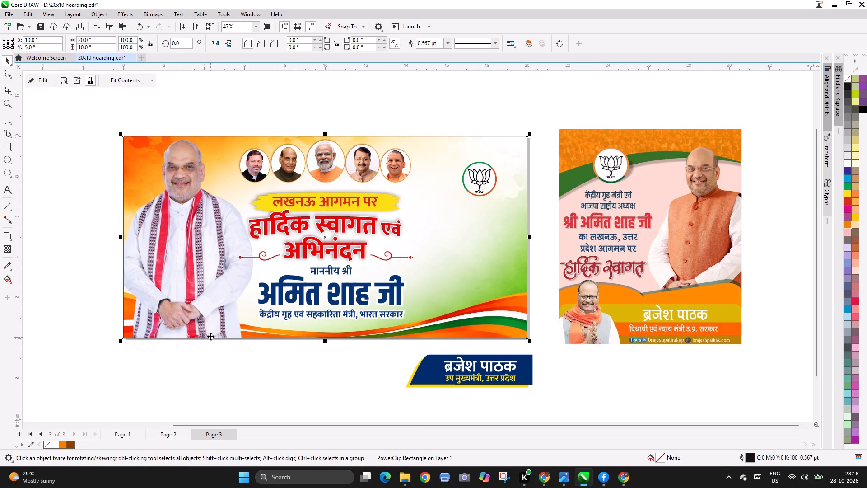
ctrl+click(202, 239)
click(192, 253)
click(202, 246)
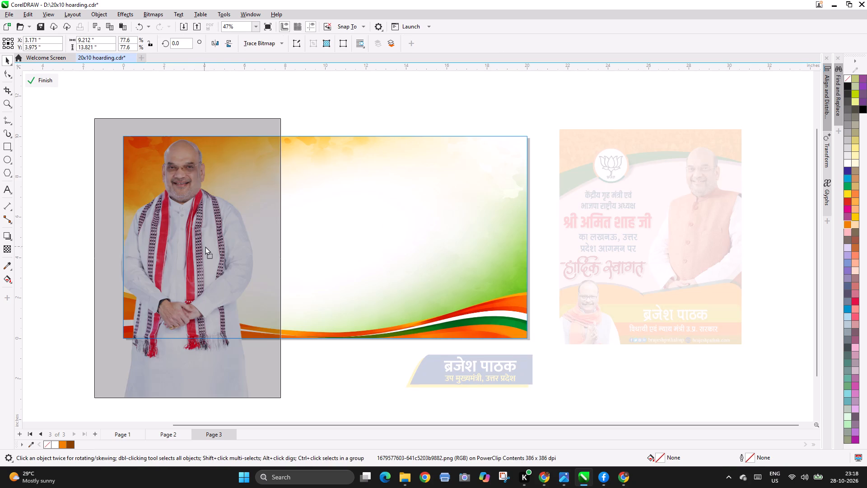
Bring the tricolor wave band in front of the portrait inside the PowerClip and finish editing the contents.
click(383, 334)
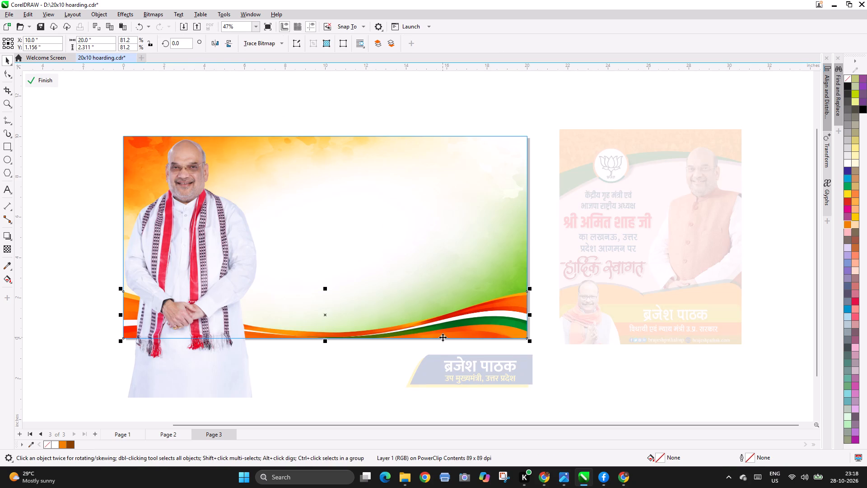
key(shift+Page_Up)
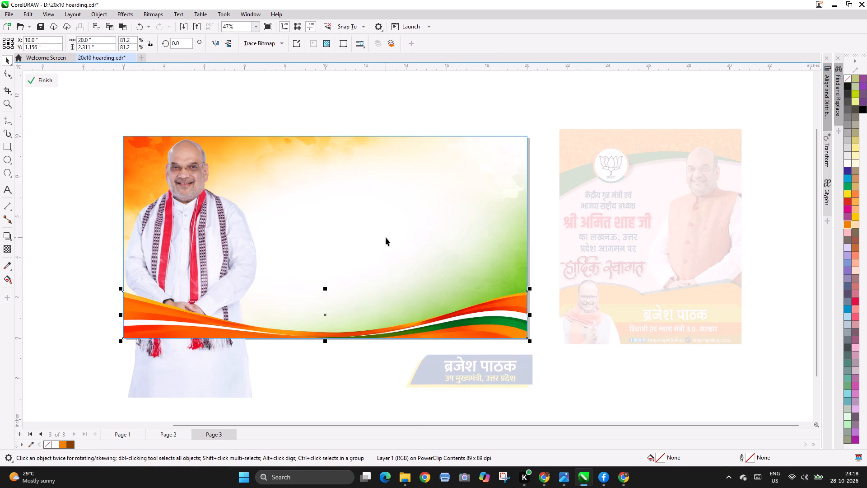
ctrl+click(276, 385)
click(326, 388)
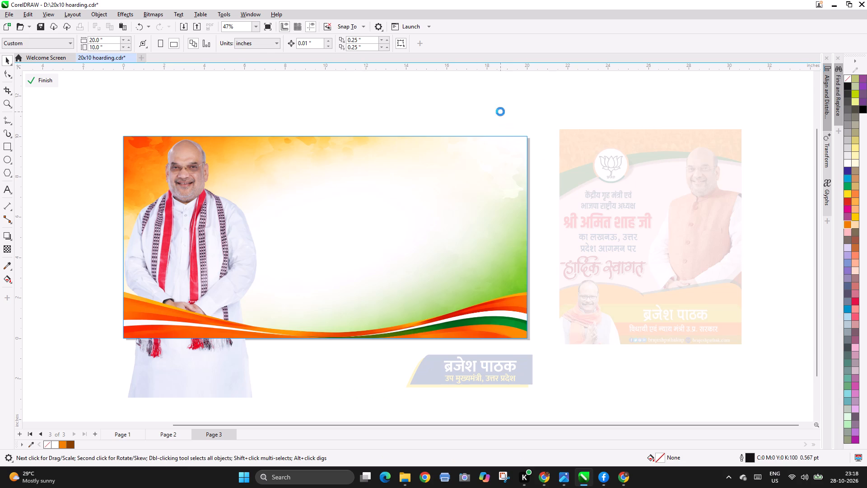
ctrl+click(500, 112)
click(470, 106)
Mirror the clipped Amit Shah portrait horizontally and shift it slightly toward the hoarding's lower-left corner, finishing the PowerClip edit.
key(F3)
key(F2)
drag(231, 145, 568, 291)
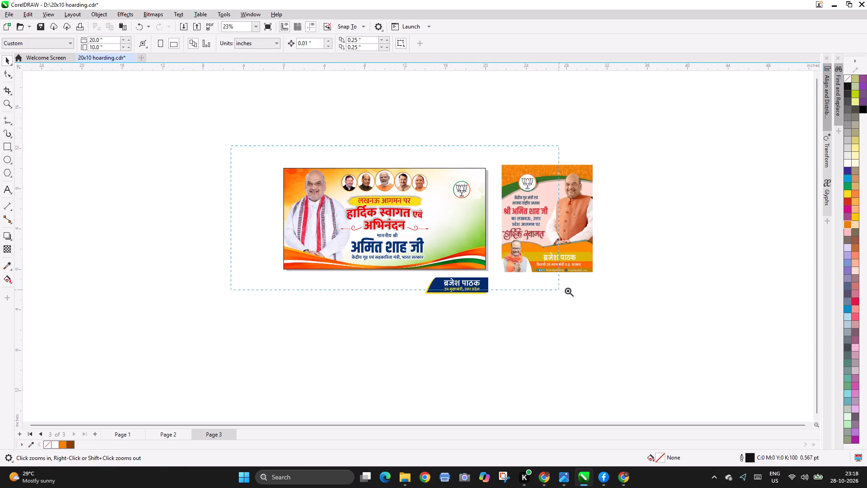
drag(568, 291, 638, 300)
key(F2)
key(F2)
drag(89, 123, 520, 365)
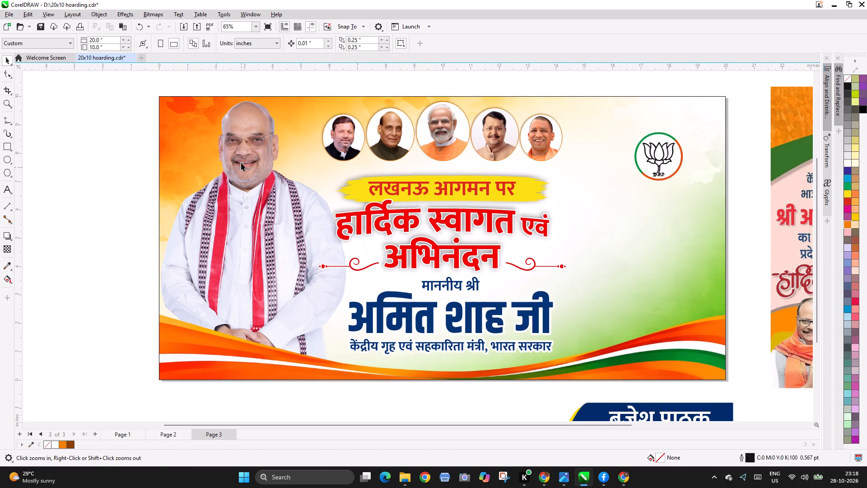
ctrl+double_click(243, 127)
click(253, 143)
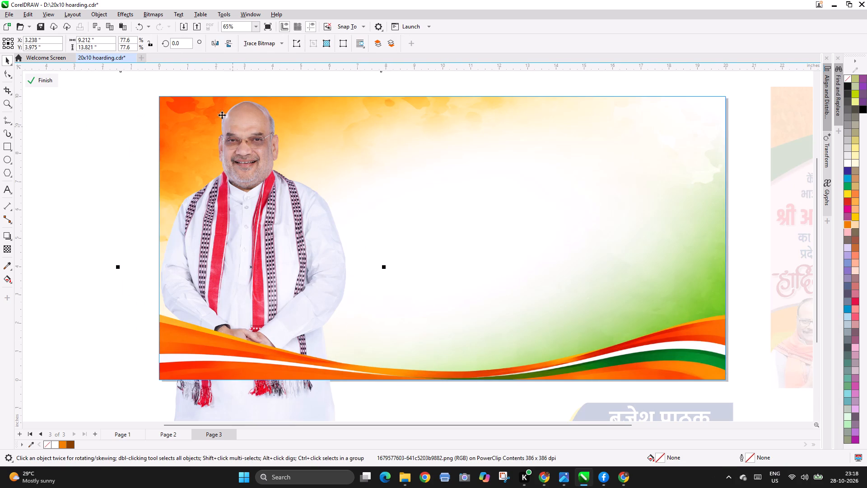
click(212, 42)
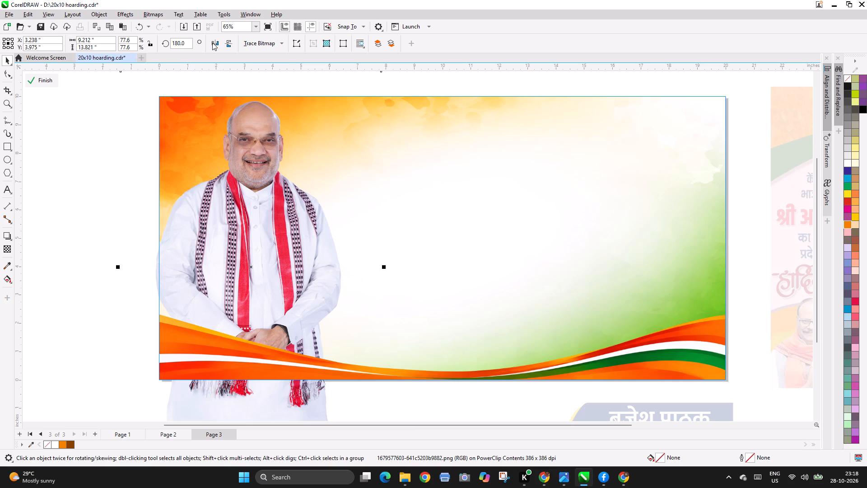
drag(251, 135, 246, 140)
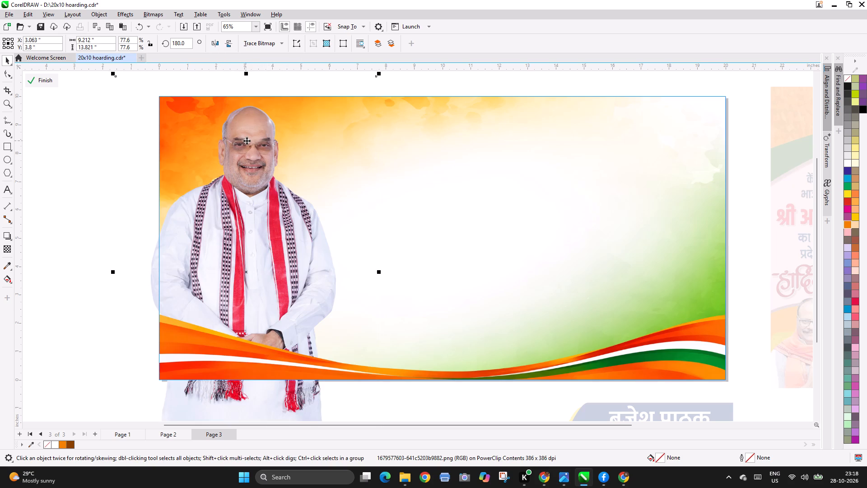
click(248, 140)
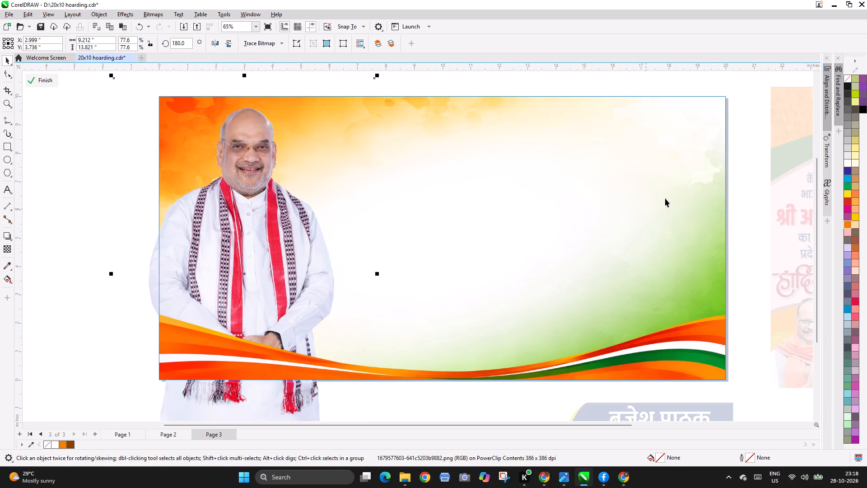
ctrl+click(740, 122)
key(Escape)
Examine the overall hoarding layout together with the reference poster and the blue name strip.
key(F3)
key(F2)
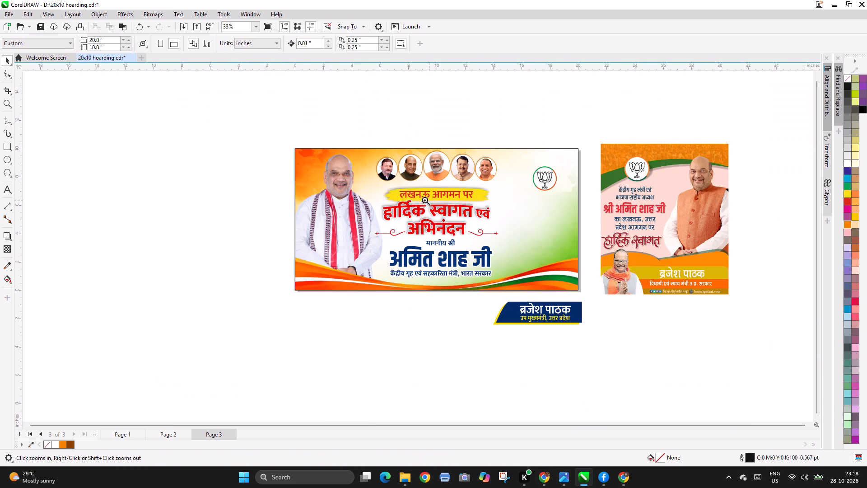
drag(228, 130, 825, 330)
key(F2)
key(F2)
drag(80, 131, 97, 142)
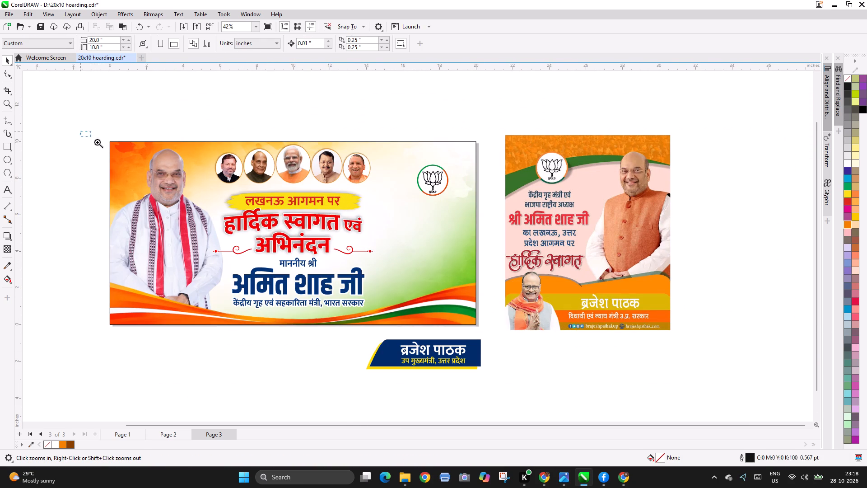
drag(97, 142, 748, 366)
click(771, 354)
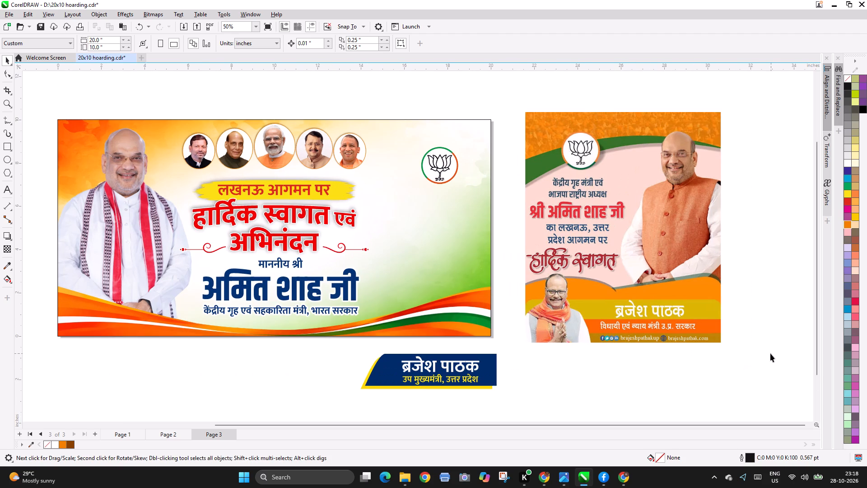
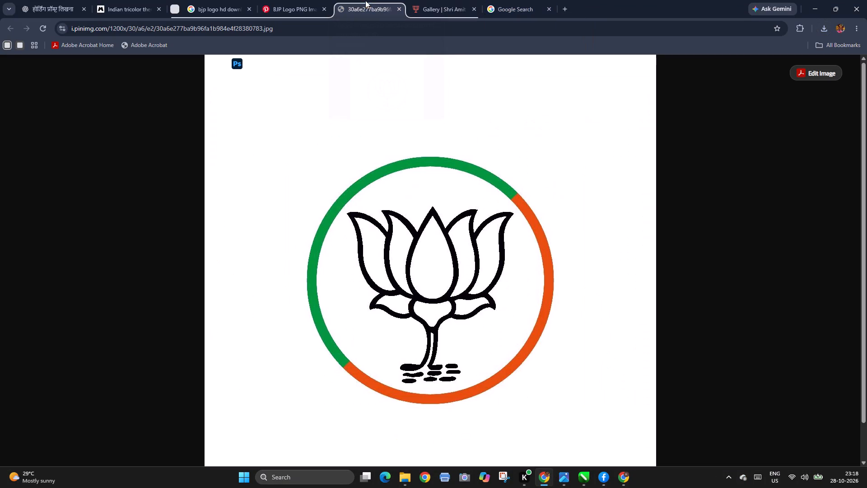
Close the browser tab showing the full-size lotus logo image.
click(397, 8)
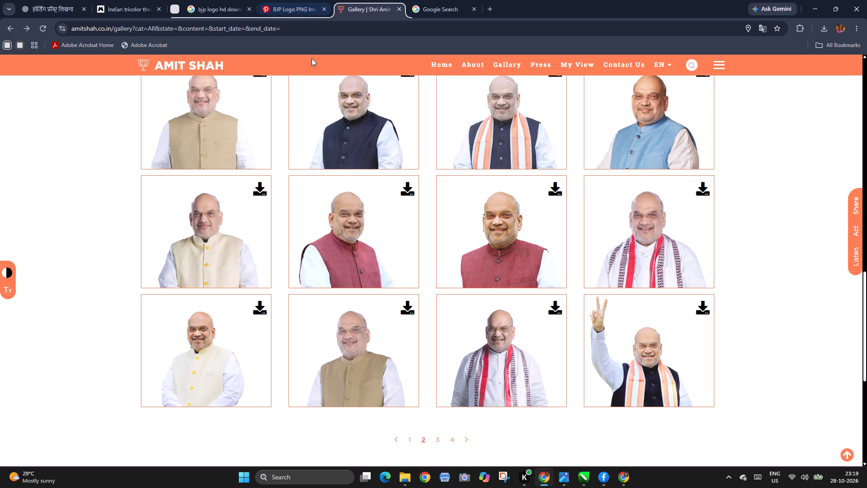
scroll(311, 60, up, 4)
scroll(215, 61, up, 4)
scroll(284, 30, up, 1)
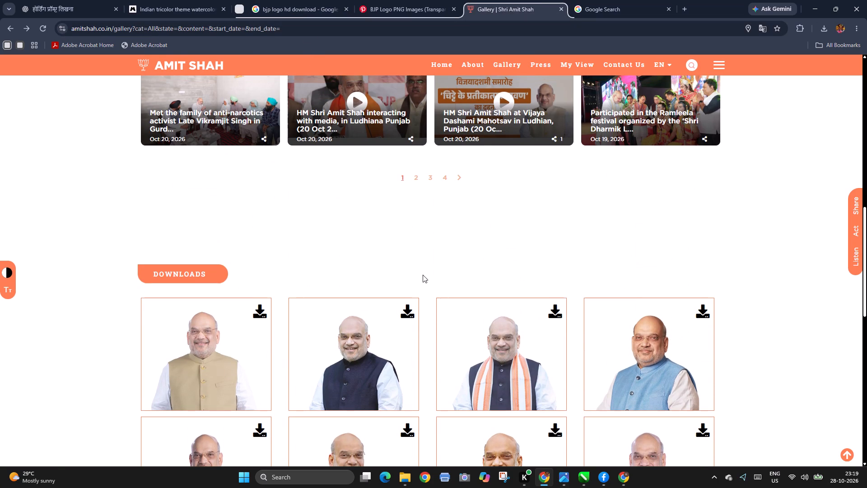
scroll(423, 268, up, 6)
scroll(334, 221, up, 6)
Return to the Google image results for the BJP logo and change the query to "brijesh pathak hd download".
click(404, 0)
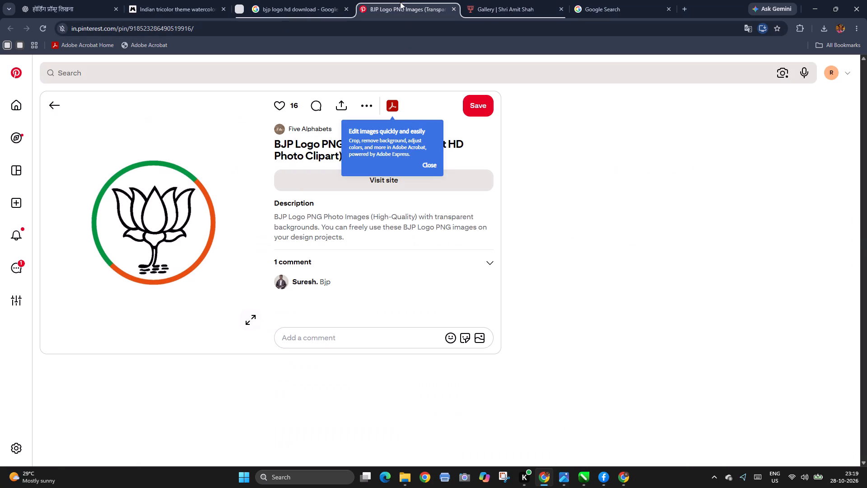
click(266, 0)
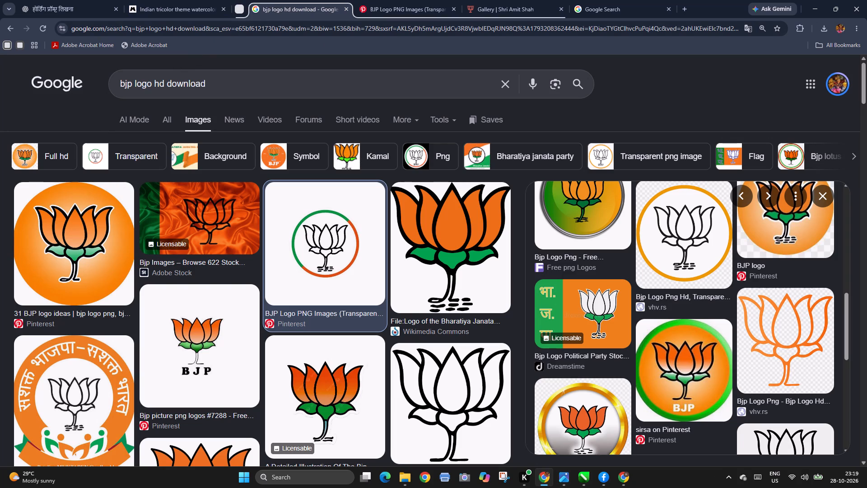
drag(152, 82, 36, 76)
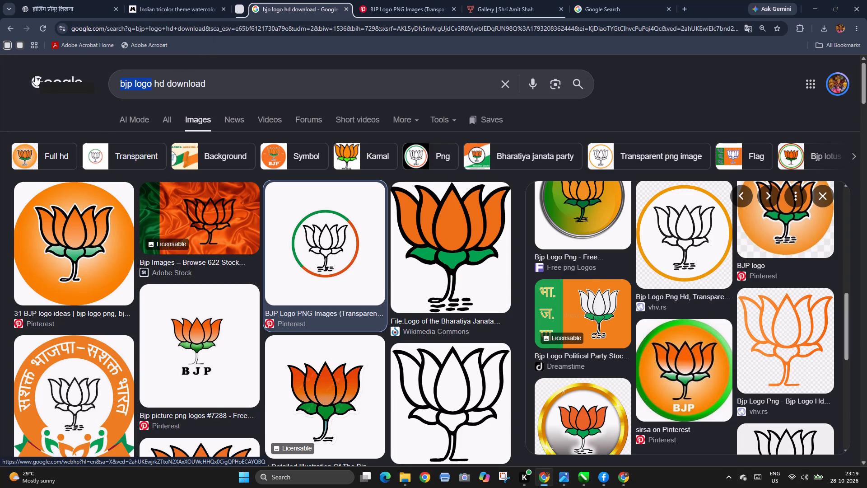
key(b)
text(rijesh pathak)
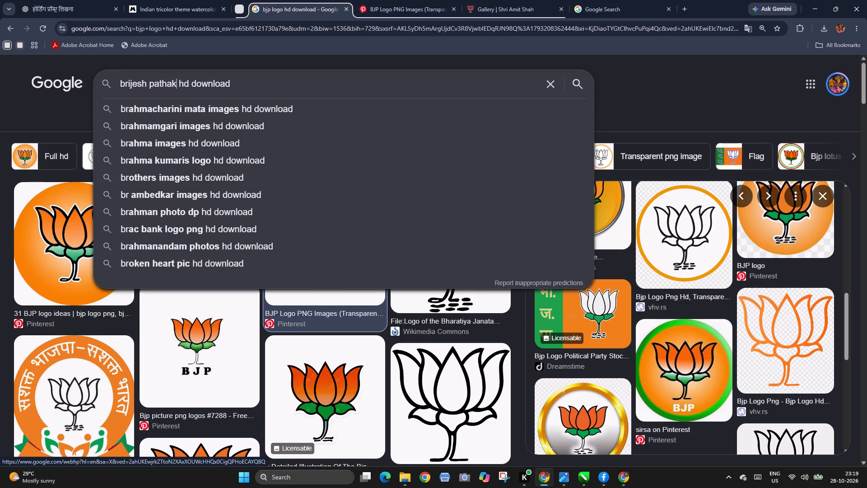
Run the Brijesh Pathak image search and refine the query to "brijesh pathak hd photo download".
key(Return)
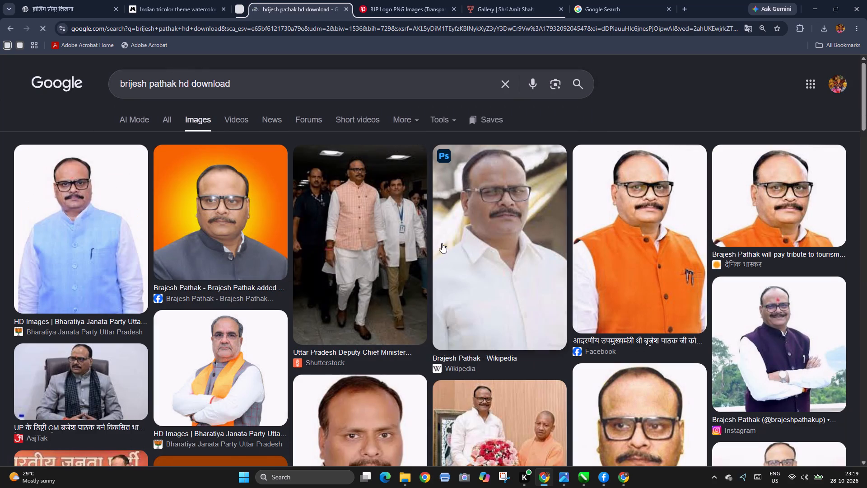
click(181, 84)
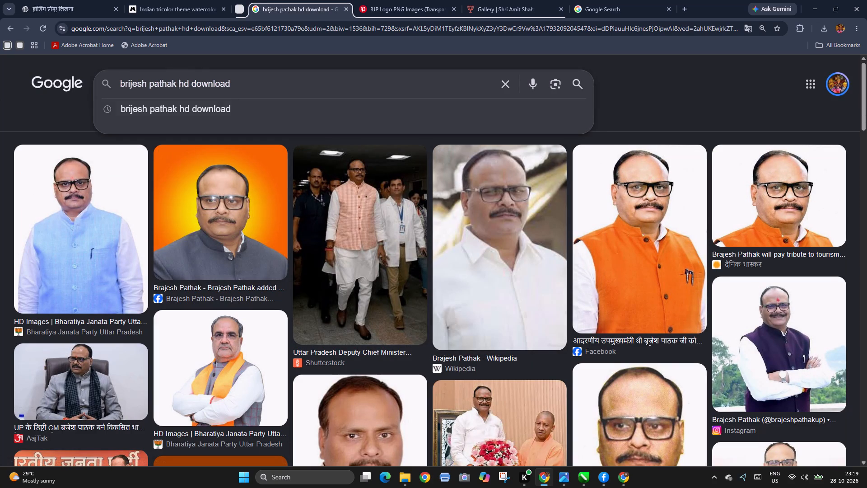
key(ctrl+Right)
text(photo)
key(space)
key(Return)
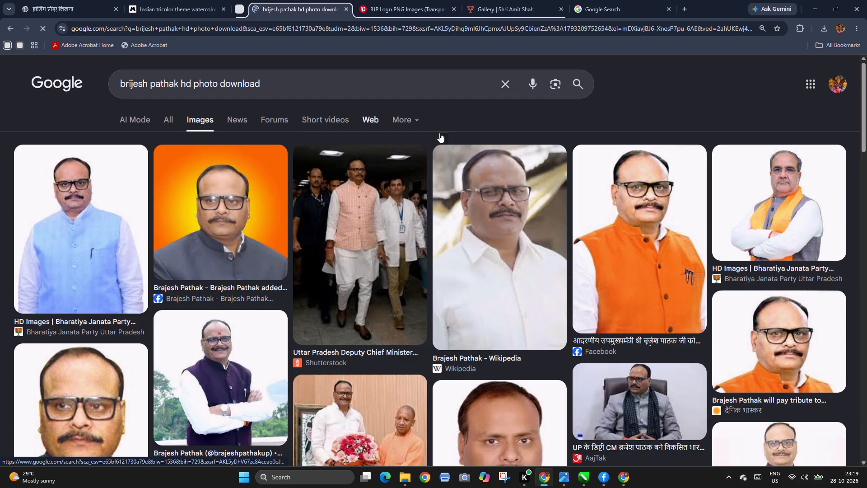
Preview the orange-vest portrait, open its Facebook source post in a separate tab, and return to the image results.
scroll(517, 233, down, 4)
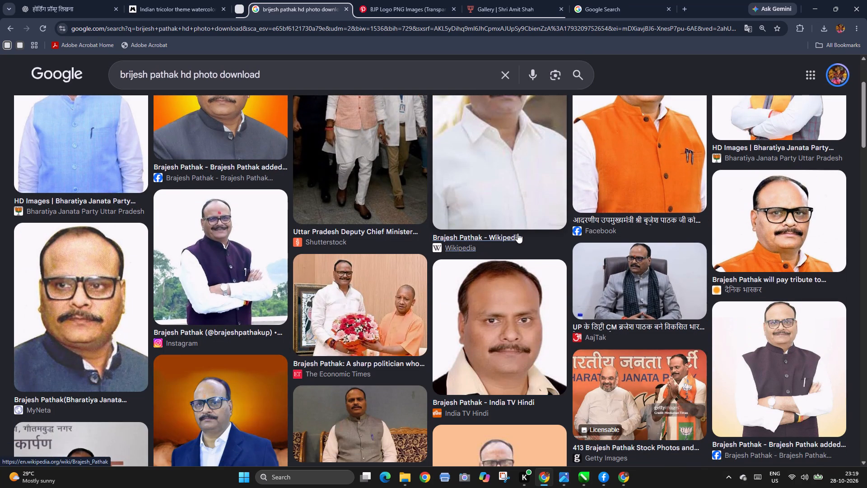
scroll(517, 233, up, 4)
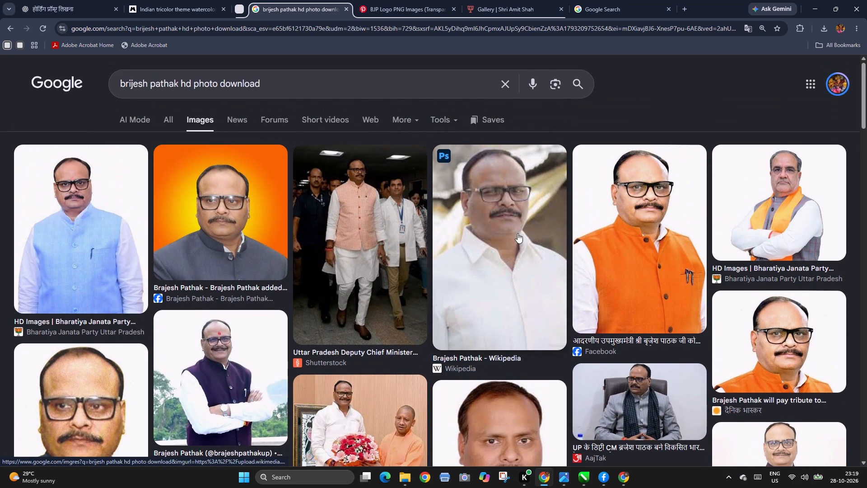
click(635, 204)
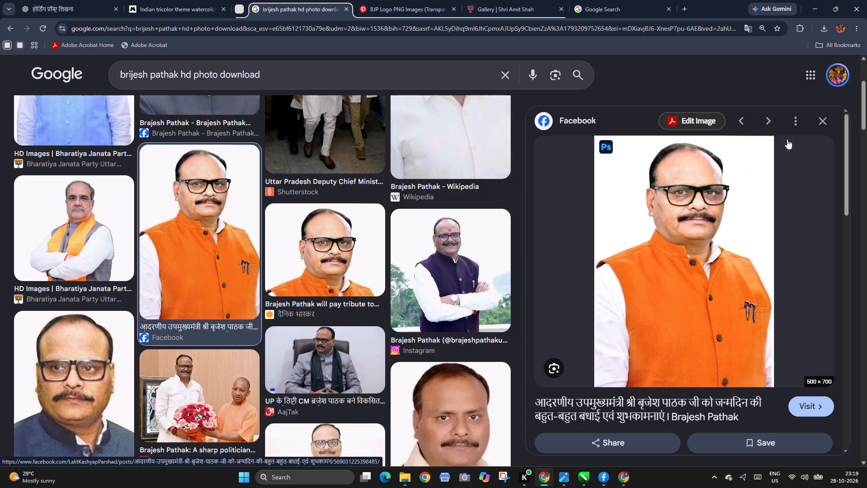
click(819, 121)
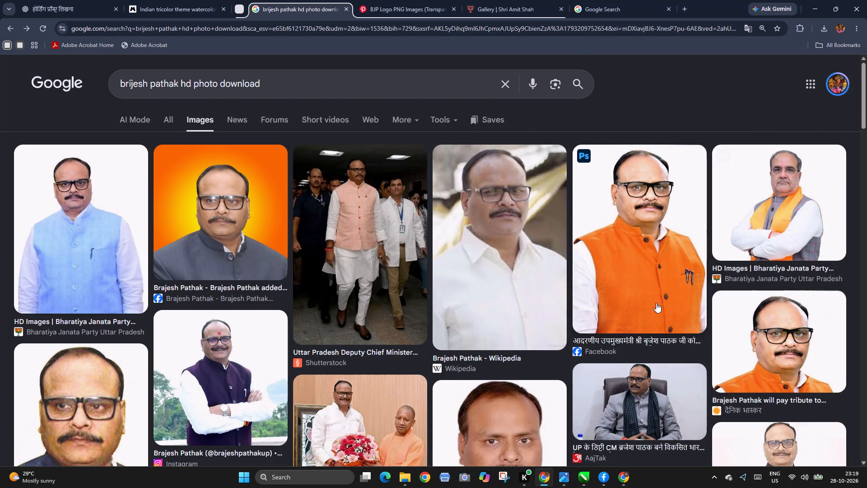
click(622, 335)
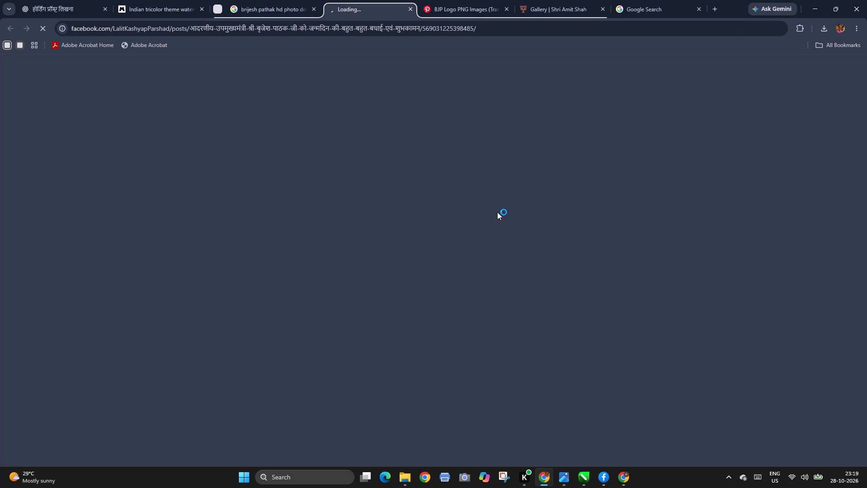
click(269, 0)
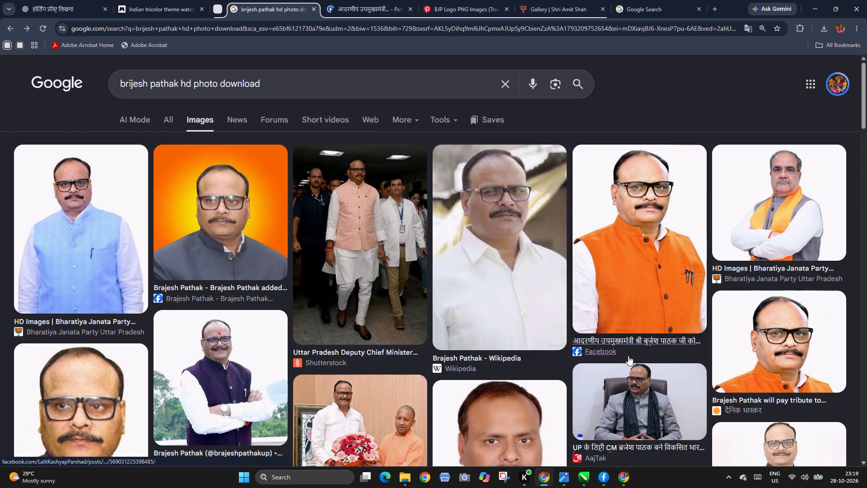
Open the Facebook source of the dark-vest, folded-arms portrait from the image results and dismiss its login prompt.
scroll(637, 353, down, 1)
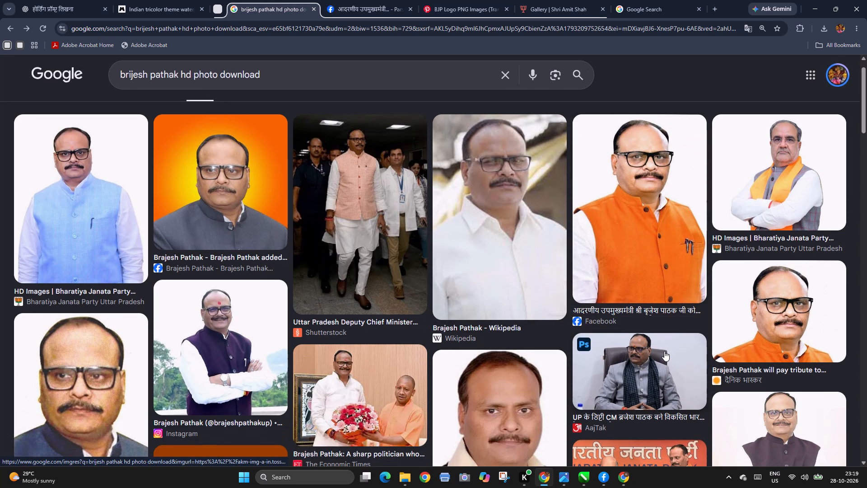
scroll(664, 351, down, 5)
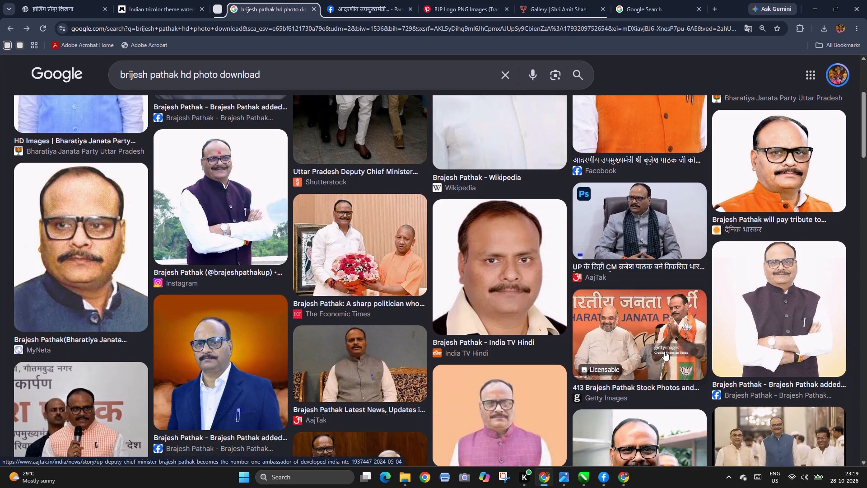
click(772, 382)
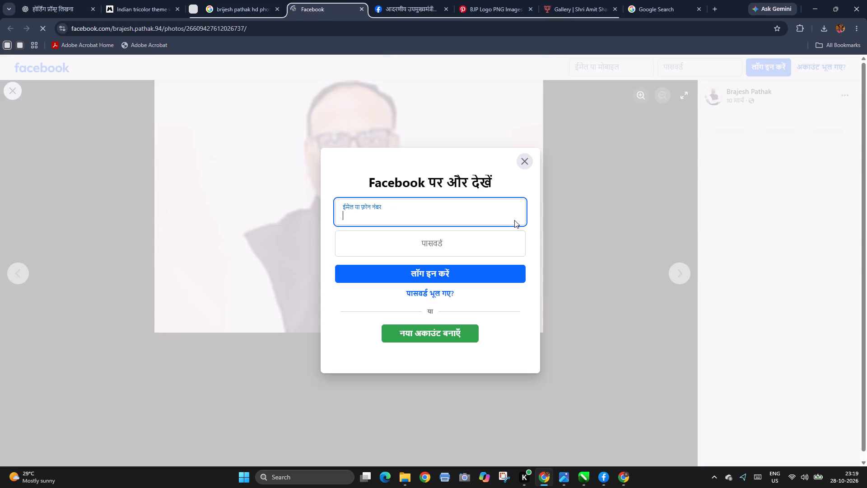
click(517, 162)
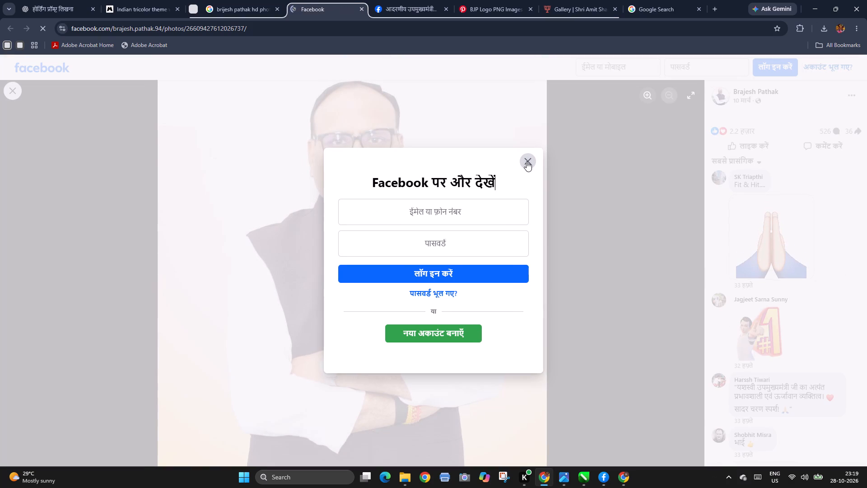
click(527, 161)
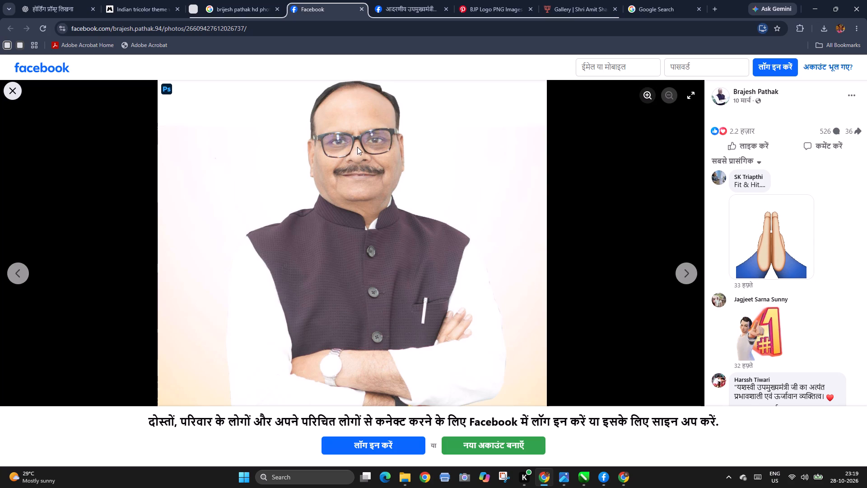
Open the dark-vest portrait full size in its own tab and send it to the Photoshop extension editor.
click(357, 147)
right_click(357, 147)
click(374, 155)
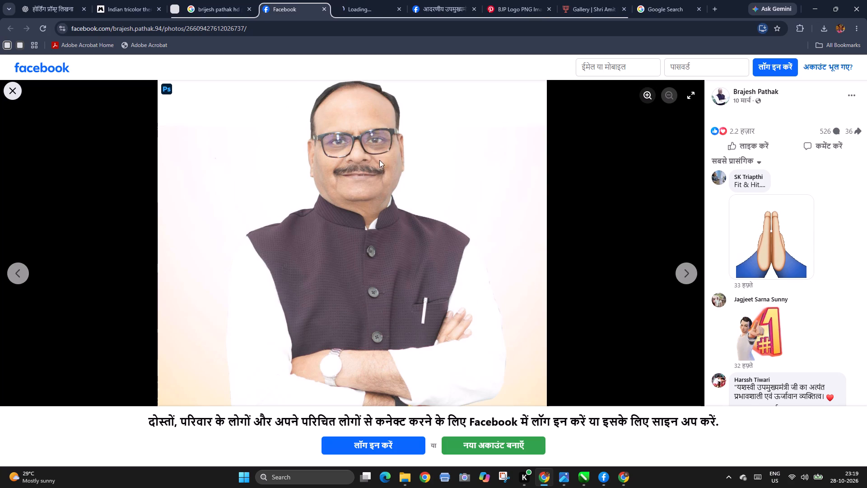
click(367, 0)
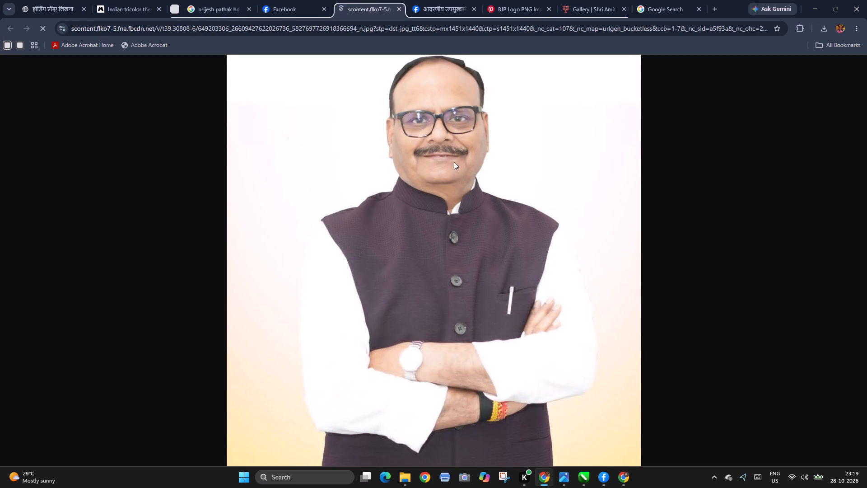
click(454, 159)
scroll(462, 241, down, 14)
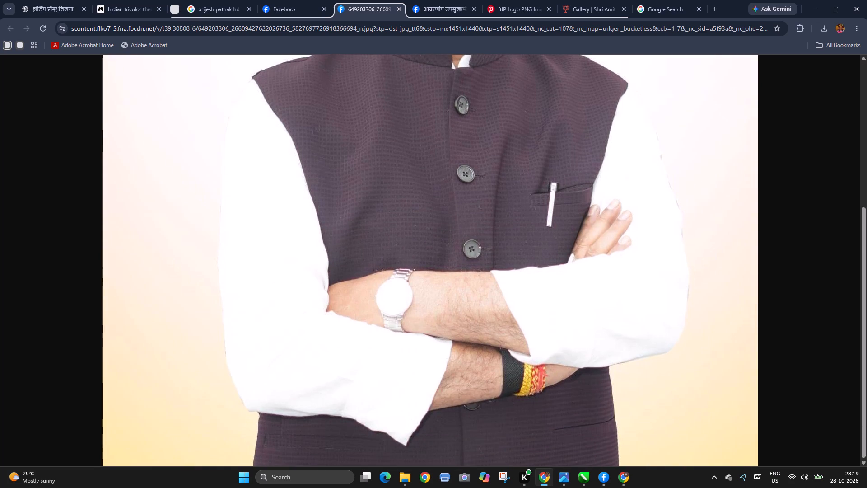
scroll(466, 256, up, 13)
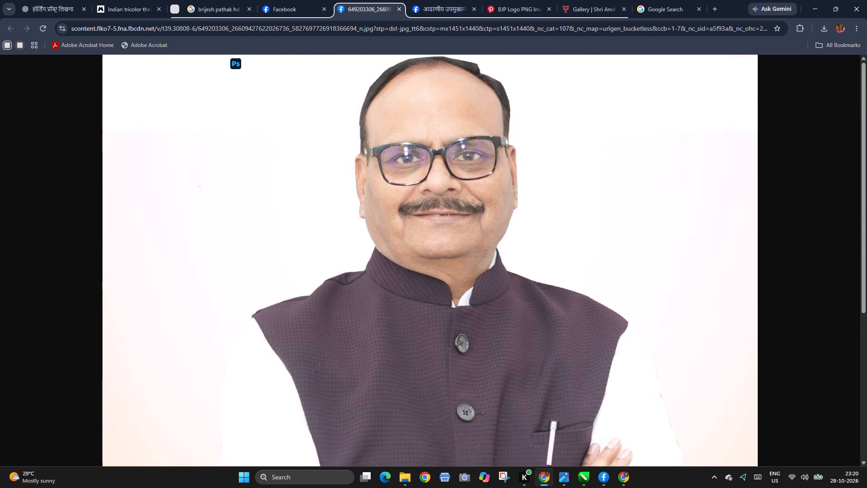
click(234, 67)
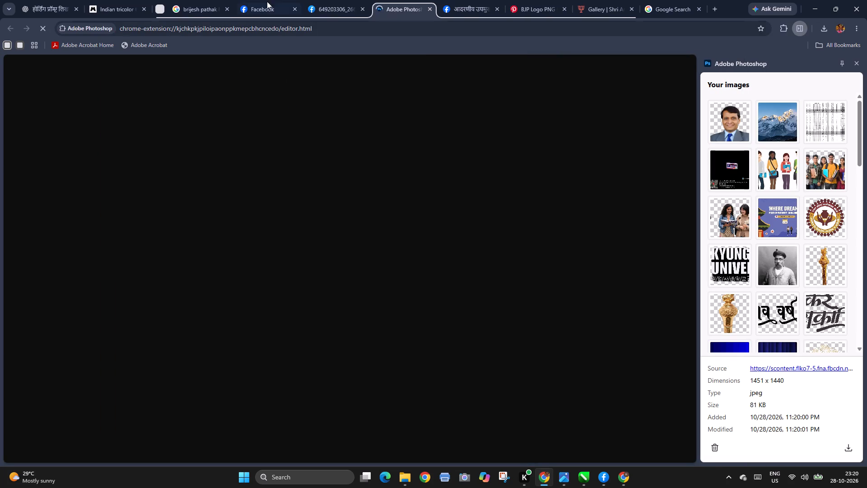
Open the orange-vest portrait from the Facebook birthday post in its own photo page for comparison, dismissing the login prompt.
click(317, 0)
click(258, 0)
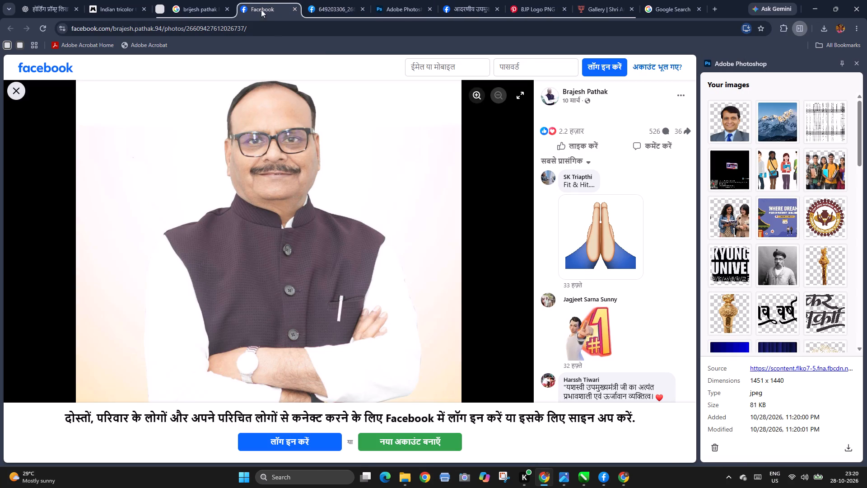
click(194, 5)
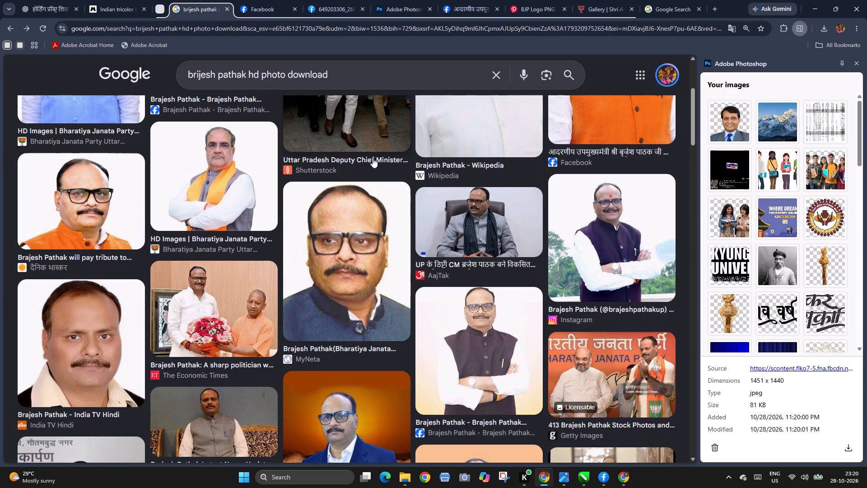
click(389, 0)
click(459, 0)
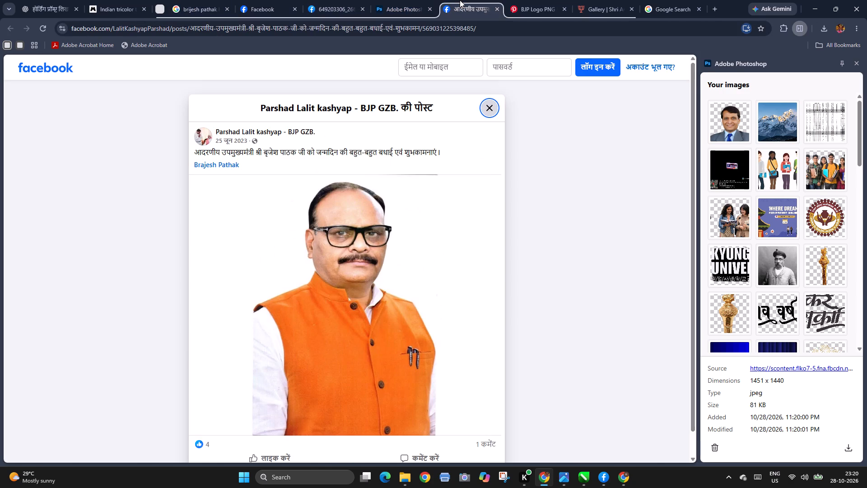
scroll(387, 244, down, 1)
right_click(349, 195)
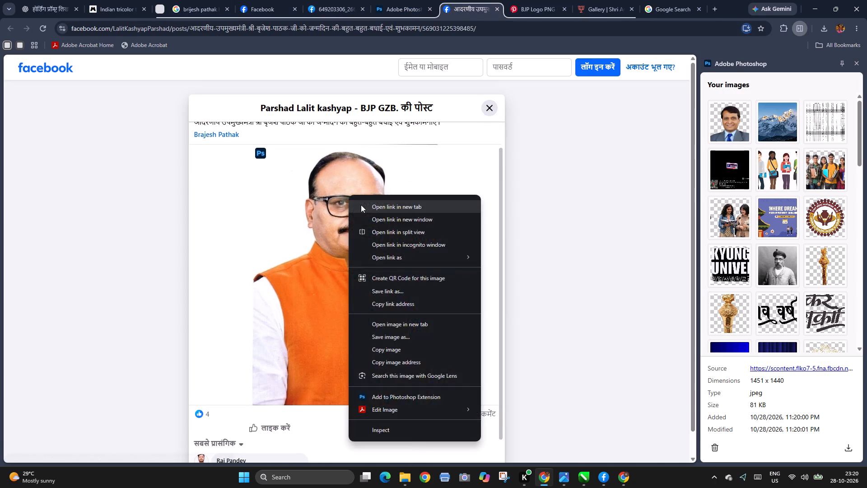
click(361, 205)
click(475, 5)
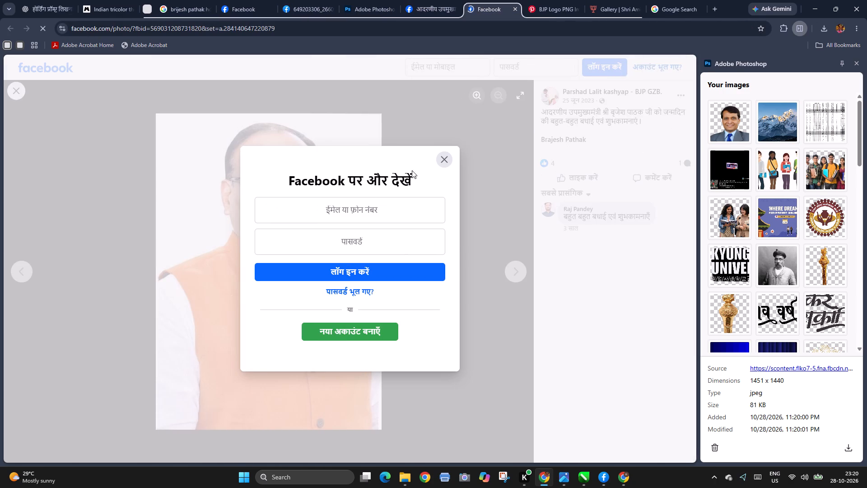
click(443, 163)
click(299, 207)
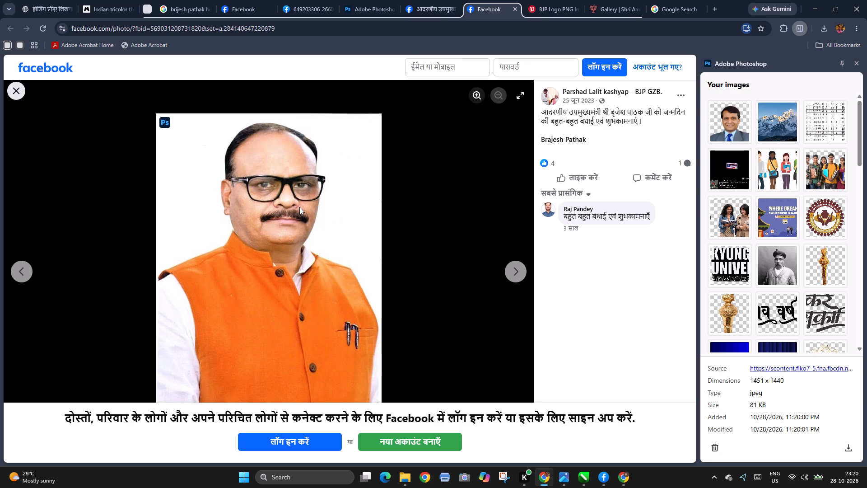
Go back to the dark-vest portrait in the Photoshop extension editor and remove its background.
click(427, 3)
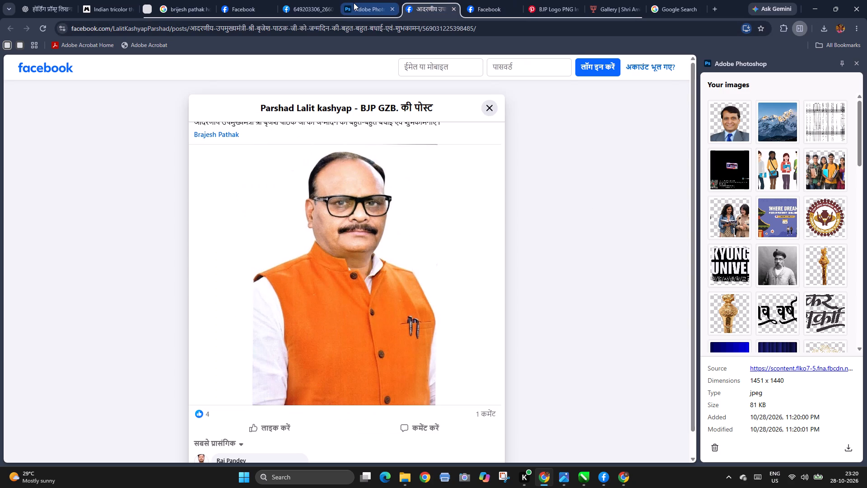
click(354, 3)
click(303, 3)
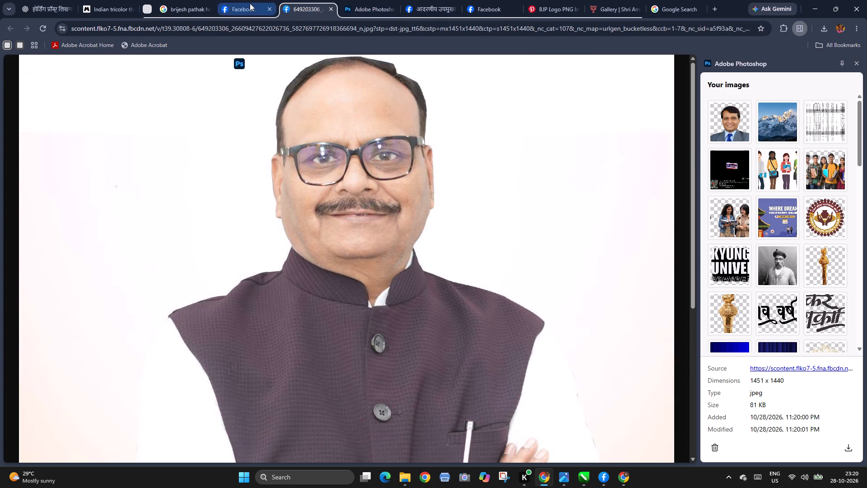
click(249, 3)
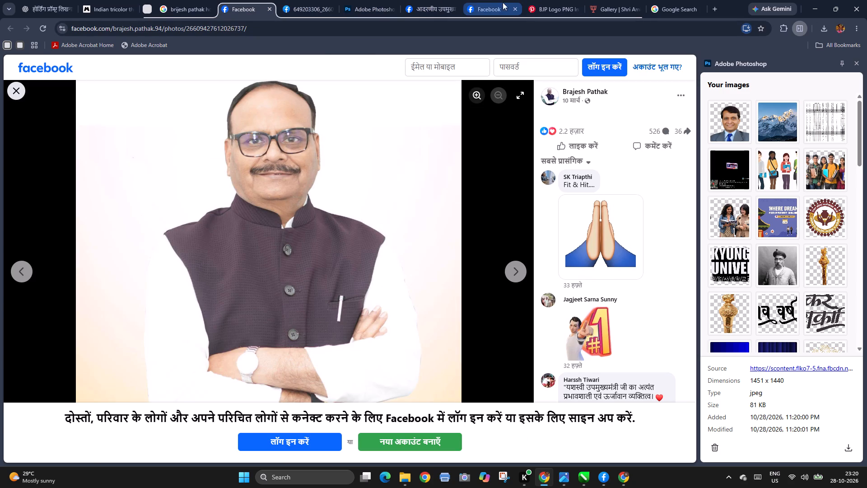
click(375, 6)
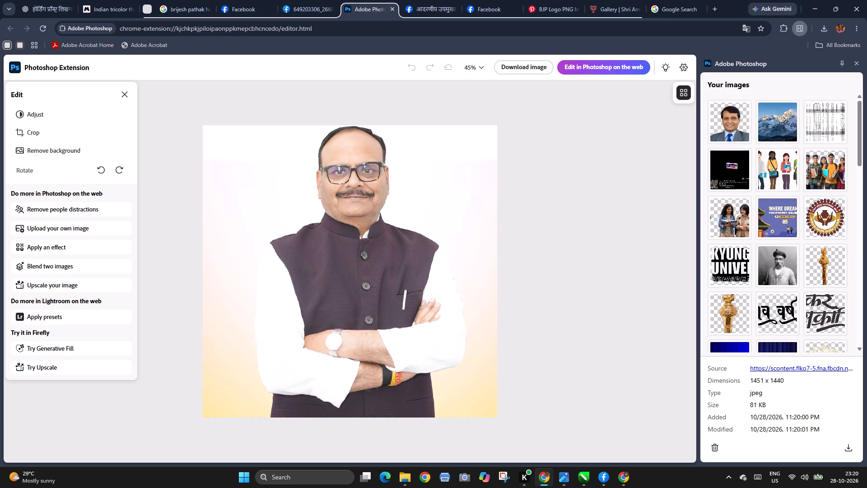
click(50, 152)
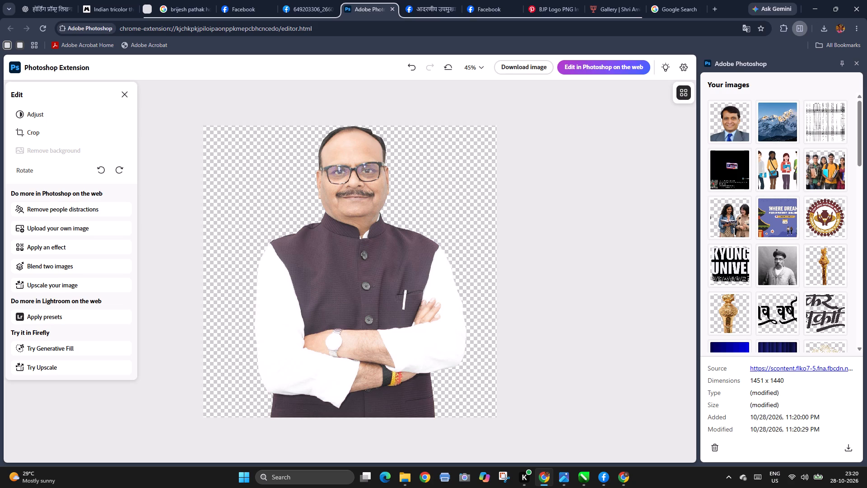
Download the cut-out dark-vest portrait as a PNG.
click(536, 69)
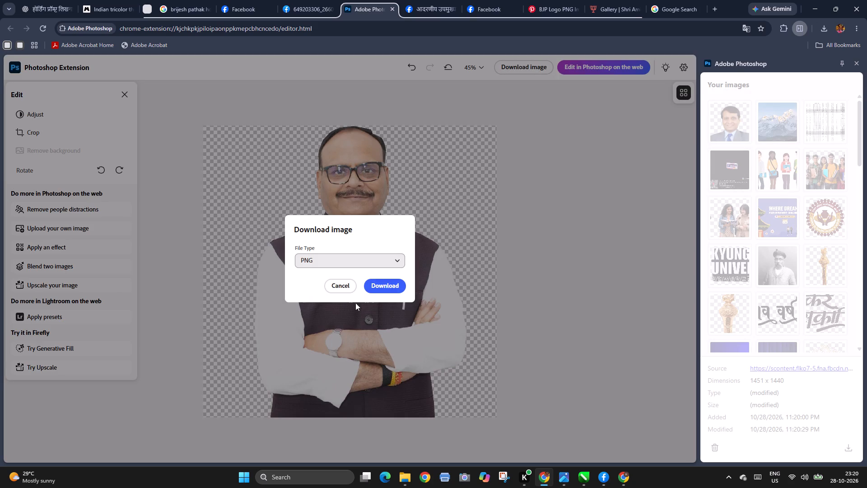
click(373, 285)
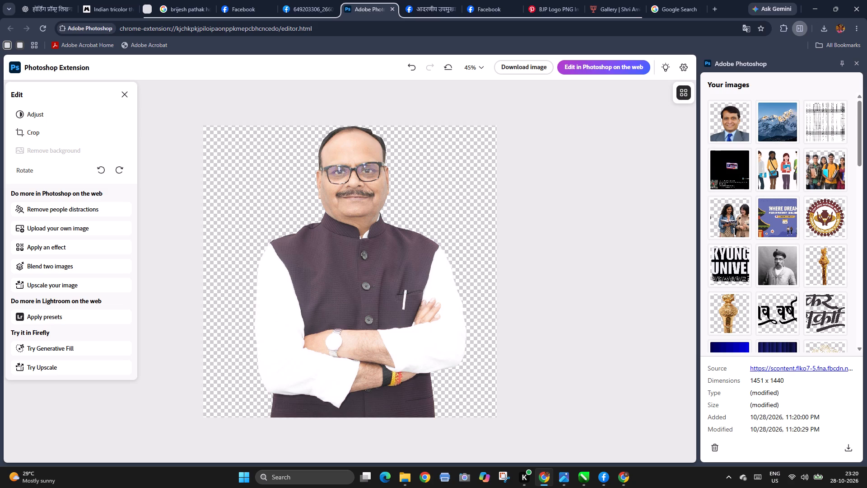
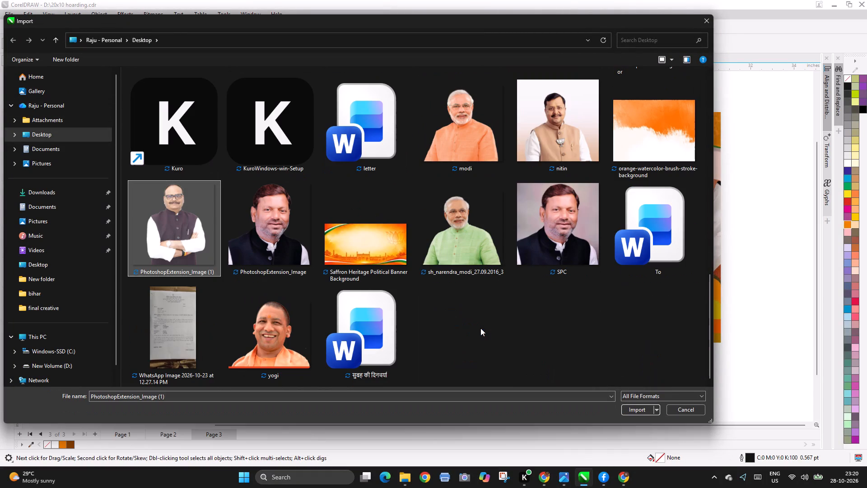
Import PhotoshopExtension_Image (1) and place it about 6.3 inches wide at the hoarding's lower right.
text(pp)
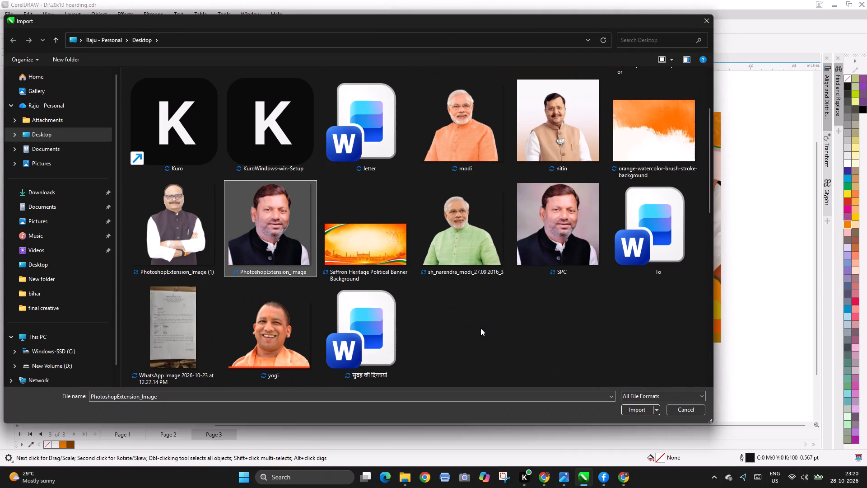
key(p)
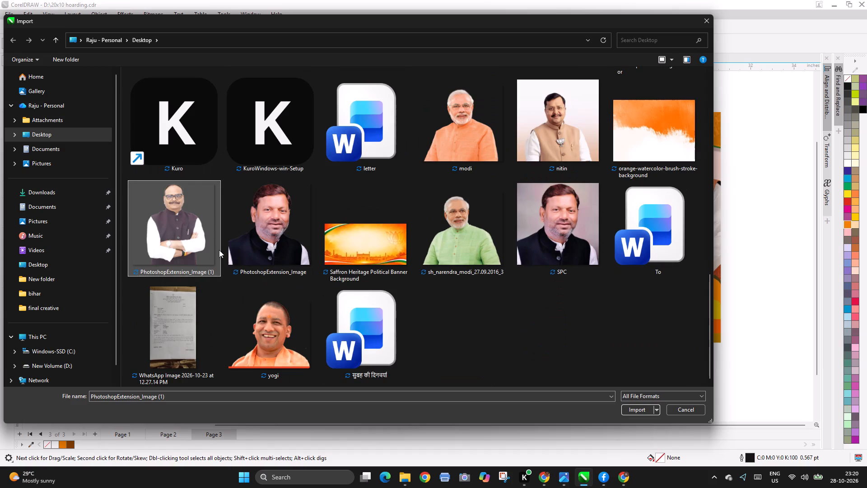
double_click(177, 220)
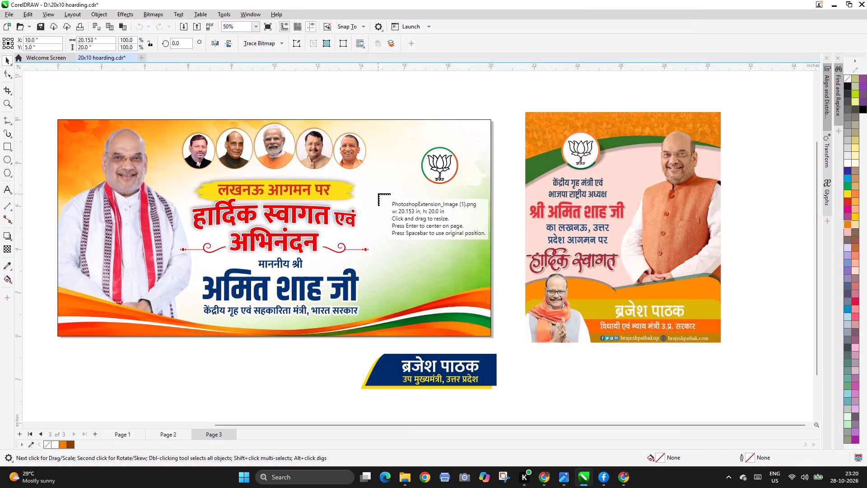
drag(381, 193, 517, 331)
click(540, 365)
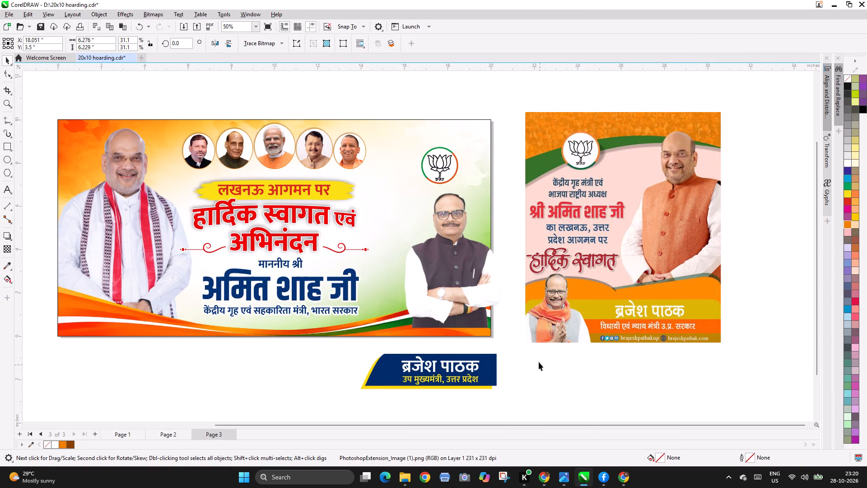
Shift the imported portrait slightly left and up, inside the hoarding, and mirror it horizontally.
drag(437, 242, 419, 238)
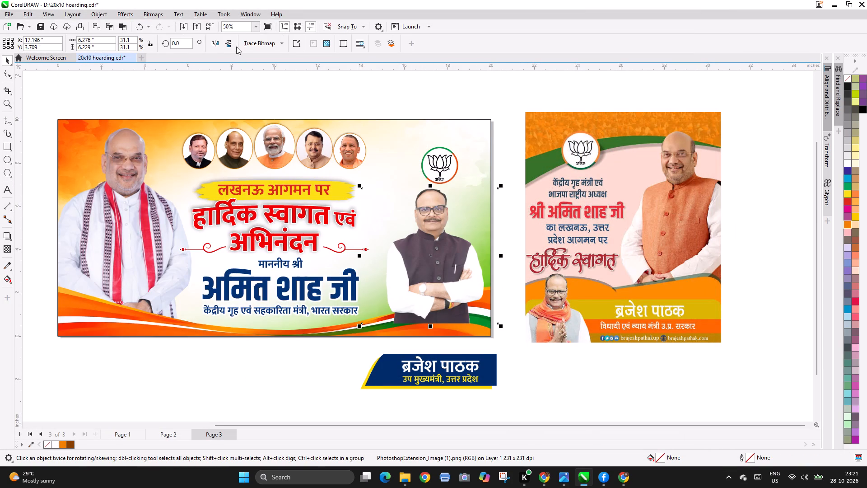
click(214, 41)
click(378, 93)
click(429, 248)
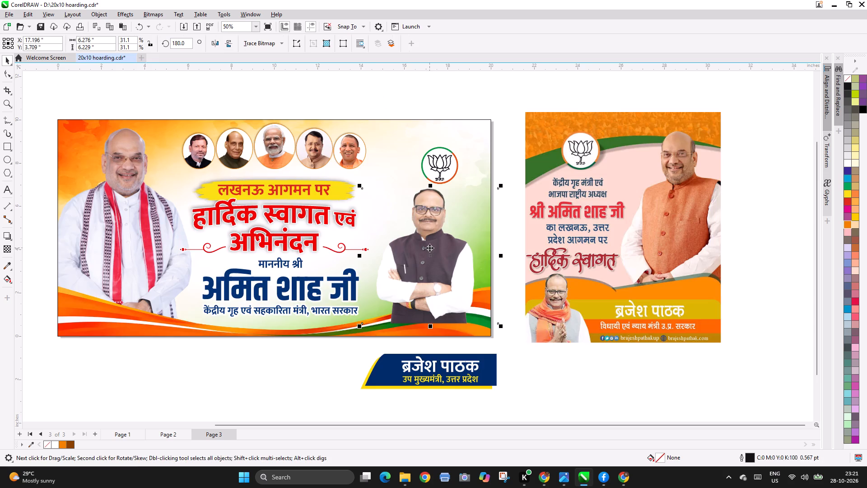
Enlarge the Brijesh Pathak portrait to about 10.3 inches wide and move it down over the hoarding's bottom edge.
key(F3)
key(F2)
drag(242, 164, 629, 375)
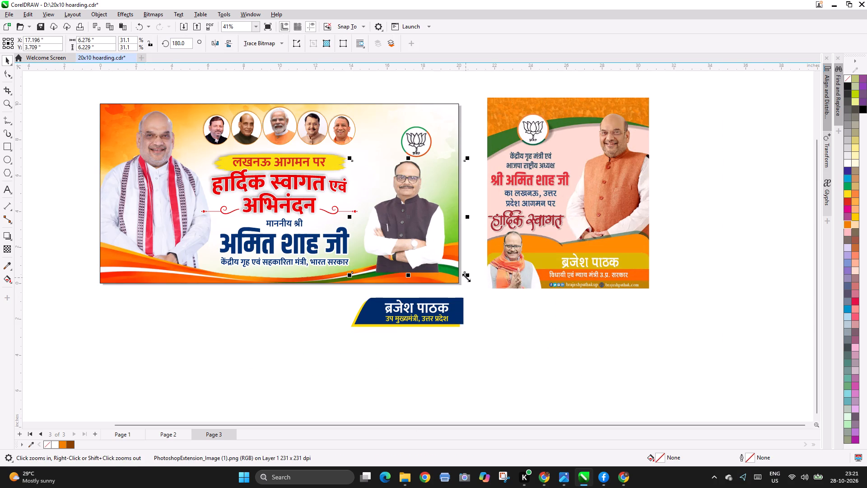
drag(466, 277, 503, 318)
drag(425, 228, 431, 255)
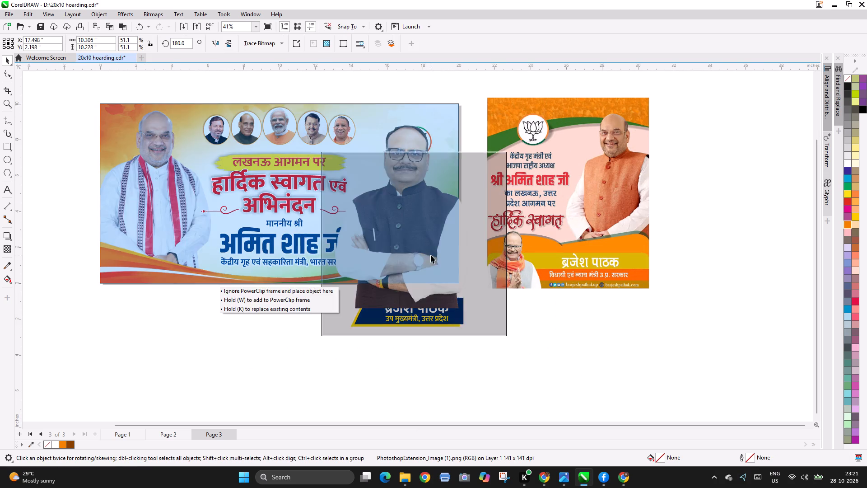
Move the lotus logo into the hoarding's upper-right corner, clear of the enlarged portrait.
drag(420, 142, 438, 122)
click(436, 94)
Move the portrait up slightly and scale it down to about 9.7 inches wide.
drag(419, 195, 421, 183)
click(419, 183)
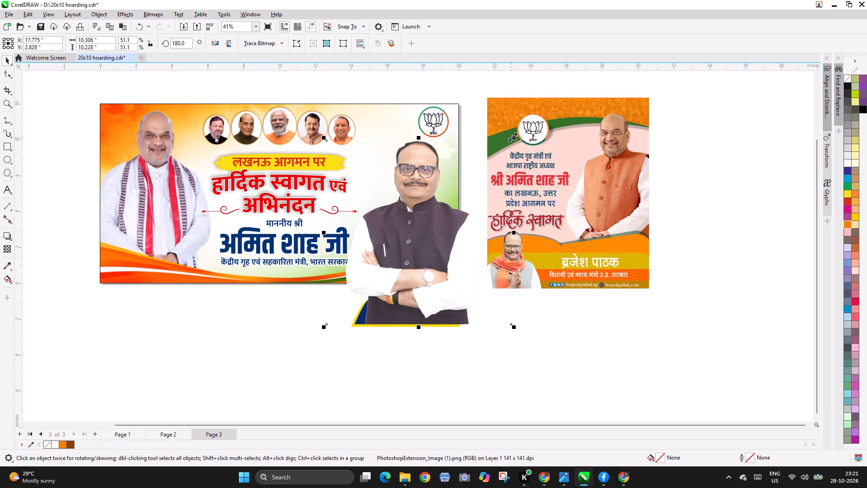
drag(513, 137, 510, 143)
PowerClip the Brijesh Pathak portrait inside the hoarding's background frame.
key(alt+a)
click(382, 113)
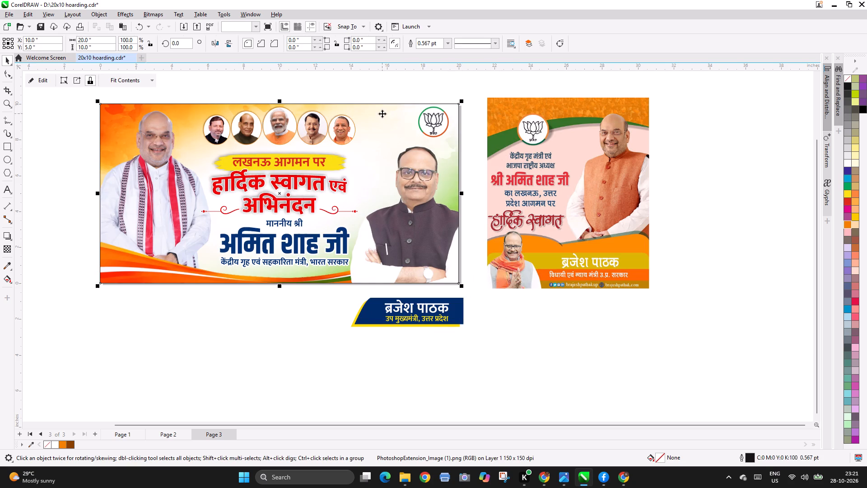
Edit the background frame's PowerClip contents and bring the tricolor wave strip in front of the portraits.
ctrl+click(308, 283)
click(316, 281)
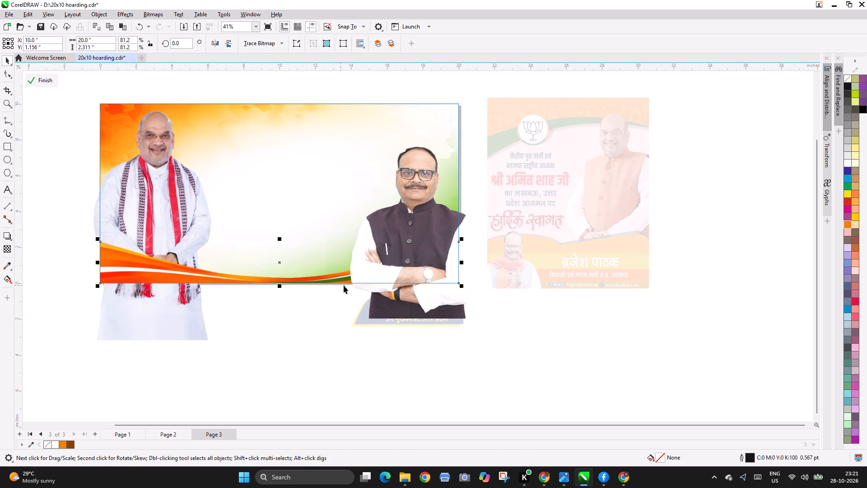
key(shift+Page_Up)
ctrl+click(537, 310)
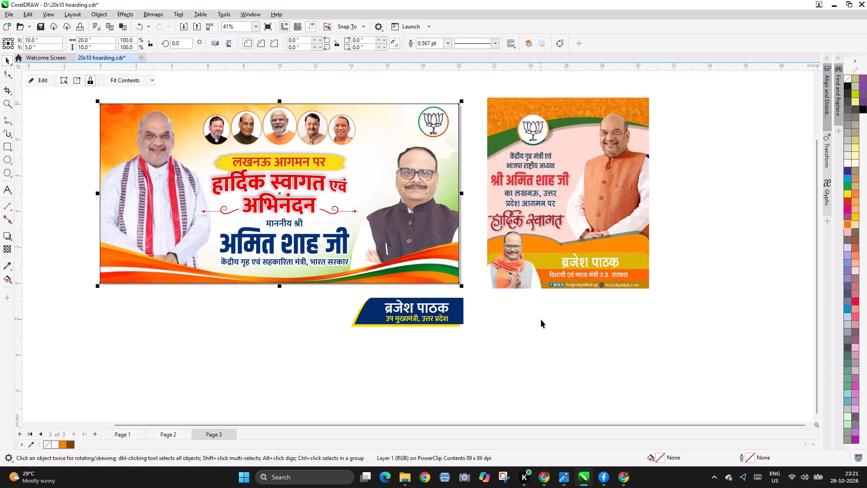
click(541, 319)
Examine the hoarding layout up close and as a whole, comparing it with the reference poster.
key(F3)
key(F2)
drag(228, 198, 644, 342)
key(F2)
key(F2)
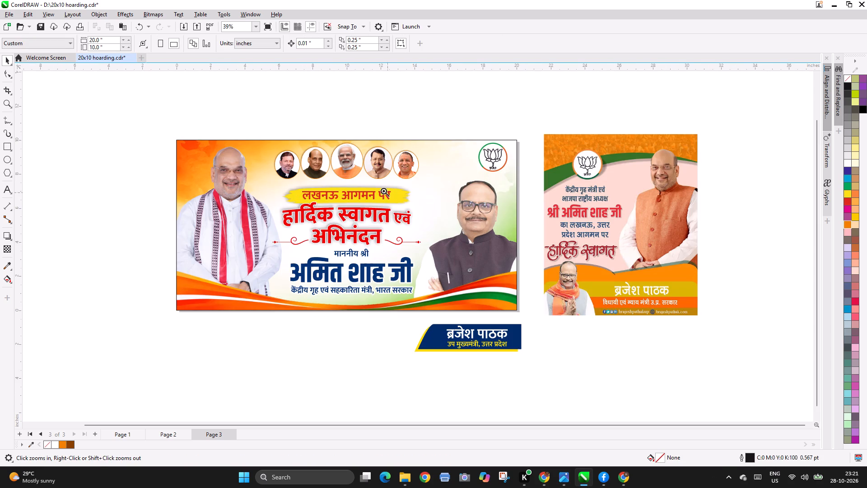
drag(317, 167, 681, 336)
key(F2)
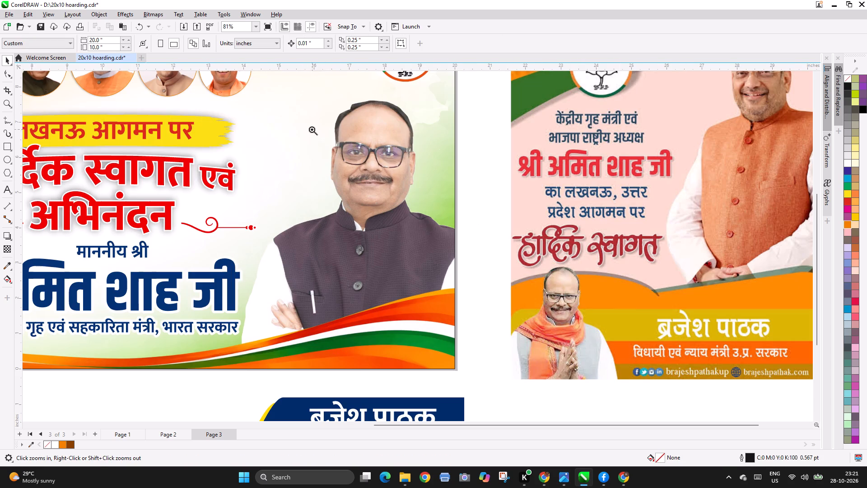
drag(312, 129, 448, 192)
key(F4)
key(F2)
right_click(441, 185)
key(F2)
key(F2)
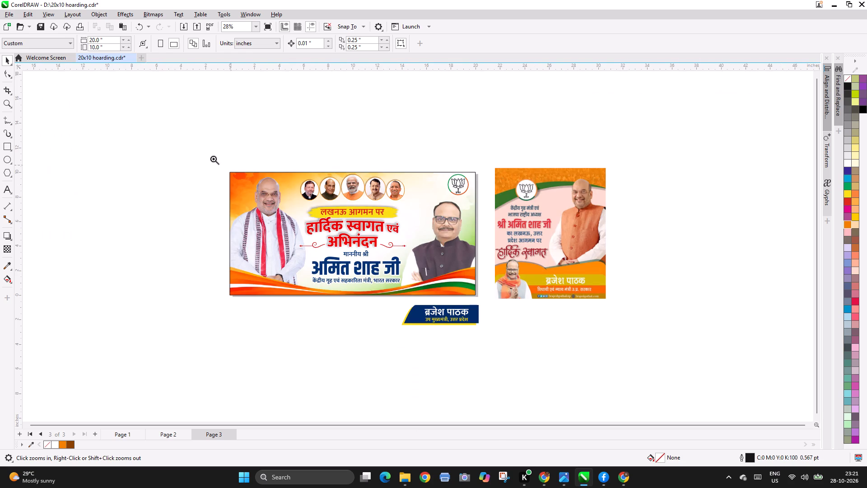
Slightly enlarge the Brijesh Pathak portrait inside the background frame's PowerClip and finish editing.
drag(183, 146, 643, 326)
ctrl+double_click(460, 230)
click(475, 235)
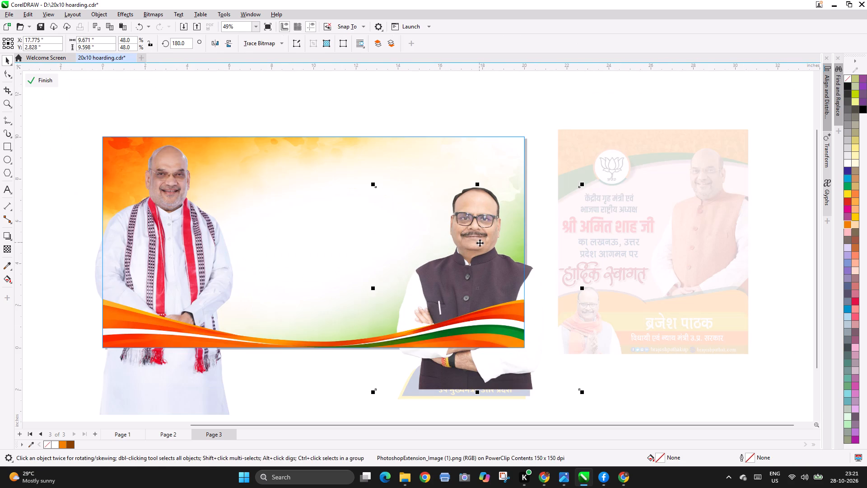
click(478, 232)
drag(585, 185, 585, 175)
ctrl+click(660, 394)
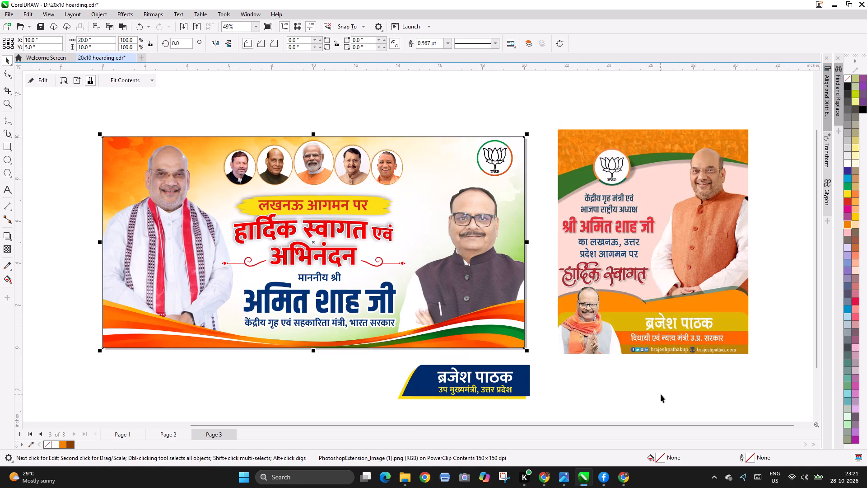
click(676, 385)
click(676, 385)
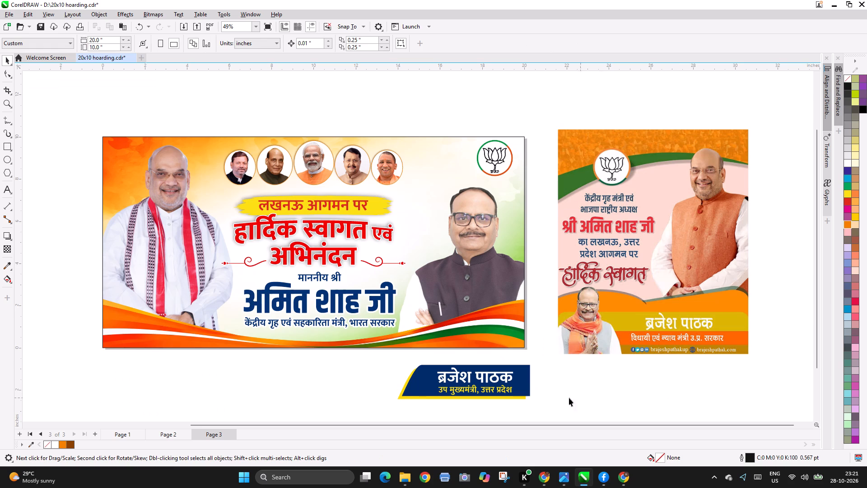
Move the navy name banner below the page onto the hoarding's lower-right corner, over the portrait.
click(511, 387)
drag(479, 385, 487, 332)
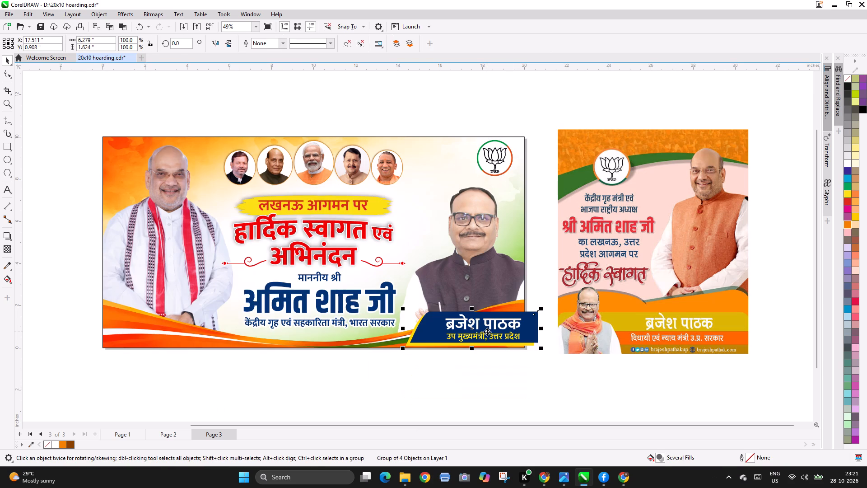
drag(487, 332, 481, 316)
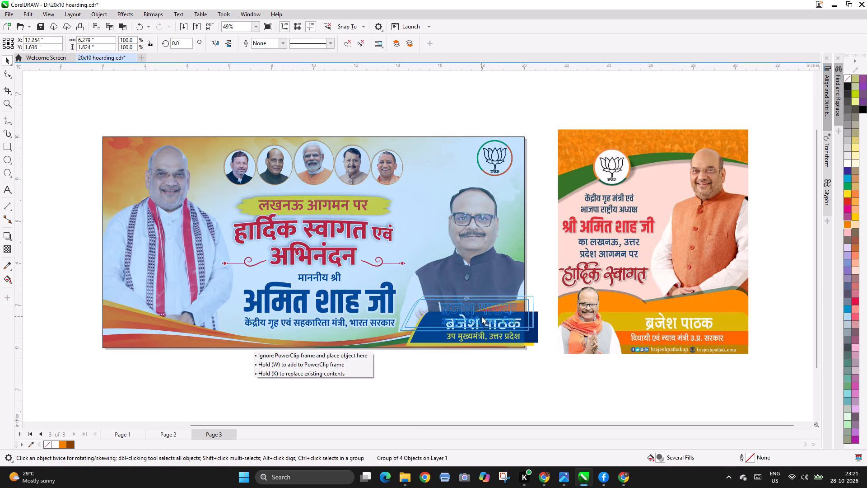
drag(481, 316, 481, 315)
drag(481, 314, 480, 325)
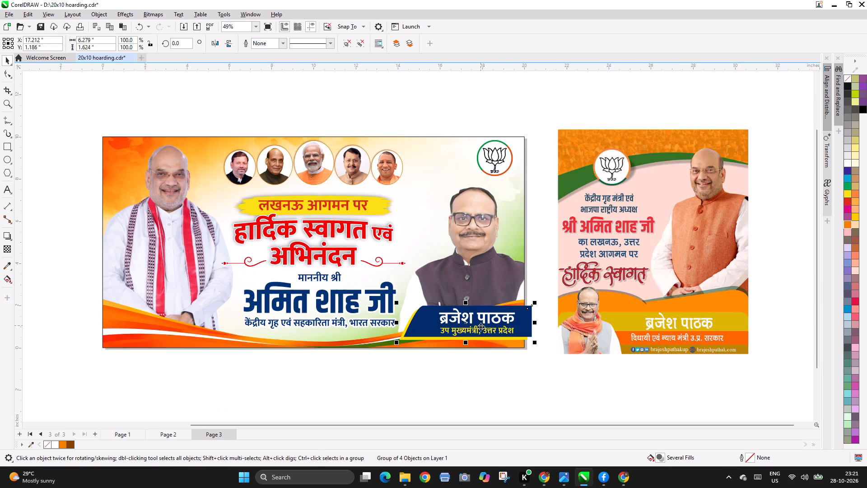
Scale the name banner down to about 5.9 inches wide and move it lower in the hoarding's corner.
click(517, 391)
key(F2)
drag(353, 282, 585, 389)
click(508, 242)
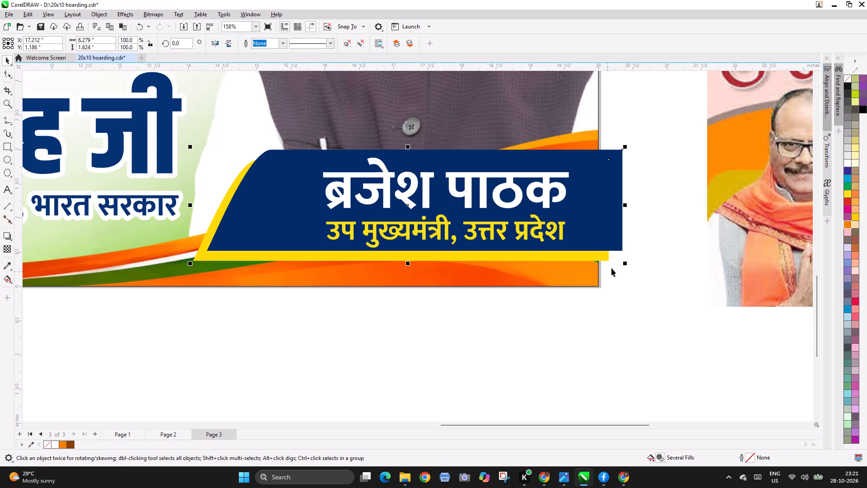
drag(628, 265, 614, 265)
drag(544, 223, 543, 232)
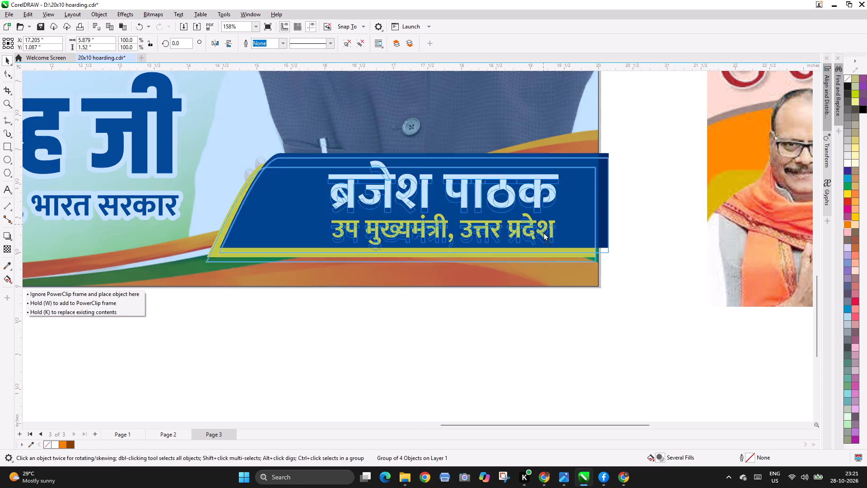
drag(543, 232, 548, 247)
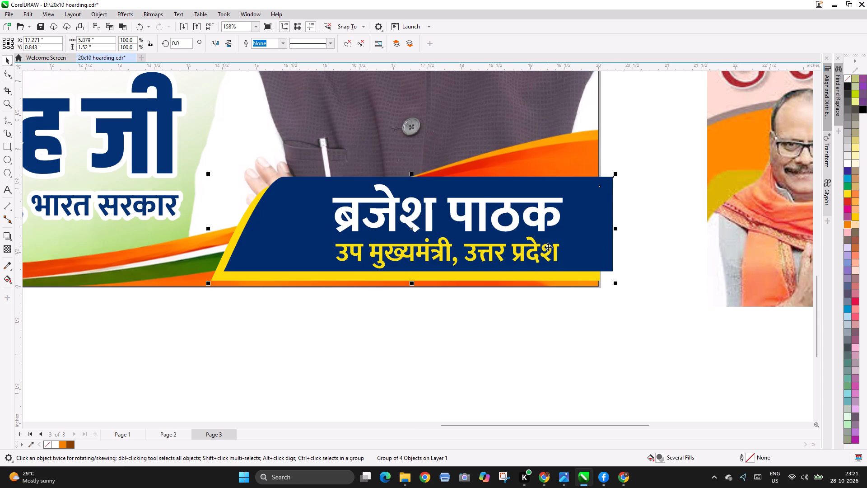
Align the name banner to the bottom edge of the hoarding's background frame.
shift+click(569, 123)
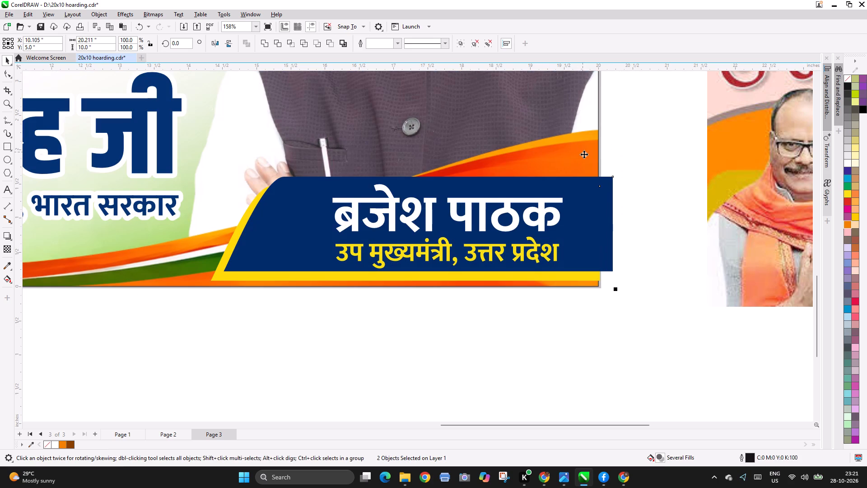
key(b)
click(665, 335)
click(561, 226)
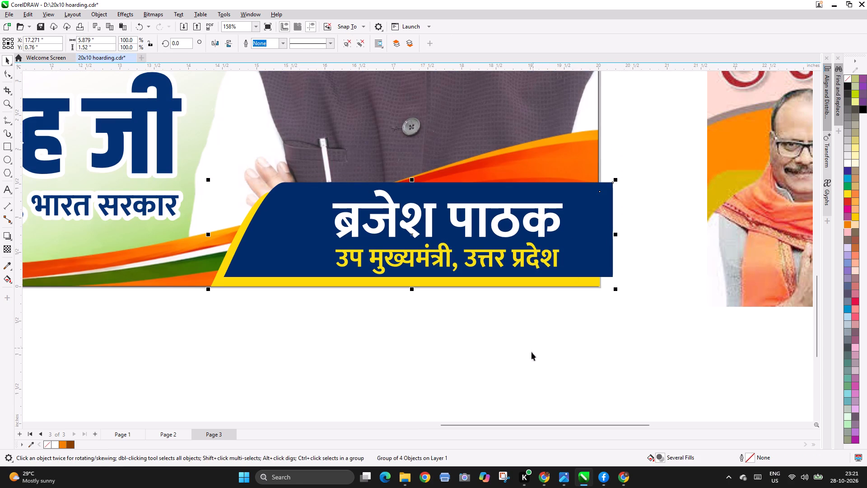
click(531, 352)
Review the full page 3 hoarding and compare it with the hoardings on pages 1 and 2.
key(F3)
key(F3)
key(F2)
key(F2)
drag(206, 161, 247, 195)
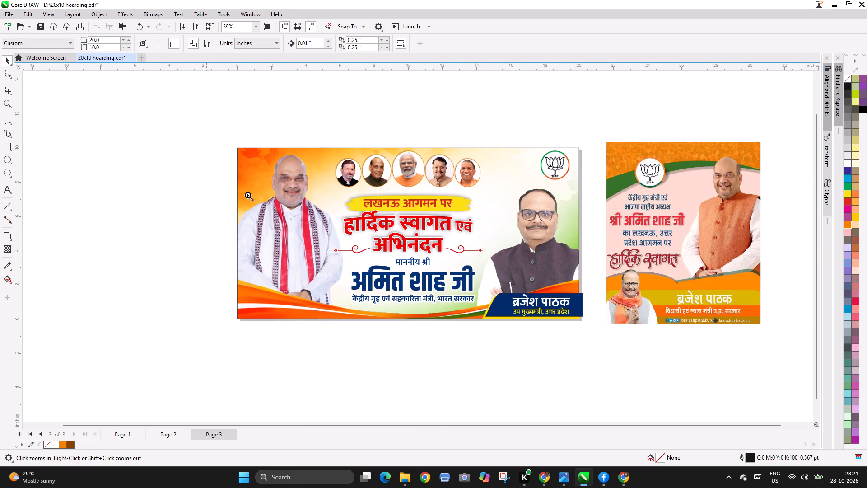
drag(247, 195, 838, 345)
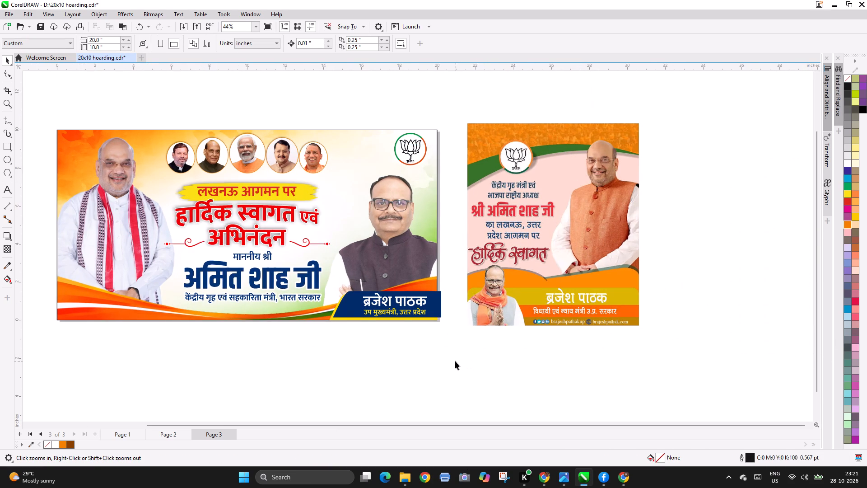
key(Page_Up)
key(Page_Up)
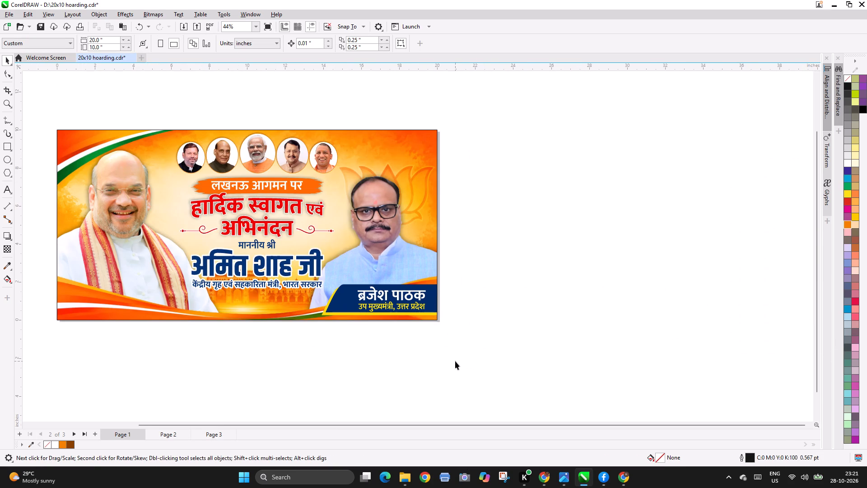
key(Page_Down)
key(Page_Down)
key(Page_Up)
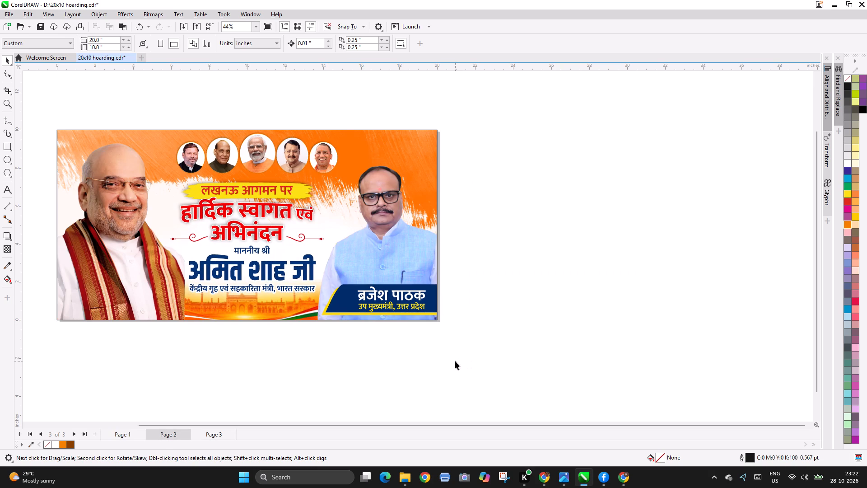
key(Page_Down)
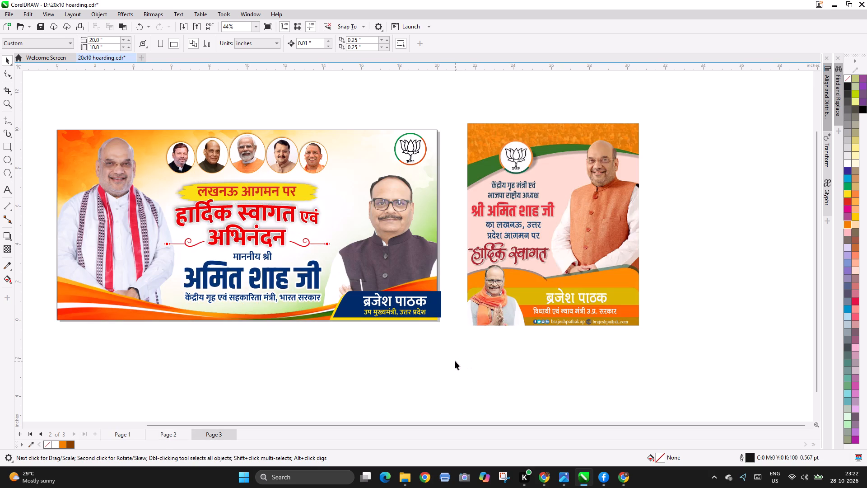
Scale the page 3 name banner down to about 4.8 inches wide, keeping its lower-right corner in place.
key(F3)
key(F2)
key(F2)
drag(236, 229, 615, 333)
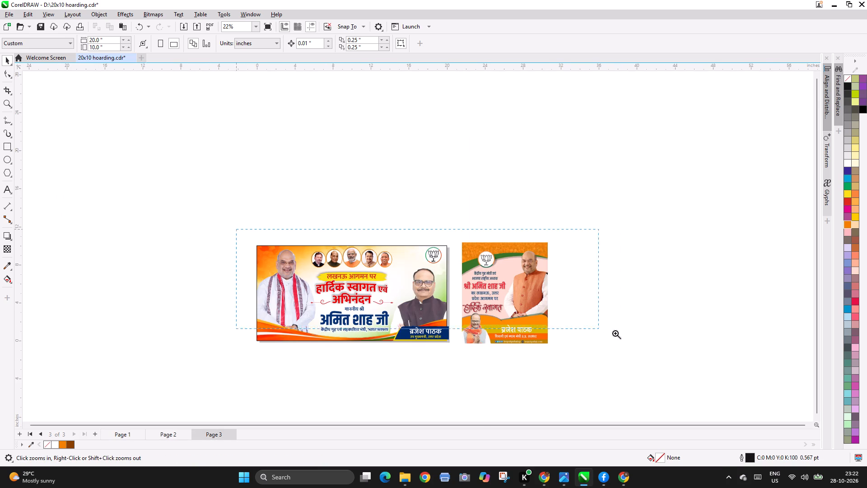
drag(615, 333, 623, 336)
key(F2)
key(F2)
drag(239, 286, 563, 402)
click(385, 289)
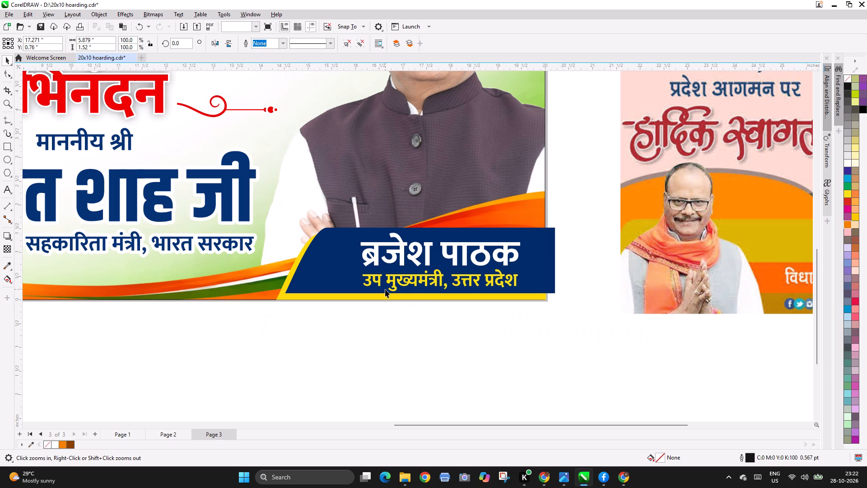
drag(275, 223, 293, 236)
click(450, 340)
Move the name banner slightly left so its right end meets the hoarding's right edge.
click(461, 279)
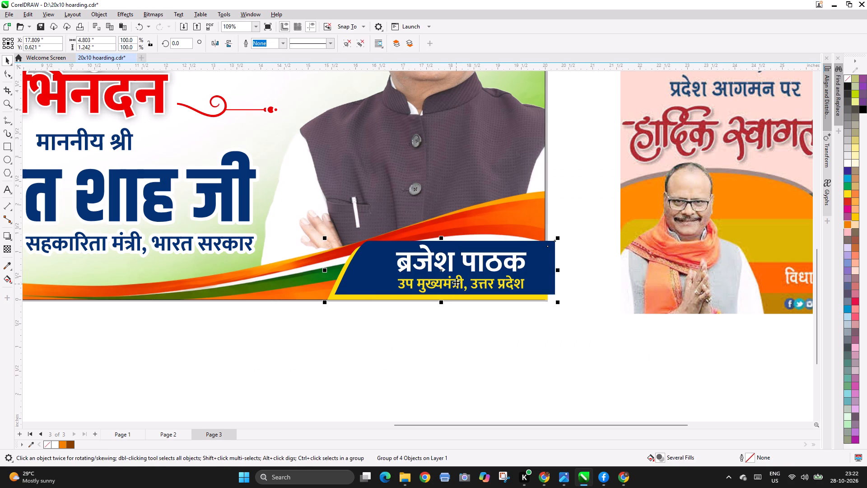
drag(456, 282, 445, 282)
drag(479, 286, 476, 286)
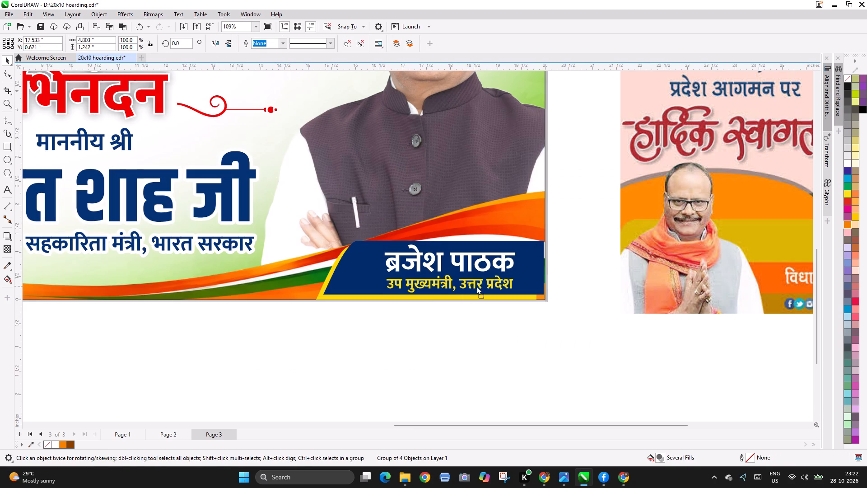
Move the name banner up and left, clear of the hoarding's lower-right corner, and enlarge it slightly.
drag(476, 286, 472, 286)
click(524, 359)
drag(512, 275, 494, 265)
drag(470, 268, 467, 264)
drag(467, 264, 465, 258)
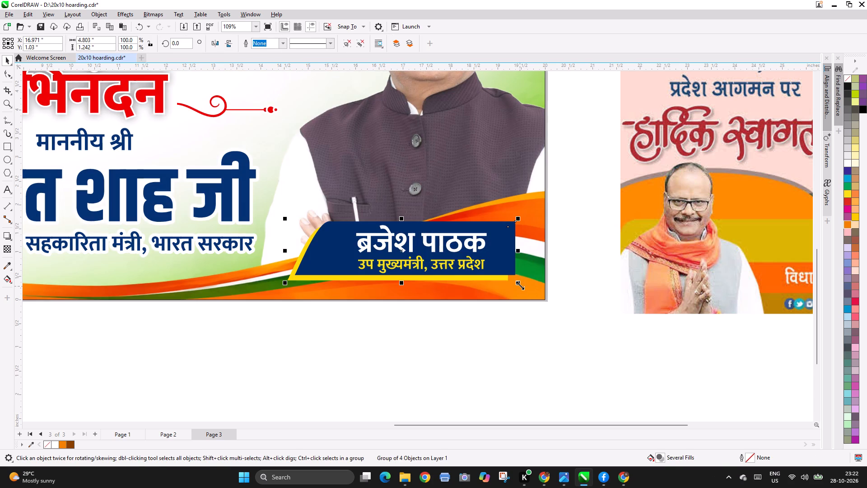
drag(520, 285, 526, 292)
click(521, 336)
key(F3)
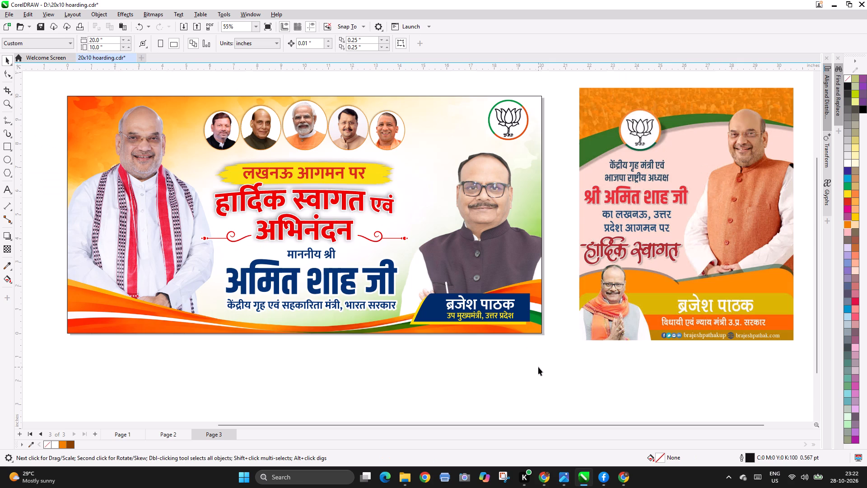
Review the full page 3 hoarding's layout beside the pink and orange reference poster.
key(F4)
key(F2)
right_click(444, 265)
key(F2)
key(F2)
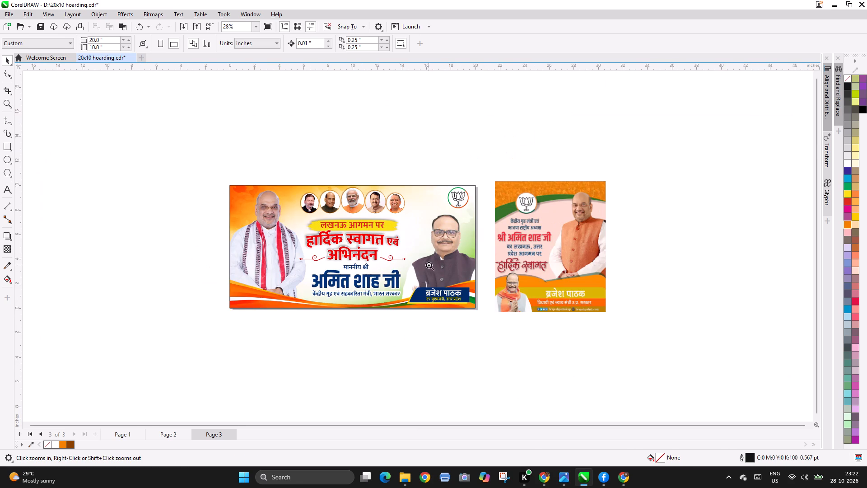
drag(125, 162, 656, 334)
key(F2)
key(F2)
drag(117, 132, 761, 360)
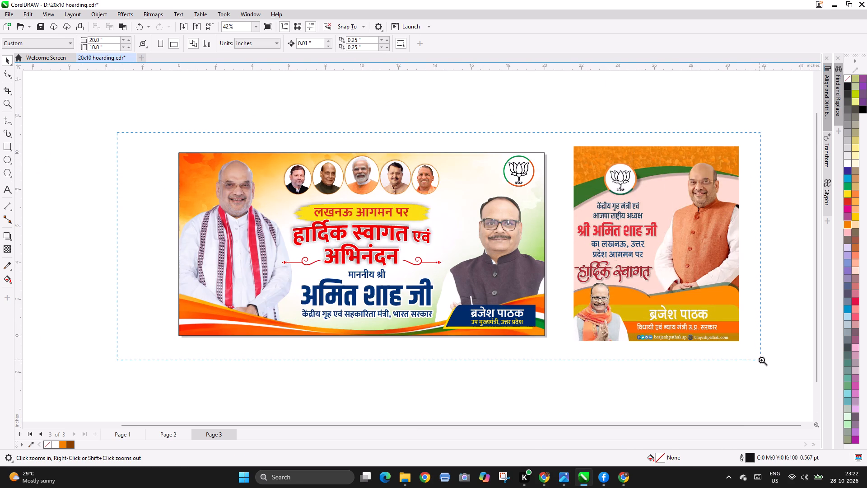
drag(761, 360, 763, 361)
click(713, 381)
key(F2)
key(F2)
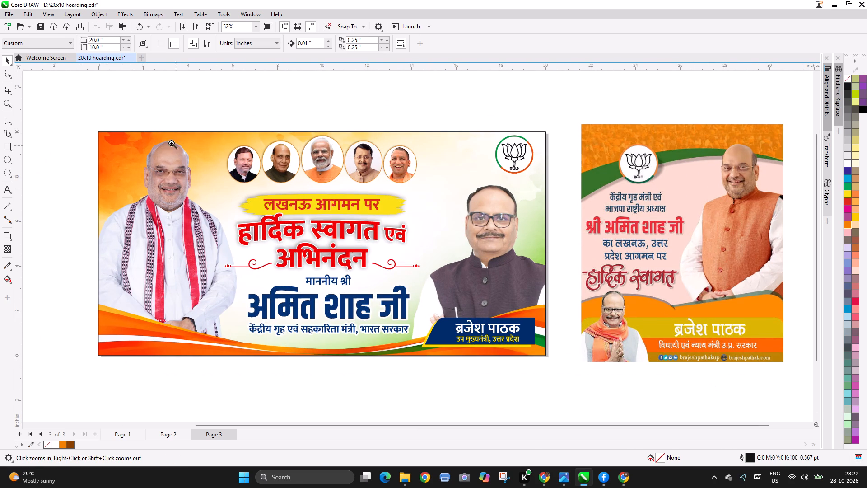
Move the lotus logo slightly down and left from the hoarding's upper-right corner.
drag(126, 126, 712, 341)
click(541, 137)
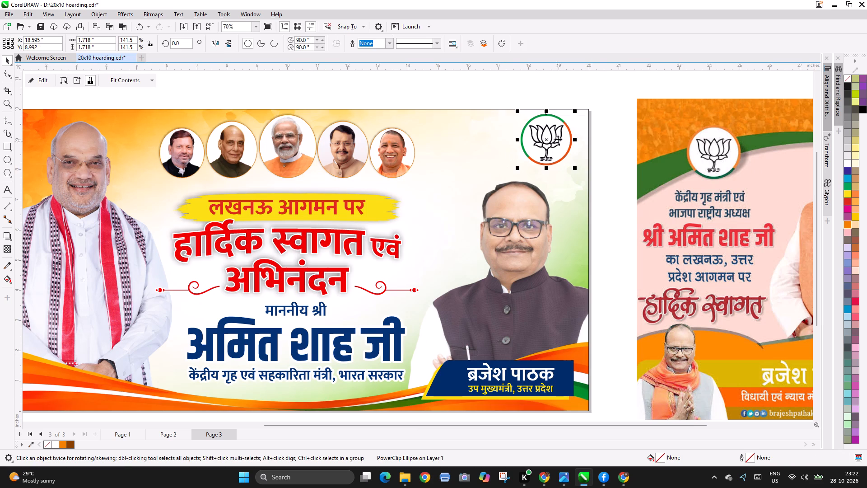
drag(556, 136, 556, 140)
drag(556, 141, 556, 141)
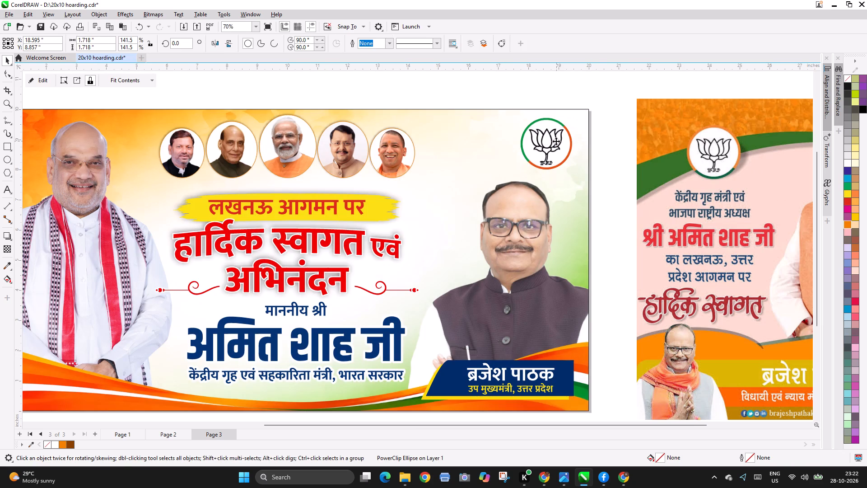
drag(556, 141, 552, 142)
click(511, 97)
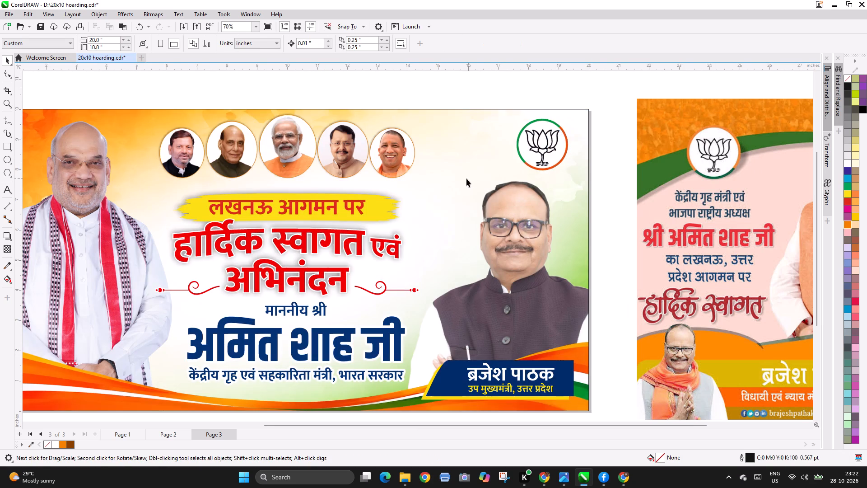
Ungroup the hoarding's central text block into its separate headline, flourishes and name text.
key(F3)
key(F2)
key(F2)
drag(154, 119, 717, 321)
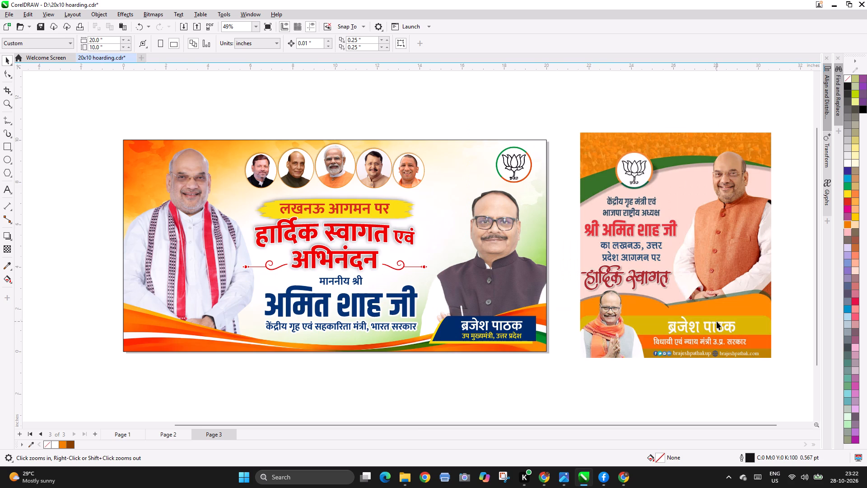
key(F2)
drag(116, 115, 611, 350)
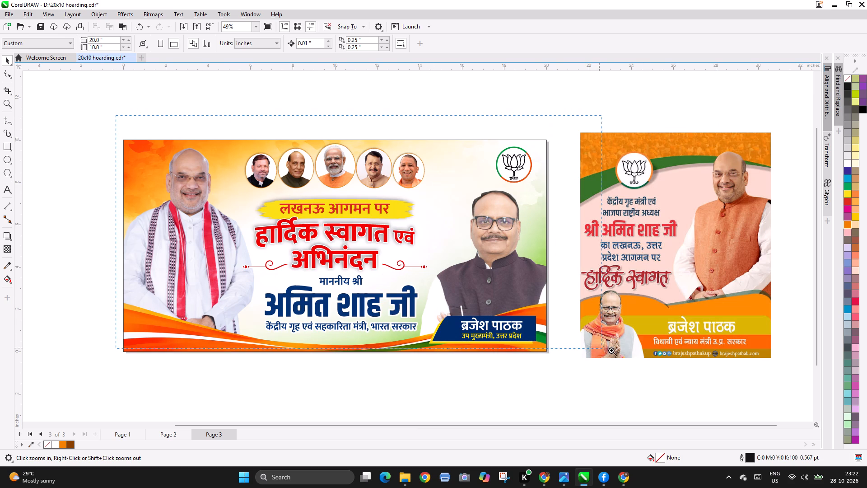
drag(611, 350, 765, 361)
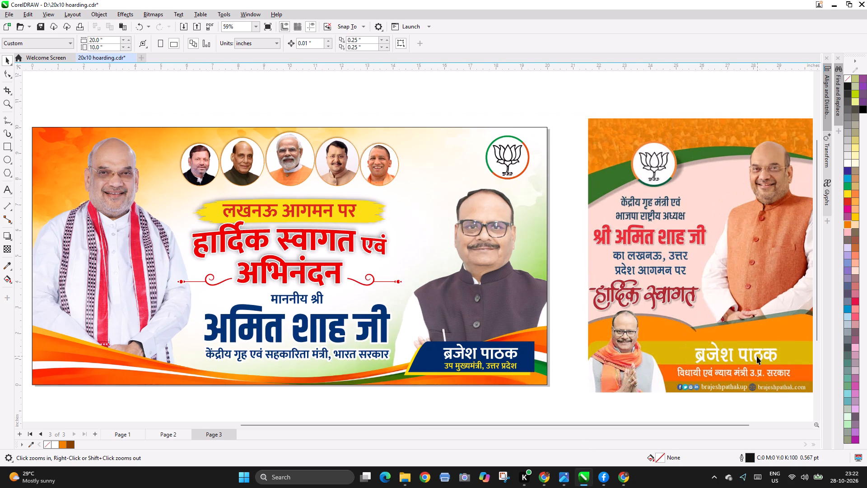
click(324, 214)
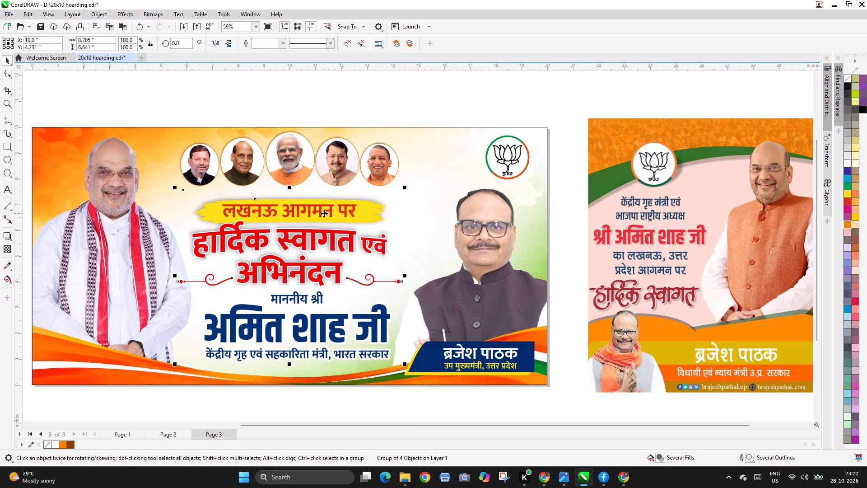
click(348, 40)
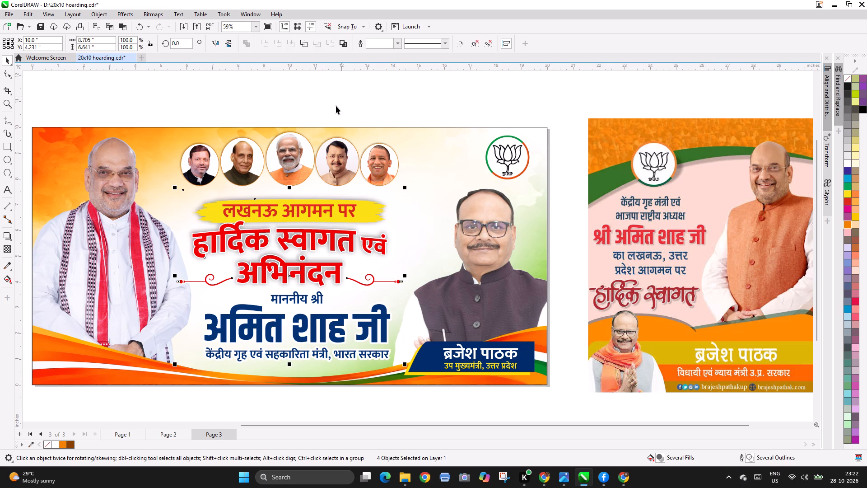
click(336, 106)
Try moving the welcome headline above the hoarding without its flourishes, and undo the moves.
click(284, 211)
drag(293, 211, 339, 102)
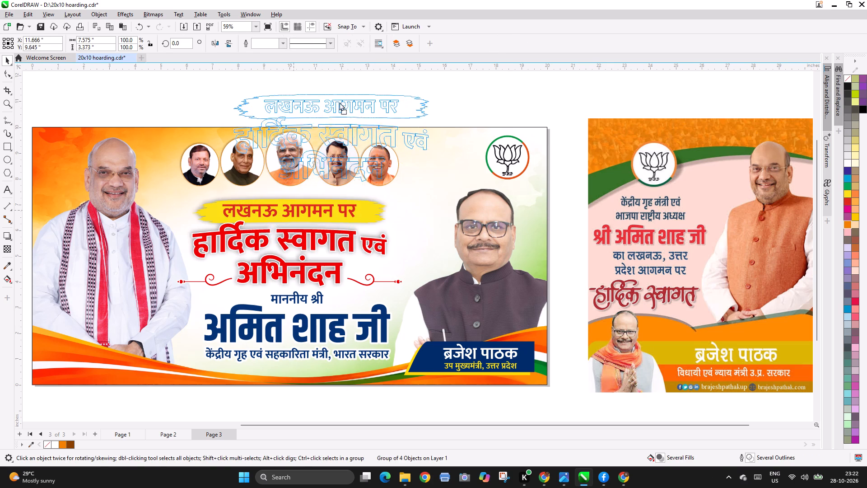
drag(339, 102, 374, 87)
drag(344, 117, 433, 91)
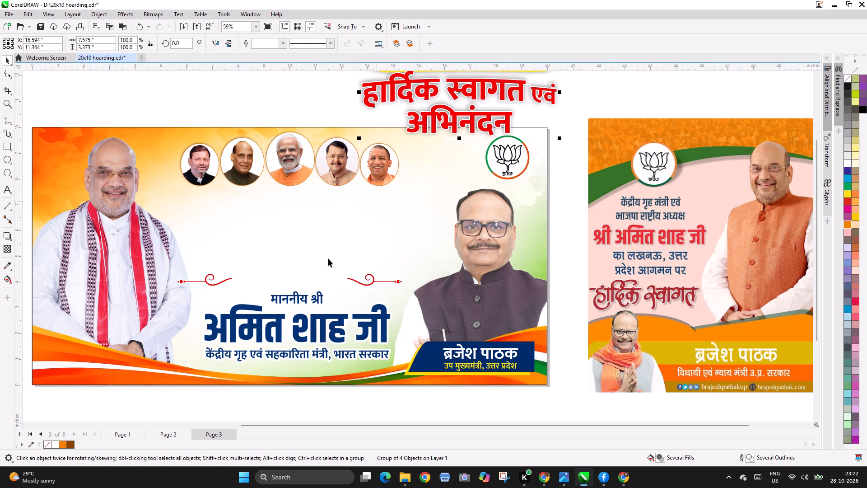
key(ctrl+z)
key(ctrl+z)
Group the welcome headline with its two red flourishes and park the group above the hoarding's upper edge.
shift+click(359, 282)
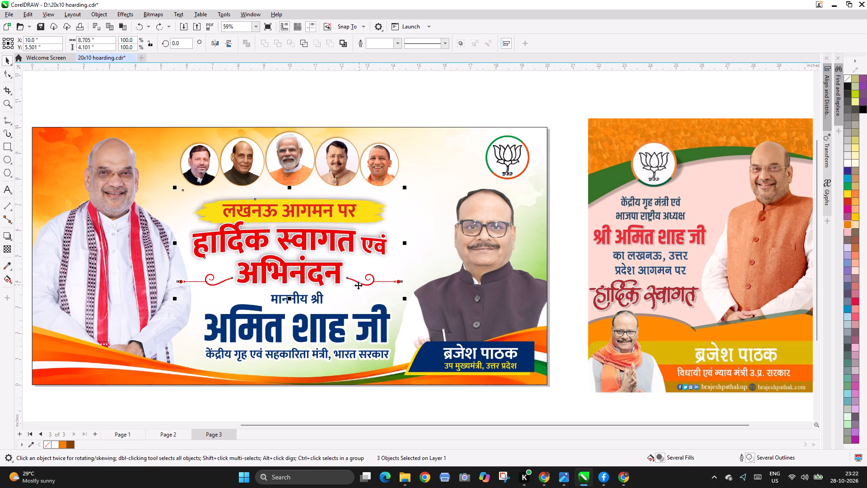
drag(257, 216, 539, 100)
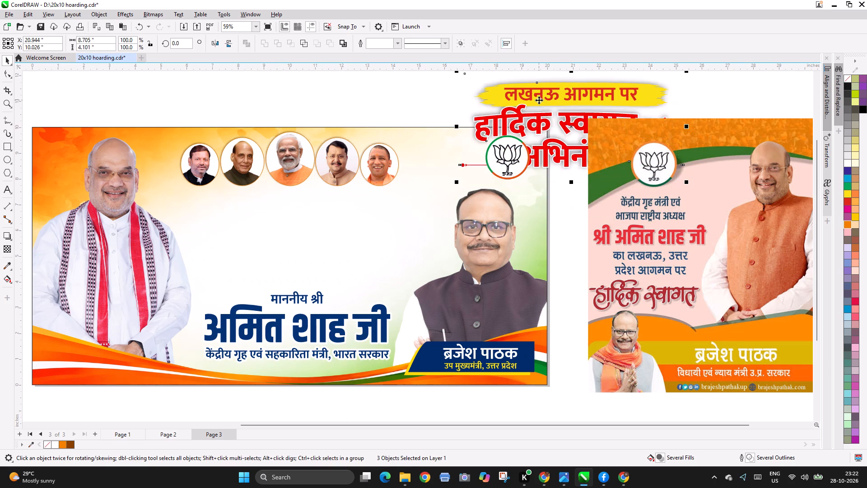
key(ctrl+g)
drag(593, 98, 373, 80)
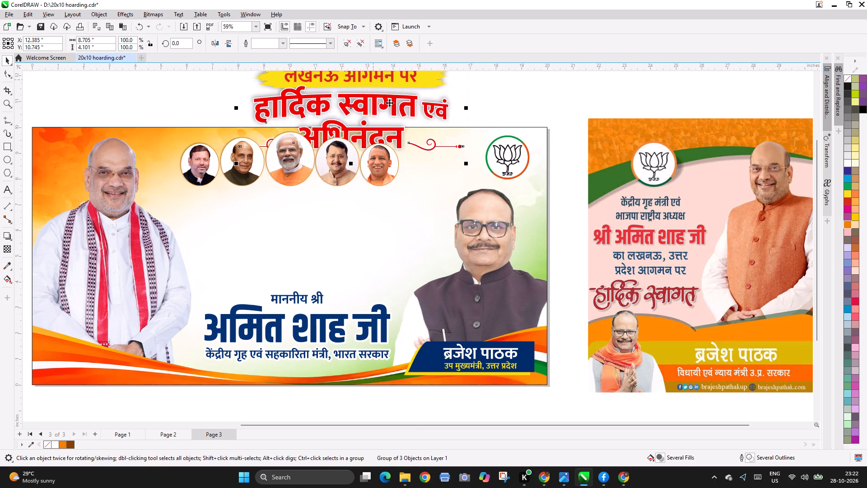
drag(406, 111, 391, 93)
click(493, 107)
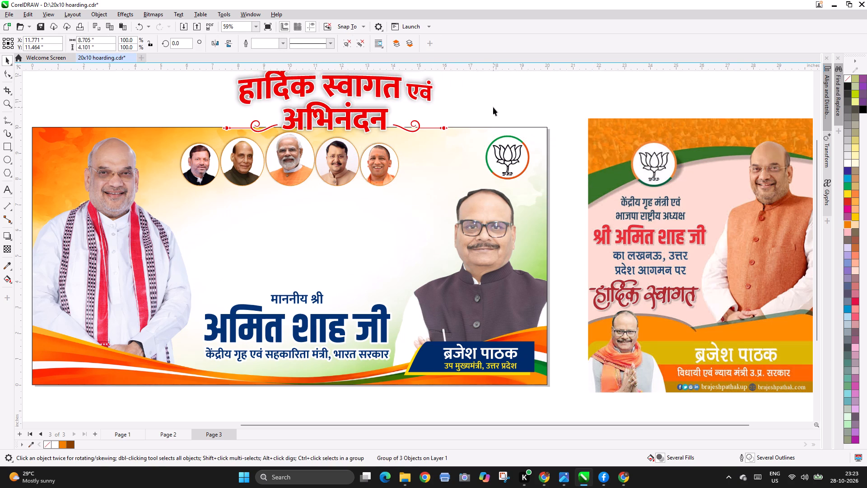
Ungroup the blue Amit Shah name block into its three text lines.
click(304, 352)
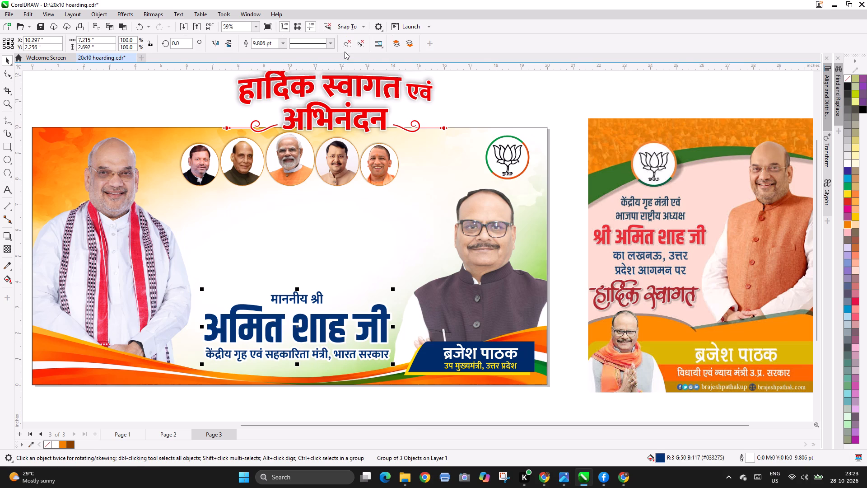
click(345, 47)
key(Escape)
Move the designation line केंद्रीय गृह एवं सहकारिता मंत्री, भारत सरकार just below the five round portraits and centre it under them.
drag(291, 354, 303, 216)
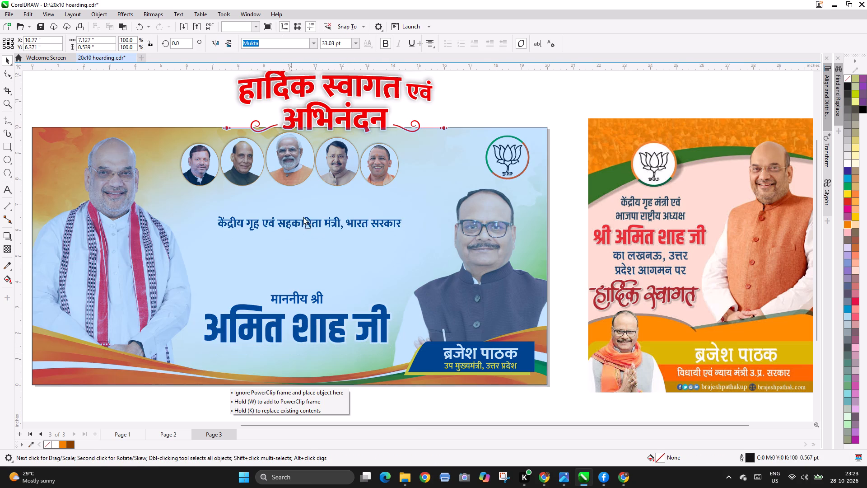
drag(303, 216, 292, 202)
shift+click(280, 160)
key(c)
key(Escape)
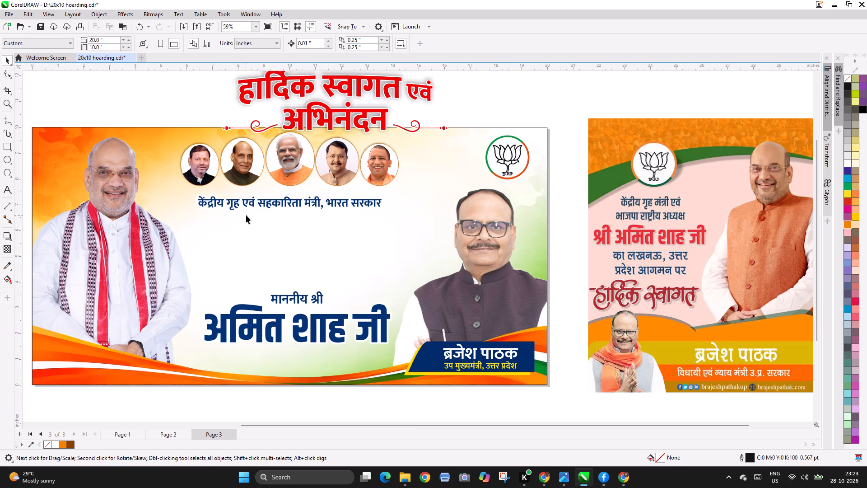
click(280, 202)
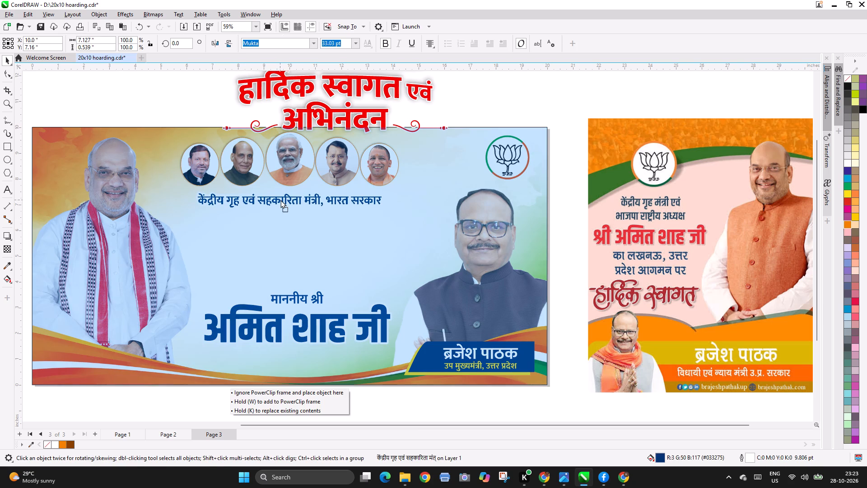
shift+click(300, 164)
key(c)
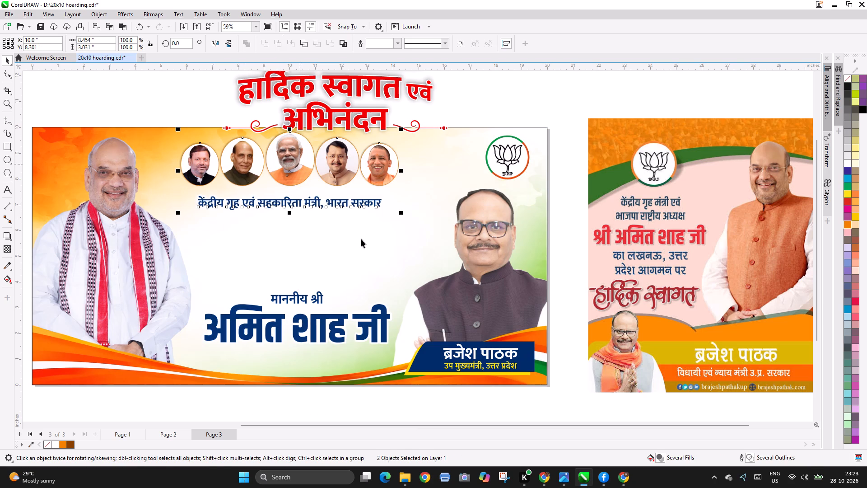
key(Escape)
Scale the designation line up to 7.7 inches wide and centre it under the round portraits.
click(352, 203)
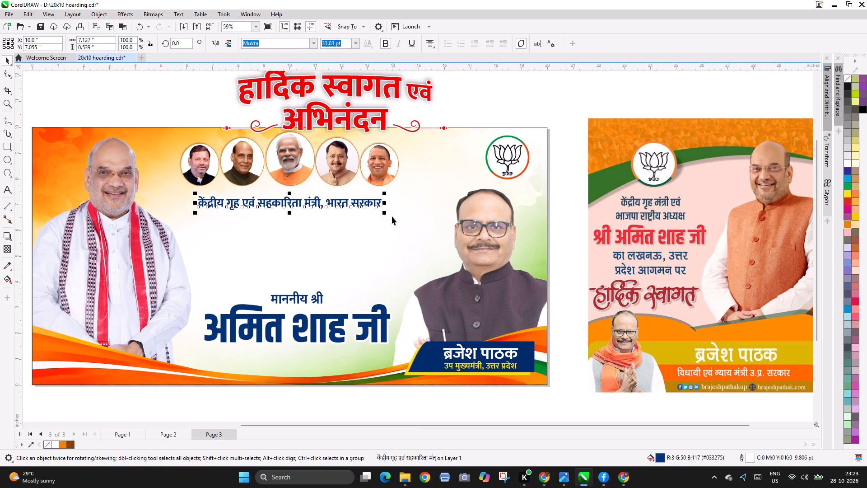
drag(385, 214, 392, 218)
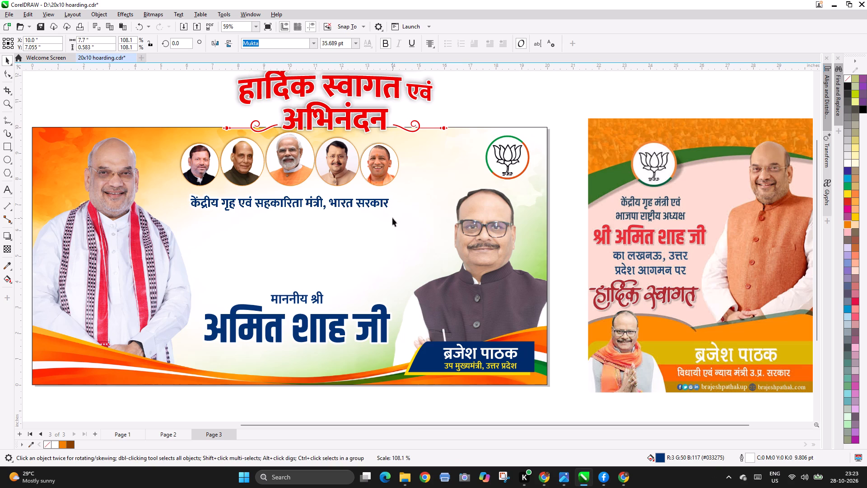
shift+click(383, 174)
key(c)
click(460, 117)
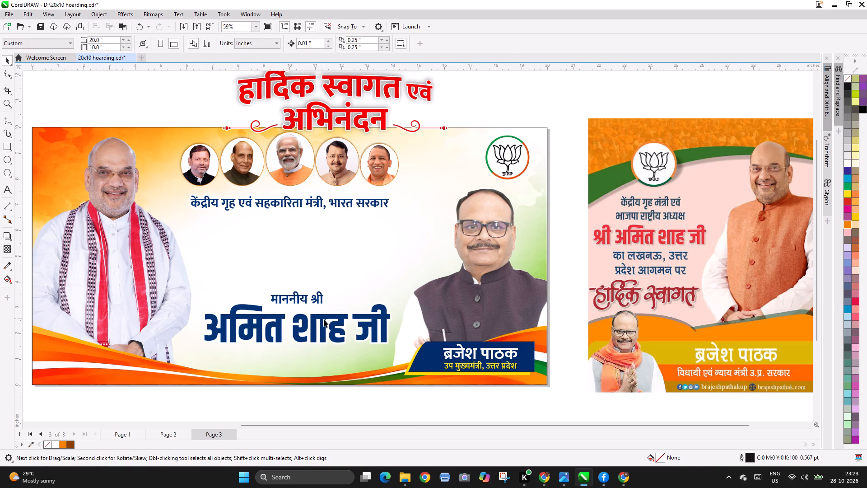
Centre माननीय श्री over अमित शाह जी and move both lines up directly beneath the designation line.
click(303, 300)
shift+click(303, 323)
key(c)
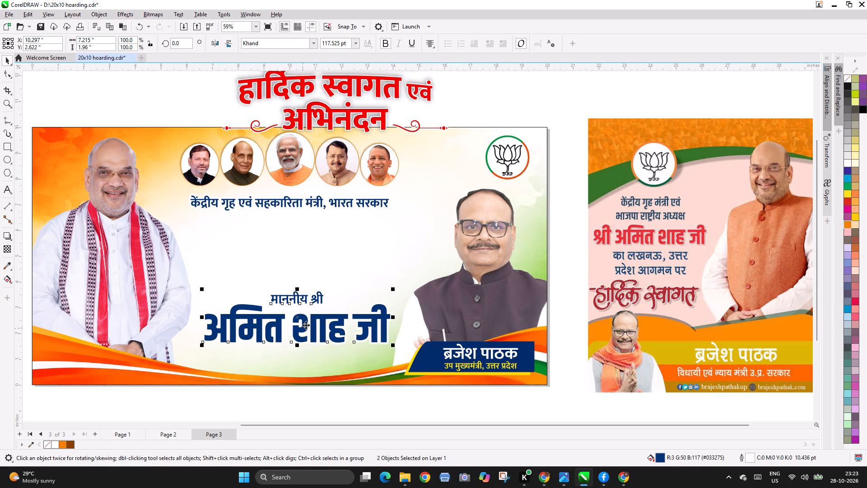
drag(307, 320, 304, 244)
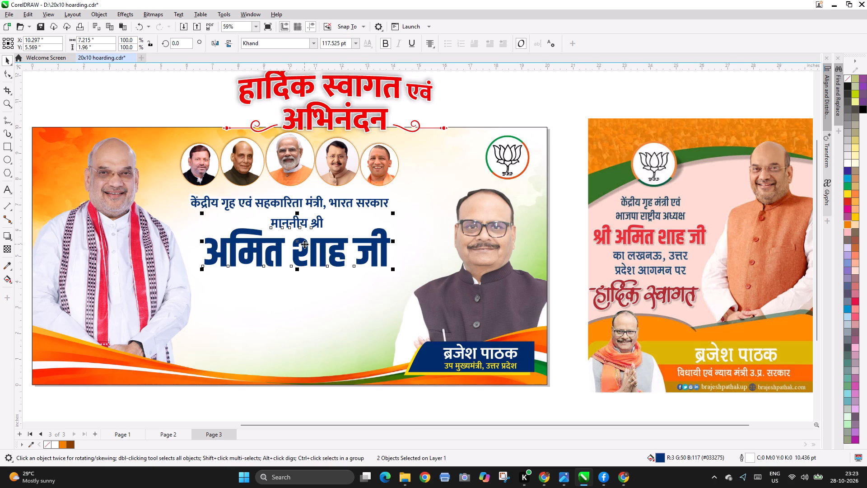
key(Escape)
Copy only the fill of the red welcome headline onto the अमित शाह जी text.
click(319, 245)
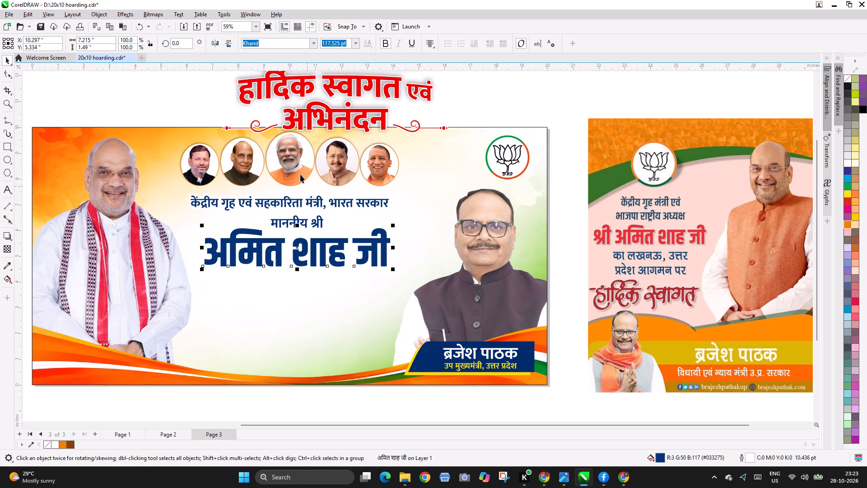
click(26, 14)
click(53, 80)
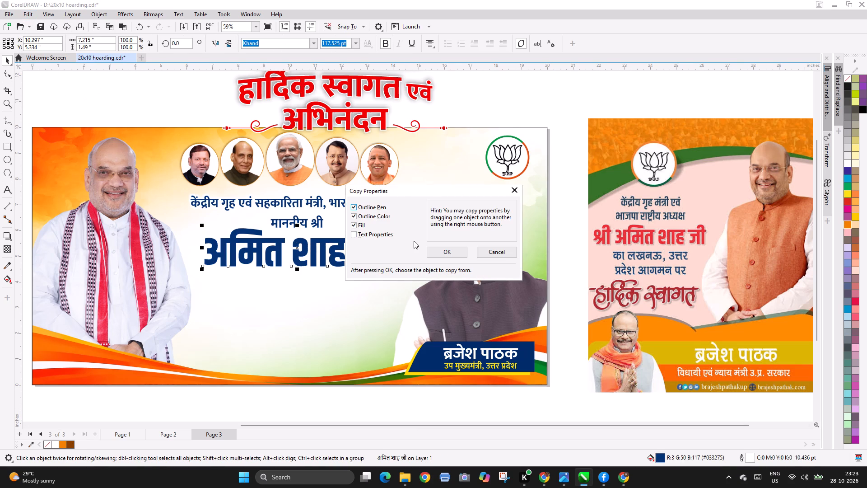
click(375, 207)
click(375, 216)
click(442, 253)
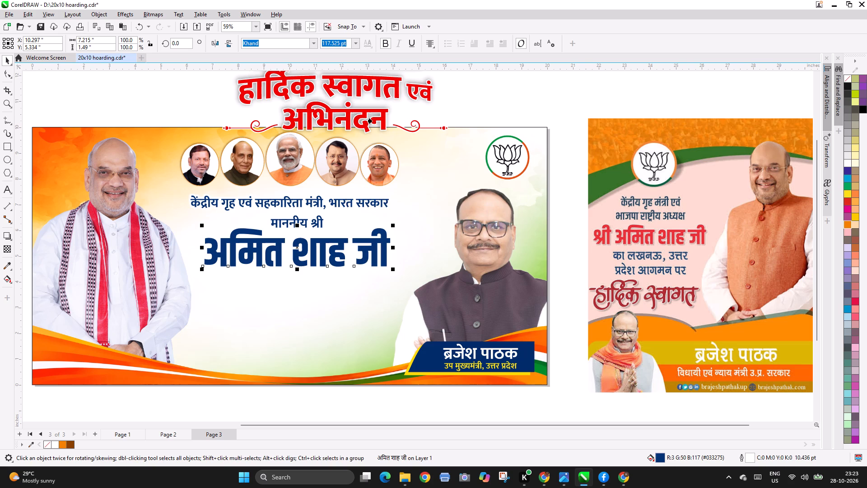
click(365, 111)
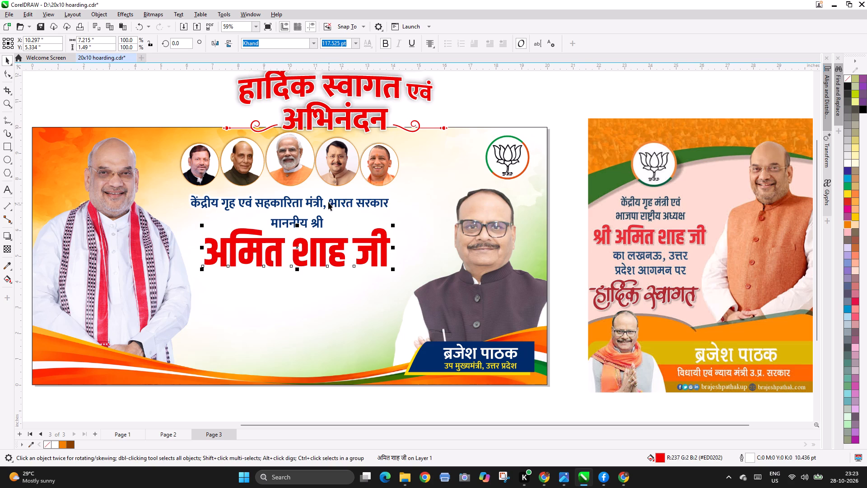
Centre the अमित शाह जी text horizontally under the designation line.
shift+click(332, 202)
key(c)
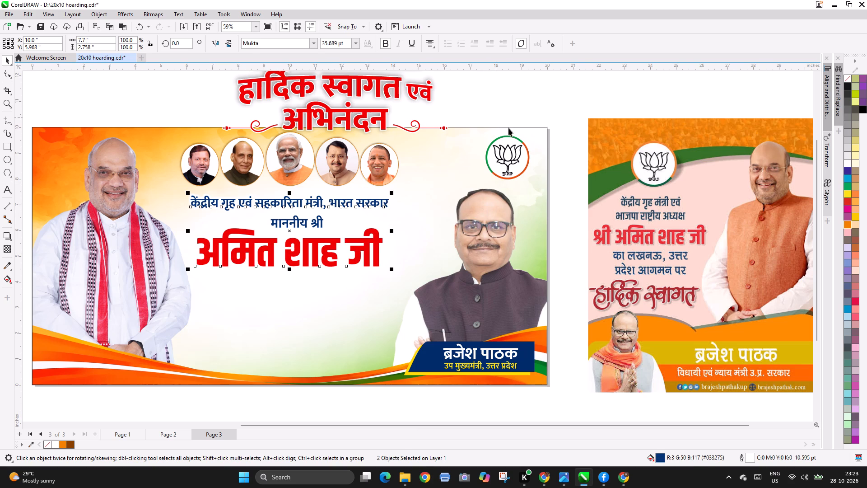
Centre the अमित शाह जी text horizontally on the hoarding background.
click(497, 100)
click(329, 244)
shift+click(428, 164)
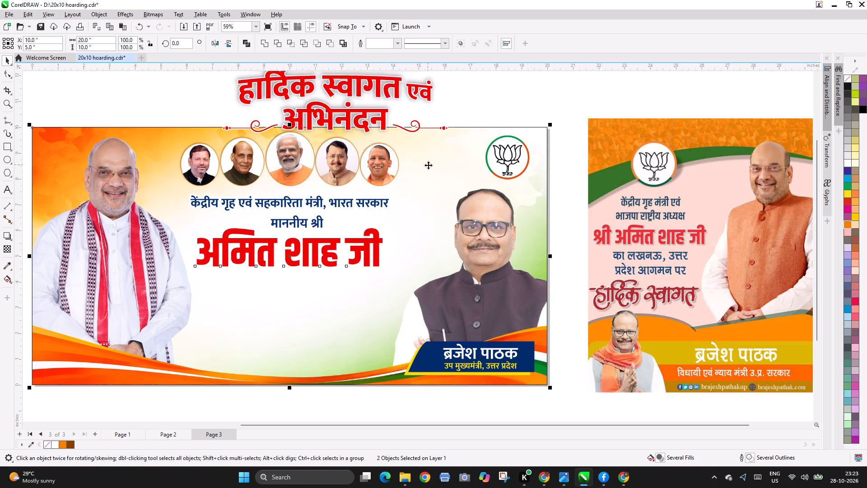
key(c)
click(481, 109)
click(368, 245)
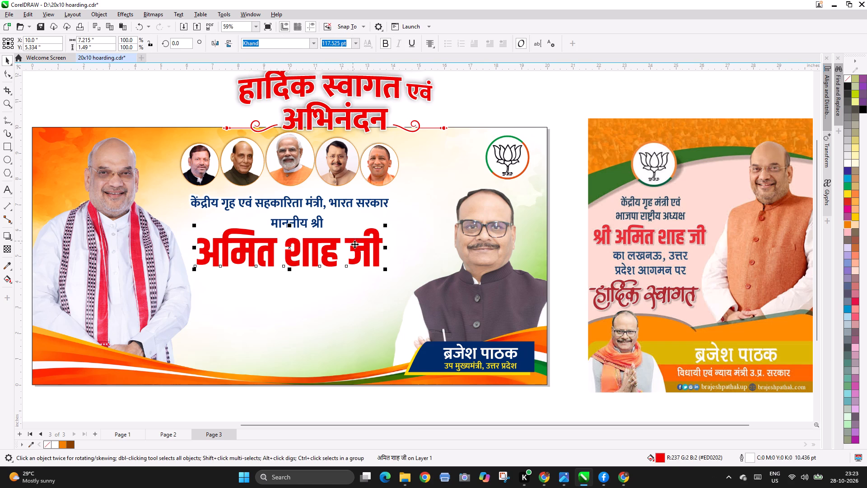
Move the हार्दिक स्वागत एवं अभिनंदन headline group with its लखनऊ आगमन पर strip beneath अमित शाह जी and centre it horizontally on the background.
click(328, 82)
drag(336, 79, 315, 287)
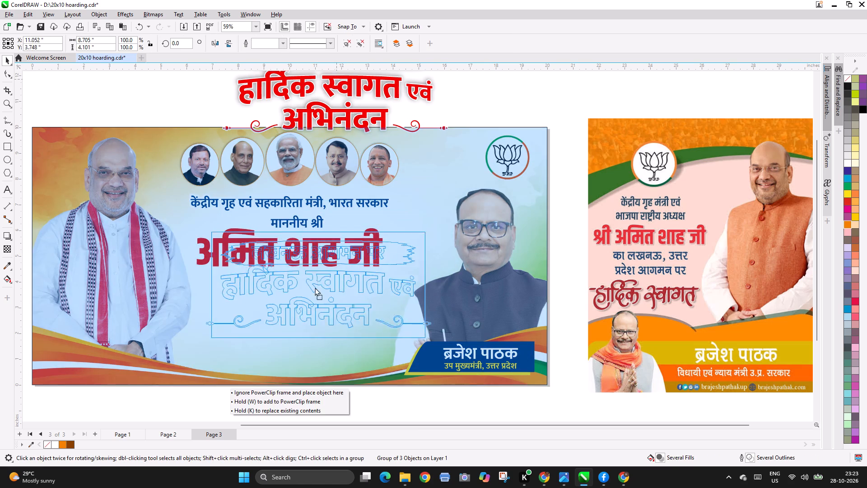
drag(315, 287, 307, 300)
drag(311, 282, 306, 294)
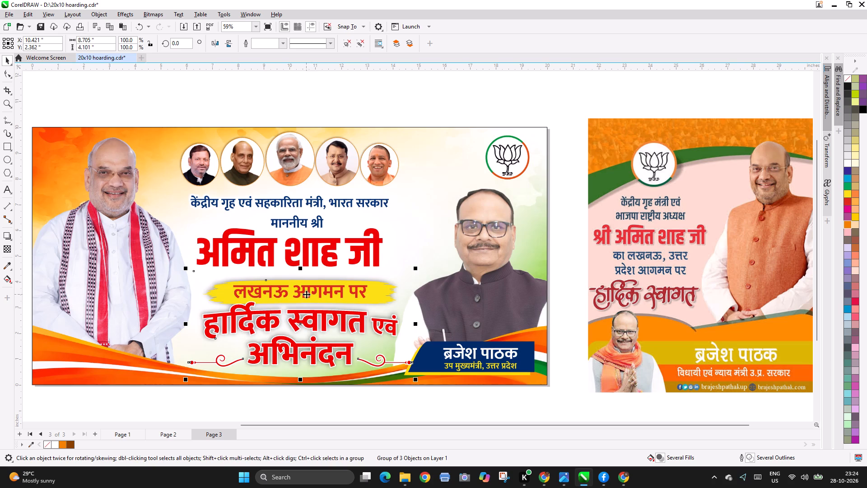
drag(306, 294, 303, 294)
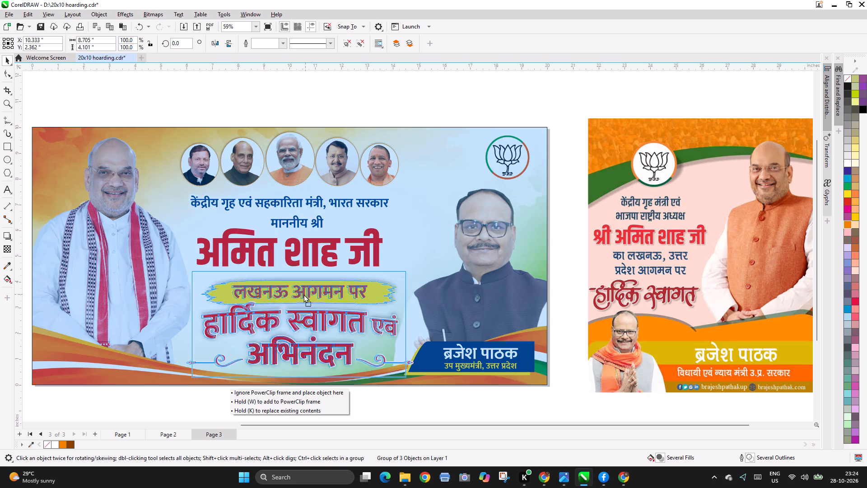
drag(303, 294, 302, 295)
shift+click(432, 160)
key(c)
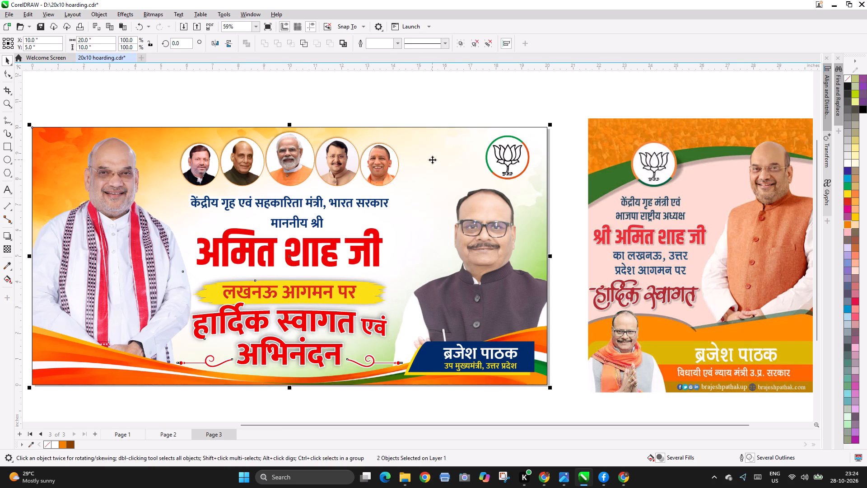
click(415, 99)
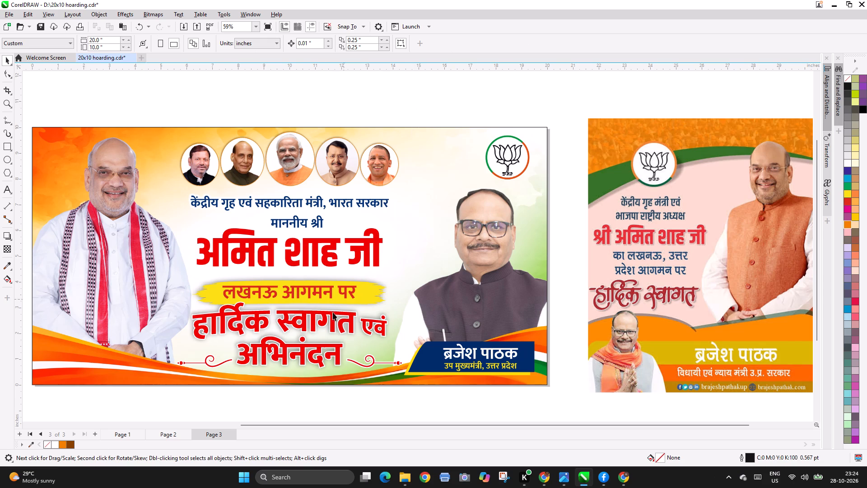
Delete the red ornamental flourish lines on either side of अभिनंदन.
ctrl+click(371, 364)
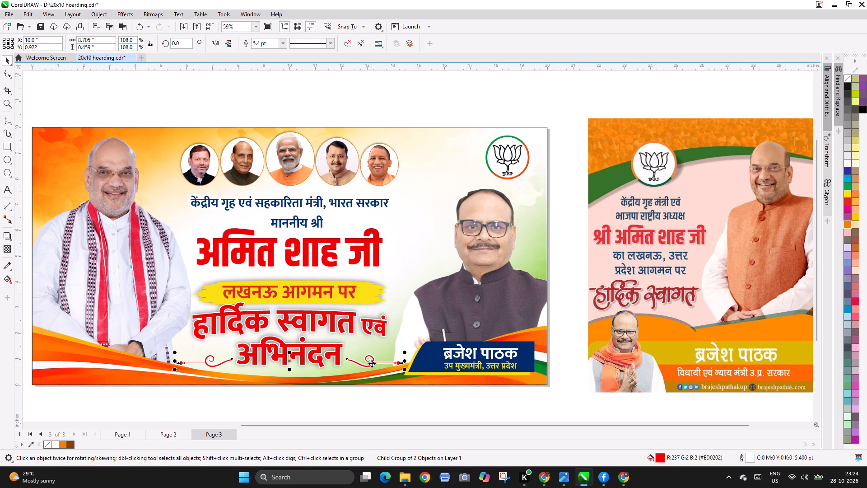
key(BackSpace)
key(Delete)
Shift the headline and yellow strip group slightly up, to a vertical position of about 2.45 inches.
click(333, 319)
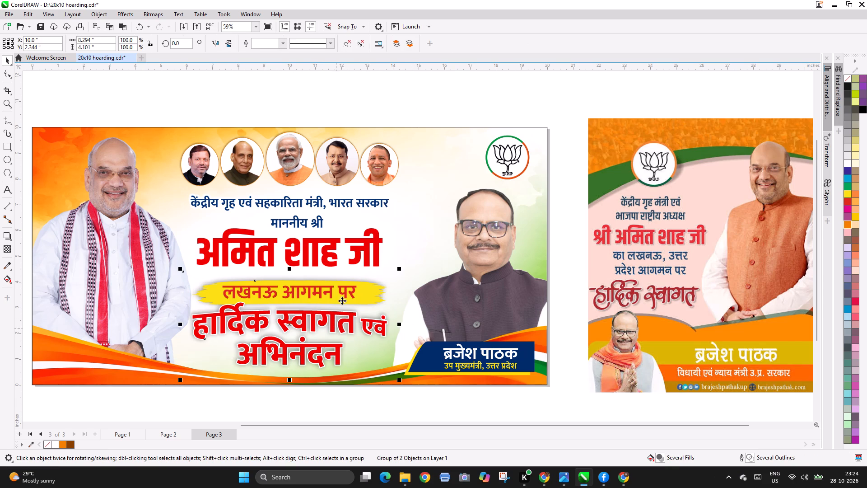
click(342, 294)
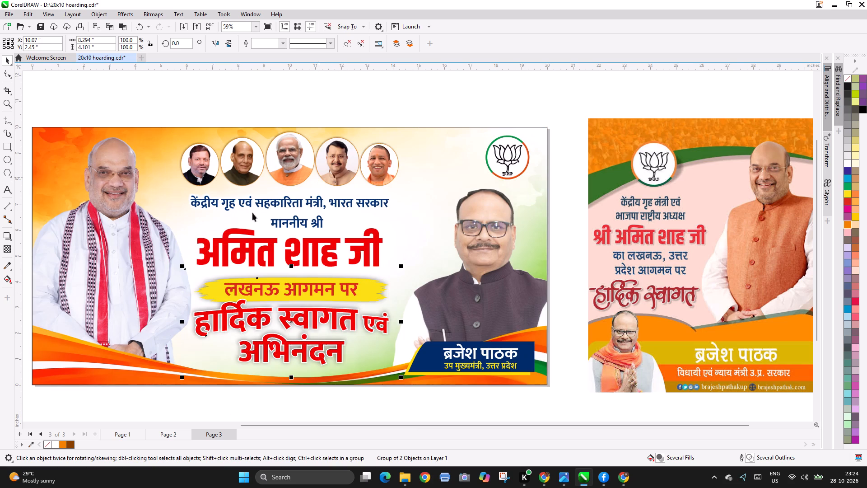
Insert का before लखनऊ आगमन पर on the yellow strip, using the Hindi keyboard input.
click(9, 191)
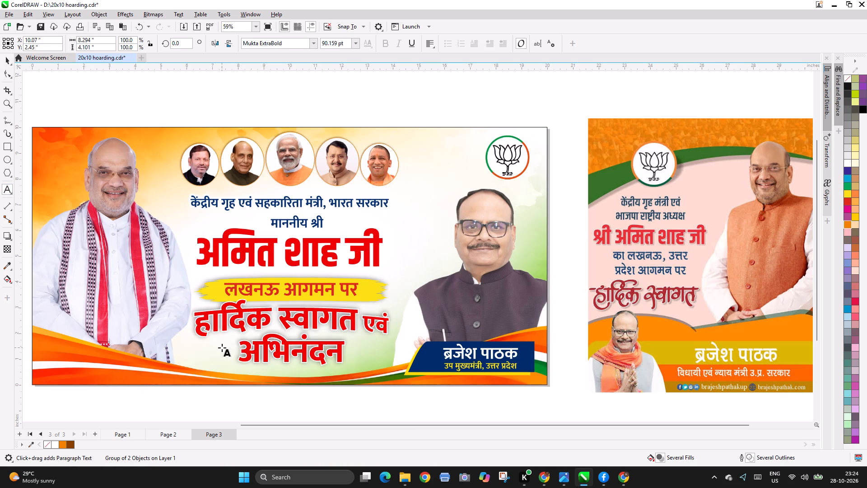
click(229, 287)
text(dk)
key(BackSpace)
key(BackSpace)
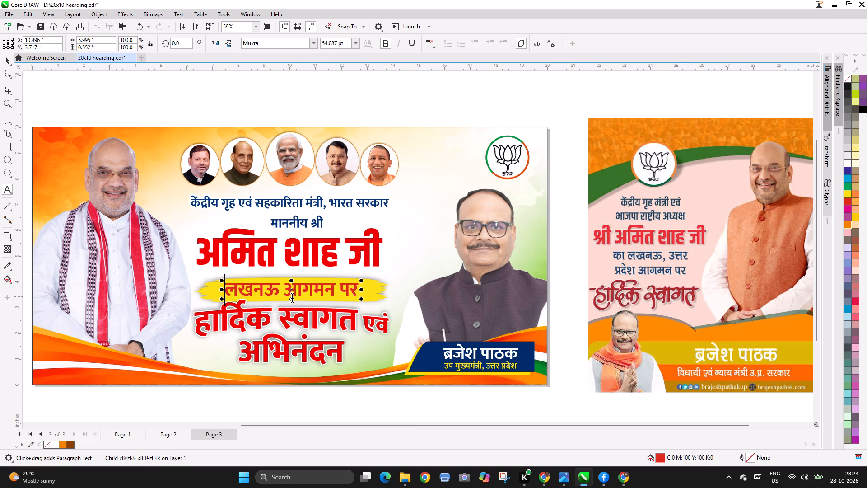
text(dks)
key(space)
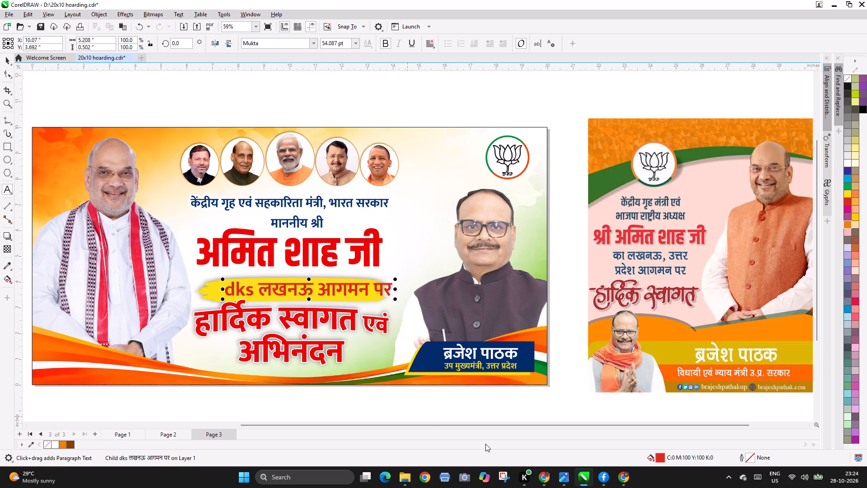
click(775, 473)
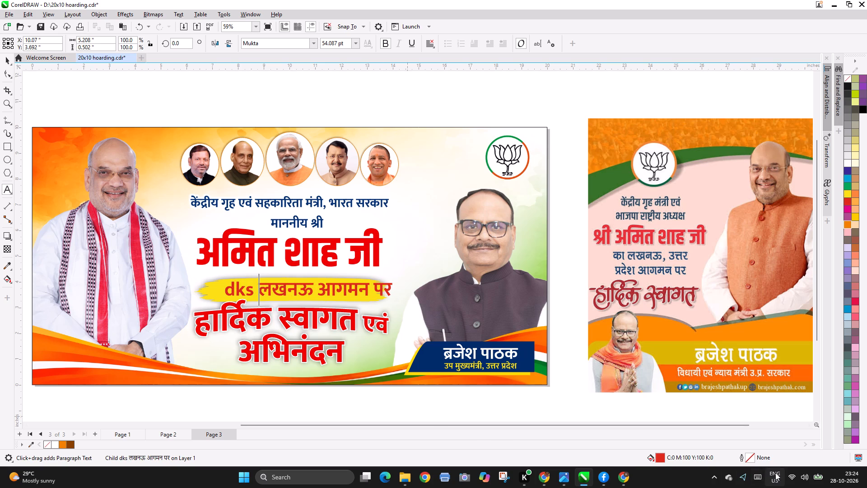
click(745, 430)
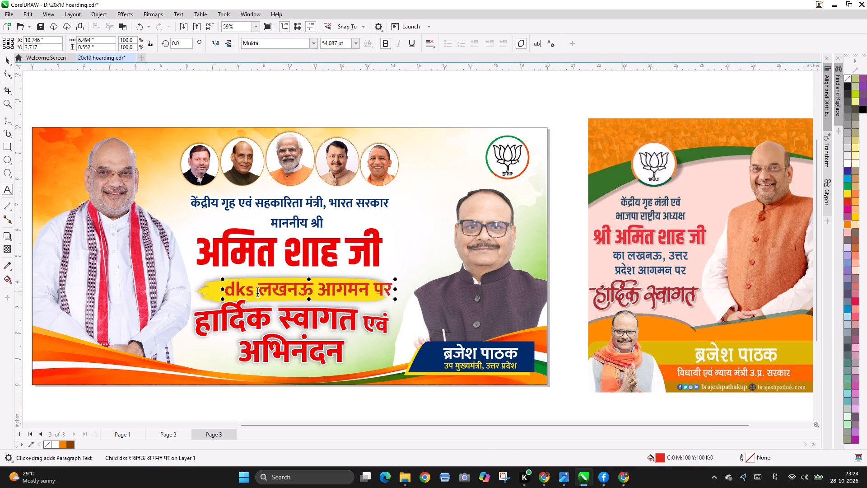
drag(256, 291, 186, 289)
text(ka)
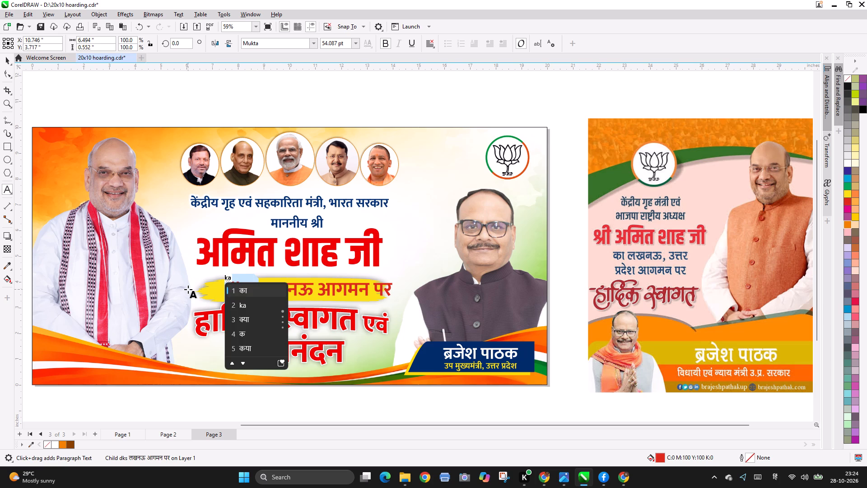
key(Return)
key(ctrl+space)
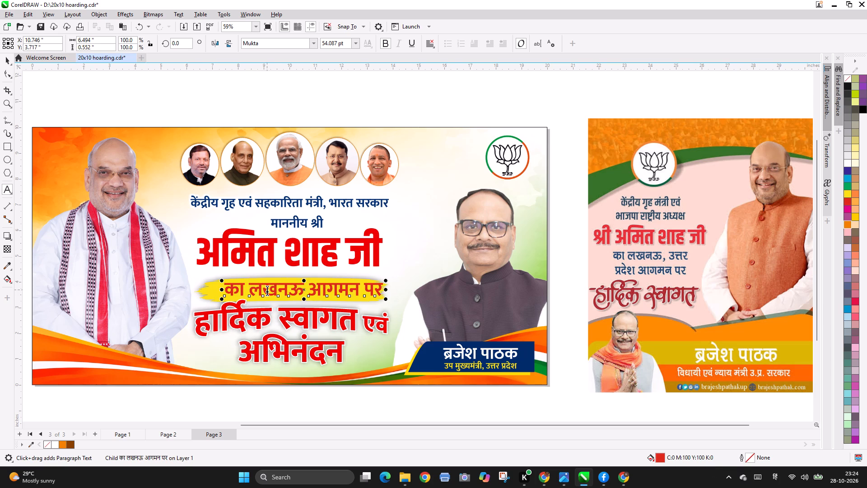
Scale the का लखनऊ आगमन पर text down to about 5.5 inches wide and centre it by eye on the yellow strip.
drag(386, 299, 378, 302)
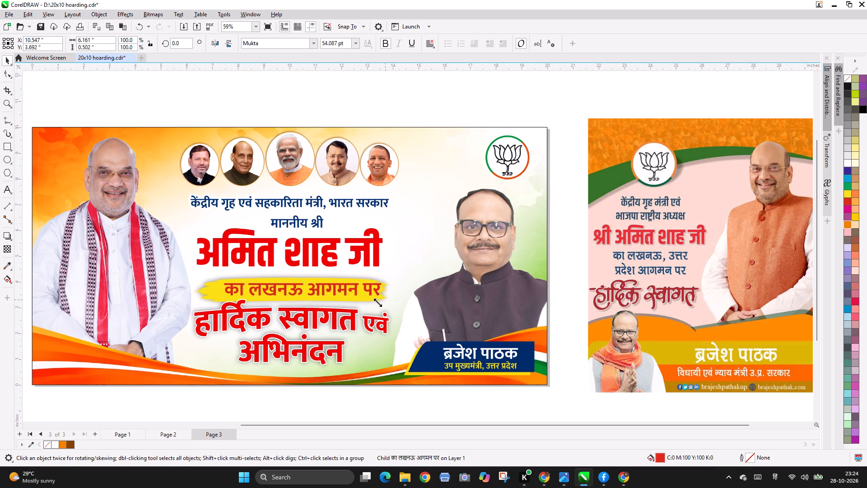
drag(378, 302, 369, 303)
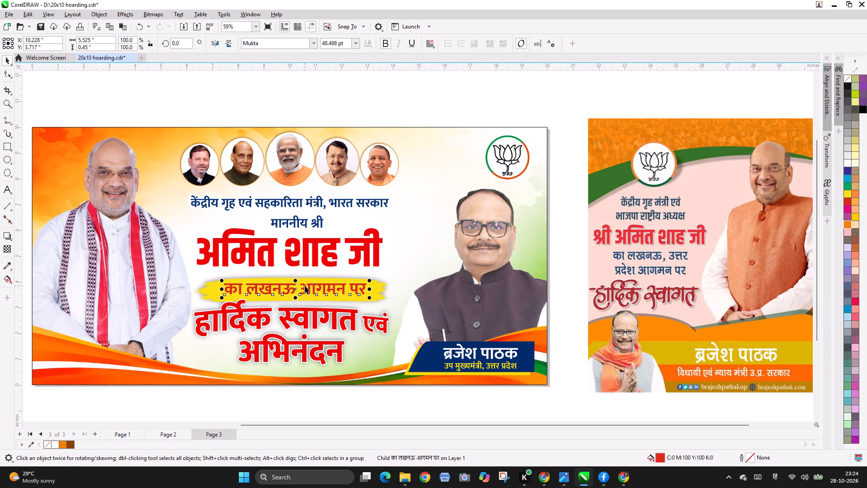
click(296, 288)
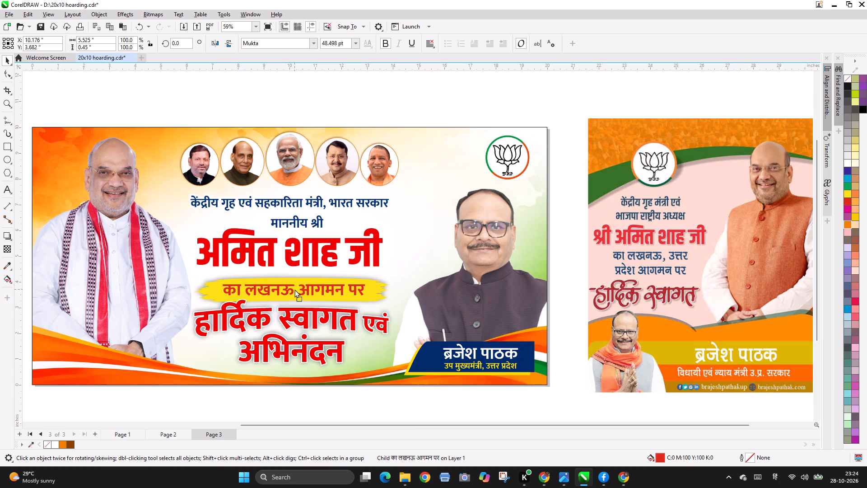
click(345, 92)
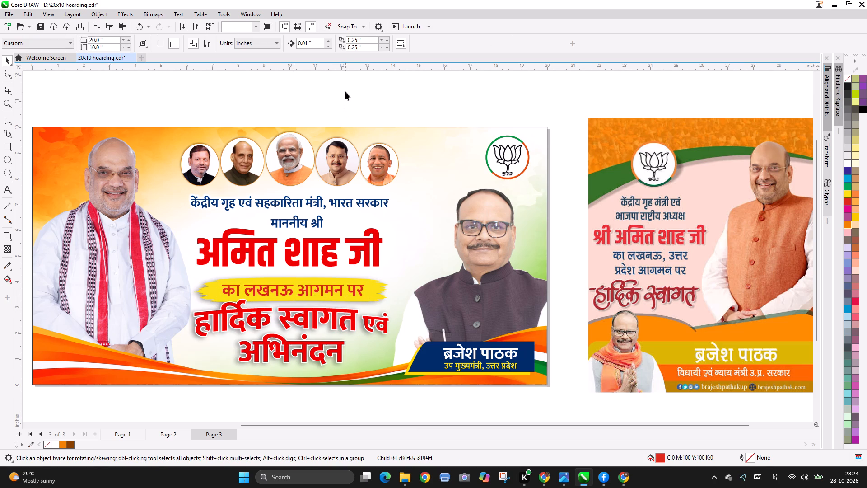
Save the hoarding document.
key(ctrl+s)
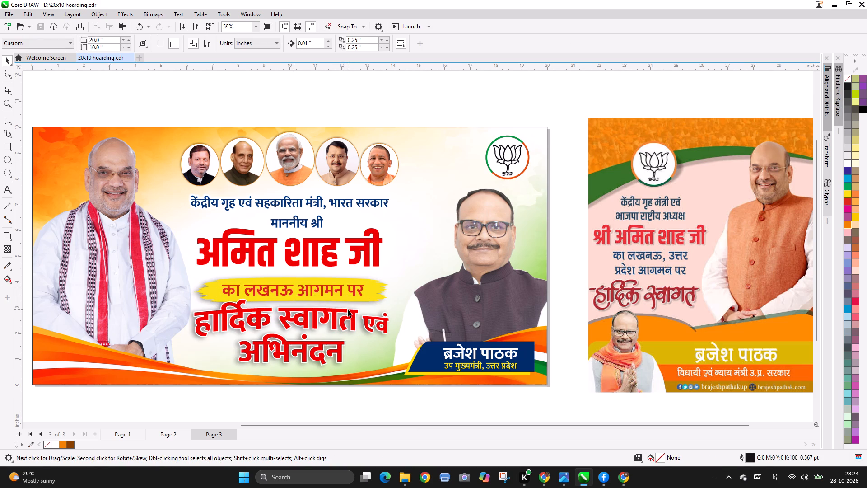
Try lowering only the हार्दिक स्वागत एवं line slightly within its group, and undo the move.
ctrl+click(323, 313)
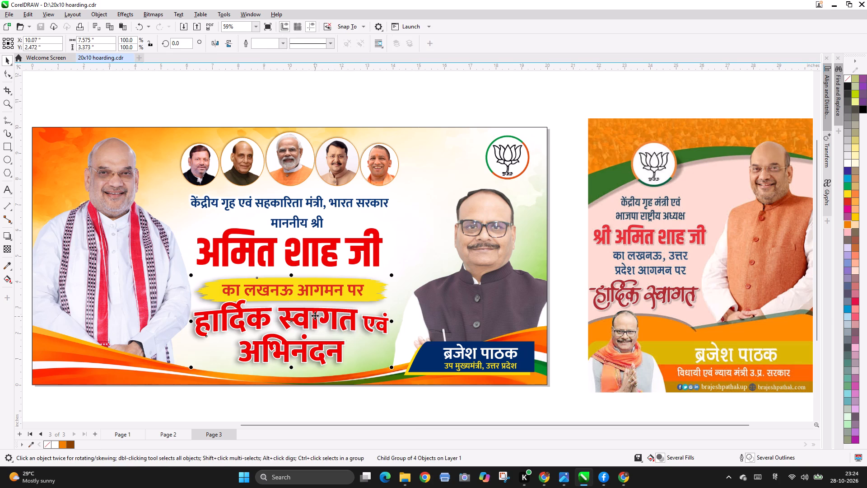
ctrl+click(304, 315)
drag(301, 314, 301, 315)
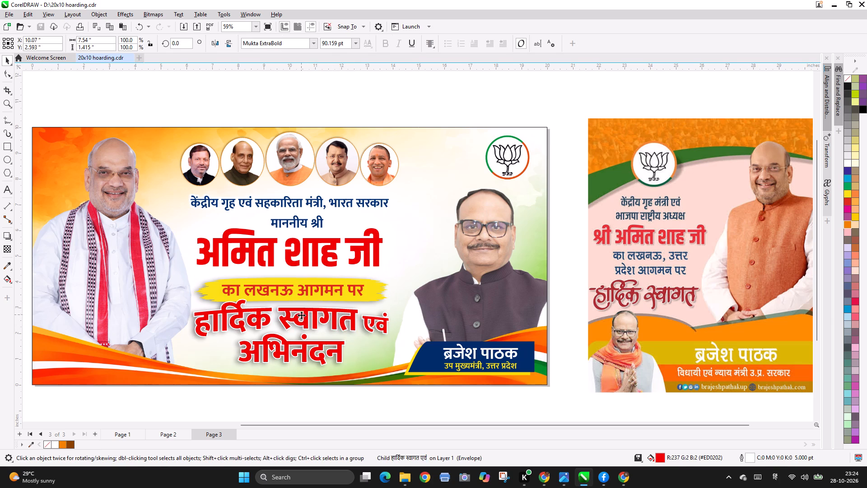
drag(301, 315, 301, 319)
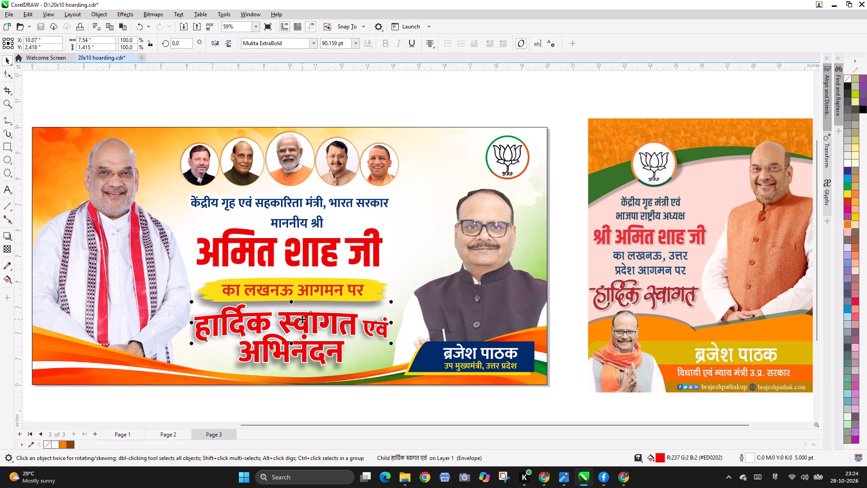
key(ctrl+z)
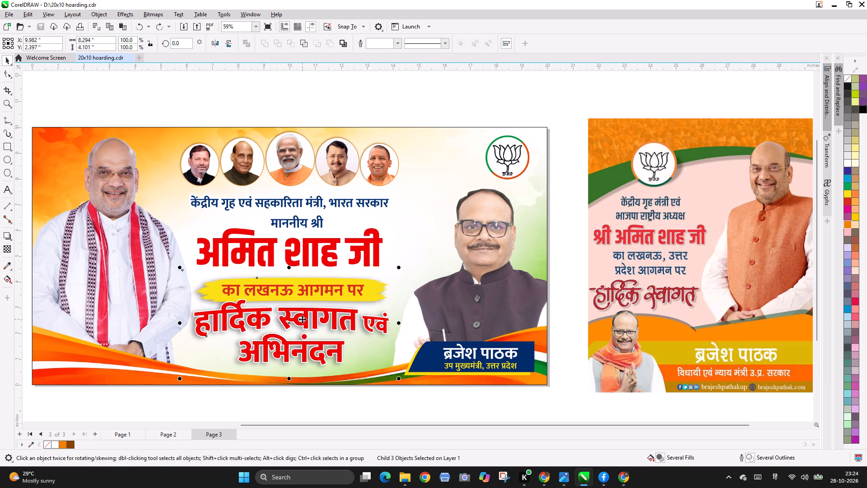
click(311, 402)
Scale the welcome headline and yellow strip group down about its centre to about 7.84 inches wide.
click(340, 315)
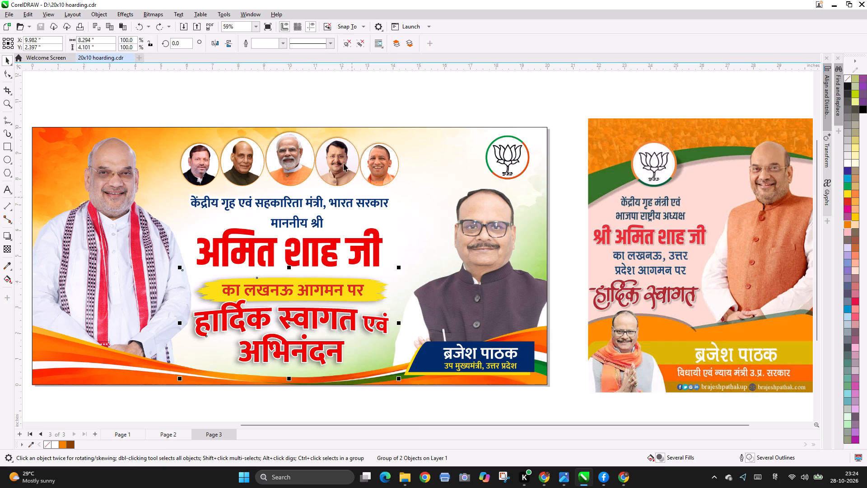
click(331, 102)
key(F3)
key(F2)
drag(117, 125, 630, 309)
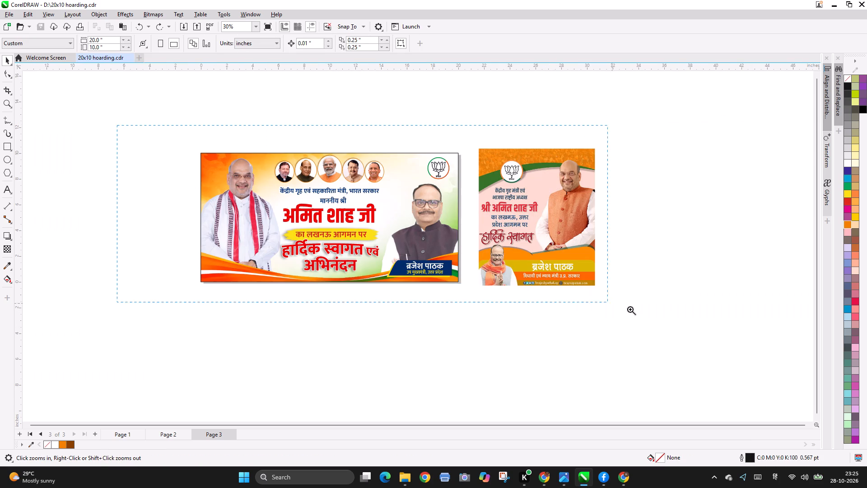
drag(630, 309, 681, 323)
key(F2)
key(F2)
drag(96, 131, 687, 356)
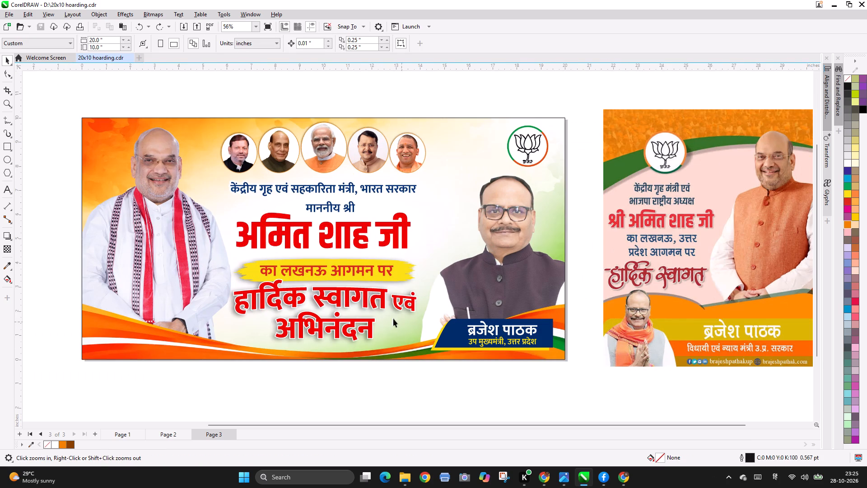
click(350, 276)
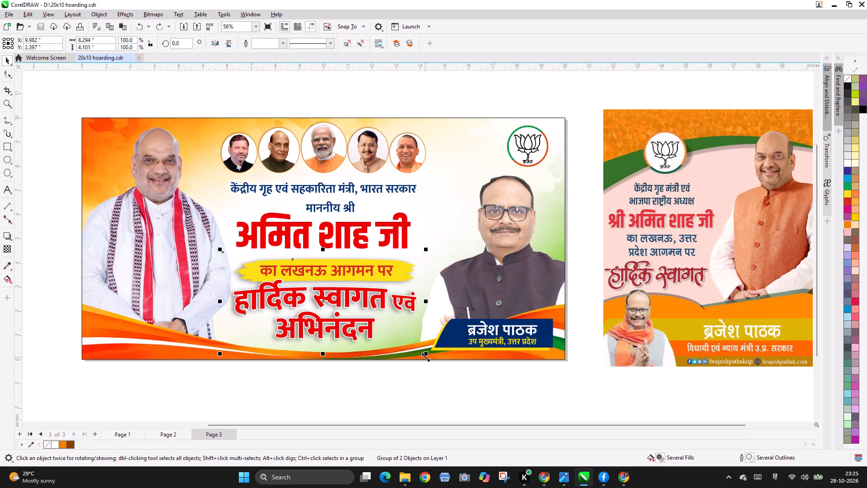
drag(425, 357, 420, 355)
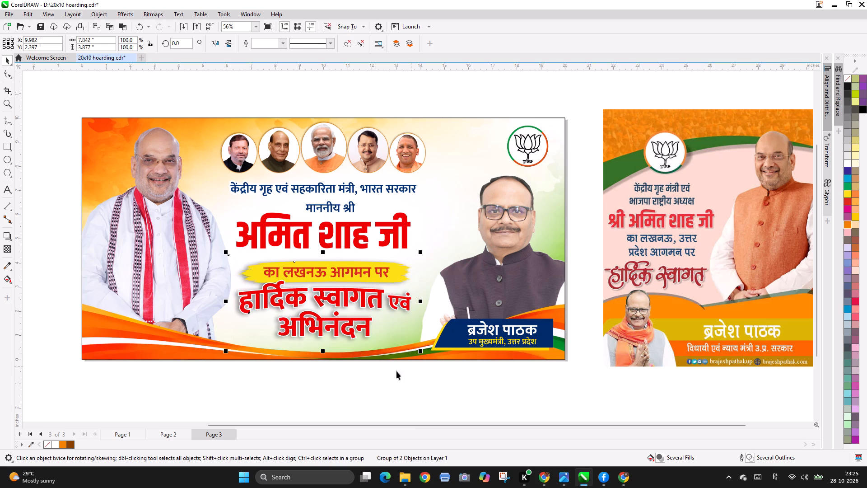
click(375, 377)
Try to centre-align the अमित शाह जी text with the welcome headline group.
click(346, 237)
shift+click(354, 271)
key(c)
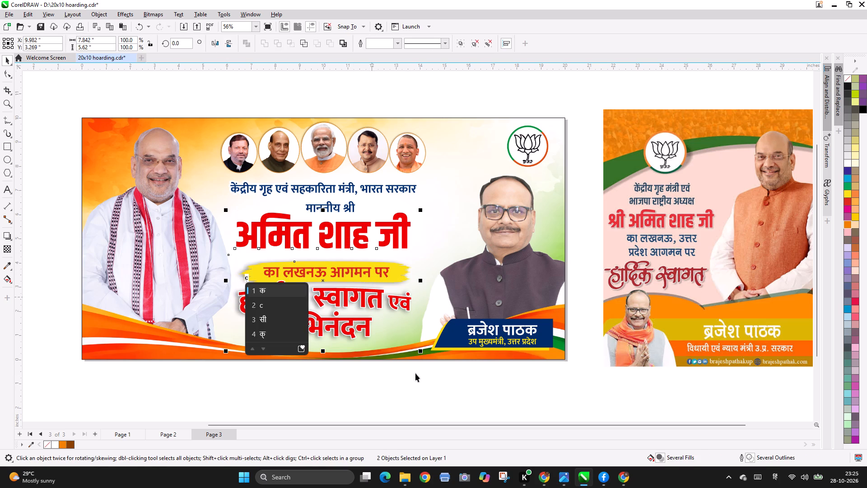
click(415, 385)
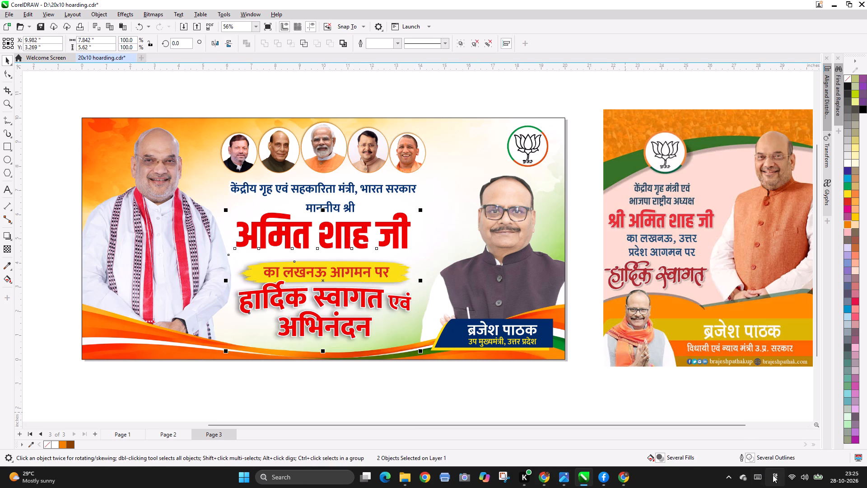
Switch the keyboard input from Hindi back to English (India).
click(773, 475)
click(736, 375)
click(465, 380)
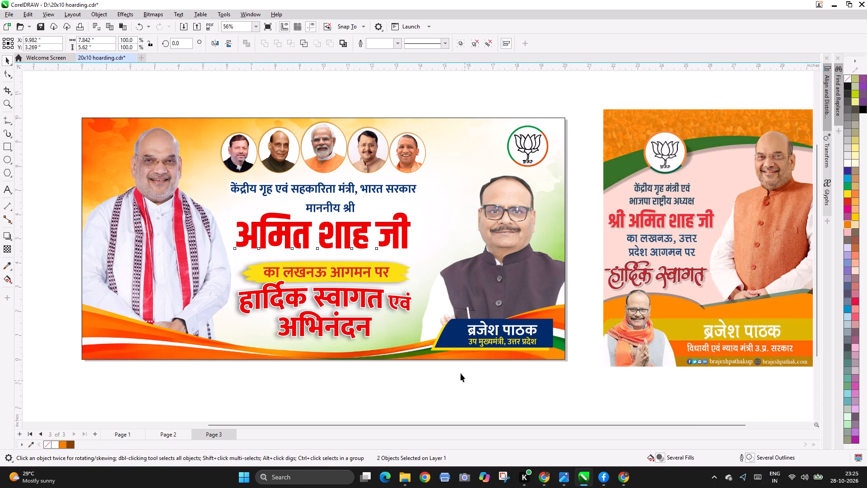
Enlarge the अमित शाह जी text to about 7.77 inches wide and centre it horizontally on the welcome headline group.
click(341, 235)
drag(415, 255, 428, 265)
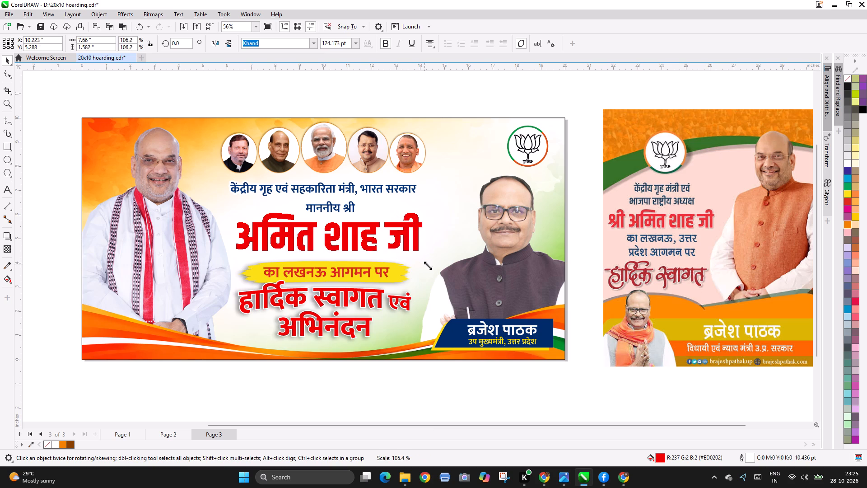
drag(428, 265, 429, 266)
shift+click(373, 269)
key(c)
key(Escape)
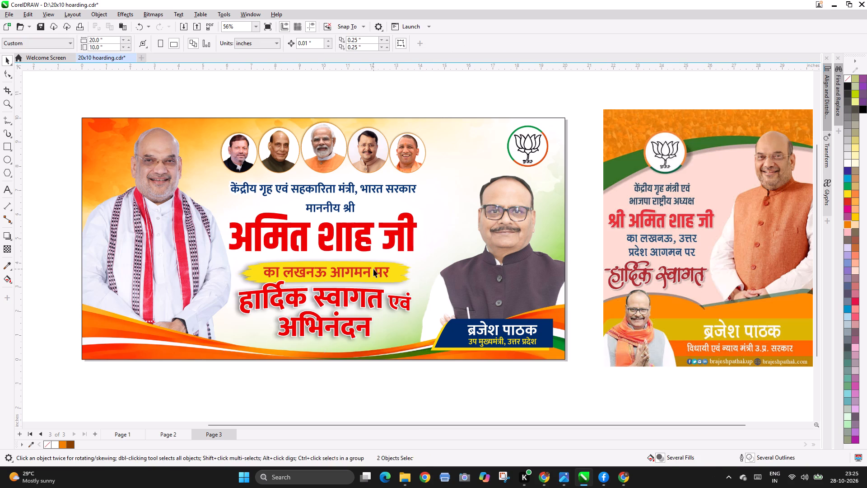
Save the hoarding document.
key(ctrl+s)
Examine the page 3 hoarding beside the reference poster, both as a whole and close up around the central text.
key(F3)
key(F2)
drag(156, 161, 675, 325)
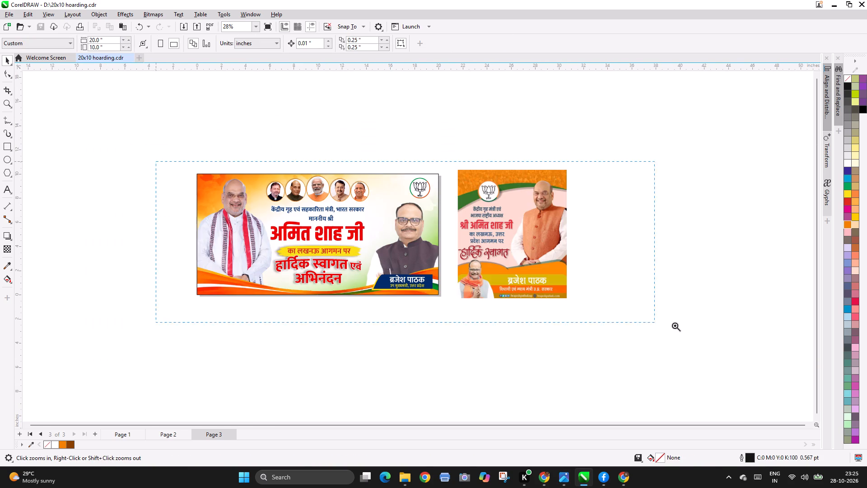
drag(675, 325, 678, 327)
key(F2)
key(F2)
drag(207, 198, 440, 281)
click(397, 200)
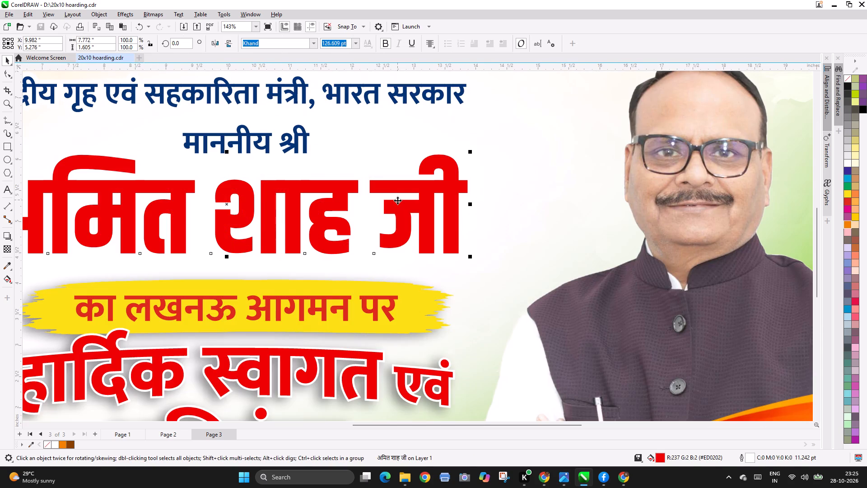
key(F4)
click(357, 106)
key(F3)
key(F2)
drag(145, 108, 638, 272)
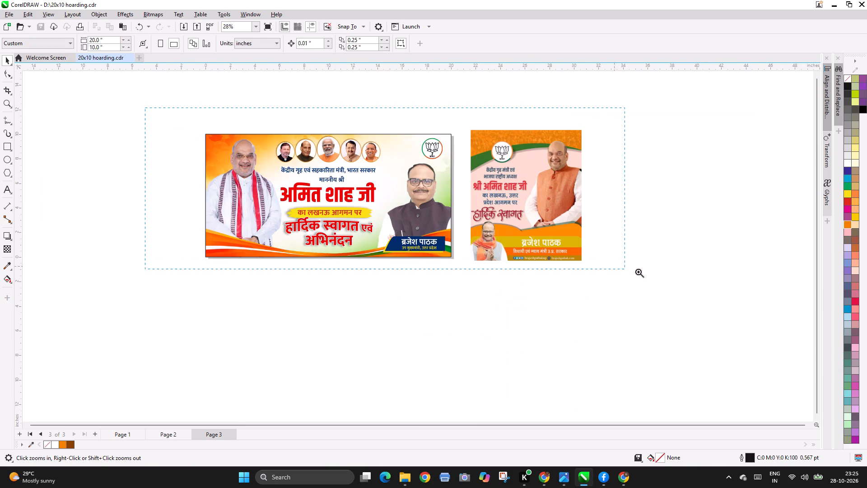
drag(638, 272, 643, 273)
Delete the reference poster image beside the page 3 hoarding and save the document.
key(ctrl+s)
click(647, 253)
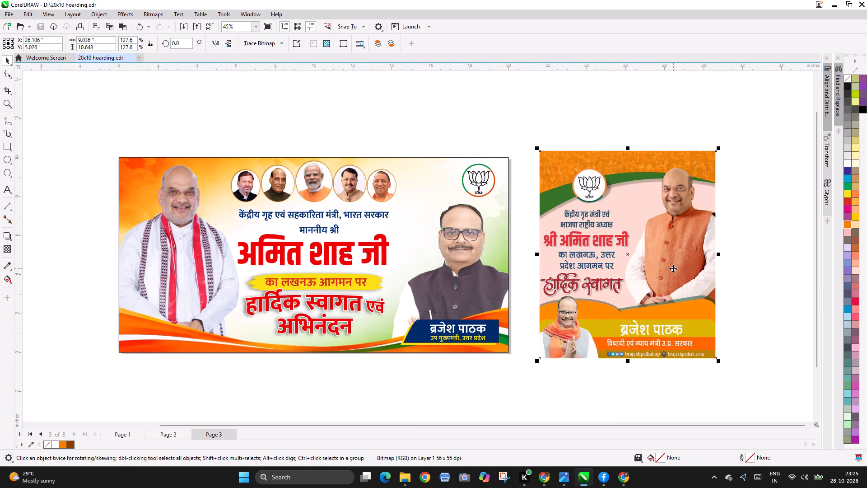
key(Delete)
scroll(673, 268, left, 3)
key(F4)
key(ctrl+s)
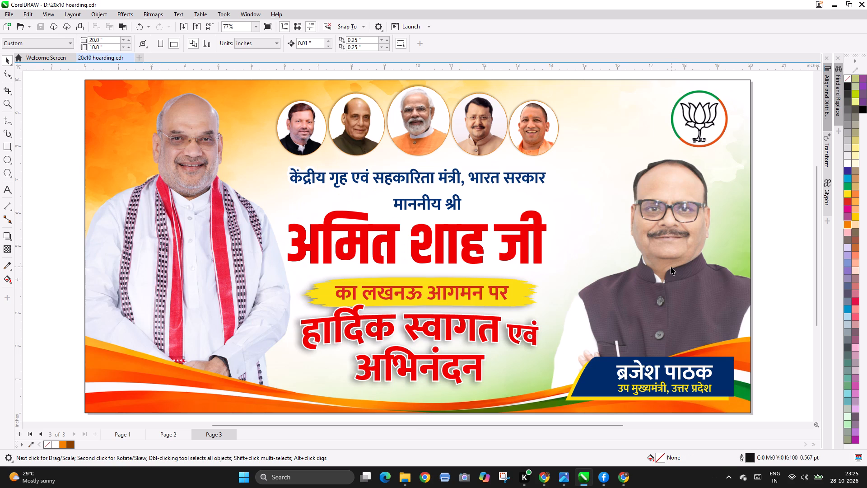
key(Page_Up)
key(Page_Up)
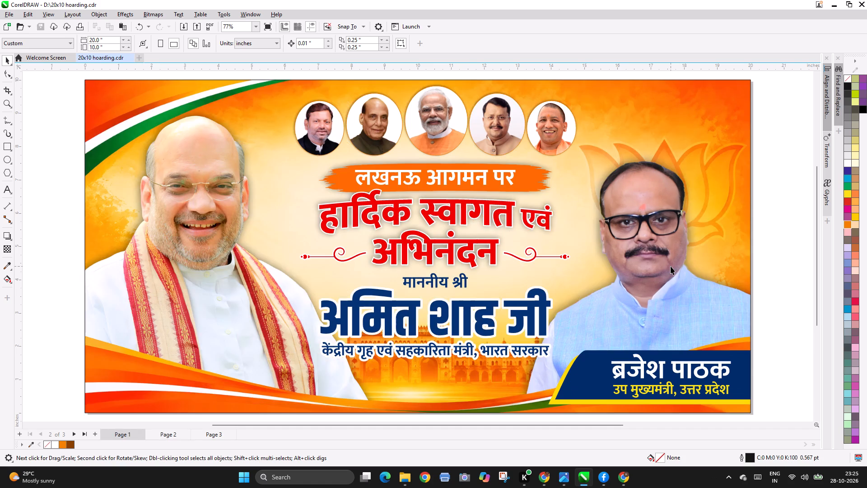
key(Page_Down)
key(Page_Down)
Export all page 3 objects, selected only, as a JPG on the Desktop, basing the file name on the existing 20x10 hoarding2.
key(ctrl+a)
key(ctrl+e)
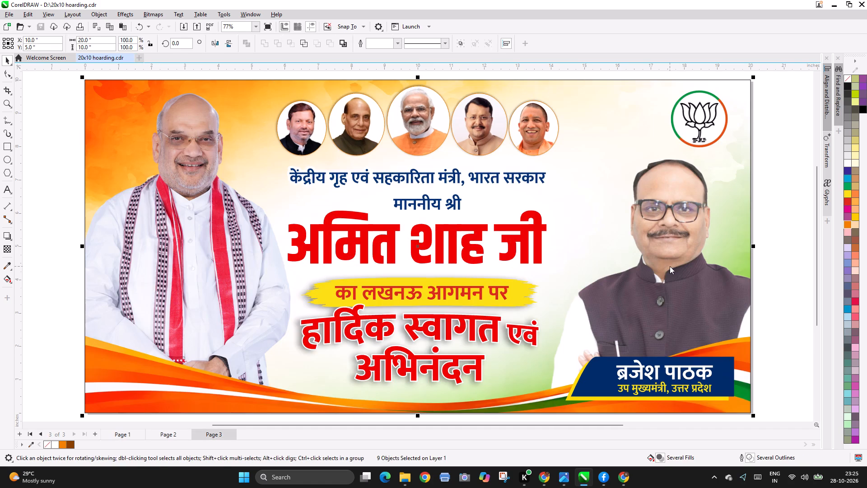
scroll(590, 215, down, 1)
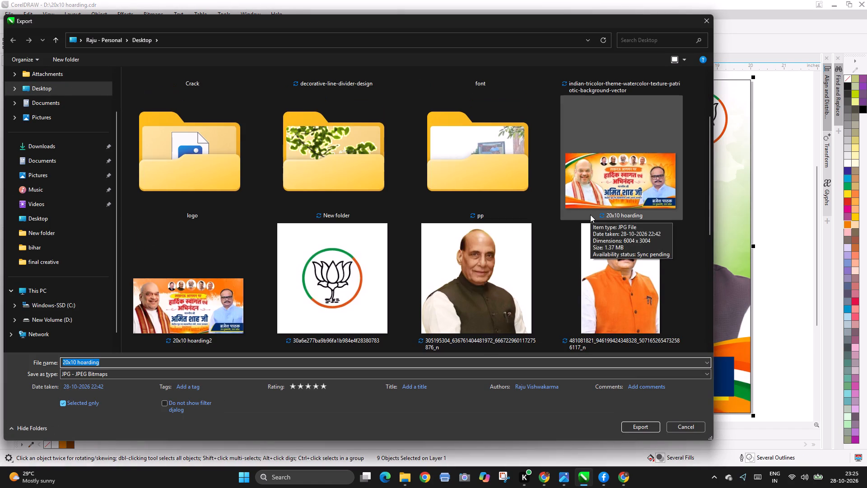
click(240, 317)
click(118, 362)
click(126, 362)
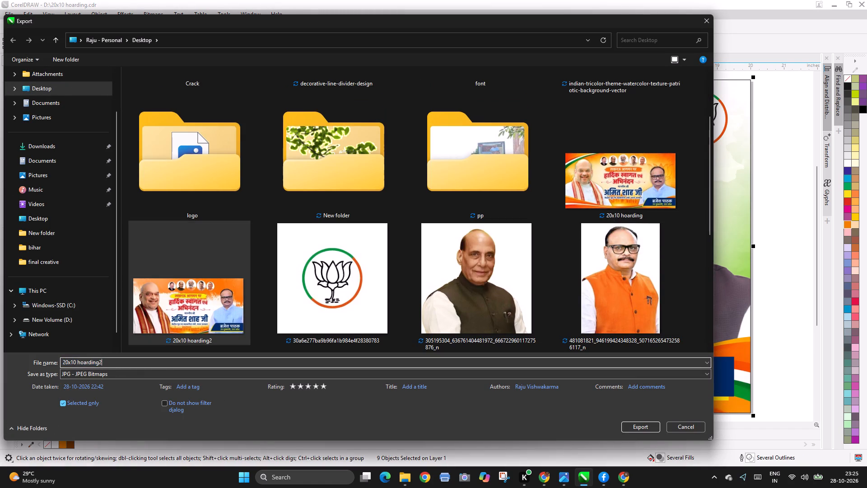
key(BackSpace)
key(2)
key(BackSpace)
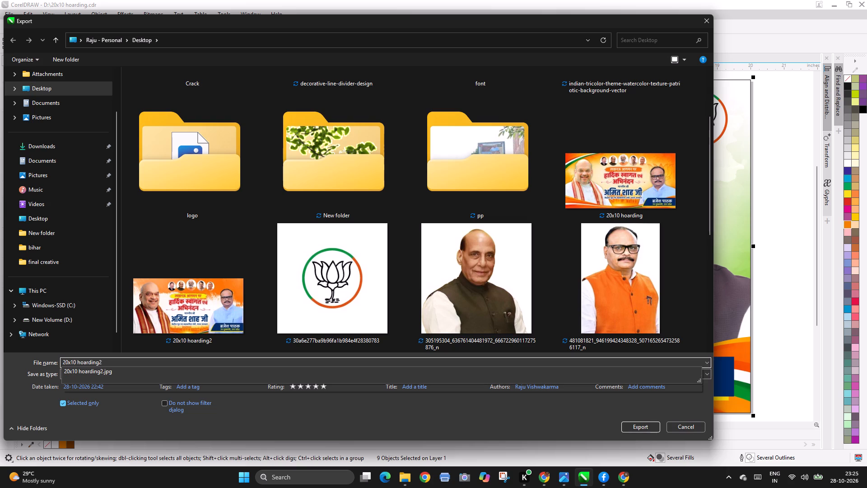
End the export file name in 3 and export the page 3 hoarding as a JPEG in RGB Color (24-bit) mode.
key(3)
key(Return)
click(584, 175)
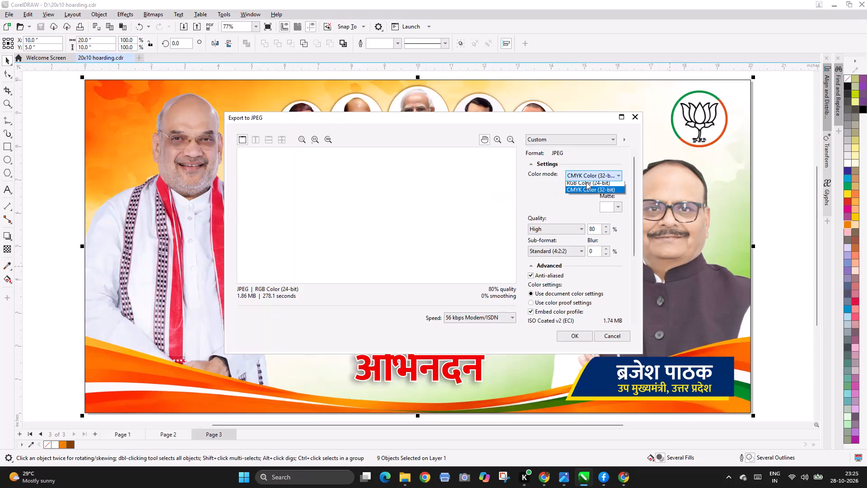
click(586, 189)
click(584, 333)
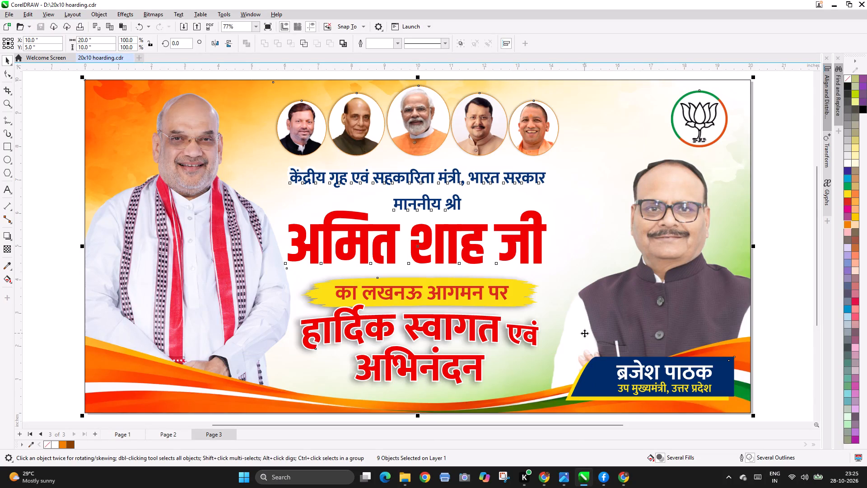
Deselect all page 3 objects and save the hoarding document.
key(Escape)
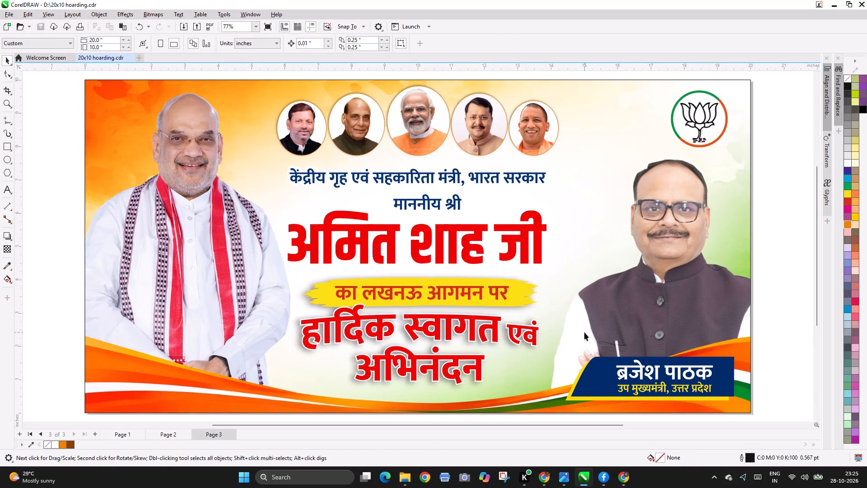
key(ctrl+s)
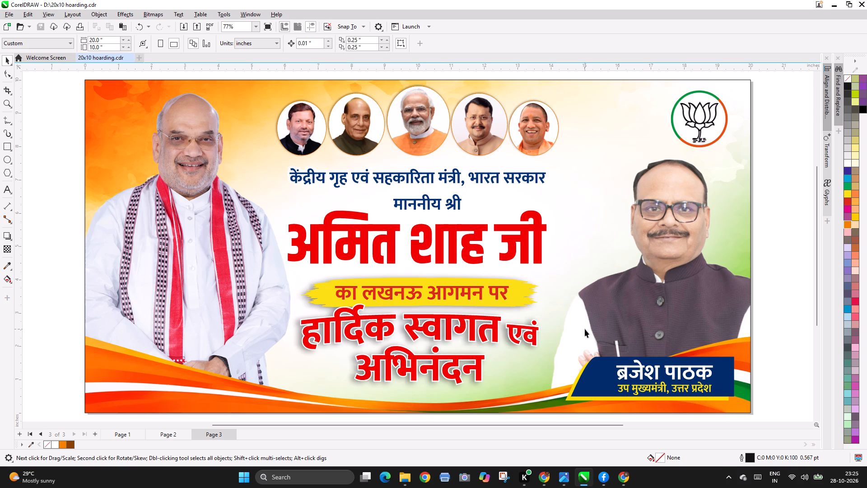
key(F3)
key(F2)
drag(261, 167, 288, 179)
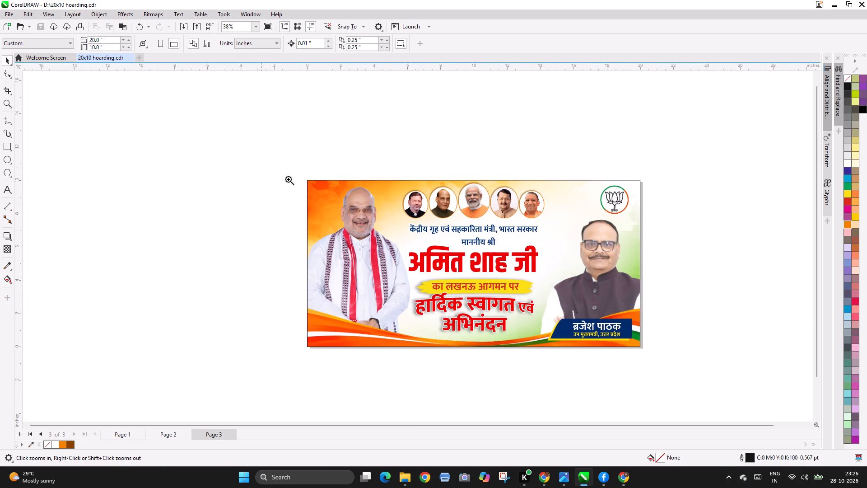
drag(288, 179, 756, 379)
key(ctrl+s)
click(740, 279)
key(ctrl+s)
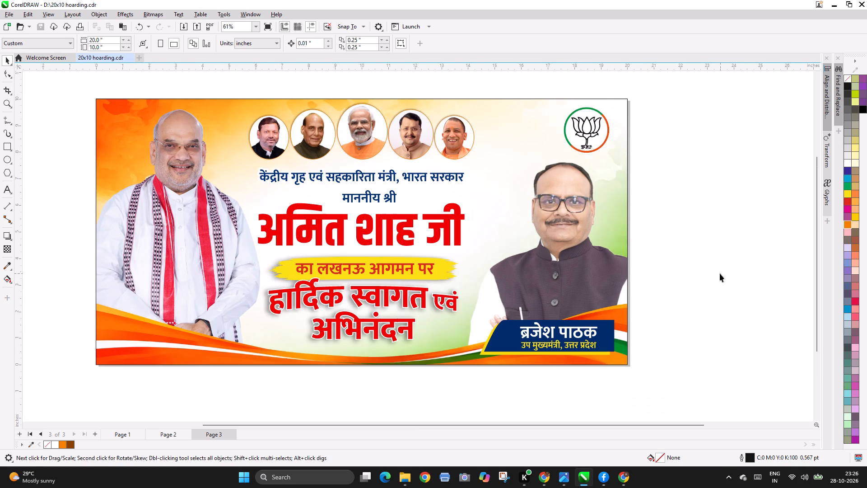
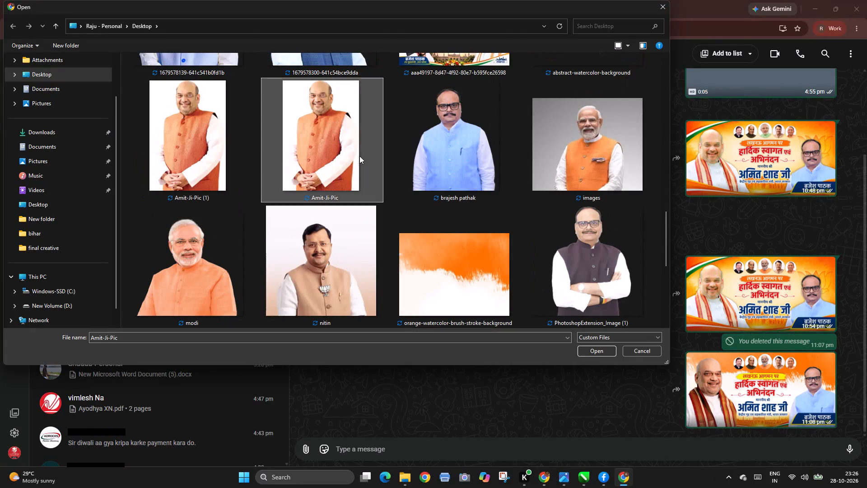
Locate the exported page 3 hoarding image among the Desktop files for attaching to the open WhatsApp chat.
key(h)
scroll(455, 147, up, 6)
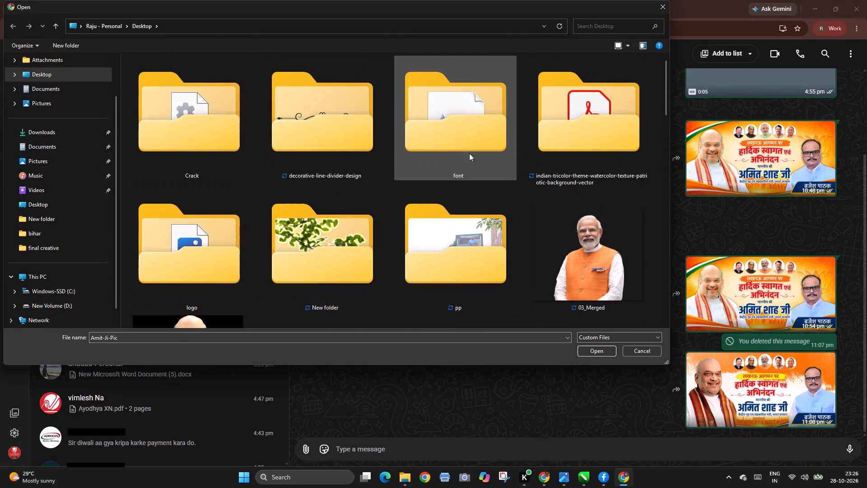
scroll(480, 158, up, 7)
scroll(300, 189, down, 1)
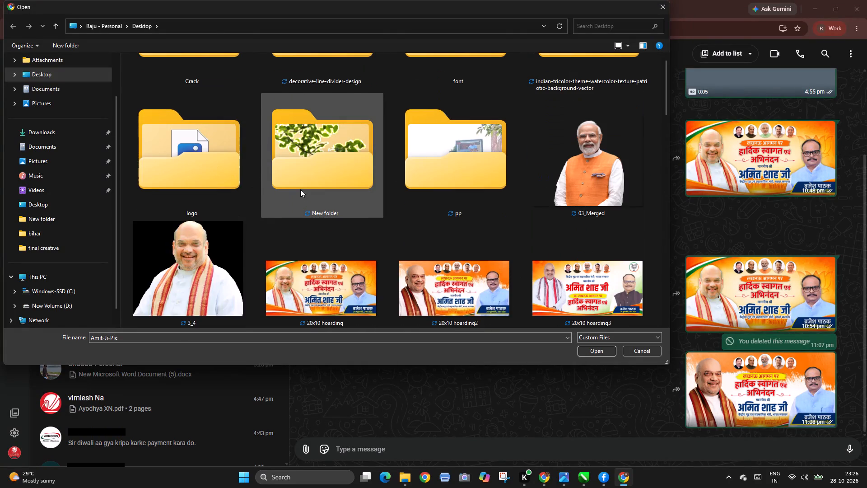
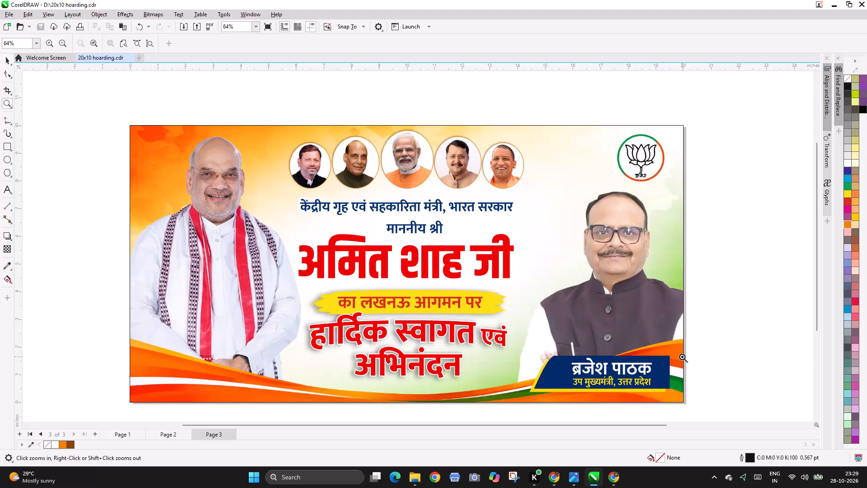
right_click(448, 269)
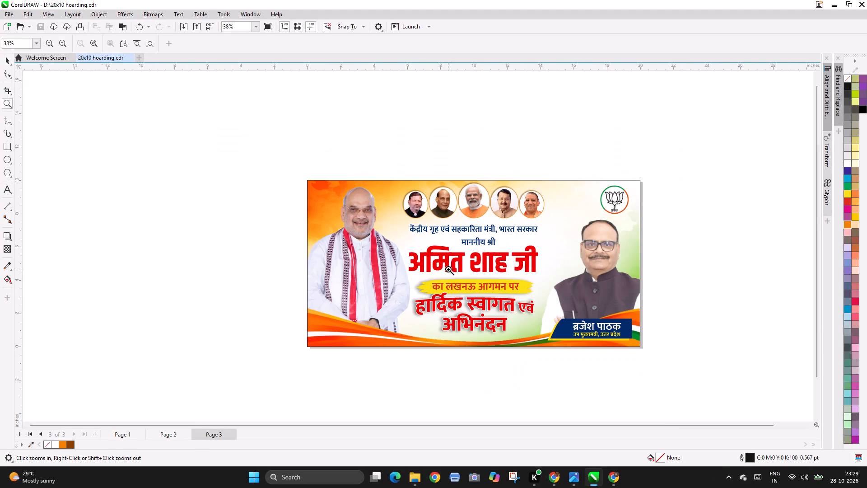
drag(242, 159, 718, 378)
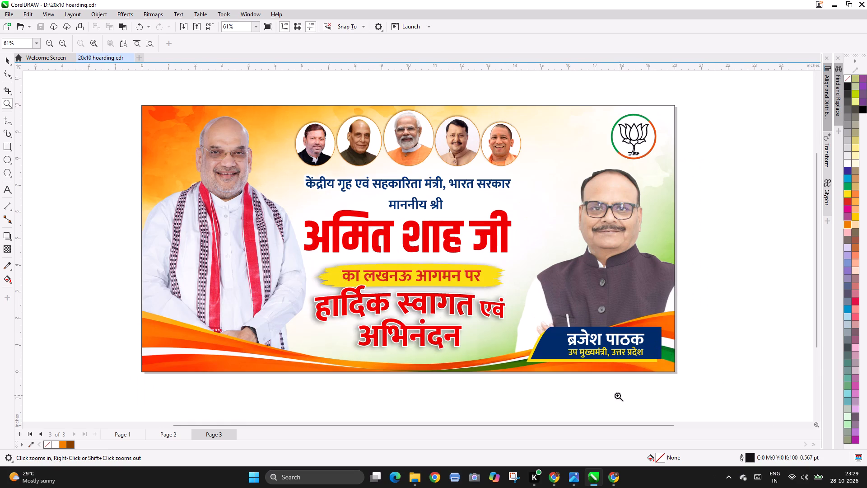
Look over the page 1, page 2 and page 3 hoarding designs, ending with the full page 3 design.
click(168, 436)
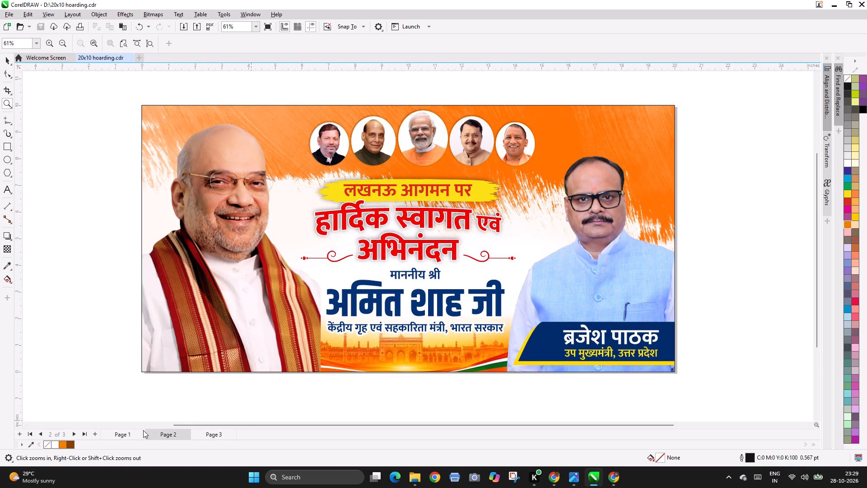
click(124, 435)
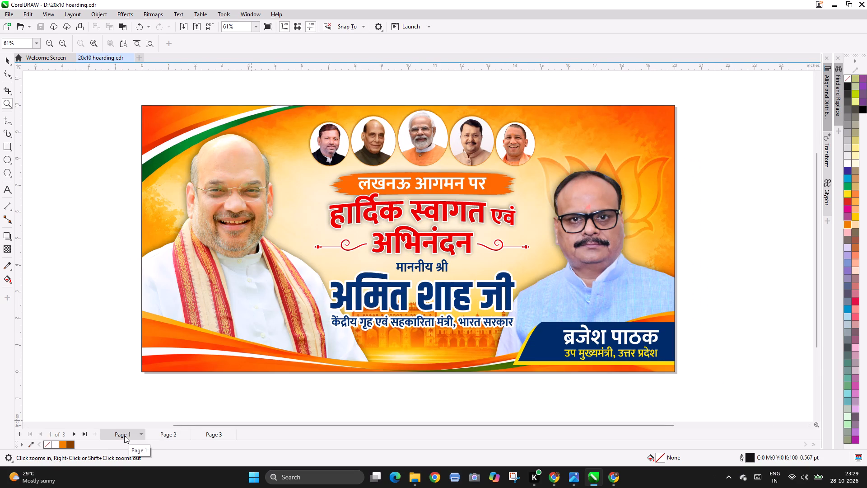
click(172, 433)
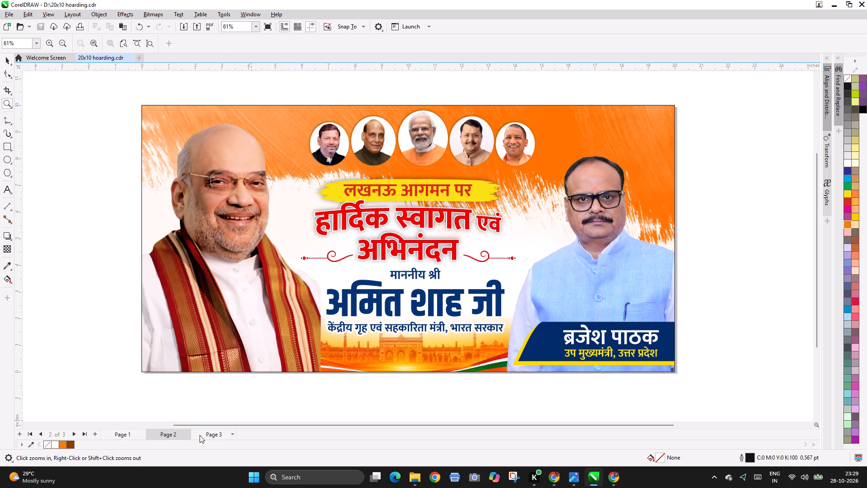
click(210, 436)
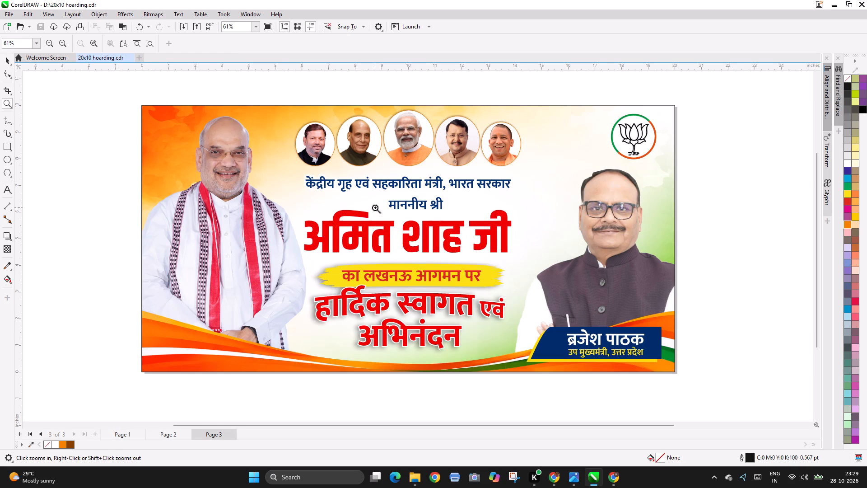
key(F4)
click(5, 59)
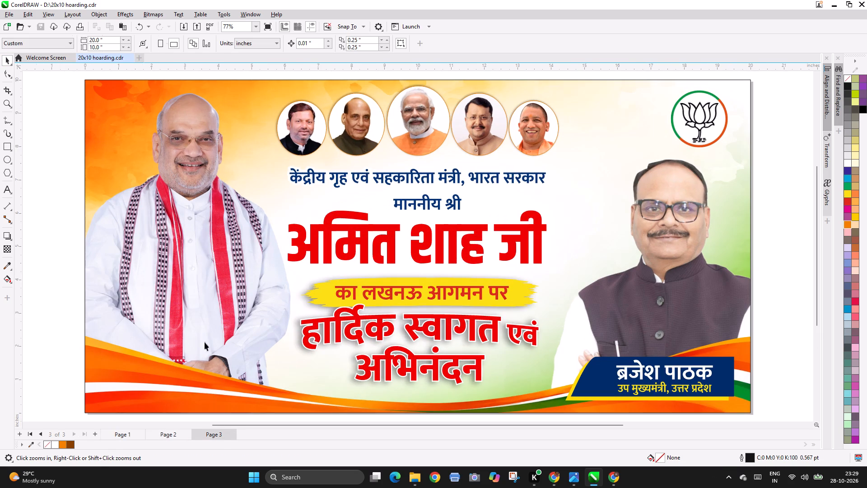
Switch to Chrome and close the used reference tabs, including the Photoshop editor, Facebook photos, BJP logo, gallery and Google Search pages.
click(555, 479)
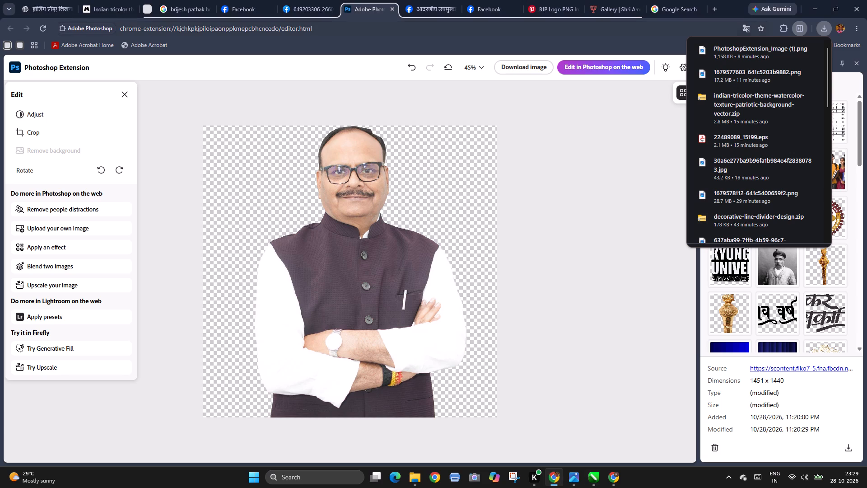
click(396, 9)
click(395, 9)
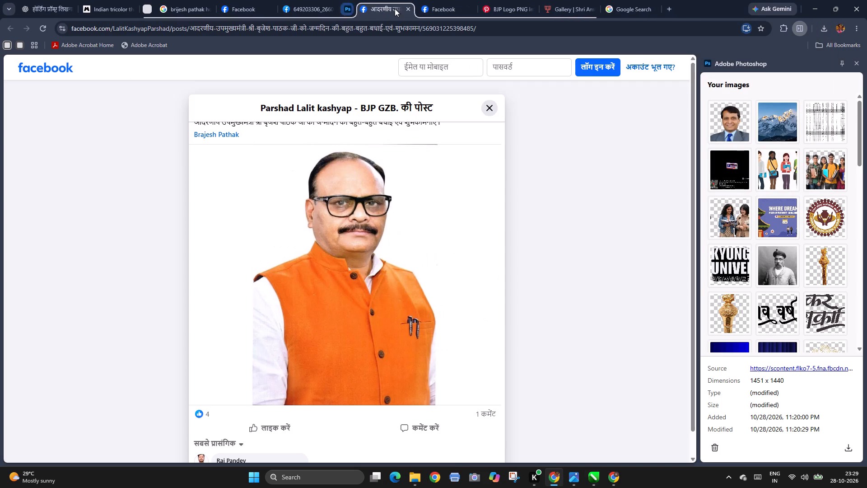
click(395, 9)
click(394, 9)
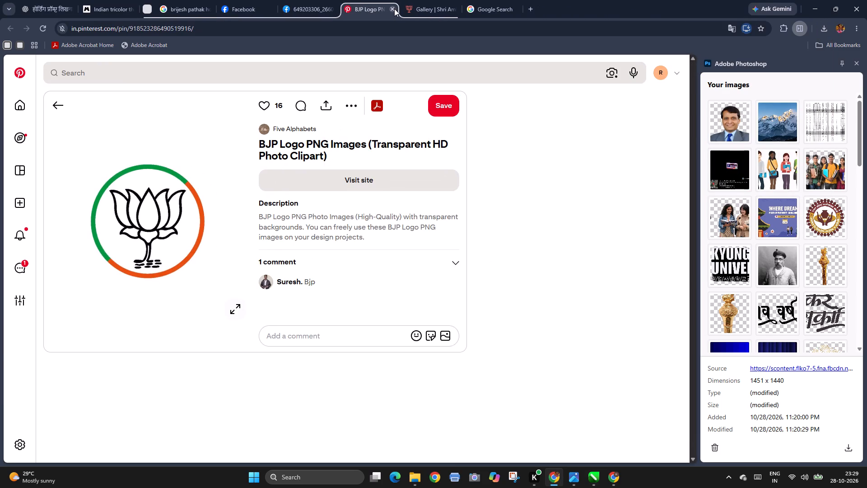
click(394, 9)
click(394, 9)
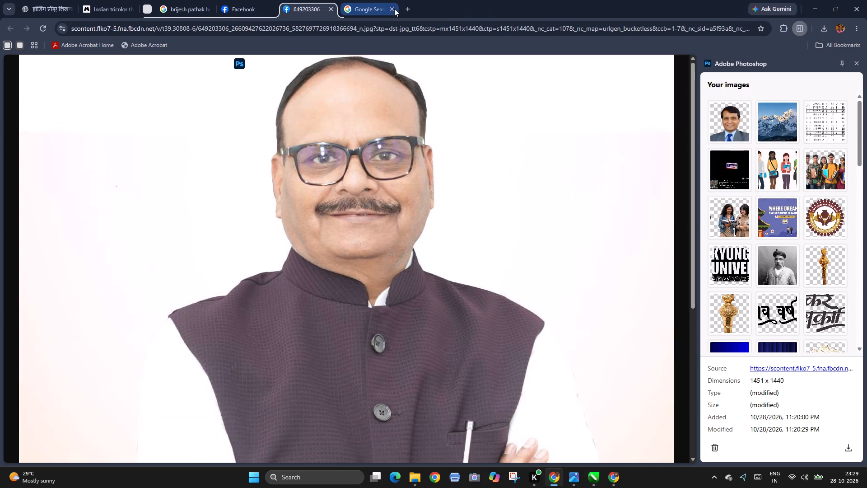
click(394, 9)
click(390, 8)
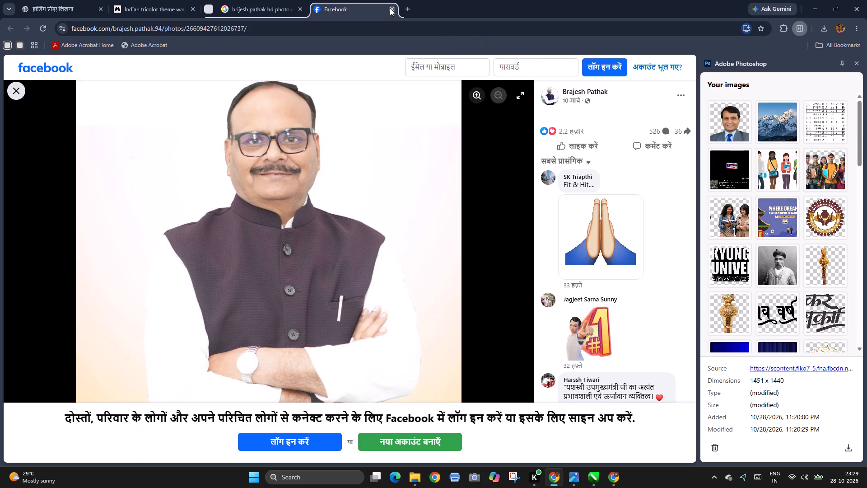
click(390, 8)
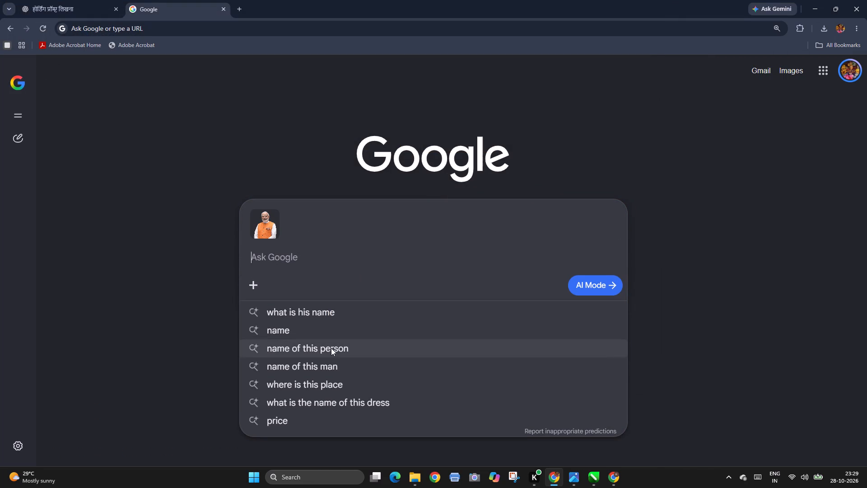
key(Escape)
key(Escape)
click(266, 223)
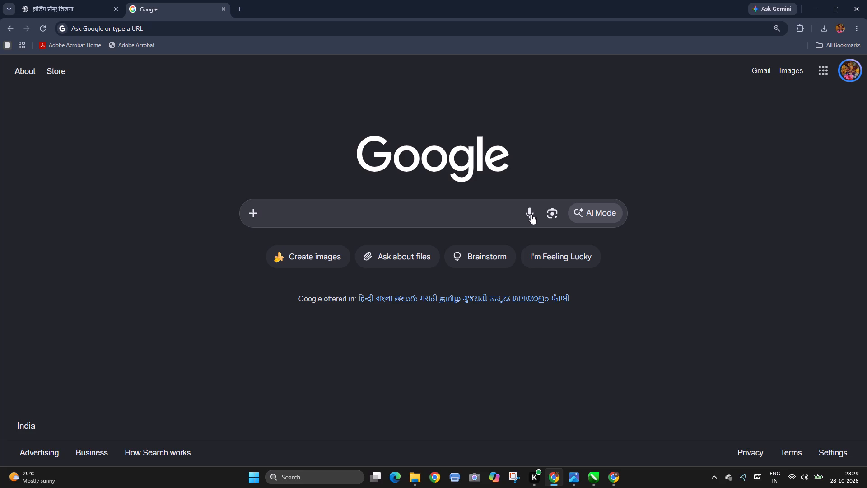
Run a Google reverse image search in Chrome with the 03_Merged portrait from the Desktop.
click(555, 214)
click(490, 293)
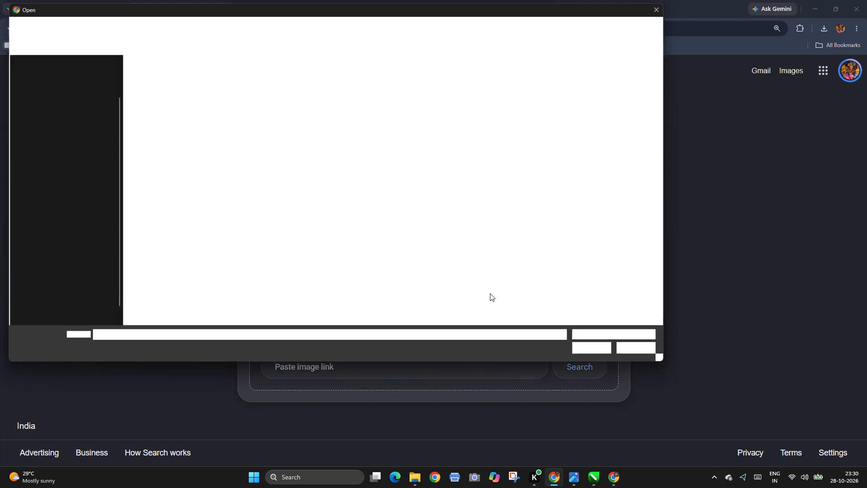
double_click(582, 264)
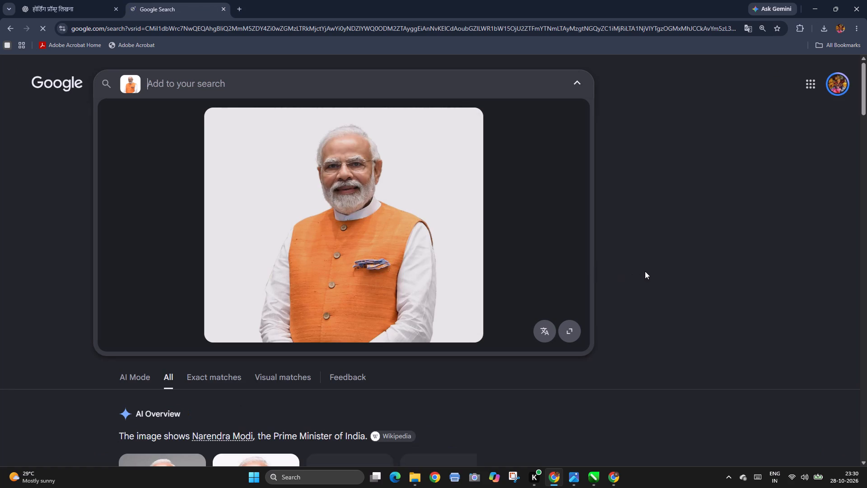
Open the four Narendra Modi portraits shown in the AI Overview in separate new tabs.
scroll(645, 271, down, 3)
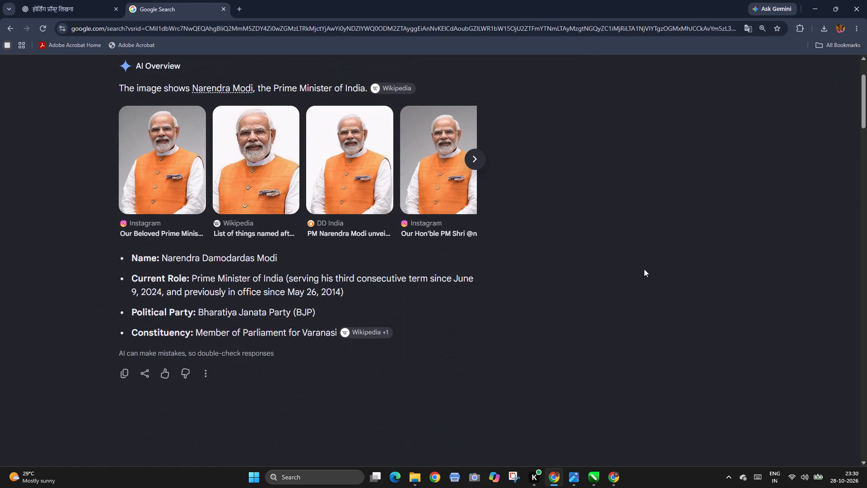
right_click(273, 170)
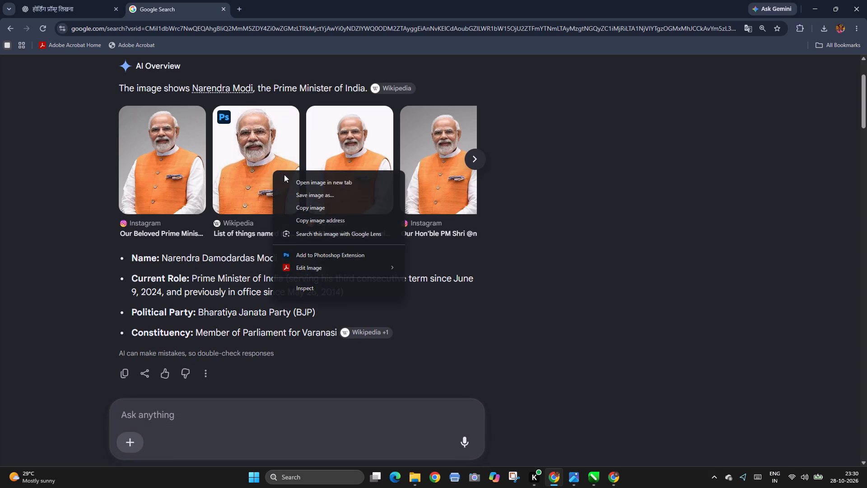
click(290, 179)
right_click(331, 145)
click(345, 158)
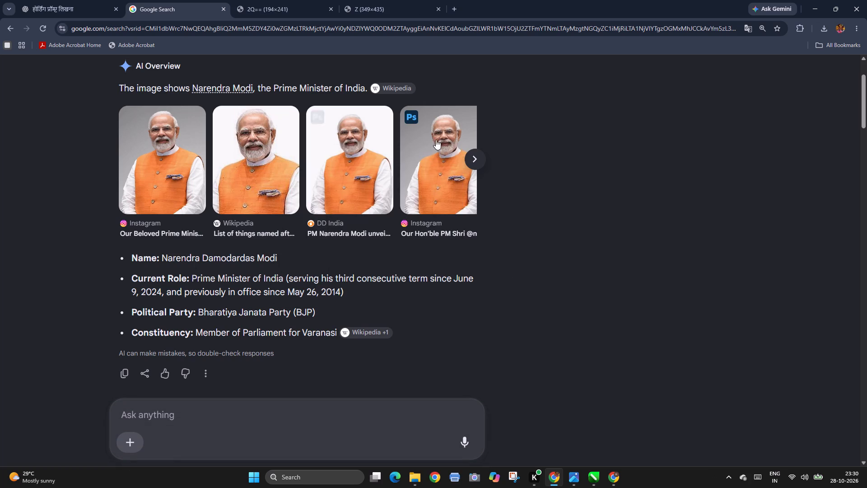
right_click(435, 135)
click(452, 147)
right_click(155, 114)
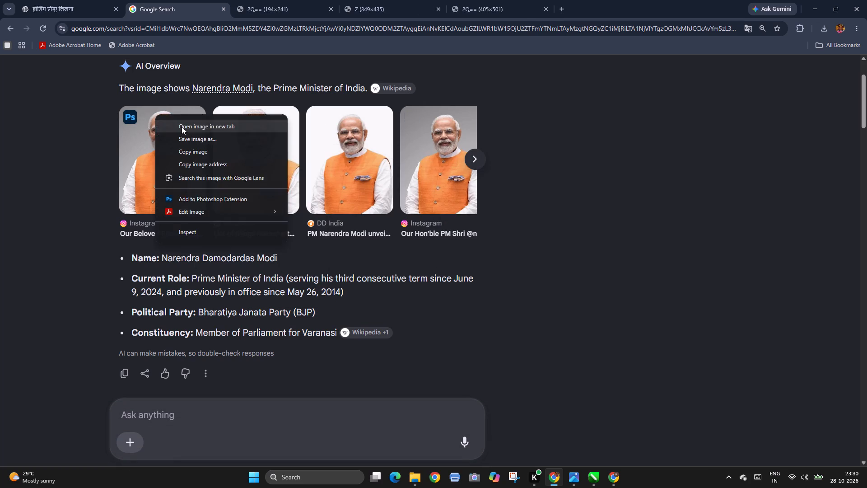
click(182, 127)
Compare the four opened Narendra Modi portraits at their actual size, and close all of their tabs.
click(279, 6)
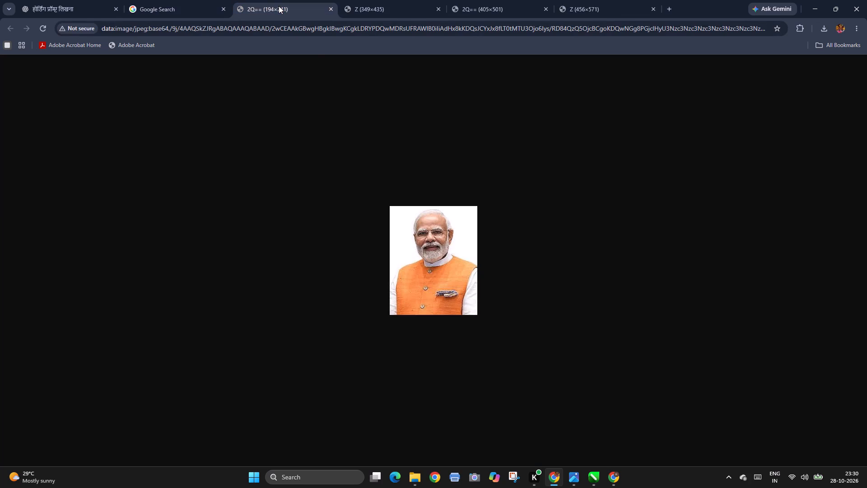
click(364, 0)
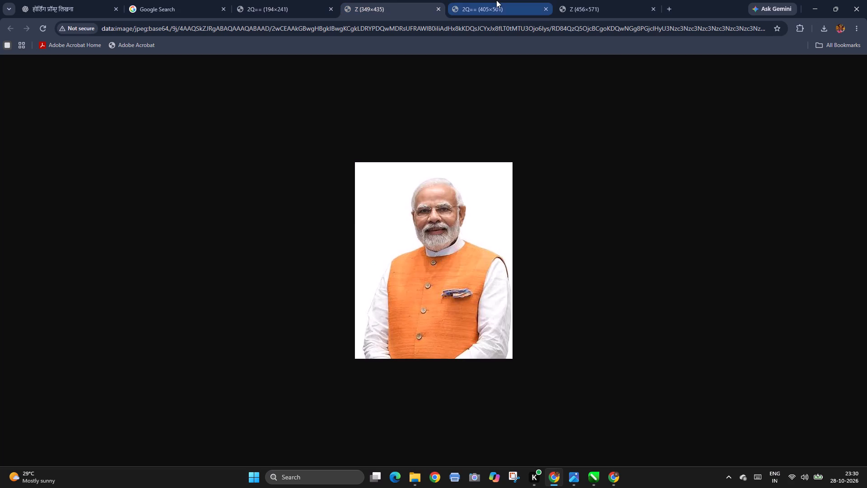
click(496, 0)
click(589, 4)
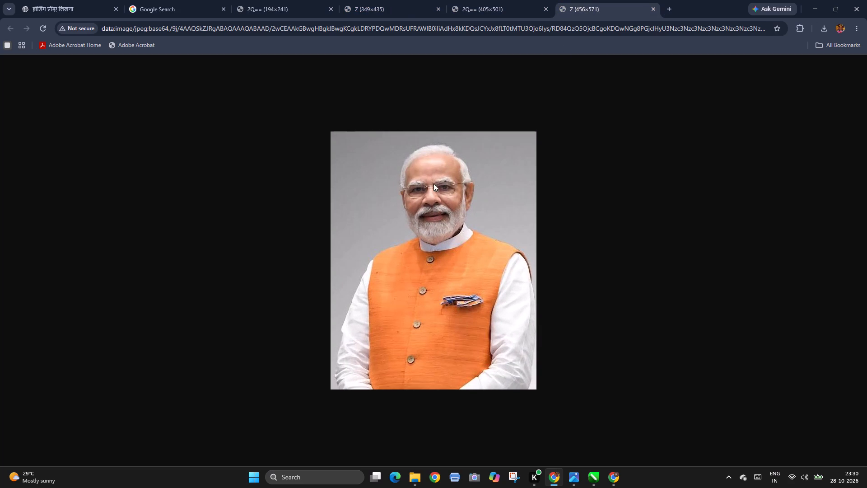
scroll(429, 188, up, 6)
click(652, 9)
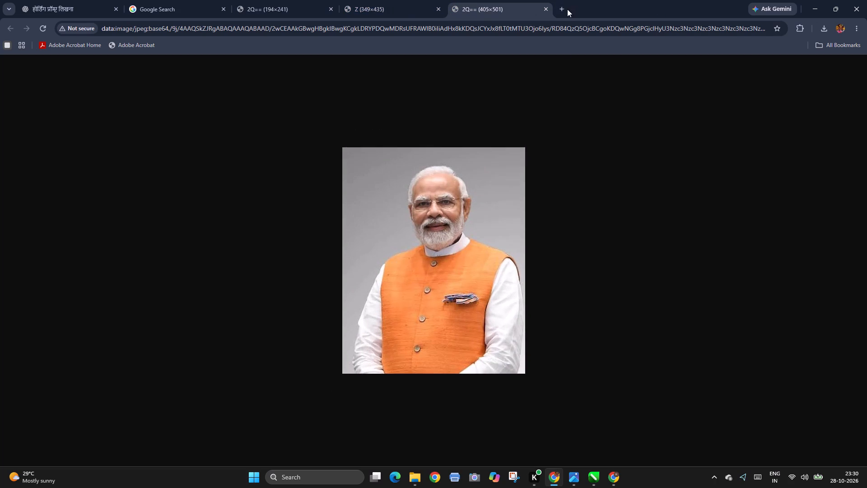
click(546, 9)
click(437, 9)
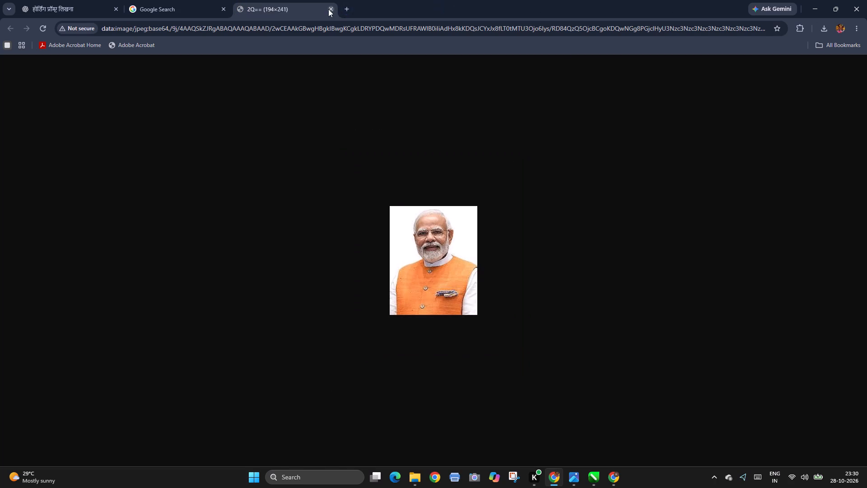
click(328, 9)
Open the Wikipedia article on Narendra Modi from the details linked to his name in the AI Overview.
scroll(245, 168, up, 6)
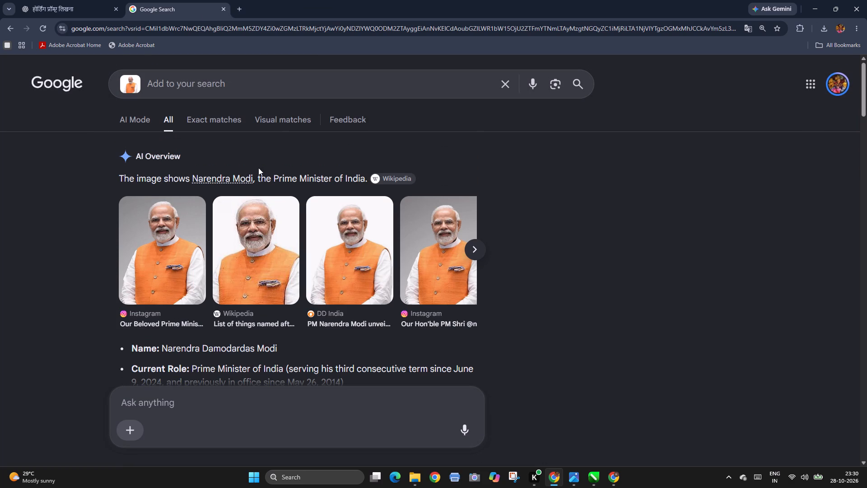
click(226, 178)
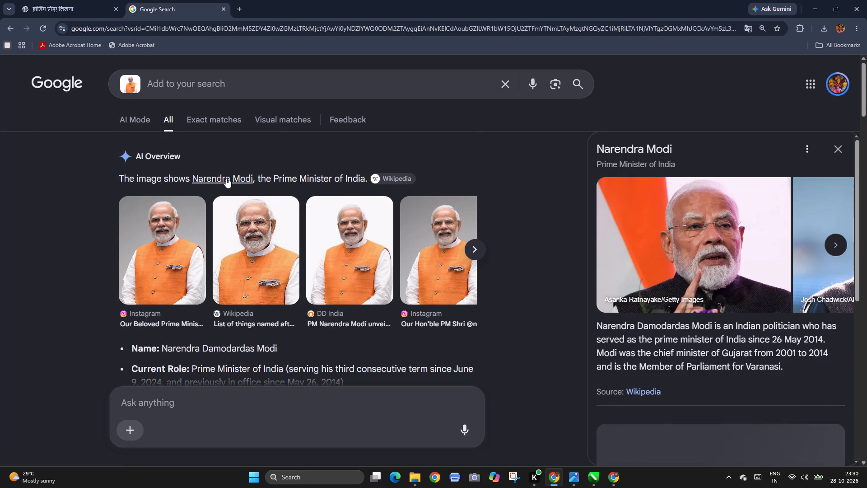
scroll(651, 293, down, 6)
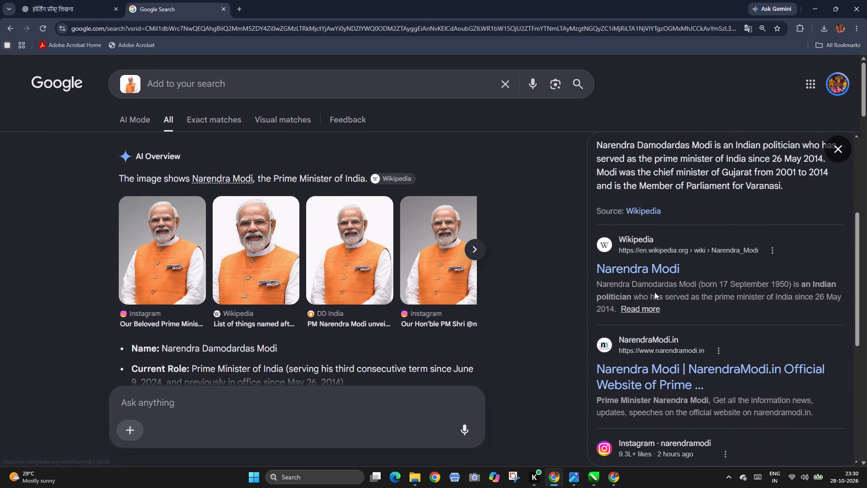
click(630, 270)
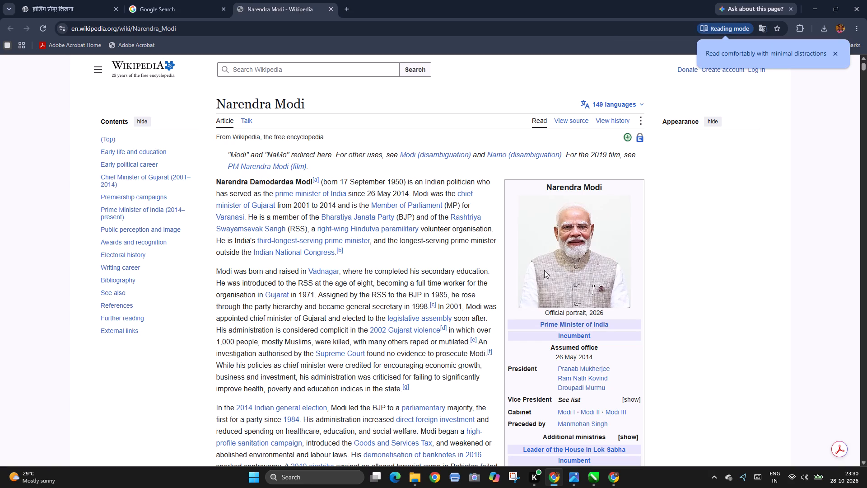
Look through the Narendra Modi Wikipedia article and its pictures, from the official portrait to the writing career section, and close its tab.
scroll(550, 272, down, 20)
scroll(581, 280, up, 16)
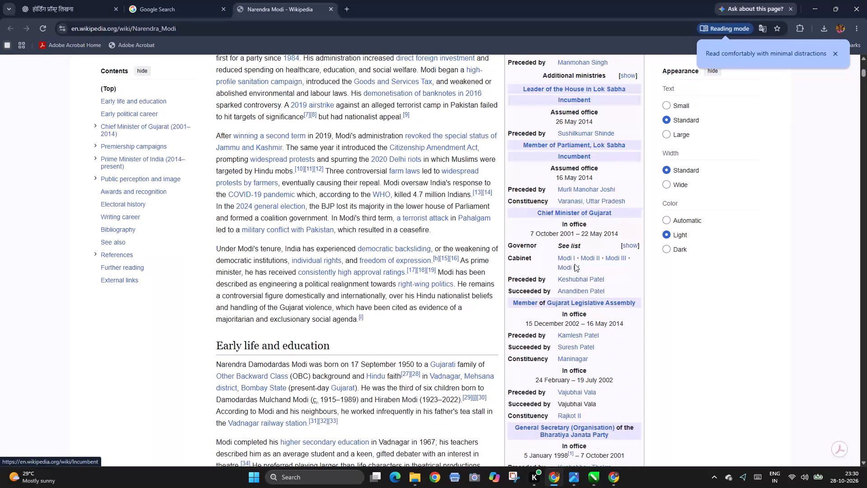
scroll(574, 264, up, 12)
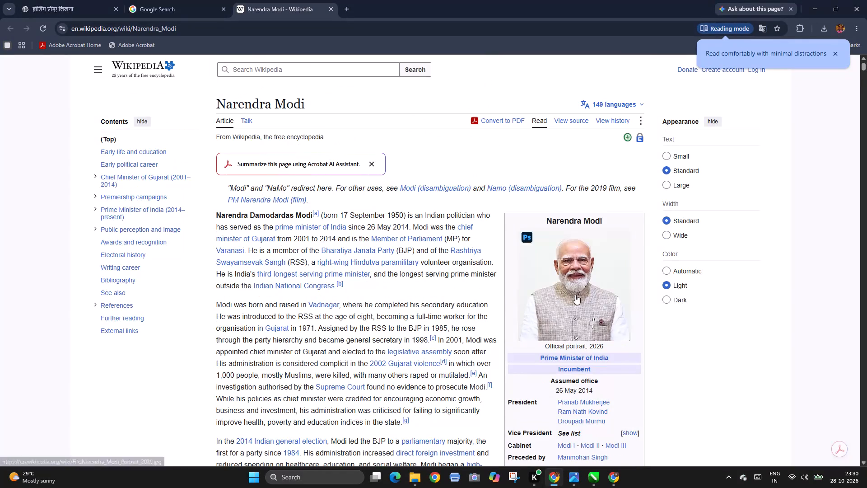
scroll(575, 295, down, 20)
scroll(575, 295, down, 17)
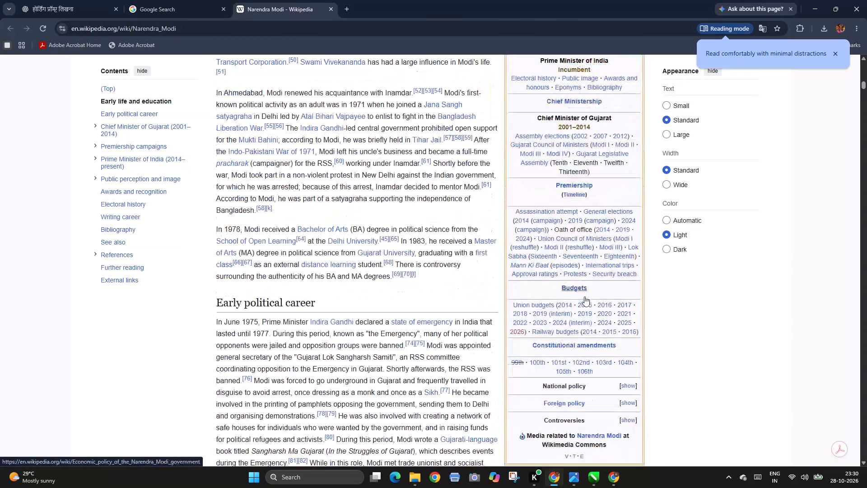
scroll(585, 295, up, 6)
scroll(585, 294, down, 13)
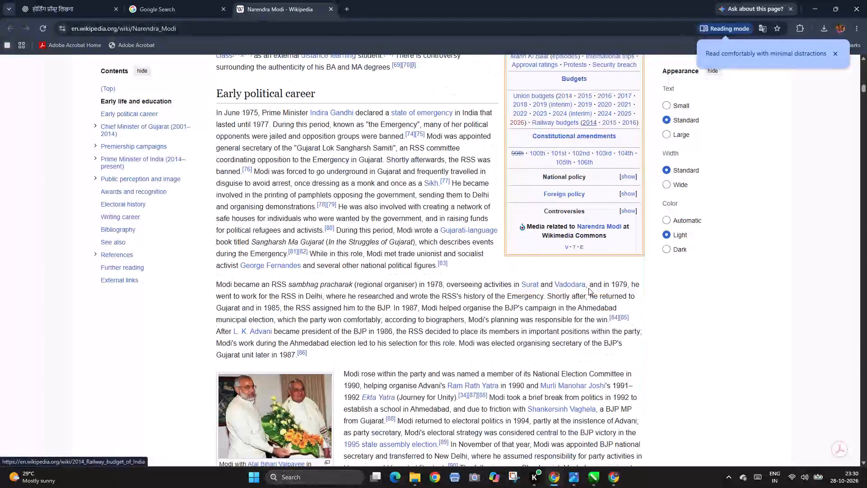
scroll(588, 288, down, 7)
scroll(517, 287, down, 7)
scroll(471, 288, down, 17)
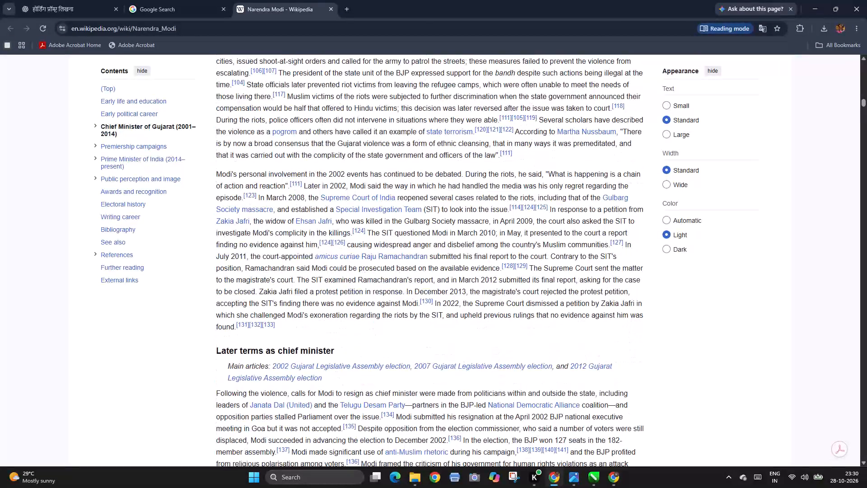
scroll(436, 290, down, 18)
scroll(422, 293, down, 20)
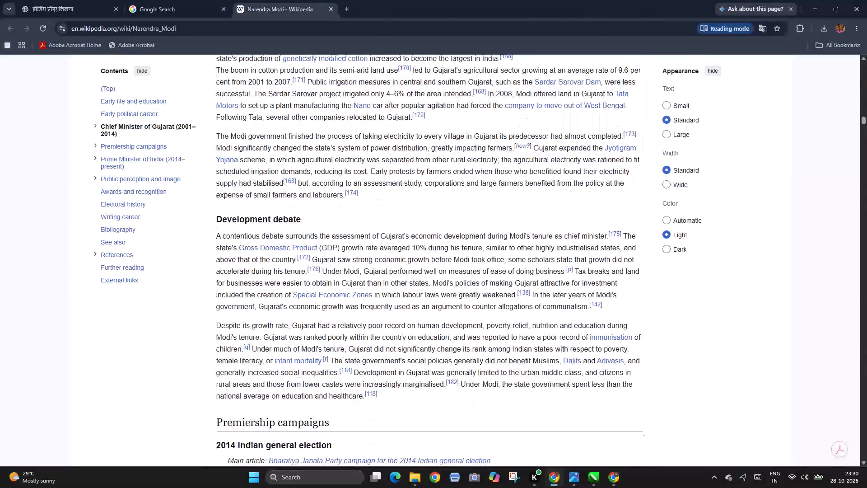
scroll(433, 296, down, 19)
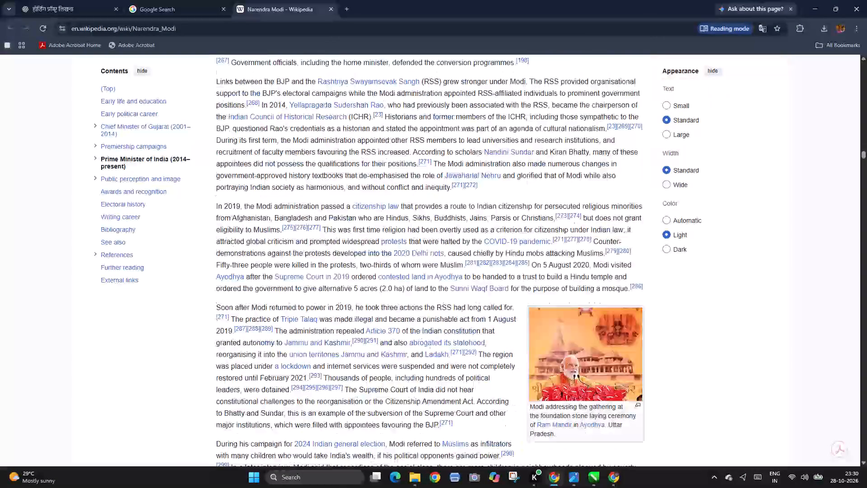
scroll(429, 273, down, 7)
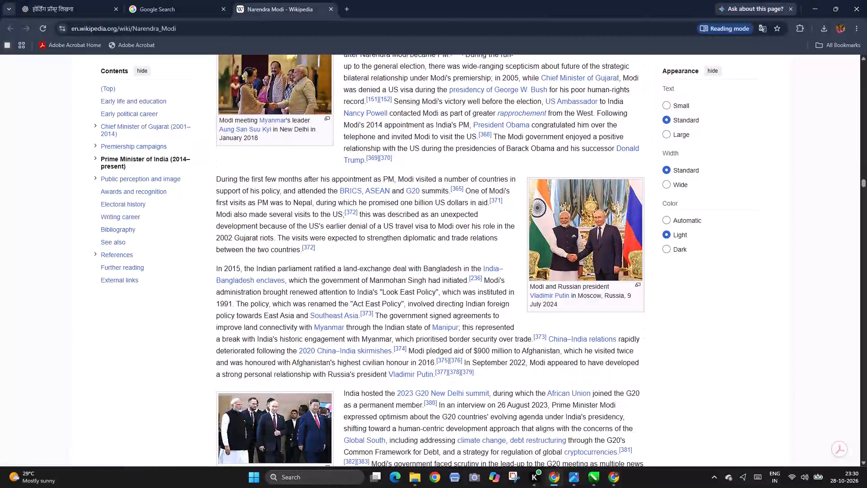
scroll(429, 273, down, 18)
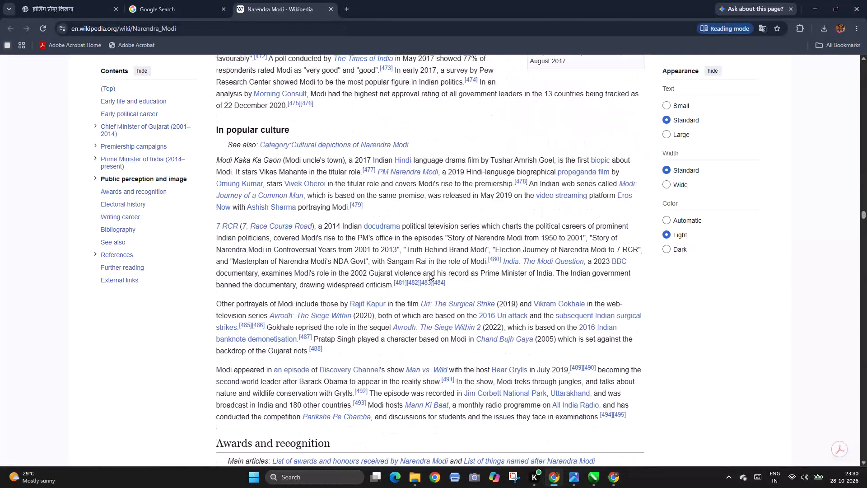
scroll(429, 273, down, 7)
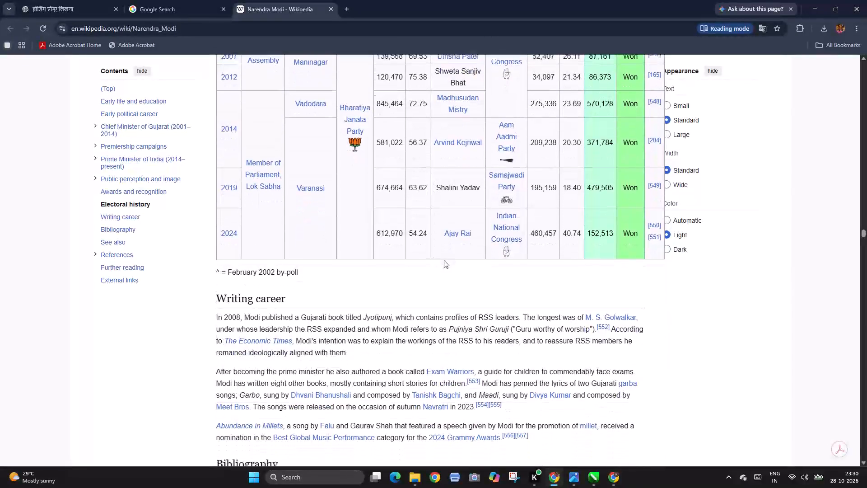
click(328, 8)
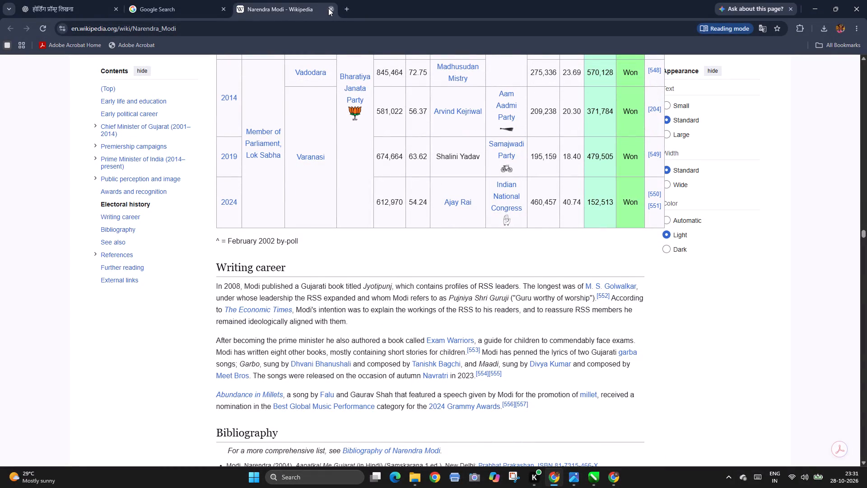
Replace the image query with a Google search for "narendra modi hd images".
scroll(280, 296, down, 5)
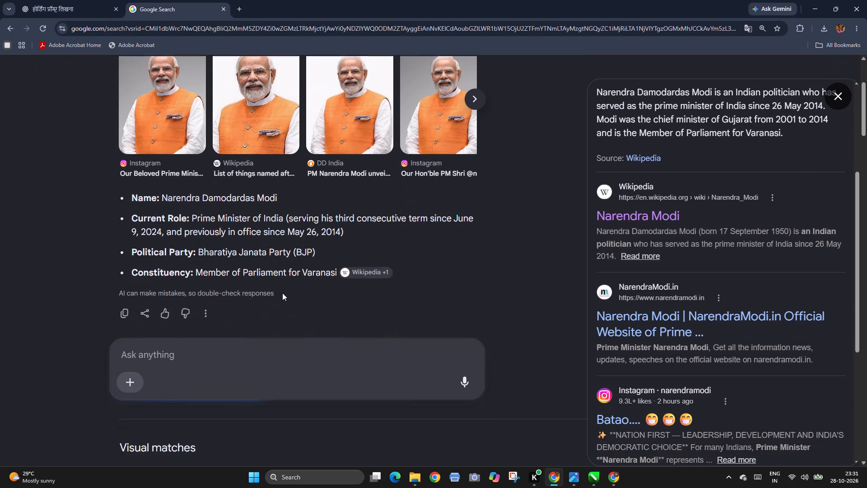
scroll(298, 260, up, 14)
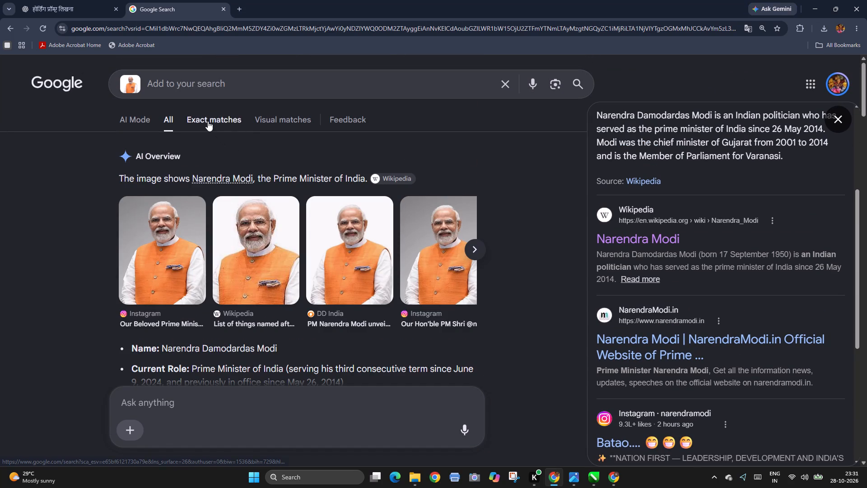
click(508, 86)
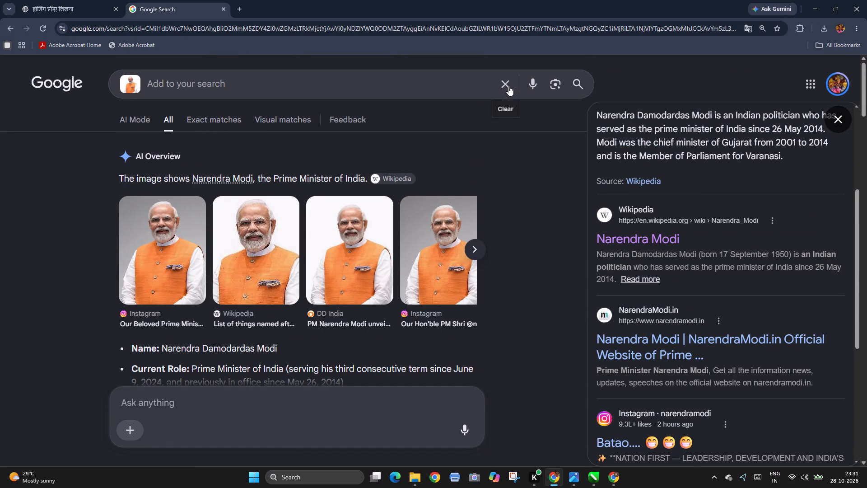
text(narendra modi)
key(space)
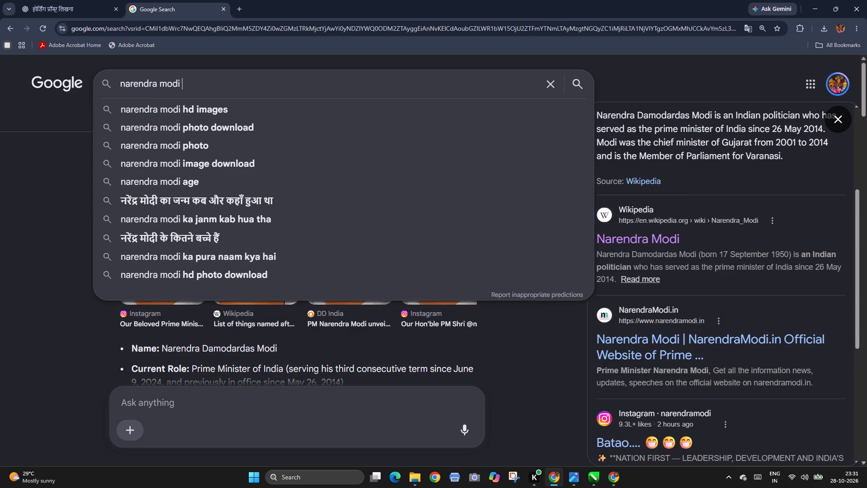
key(Down)
key(Return)
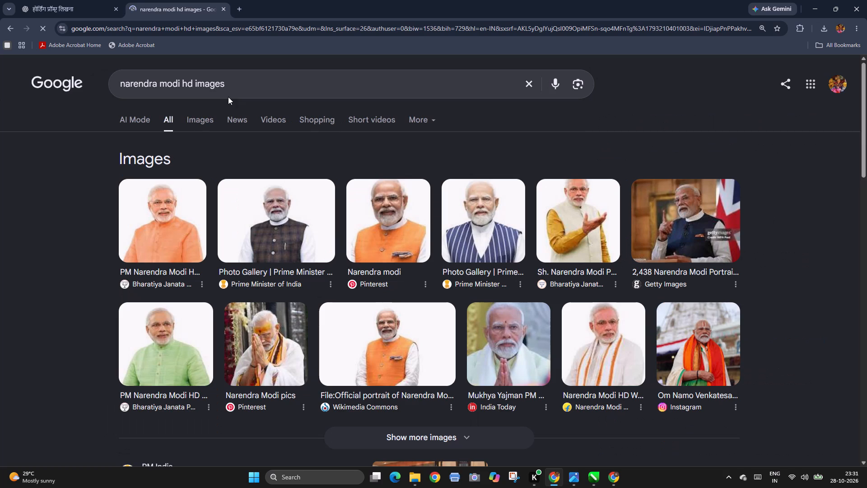
Open the Pinterest and Wikimedia Commons orange-vest portraits in new tabs, compare their sizes, and close both tabs.
right_click(400, 225)
click(417, 235)
right_click(387, 322)
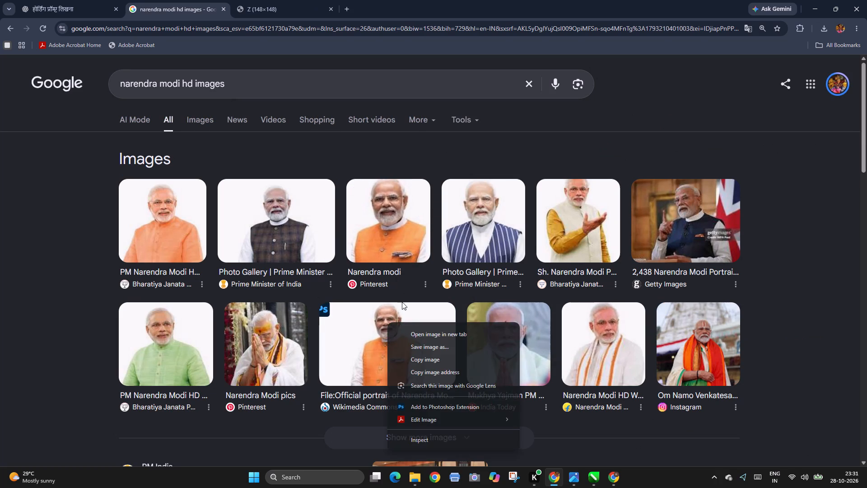
click(415, 333)
scroll(420, 310, down, 5)
scroll(422, 297, up, 5)
click(272, 0)
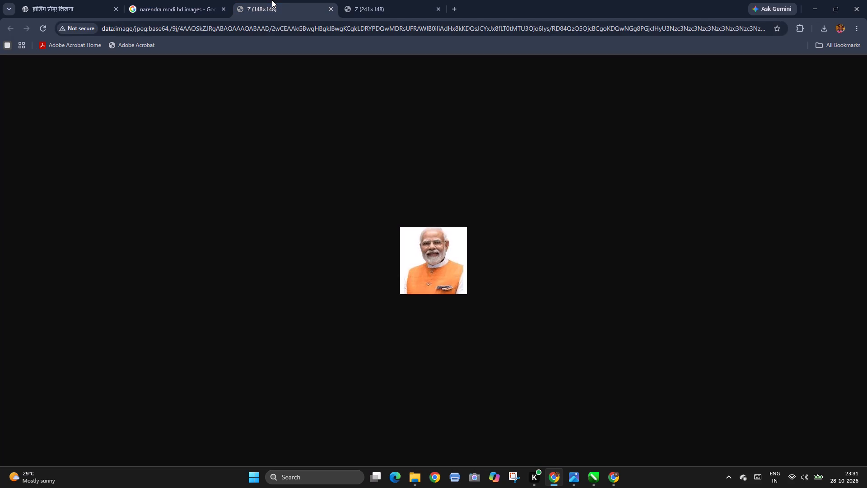
click(369, 0)
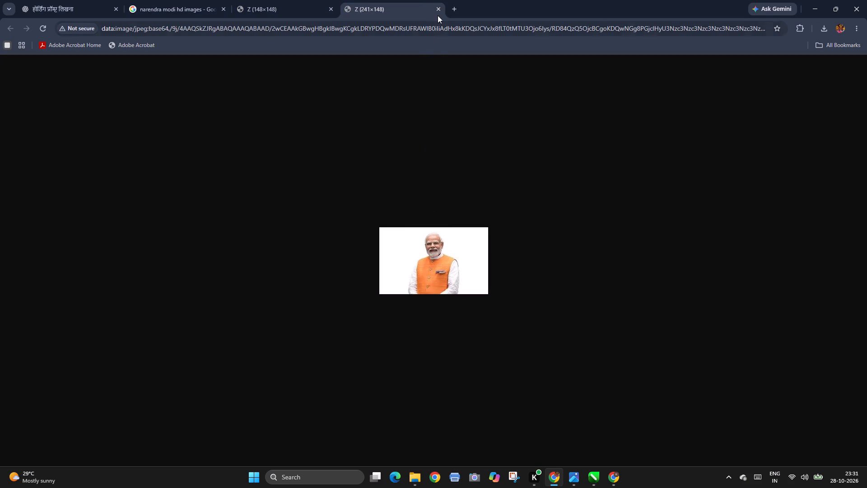
click(437, 11)
click(333, 7)
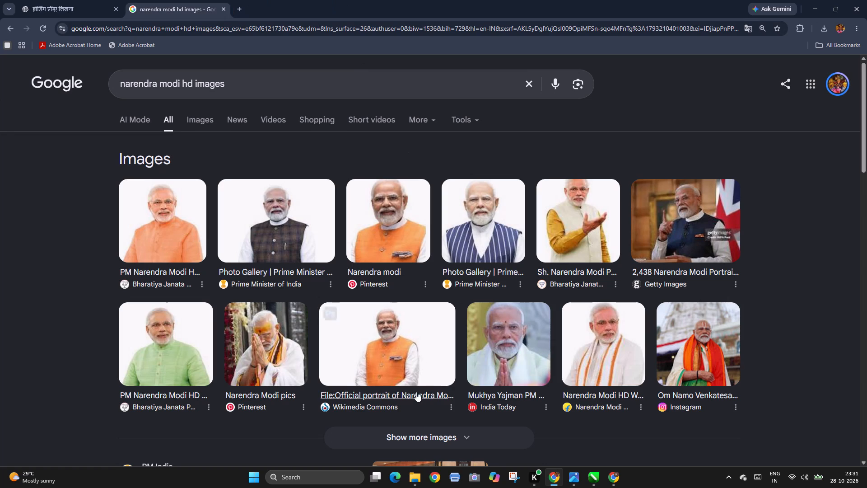
Open the Wikimedia Commons official portrait of Narendra Modi, 2022 at original size and save it to the Desktop as a JPG.
click(406, 394)
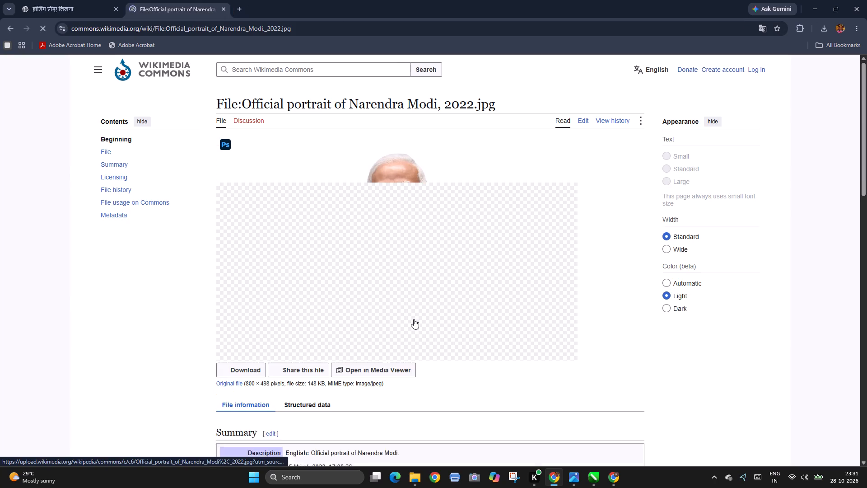
click(399, 200)
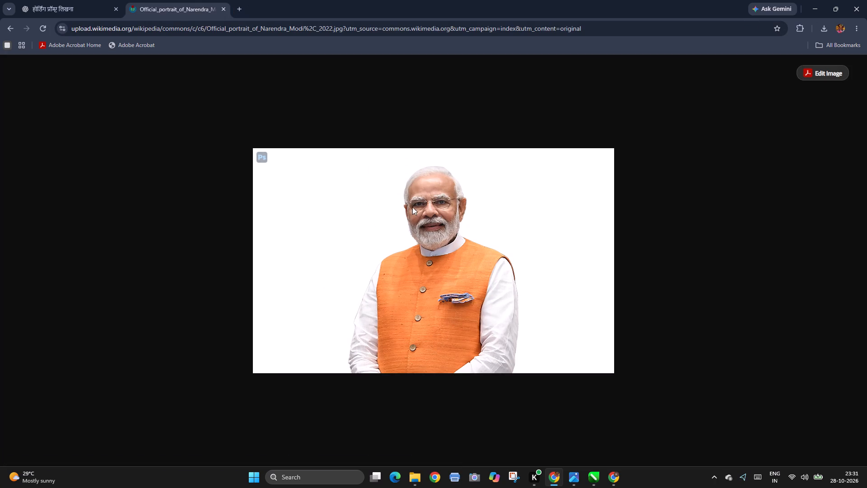
right_click(420, 205)
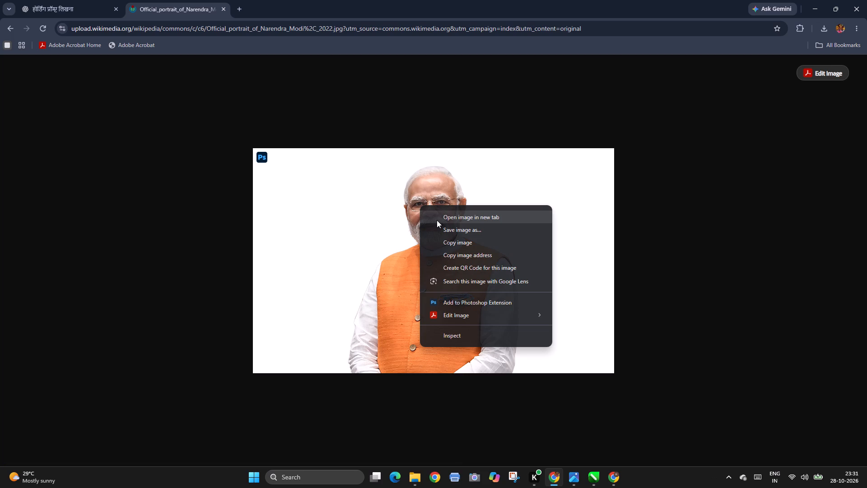
click(445, 217)
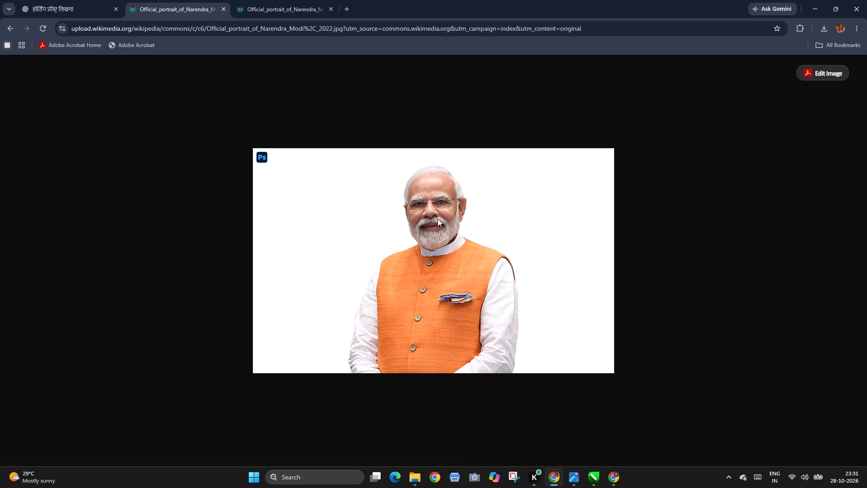
click(284, 0)
click(330, 9)
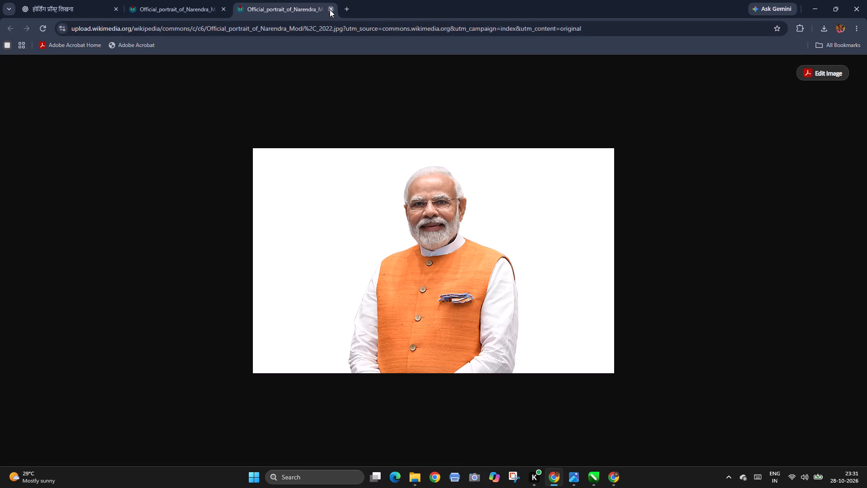
right_click(415, 231)
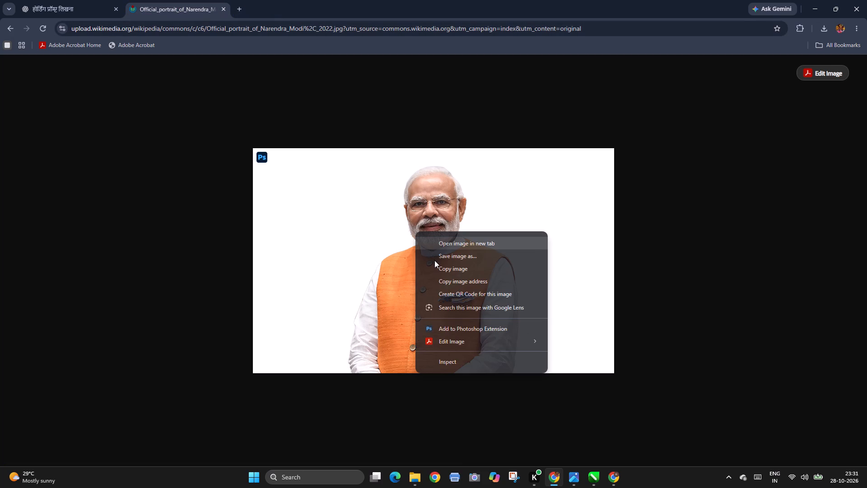
click(437, 257)
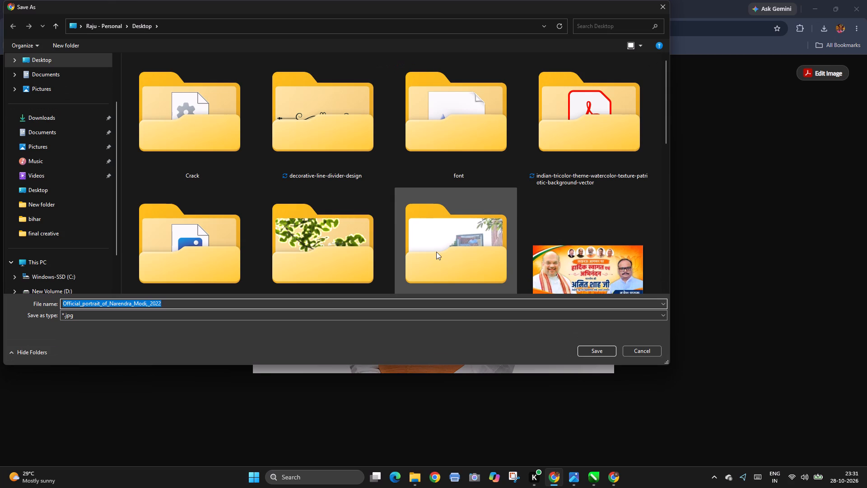
key(Return)
click(764, 50)
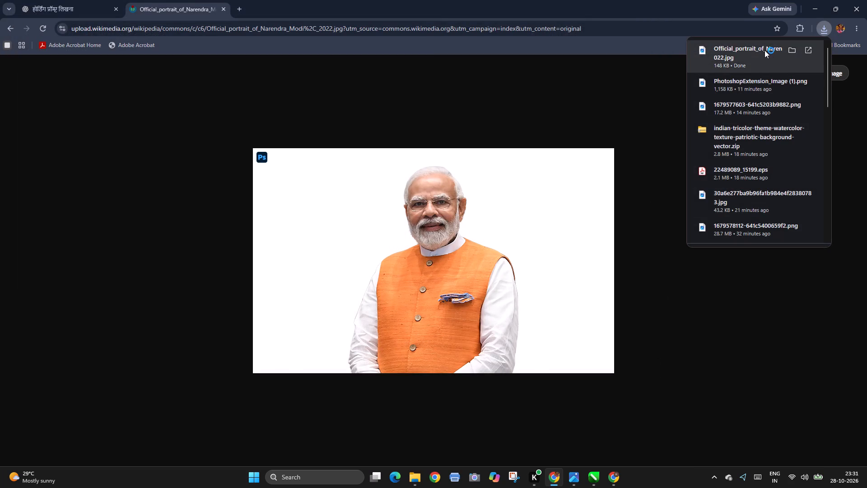
scroll(471, 211, up, 13)
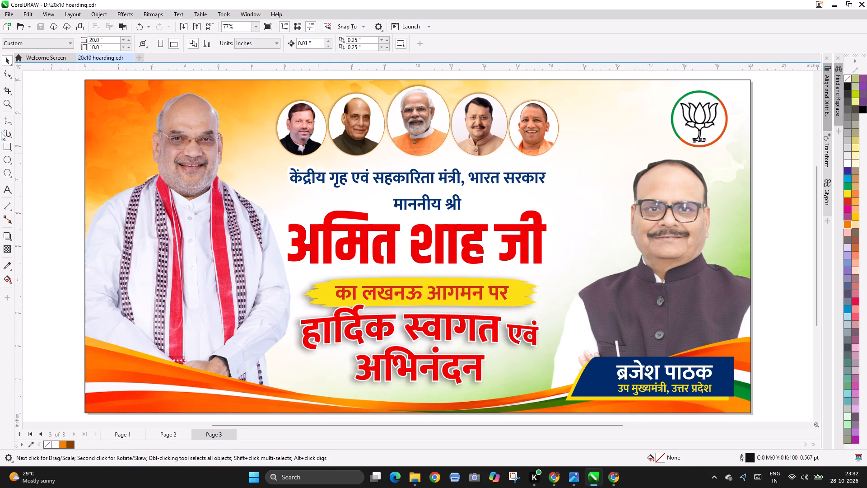
click(8, 103)
right_click(399, 203)
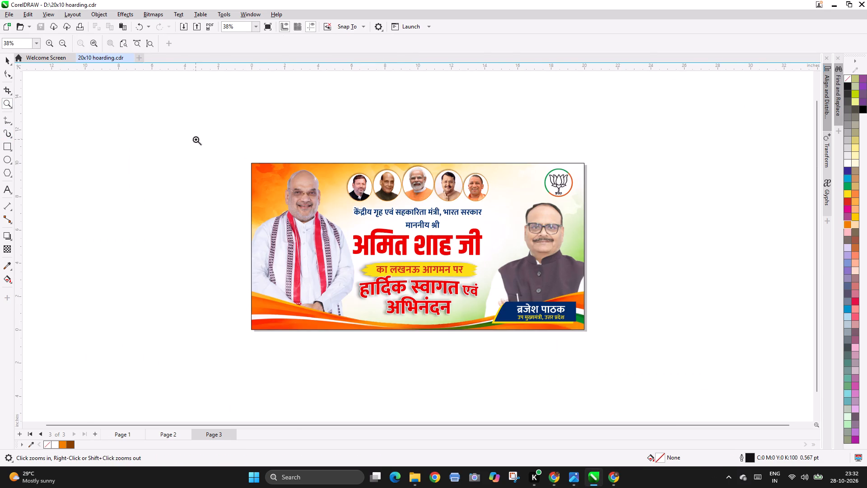
drag(196, 139, 643, 319)
drag(543, 225, 707, 249)
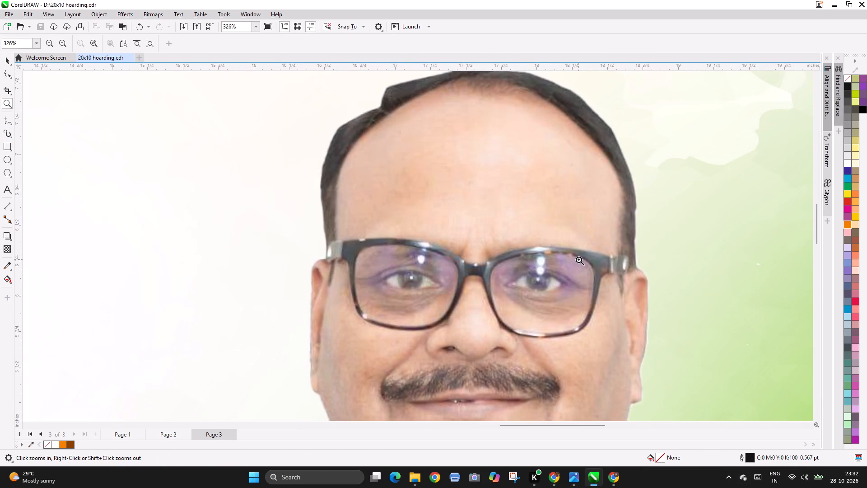
right_click(578, 259)
right_click(581, 284)
drag(495, 252, 601, 302)
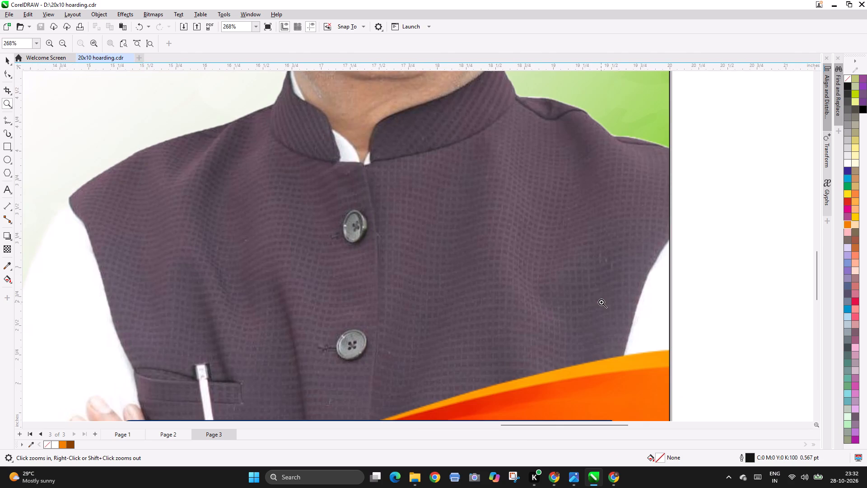
right_click(545, 272)
drag(210, 145, 625, 330)
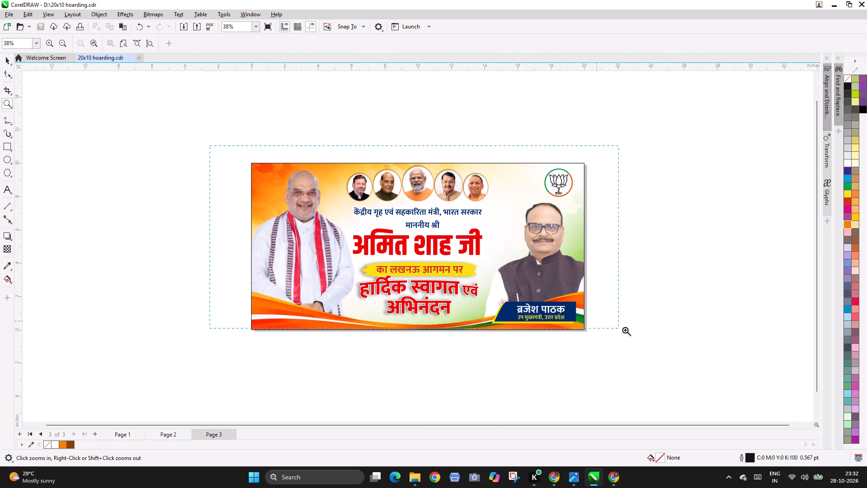
drag(625, 330, 656, 343)
Review the hoarding designs on Page 2 and Page 1, and return to the whole Page 3 design with the Pick tool active.
click(176, 437)
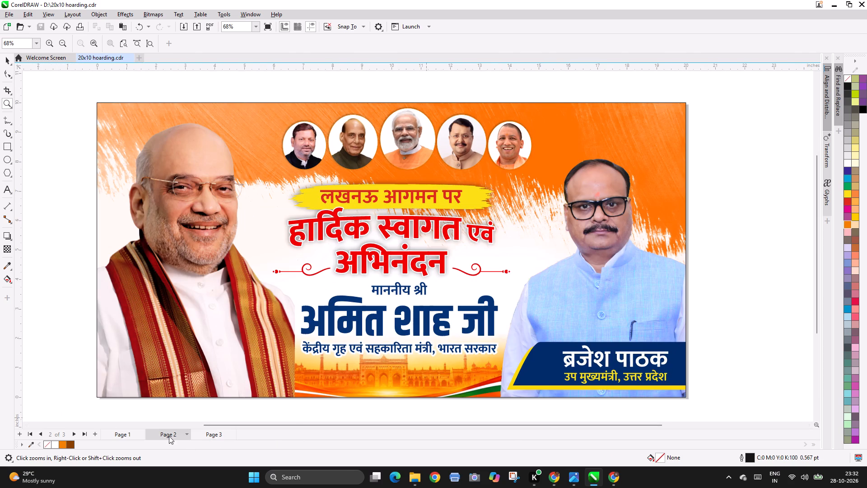
click(126, 436)
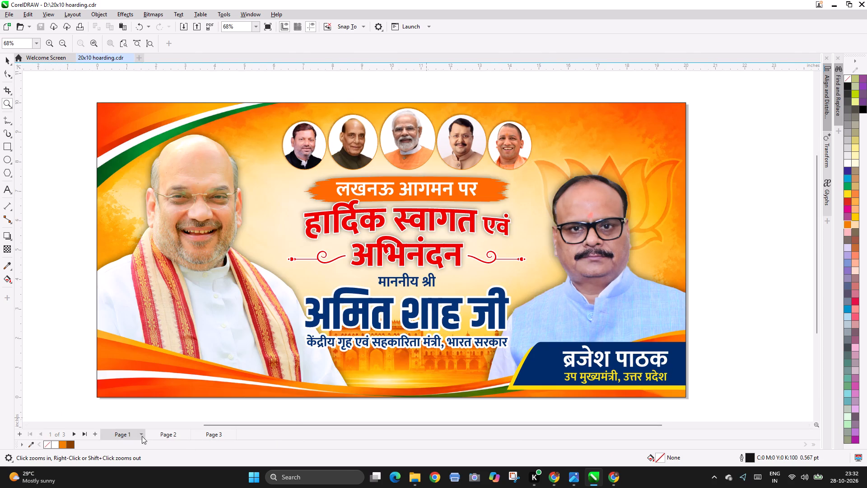
click(158, 434)
click(208, 436)
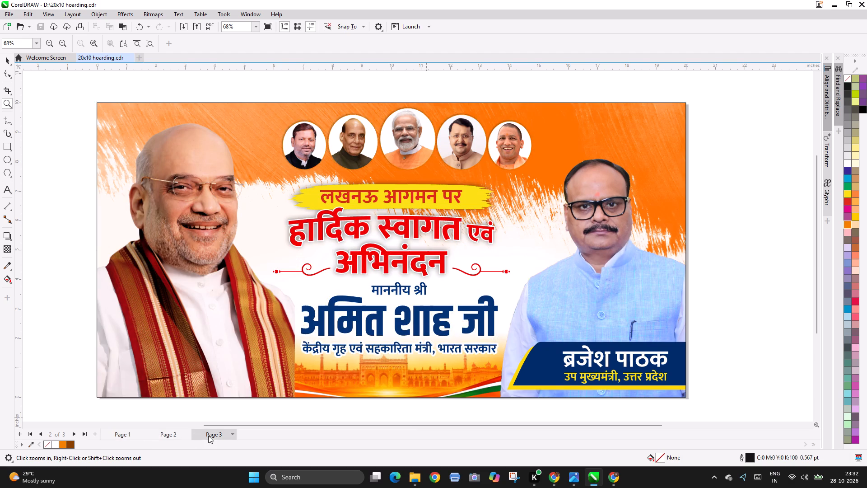
right_click(327, 249)
drag(224, 160, 698, 371)
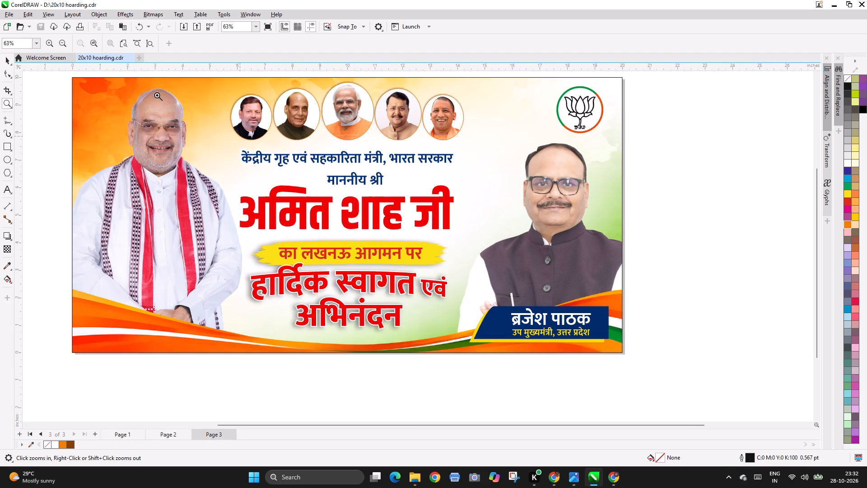
click(5, 61)
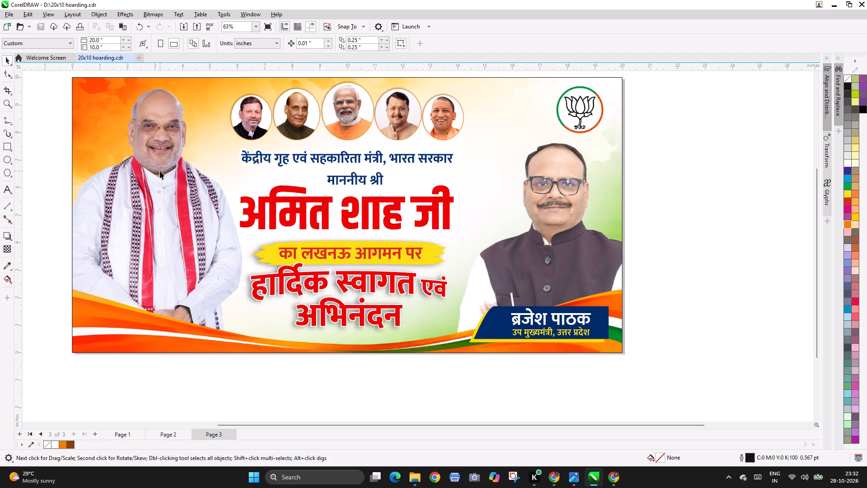
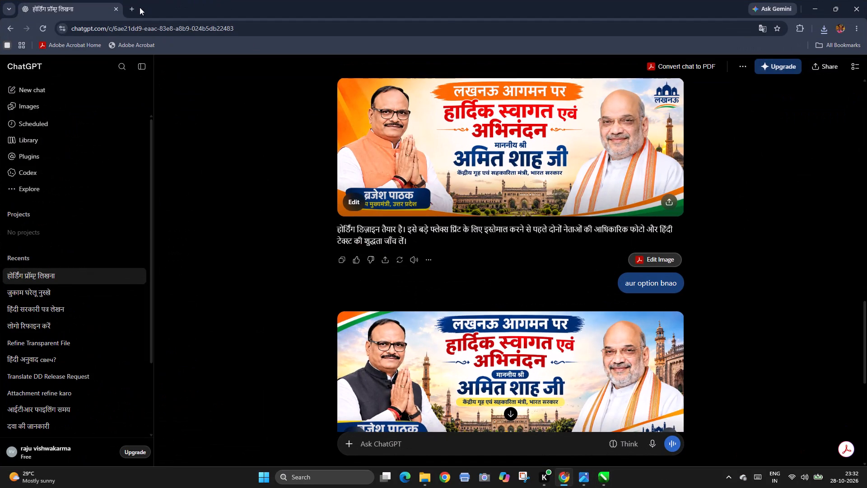
Search Google Images in a new tab for "modi ji hd download".
click(135, 9)
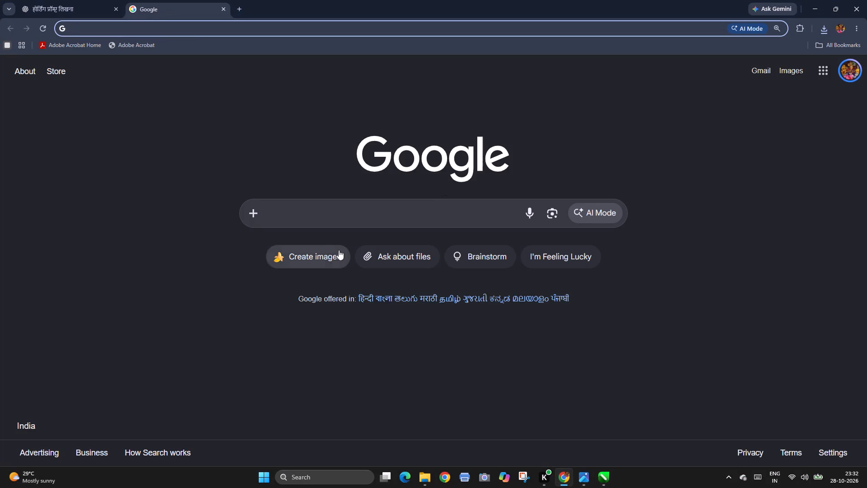
click(318, 230)
click(317, 216)
text(modi)
key(space)
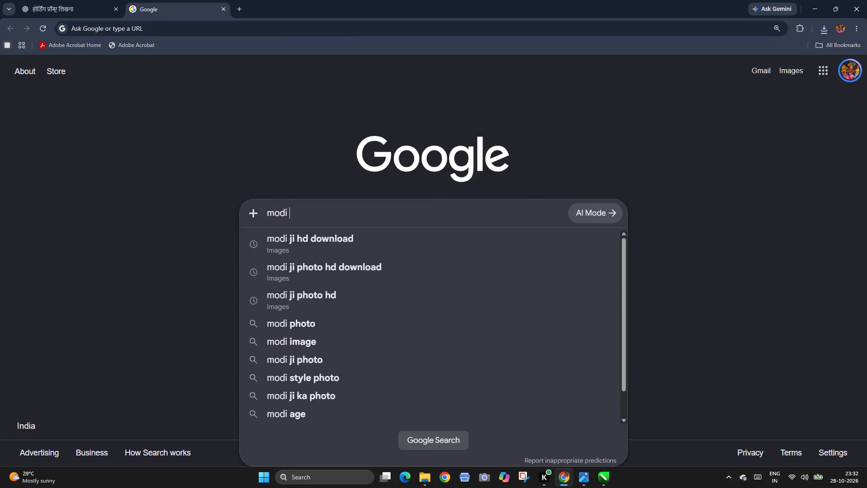
key(Down)
key(Return)
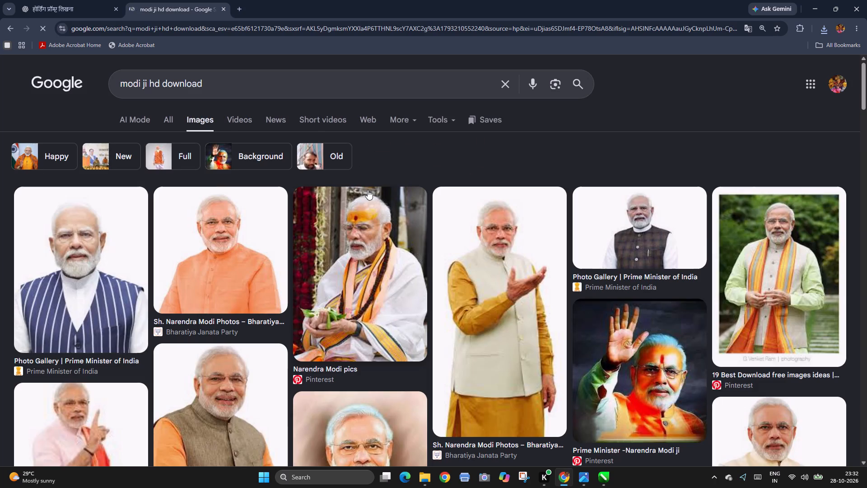
Open the Pinterest result showing Narendra Modi in an orange vest on white in a separate tab.
scroll(383, 239, down, 10)
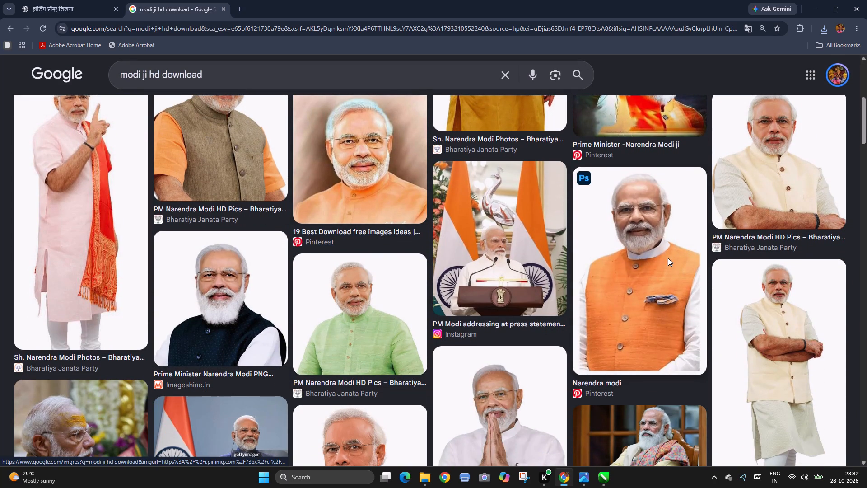
right_click(627, 240)
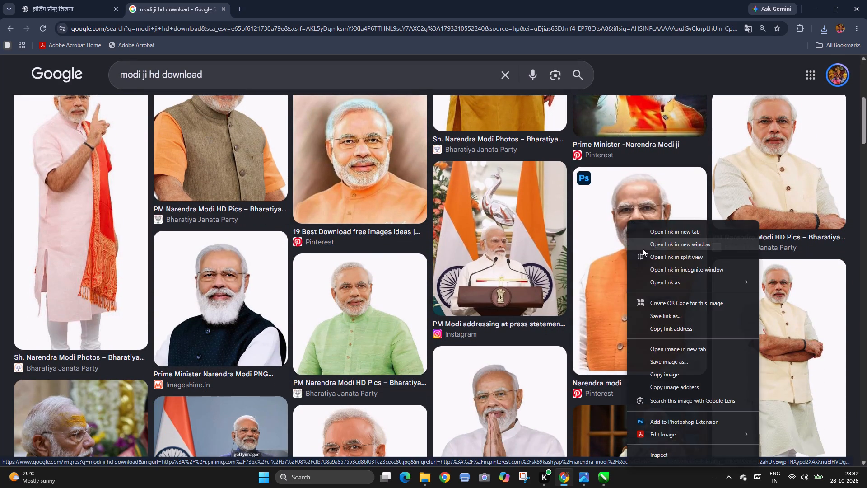
click(652, 230)
Look through more of the image results for other suitable high-resolution Modi portraits.
scroll(517, 253, down, 5)
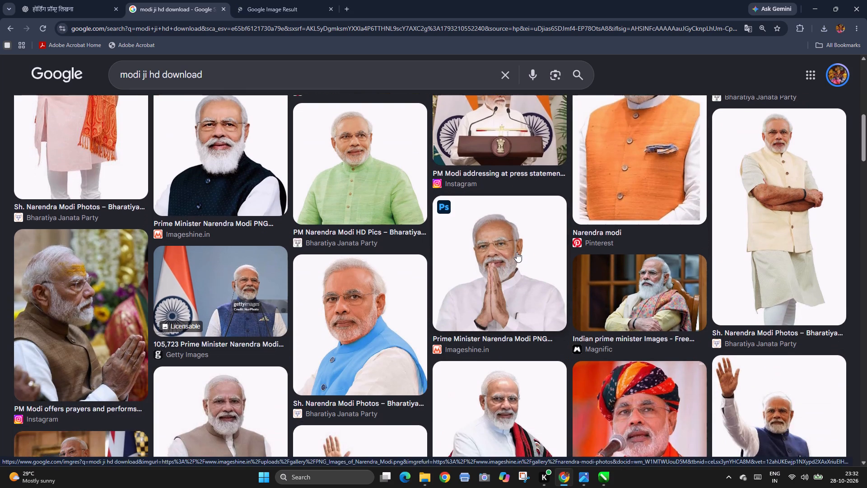
scroll(517, 252, down, 14)
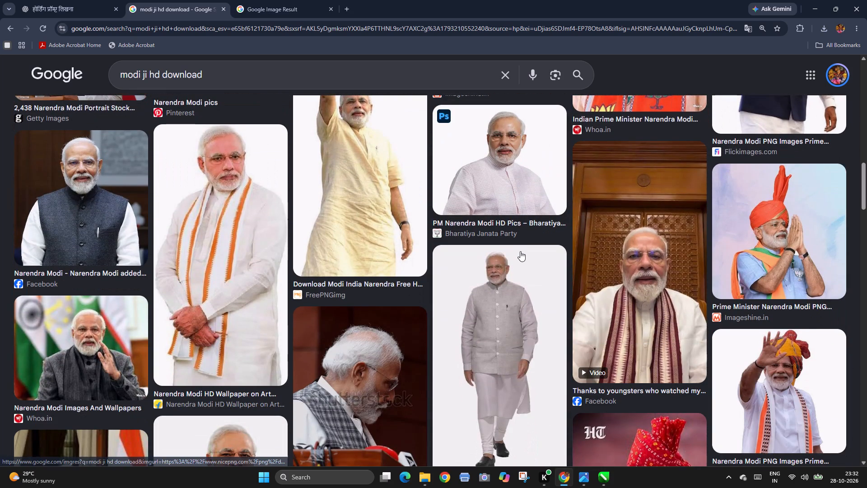
scroll(520, 251, down, 4)
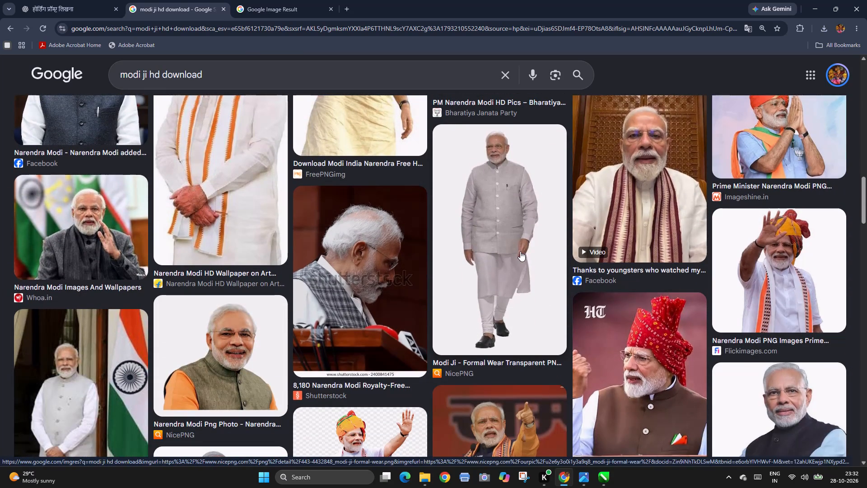
scroll(526, 275, down, 14)
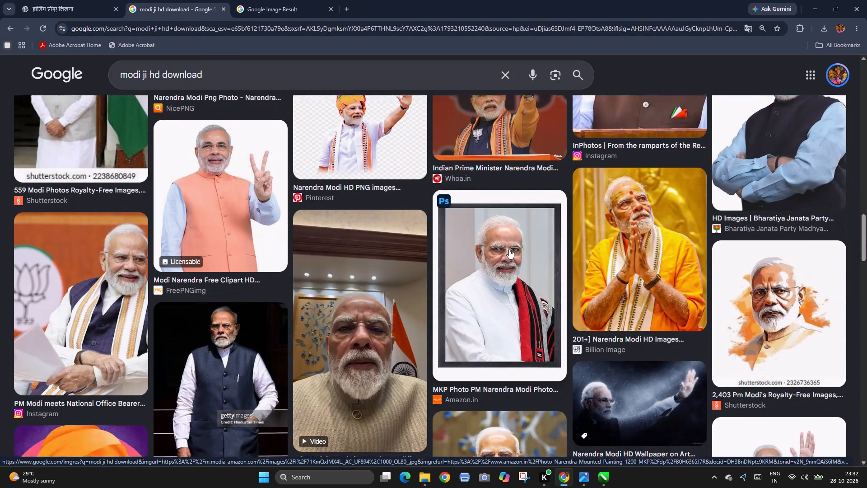
scroll(509, 249, down, 7)
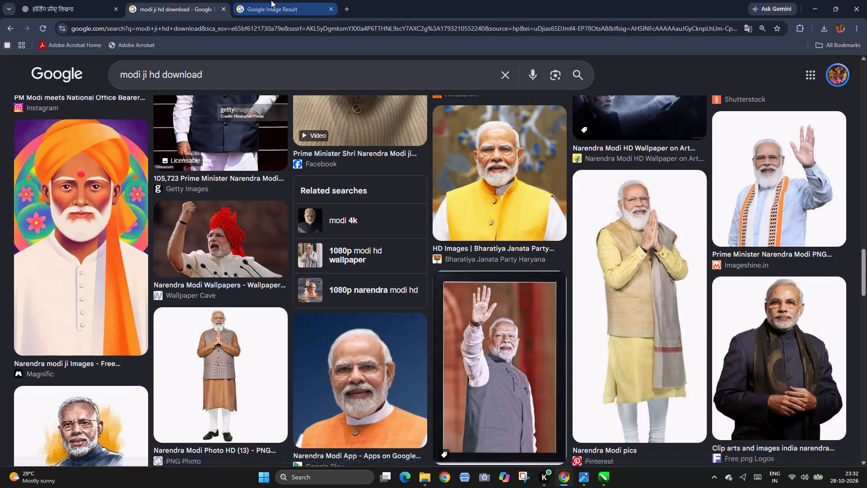
Visit the Pinterest source of the orange-vest portrait and open its white-background pin.
click(271, 0)
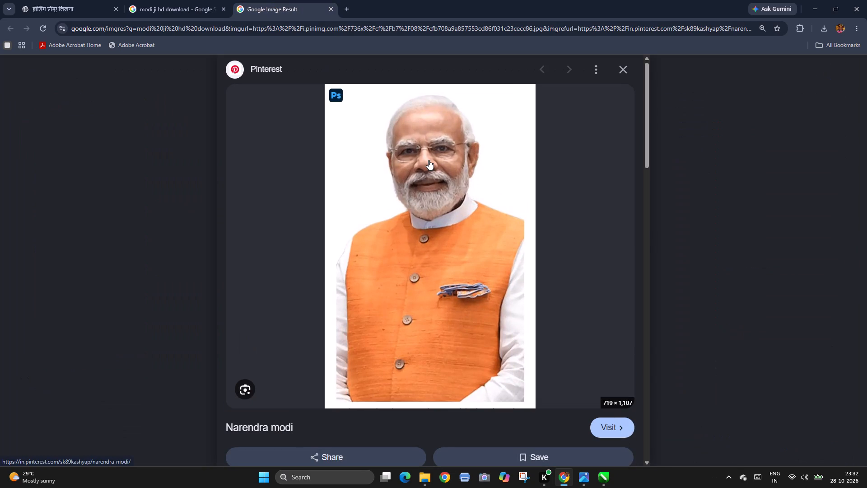
click(611, 425)
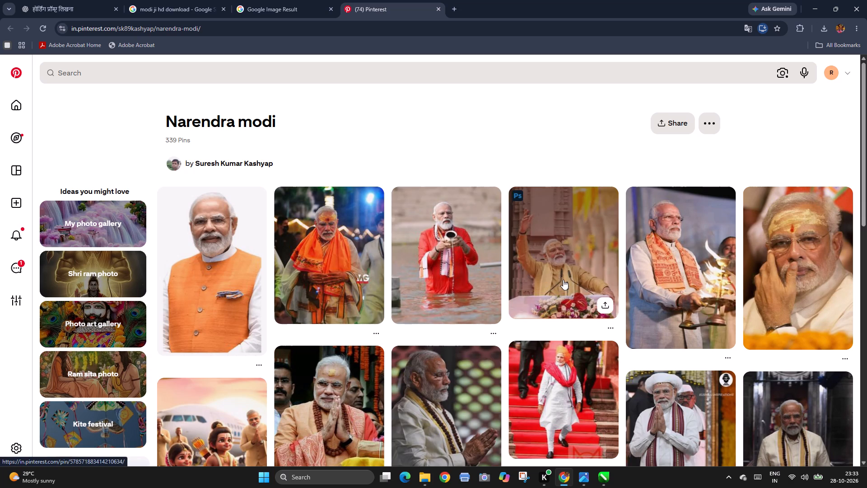
click(209, 239)
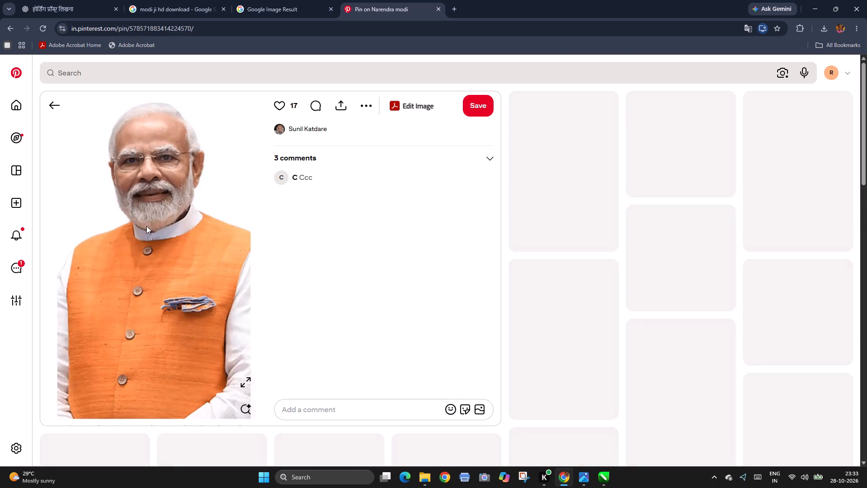
Inspect the white-background portrait at full size in a separate tab and close that tab.
click(147, 225)
right_click(160, 210)
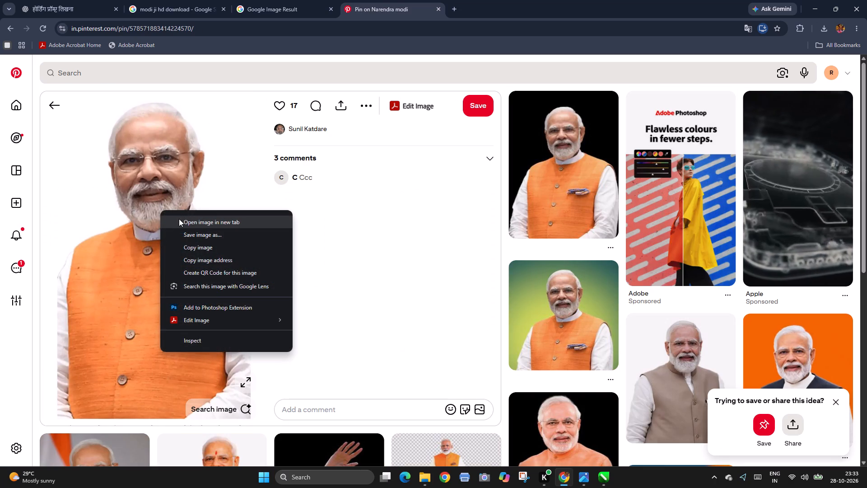
click(185, 220)
click(465, 0)
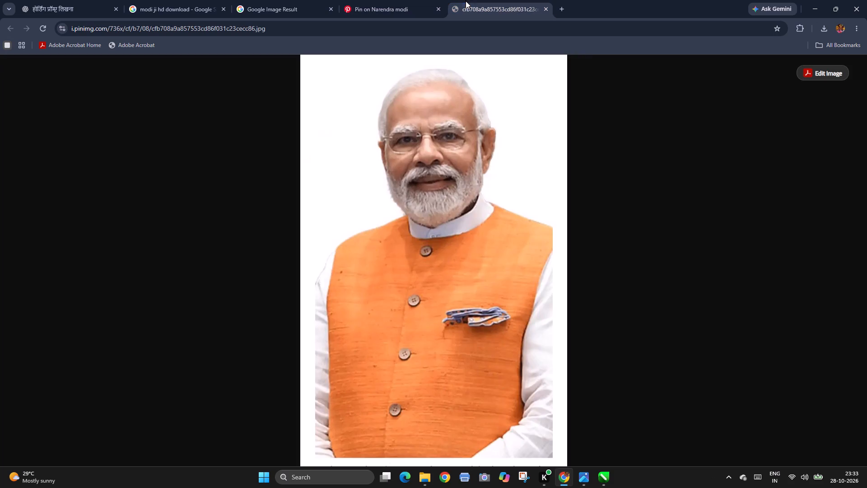
click(421, 180)
scroll(439, 162, up, 5)
click(439, 162)
click(544, 7)
Open the related black-background orange-vest pin, inspect its image at full size in a separate tab, and close that tab.
click(545, 126)
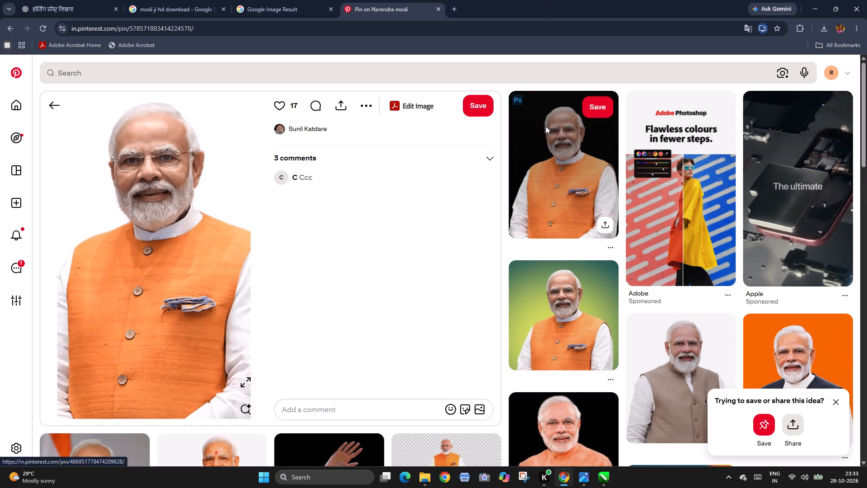
click(186, 167)
right_click(186, 167)
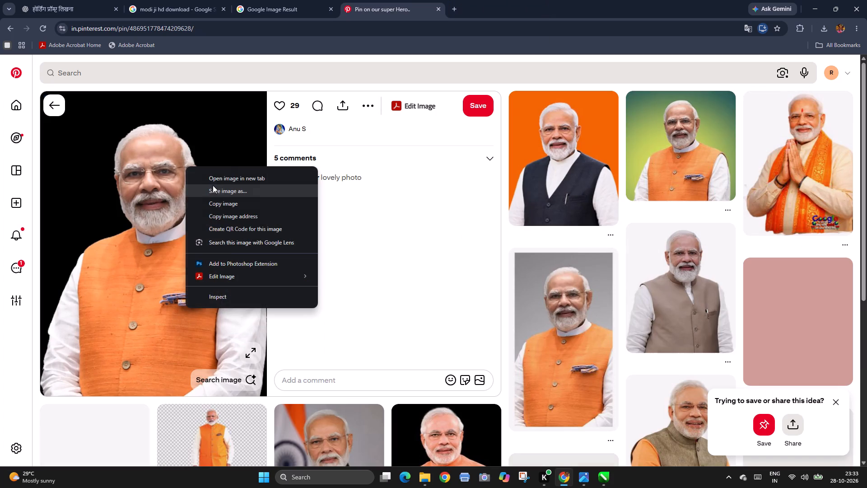
click(218, 181)
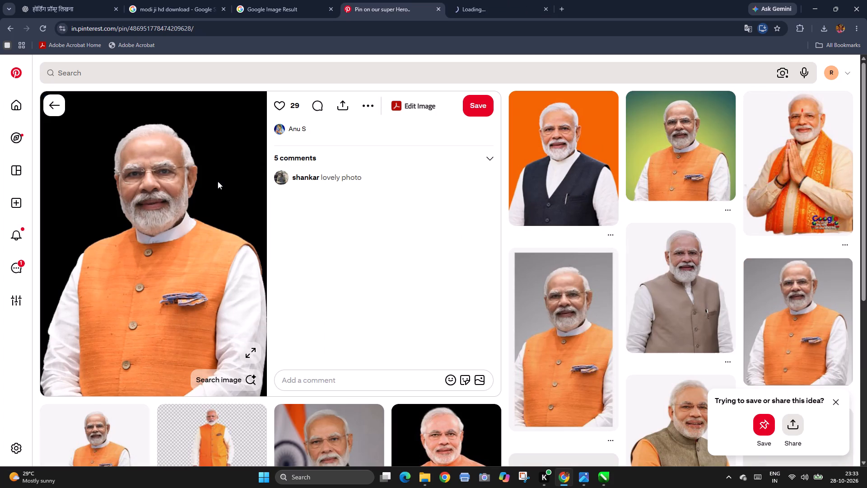
click(470, 9)
click(413, 170)
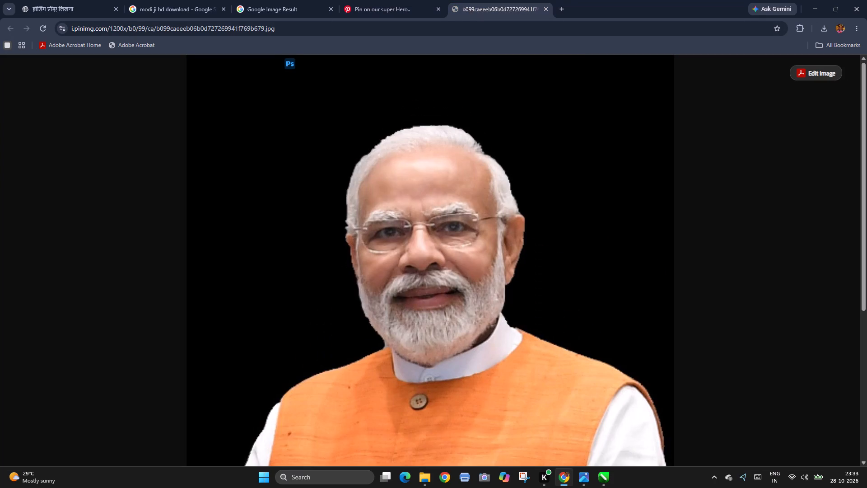
scroll(469, 256, down, 11)
scroll(491, 265, up, 11)
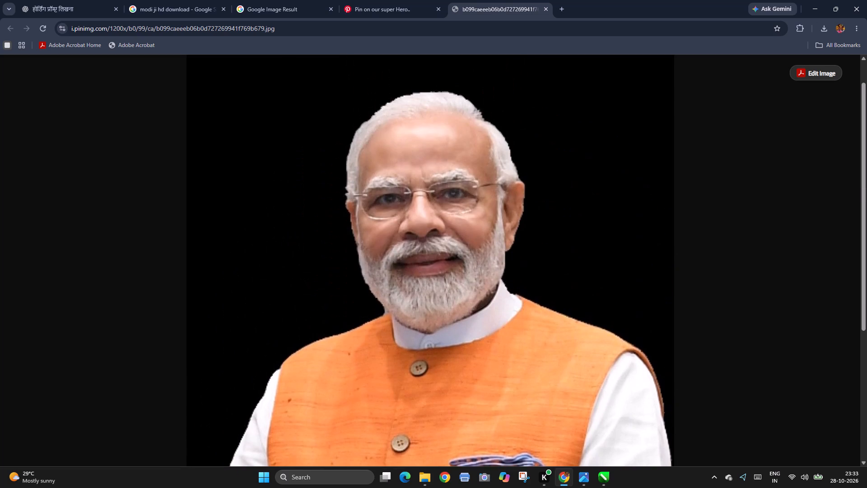
scroll(392, 215, up, 3)
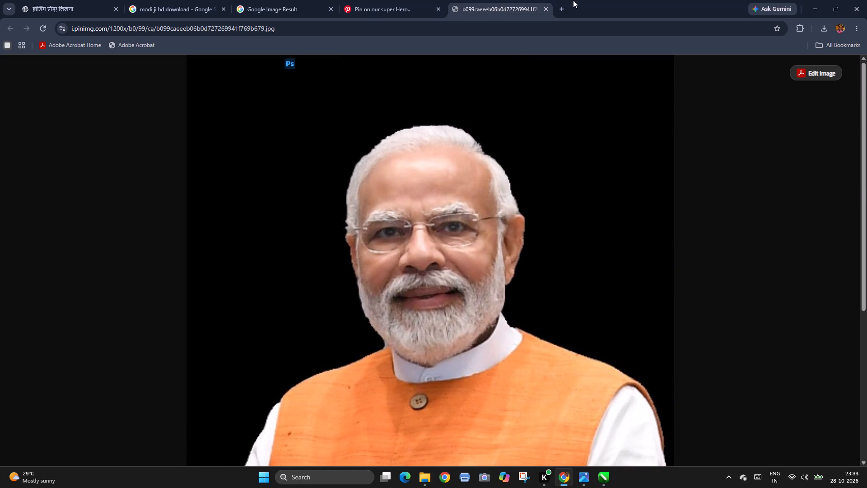
click(546, 8)
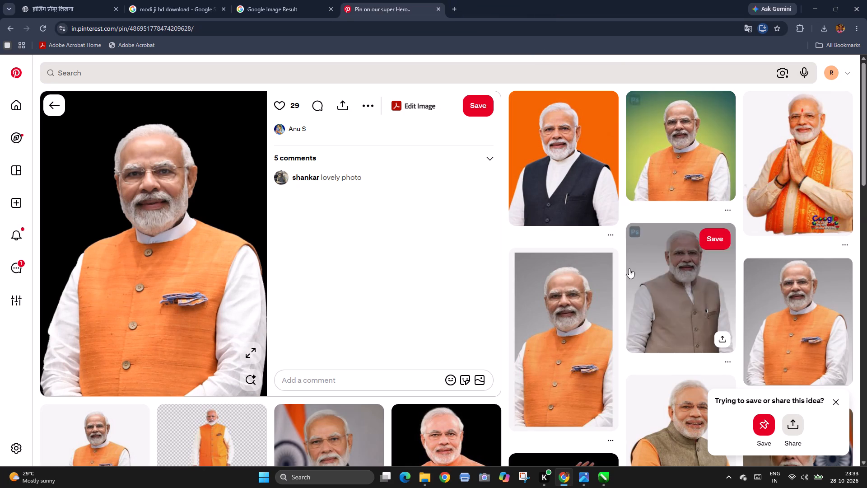
Open the related grey-background orange-vest pin and look through the similar portraits suggested with it.
click(576, 336)
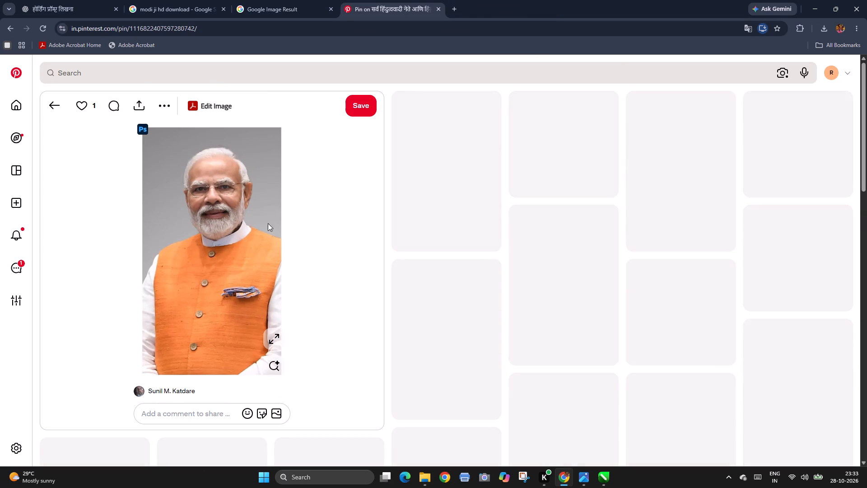
scroll(265, 281, down, 6)
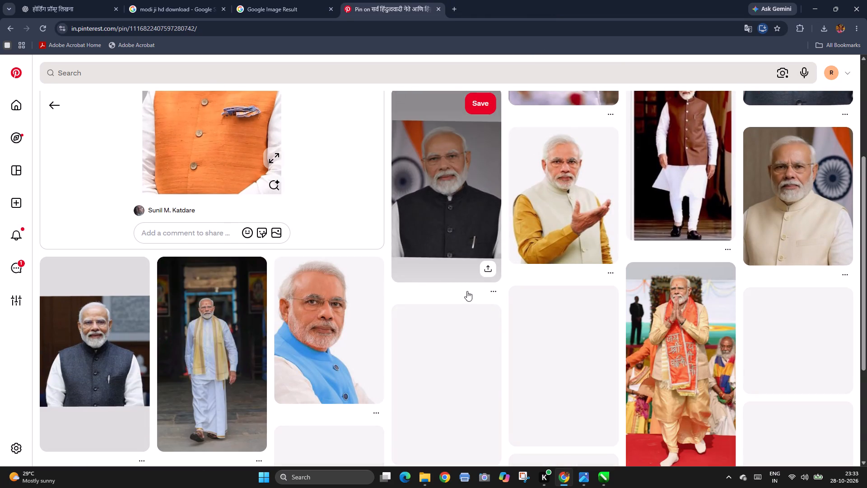
scroll(459, 298, down, 12)
scroll(496, 296, up, 5)
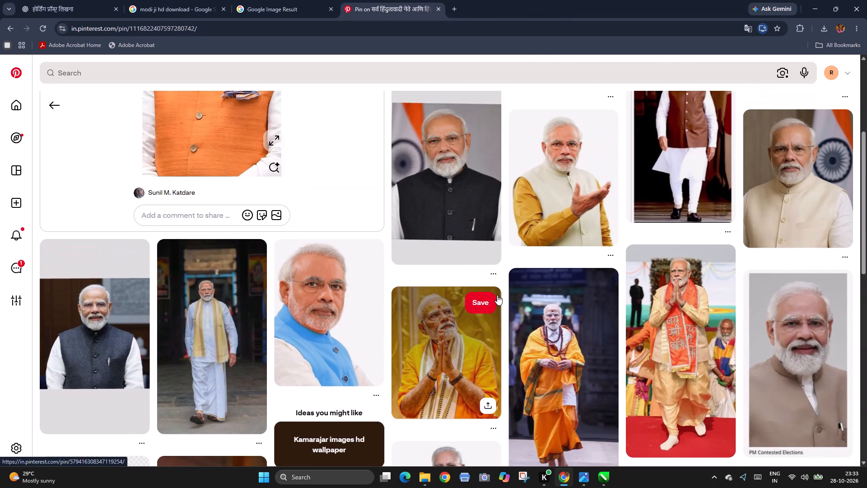
scroll(497, 295, up, 5)
scroll(653, 285, up, 6)
Open the CineJosh pin's grey-background orange-vest portrait at full size and save it to the Desktop as a JPG.
click(699, 188)
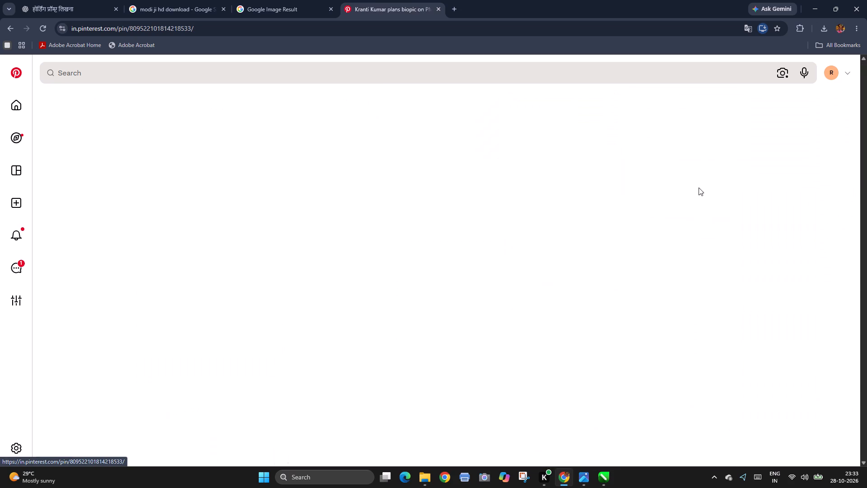
right_click(188, 160)
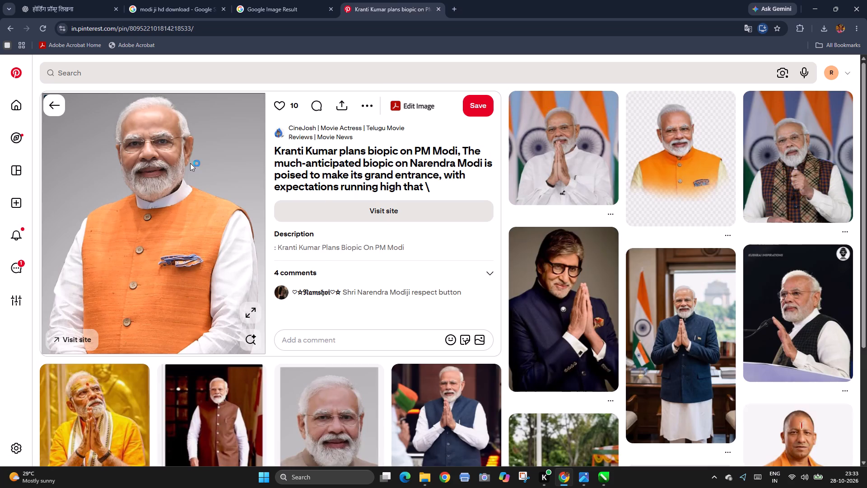
click(217, 169)
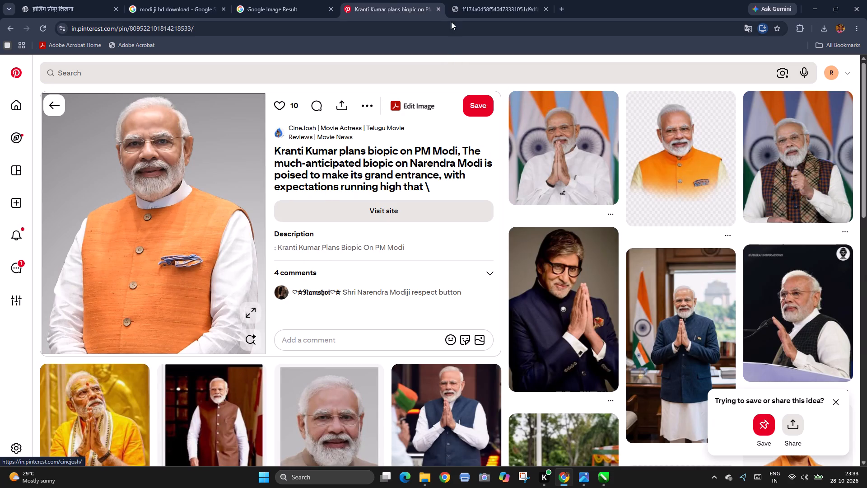
click(471, 0)
click(447, 160)
right_click(456, 151)
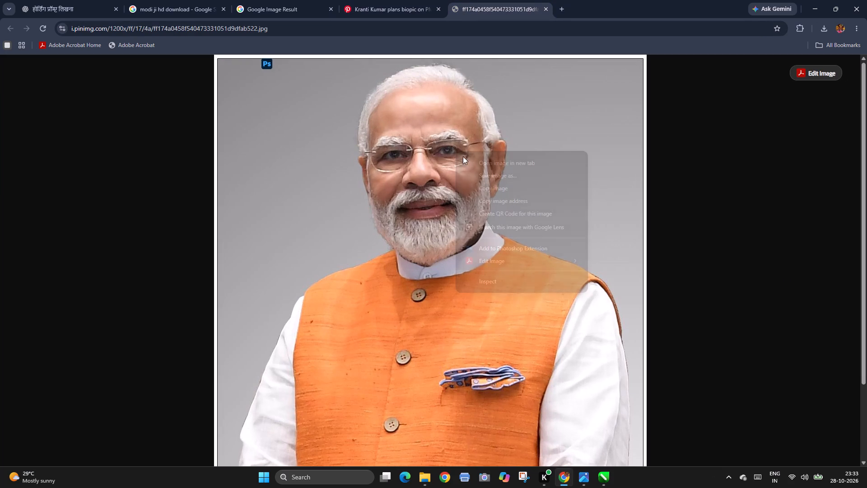
click(476, 172)
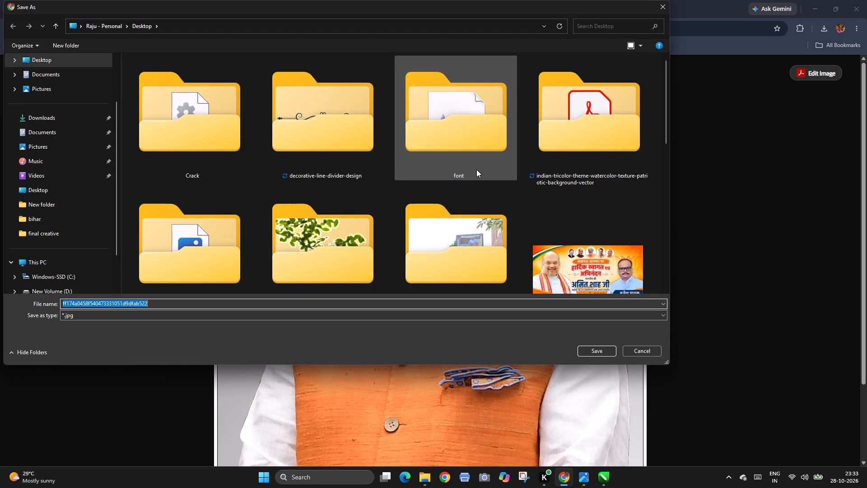
key(Return)
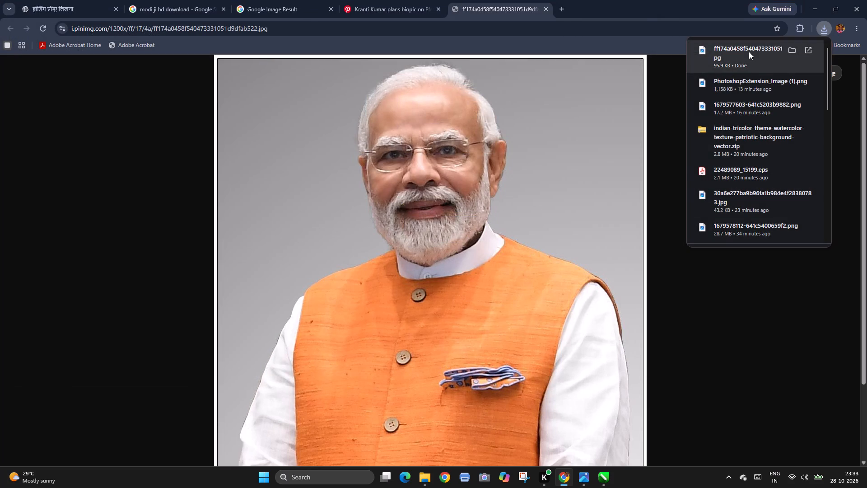
Check the downloaded portrait's facial detail in Photos, close it, and close the full-size image tab in Chrome.
click(749, 52)
scroll(482, 125, up, 14)
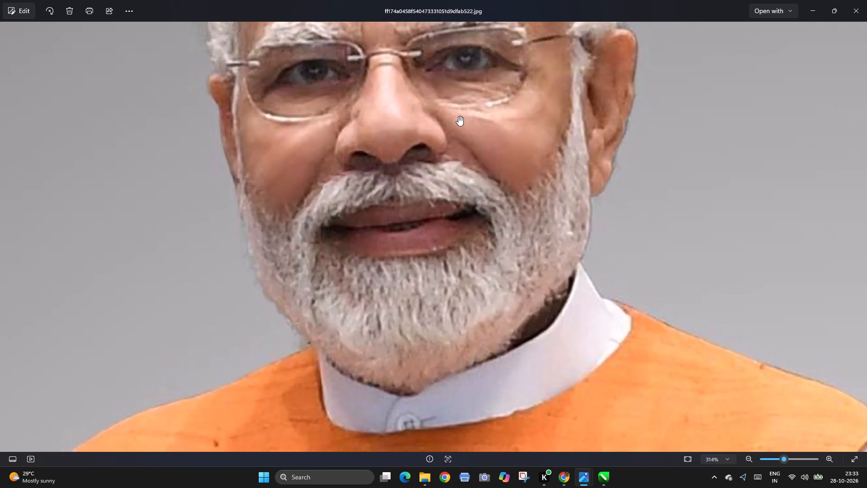
drag(456, 118, 406, 375)
scroll(466, 294, down, 15)
click(861, 18)
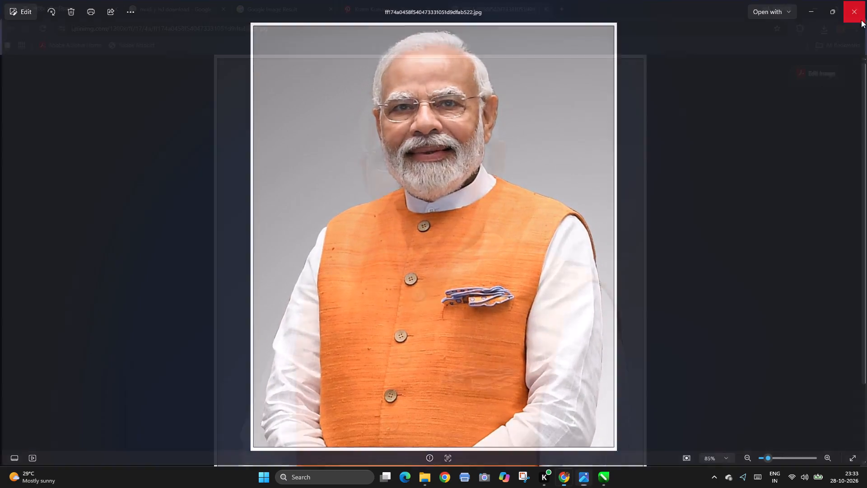
click(544, 8)
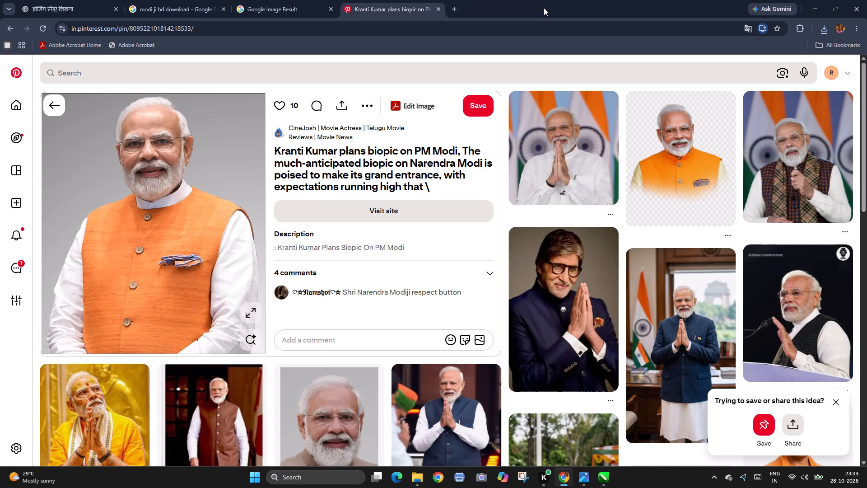
Close the Pinterest pin and the Google image result, glance over the remaining image results, and close the Chrome window.
click(441, 9)
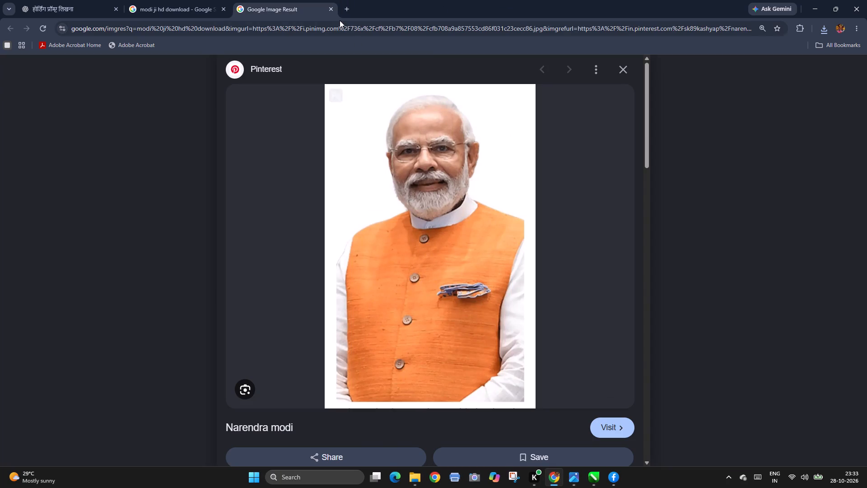
click(331, 10)
scroll(488, 243, down, 6)
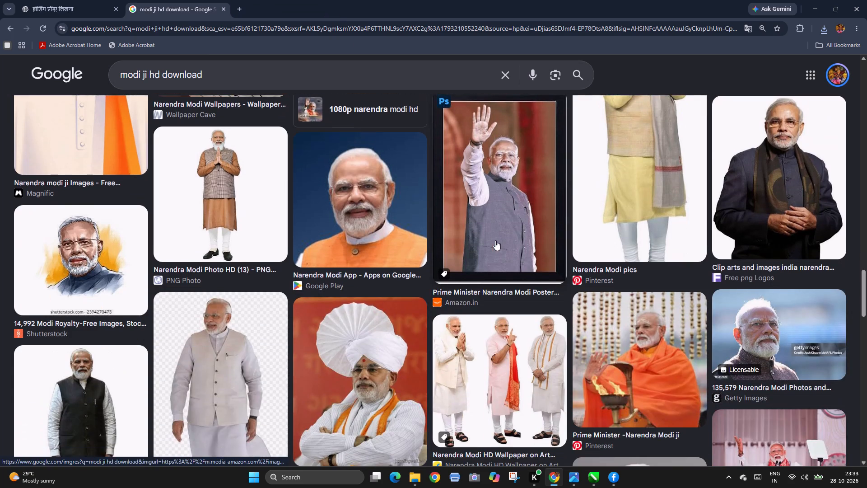
scroll(495, 240, down, 7)
scroll(370, 134, up, 5)
click(83, 1)
click(146, 1)
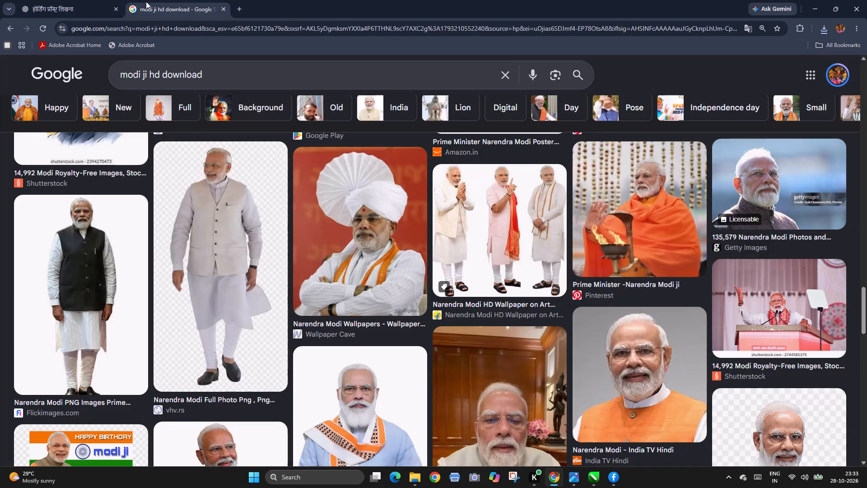
click(855, 6)
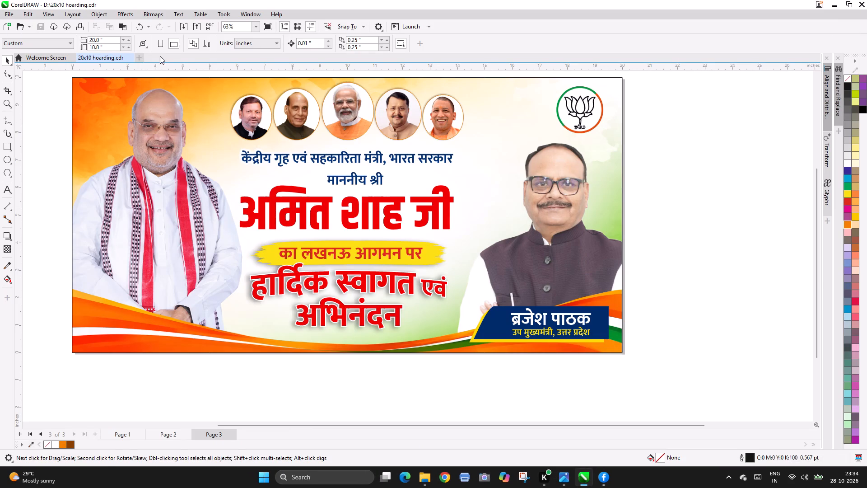
Close the 20x10 hoarding.cdr document in CorelDRAW.
click(706, 122)
key(alt+f)
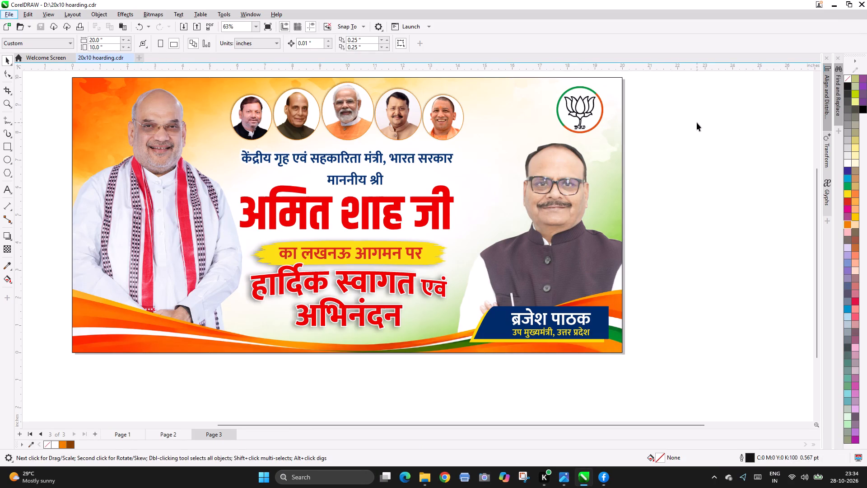
key(alt+c)
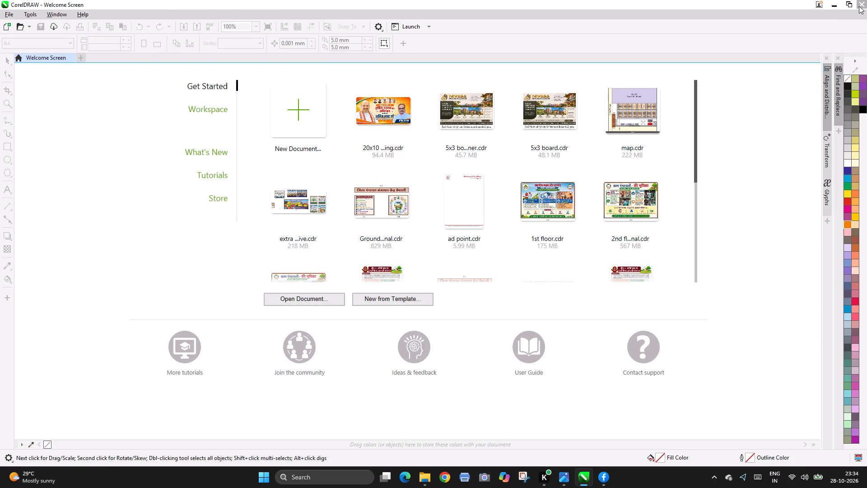